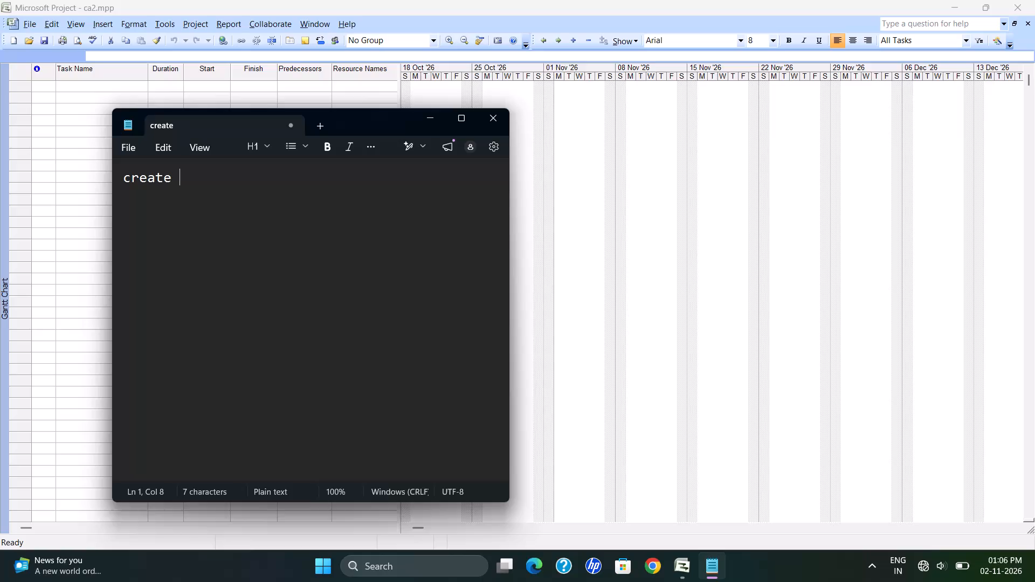
# Replace the note's text with the project title "courier and parcel tracking system" and start a new line.
pyautogui.press('BackSpace')
pyautogui.press('BackSpace')
pyautogui.press('BackSpace')
pyautogui.press('BackSpace')
pyautogui.press('BackSpace')
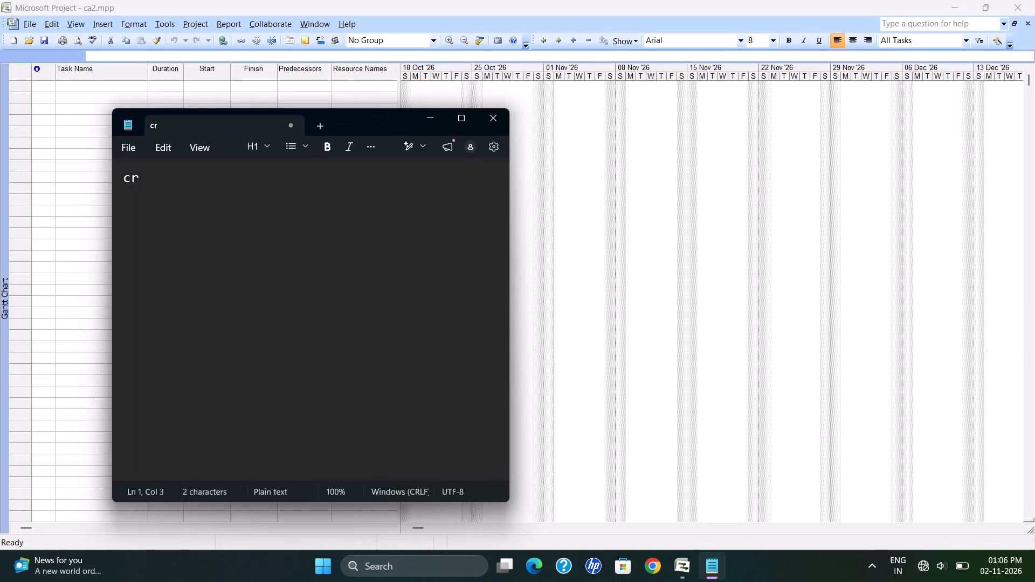
pyautogui.press('BackSpace')
pyautogui.write('ourier')
pyautogui.press('space')
pyautogui.write('and')
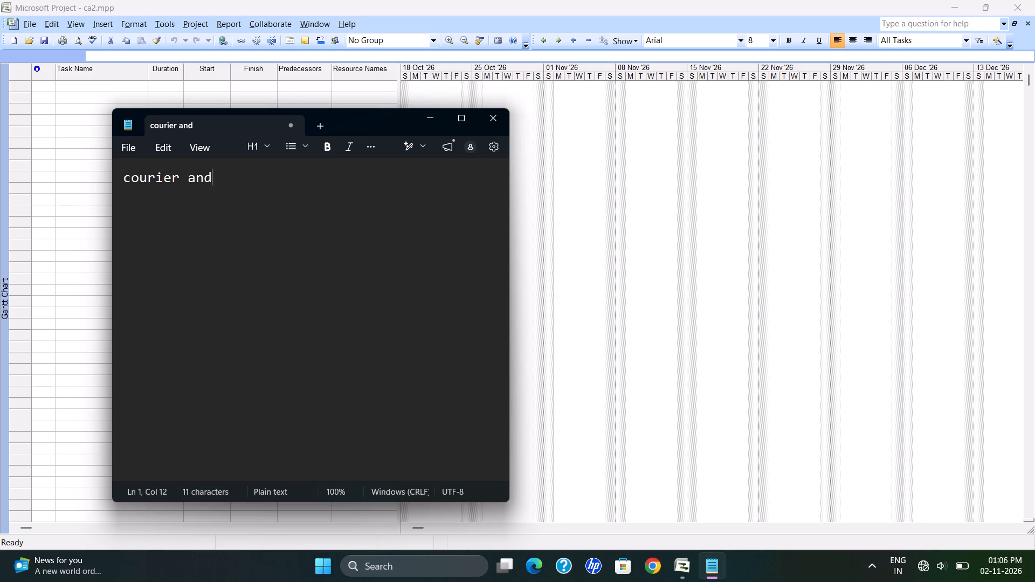
pyautogui.press('space')
pyautogui.write('parcel trac')
pyautogui.write('king syste,')
pyautogui.press('BackSpace')
pyautogui.press('m')
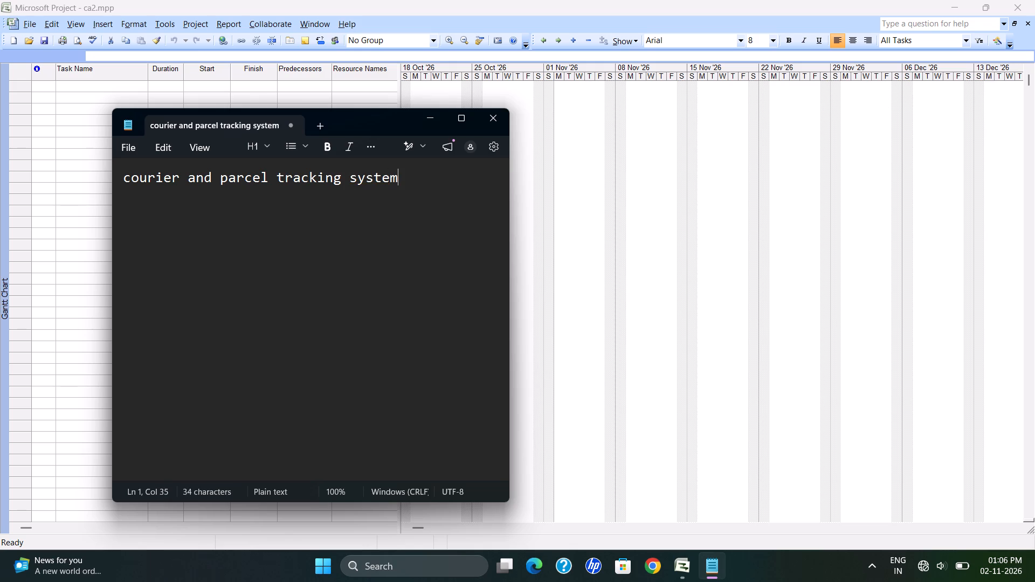
pyautogui.press('Return')
# Switch to Microsoft Project and add a task named "planning" in row 2 of ca2.mpp.
pyautogui.click(96, 94)
pyautogui.click(96, 94)
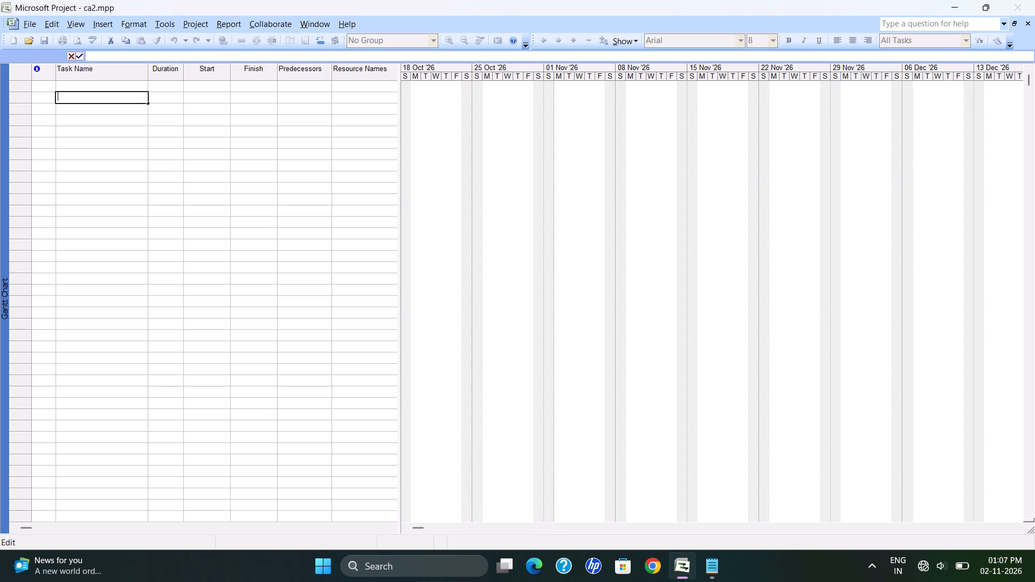
pyautogui.write('proj')
pyautogui.write('ec')
pyautogui.press('BackSpace')
pyautogui.press('BackSpace')
pyautogui.press('BackSpace')
pyautogui.press('BackSpace')
pyautogui.press('BackSpace')
pyautogui.write('lanning')
pyautogui.press('Return')
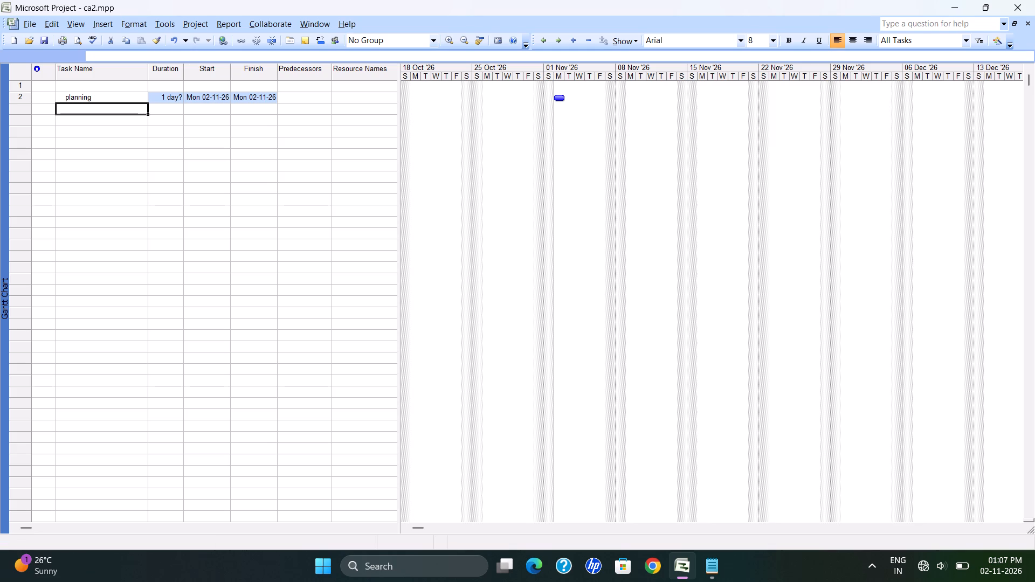
# Close the Notepad window holding the project title note.
pyautogui.click(114, 109)
pyautogui.click(721, 580)
pyautogui.click(744, 451)
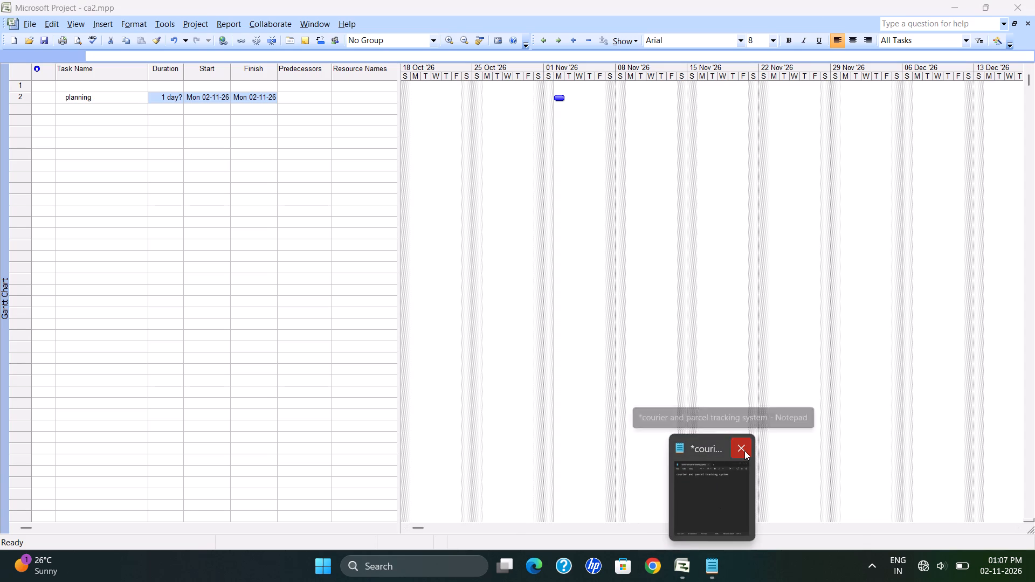
pyautogui.hscroll(-2, 628, 379)
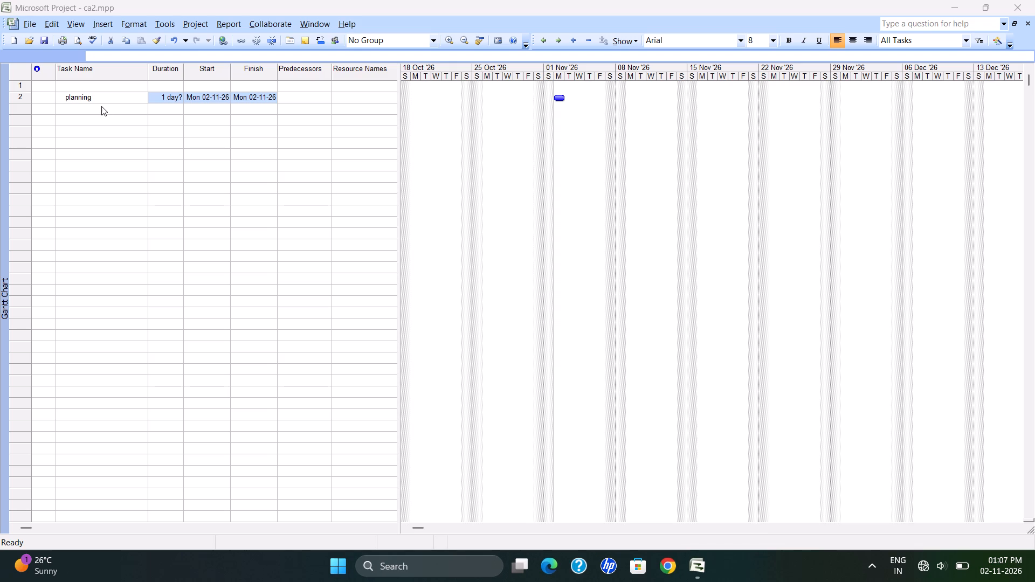
# Add a task named "structure planning" in row 3, directly below the planning task.
pyautogui.click(101, 106)
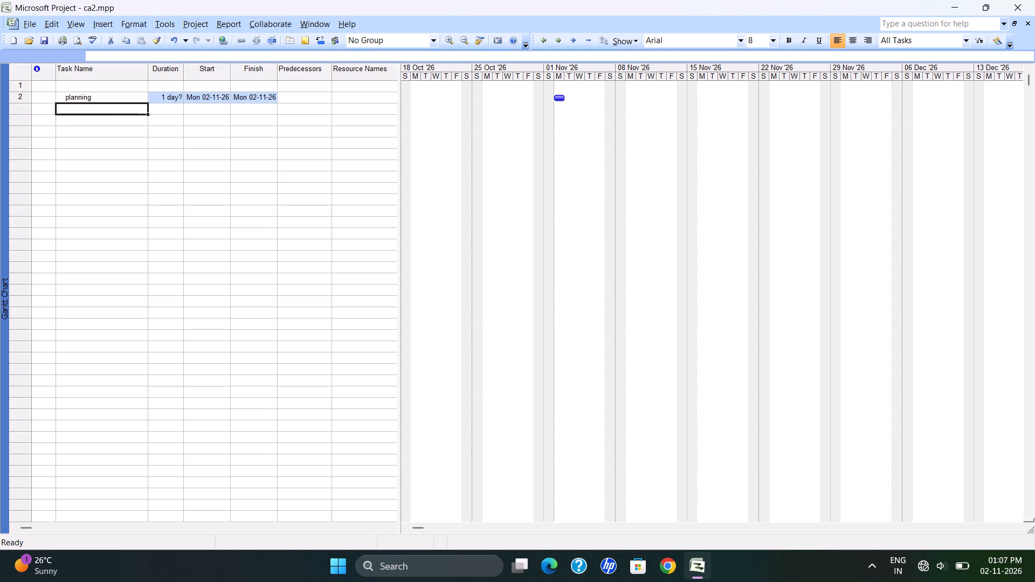
pyautogui.click(116, 93)
pyautogui.click(113, 114)
pyautogui.write('structure')
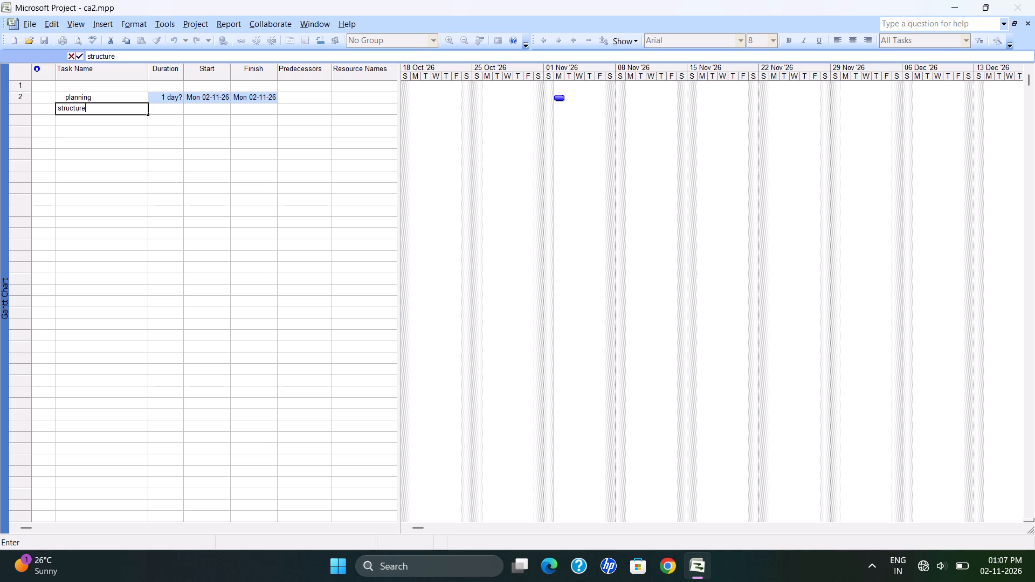
pyautogui.press('space')
pyautogui.write('planning')
pyautogui.press('Return')
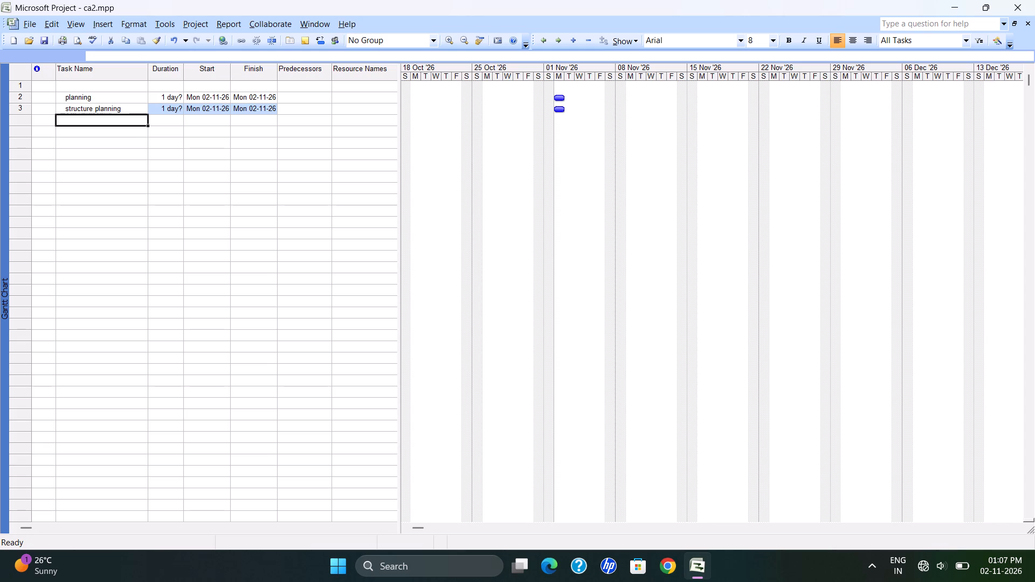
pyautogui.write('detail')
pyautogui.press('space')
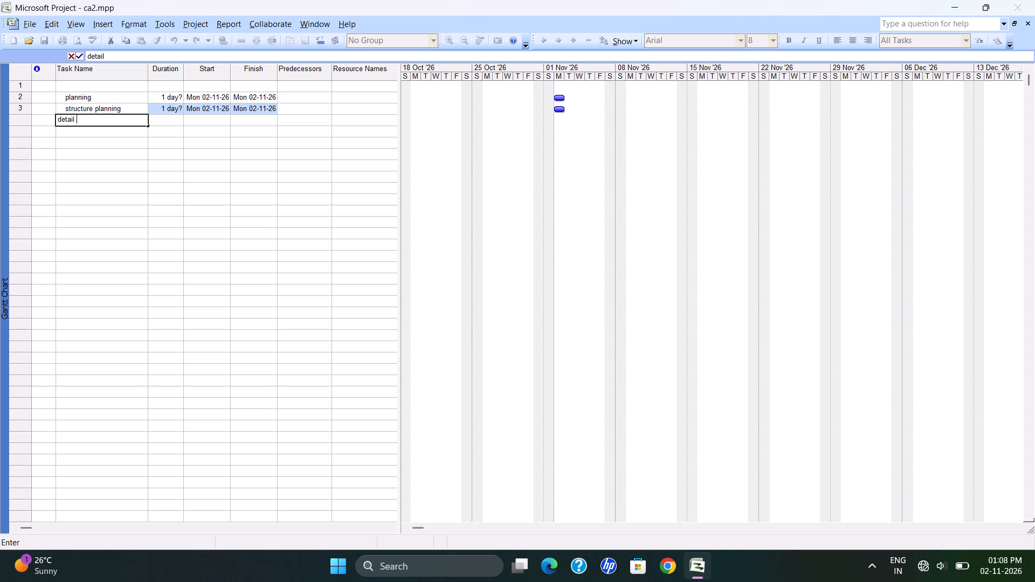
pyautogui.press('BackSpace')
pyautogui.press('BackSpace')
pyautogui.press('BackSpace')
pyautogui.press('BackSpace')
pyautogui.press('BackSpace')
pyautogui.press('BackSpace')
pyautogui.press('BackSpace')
# Add a task named "detail analysis" in row 4, below structure planning.
pyautogui.write('detail')
pyautogui.press('space')
pyautogui.write('analu')
pyautogui.press('BackSpace')
pyautogui.write('ysis')
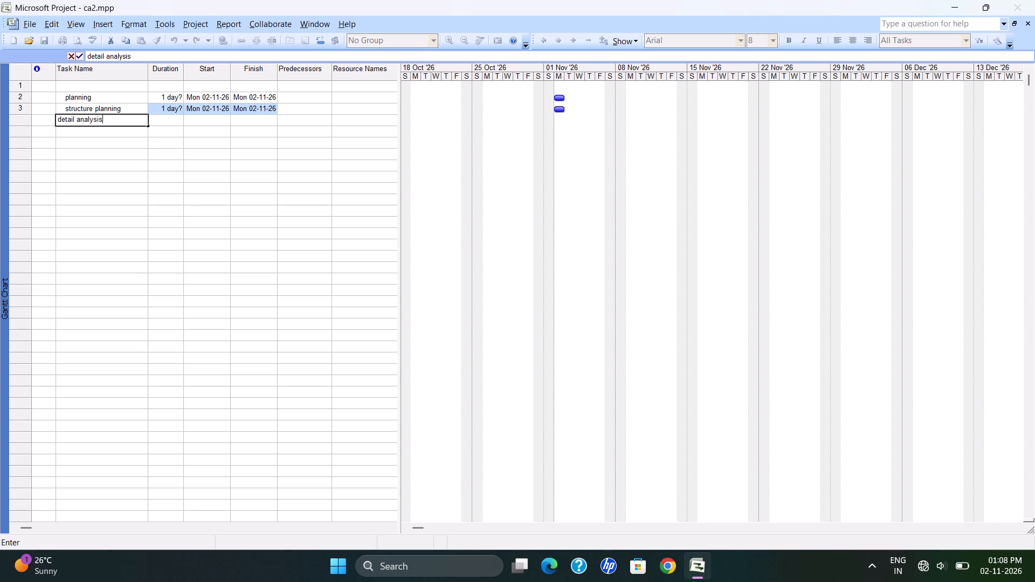
pyautogui.press('Return')
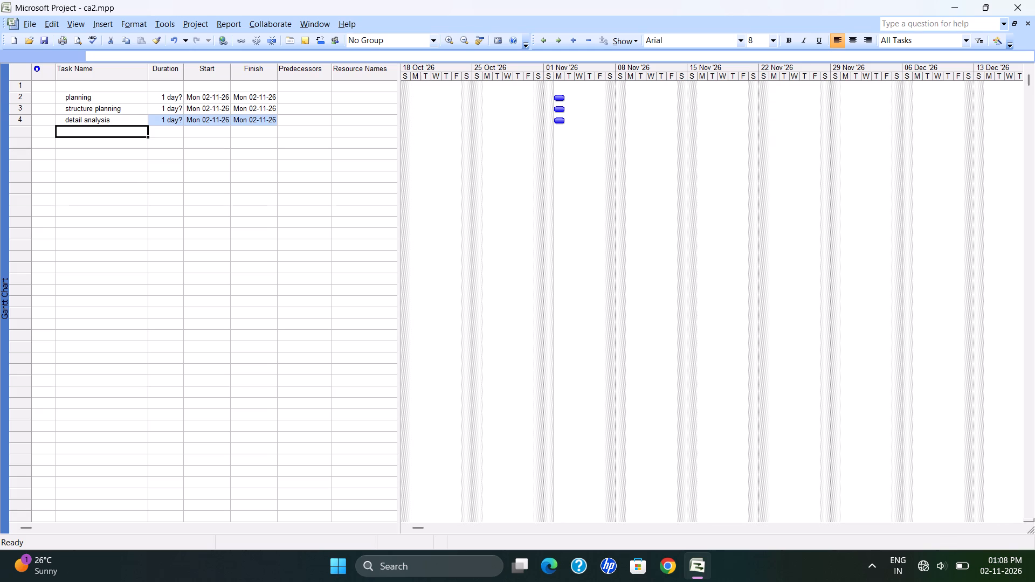
# Add a task named "research" in row 5, below detail analysis.
pyautogui.write('reser')
pyautogui.write('acg')
pyautogui.press('BackSpace')
pyautogui.press('BackSpace')
pyautogui.press('BackSpace')
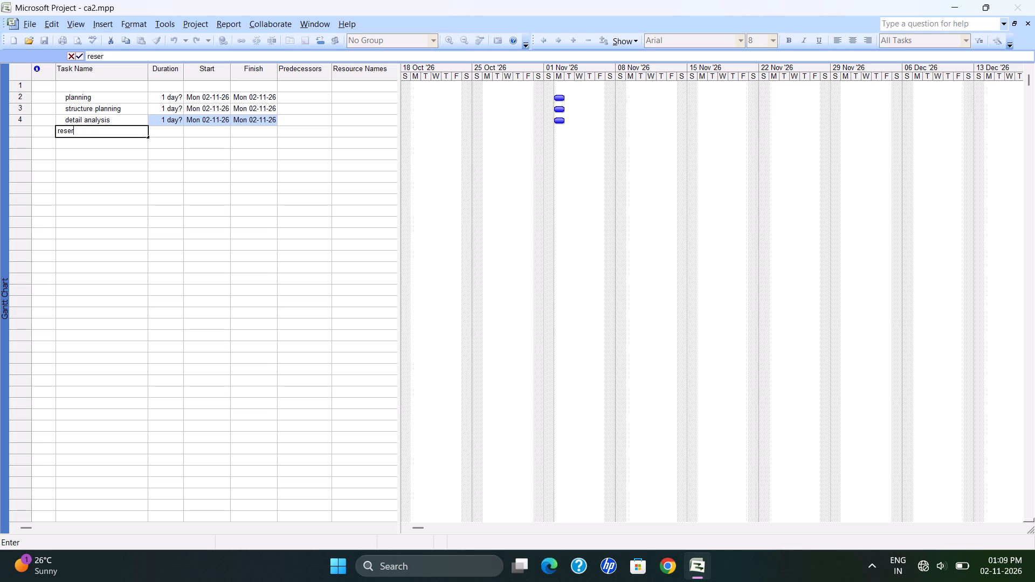
pyautogui.press('BackSpace')
pyautogui.write('arch')
pyautogui.press('Return')
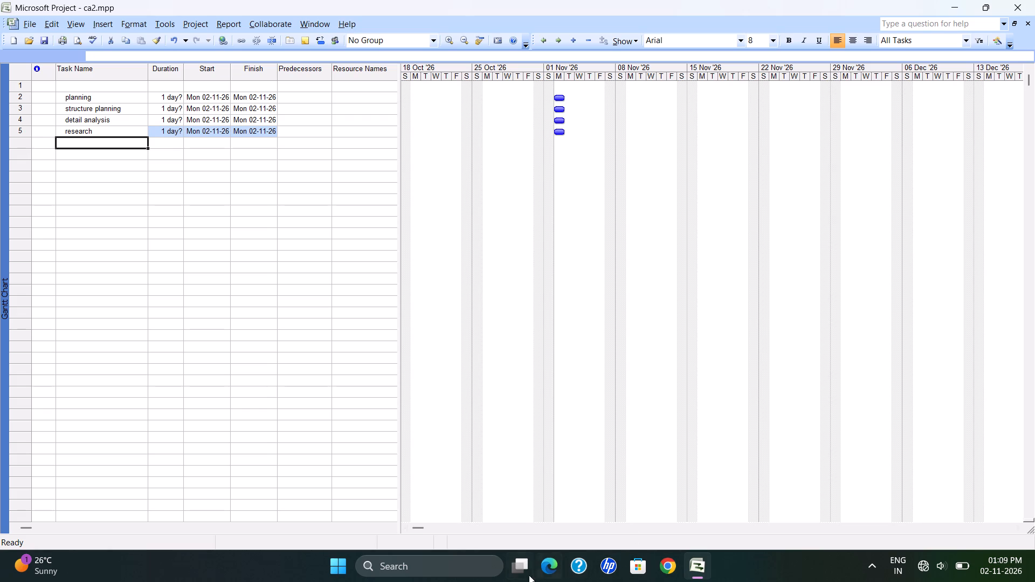
# Switch to File Explorer and open today.mpp from the Documents folder inside hp on New Volume (E:).
pyautogui.click(960, 2)
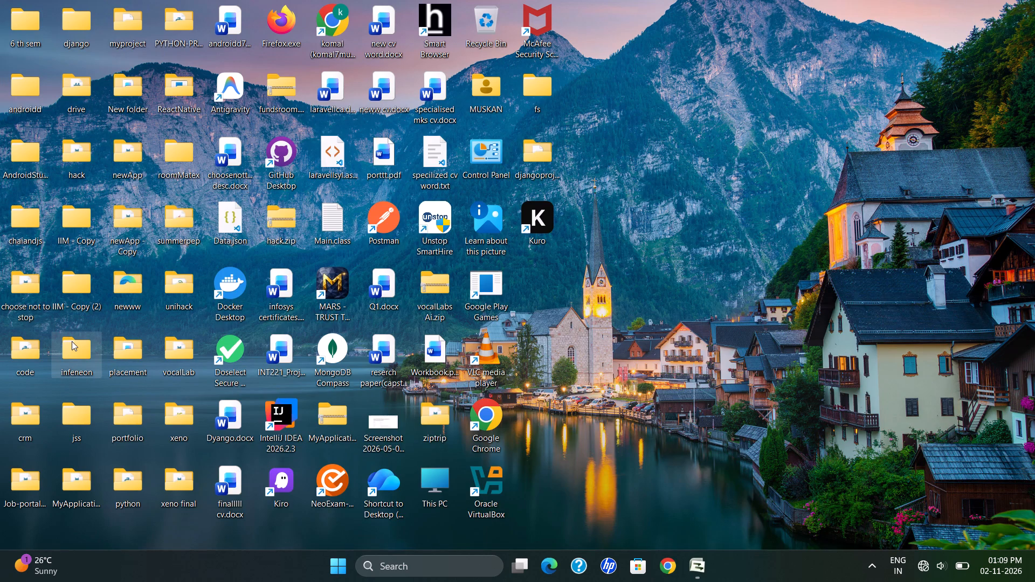
pyautogui.doubleClick(72, 341)
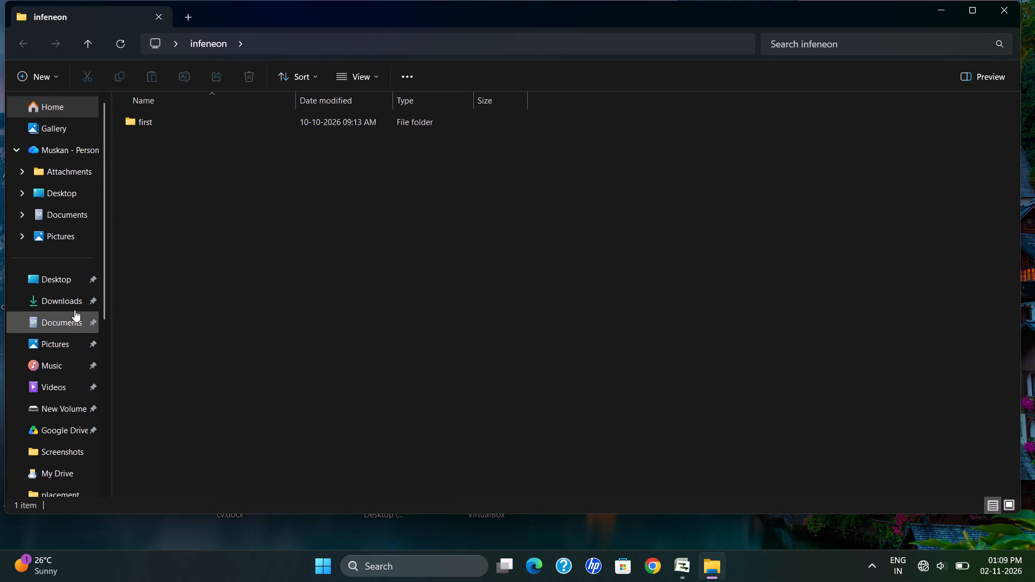
pyautogui.scroll(-1, 74, 299)
pyautogui.scroll(-1, 62, 466)
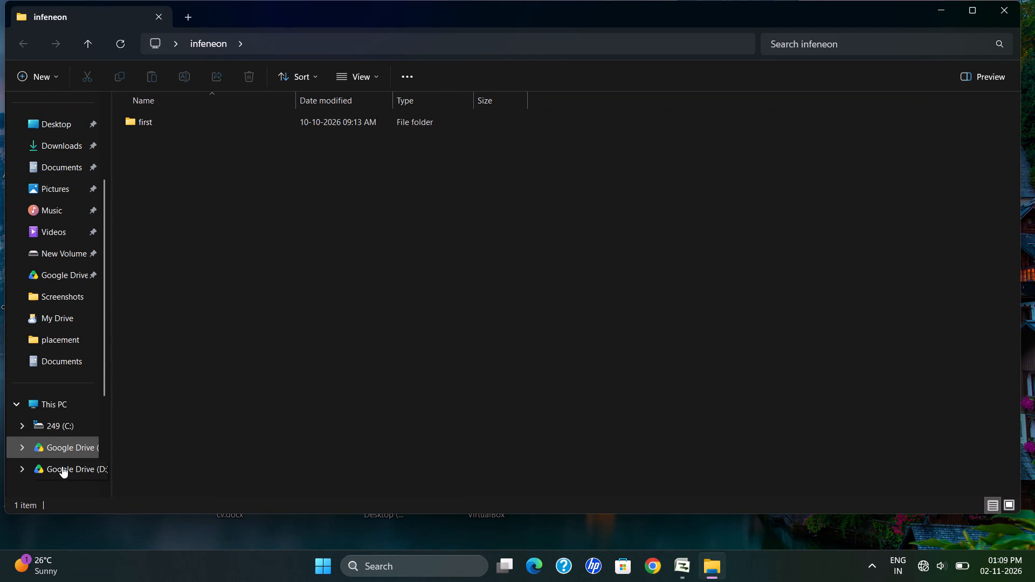
pyautogui.doubleClick(62, 466)
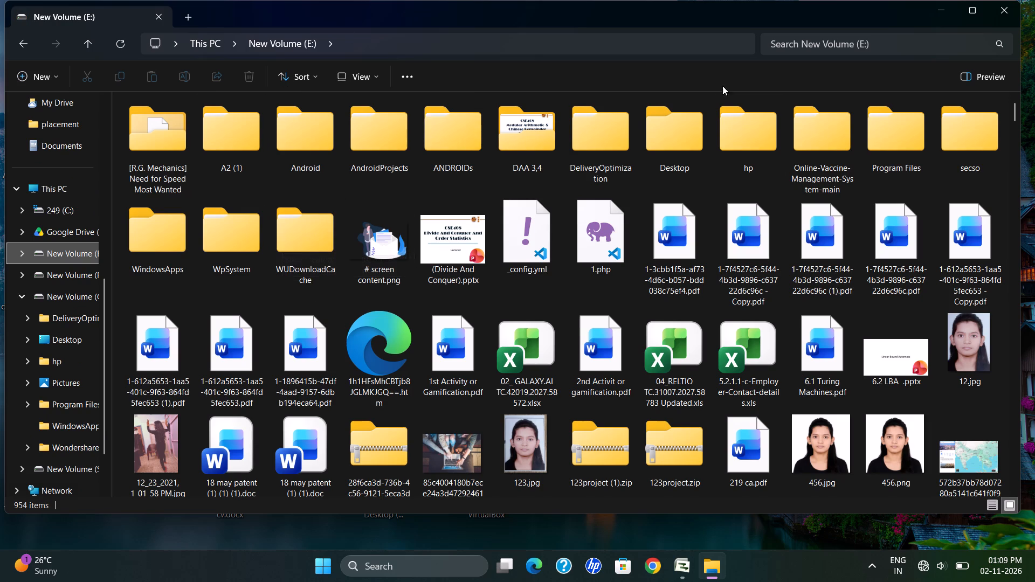
pyautogui.doubleClick(753, 129)
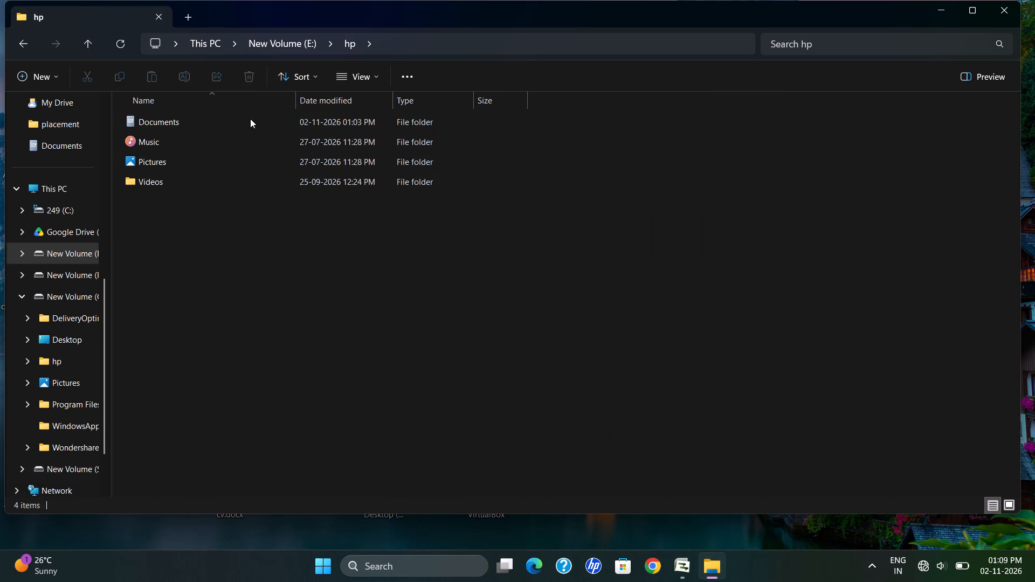
pyautogui.doubleClick(249, 114)
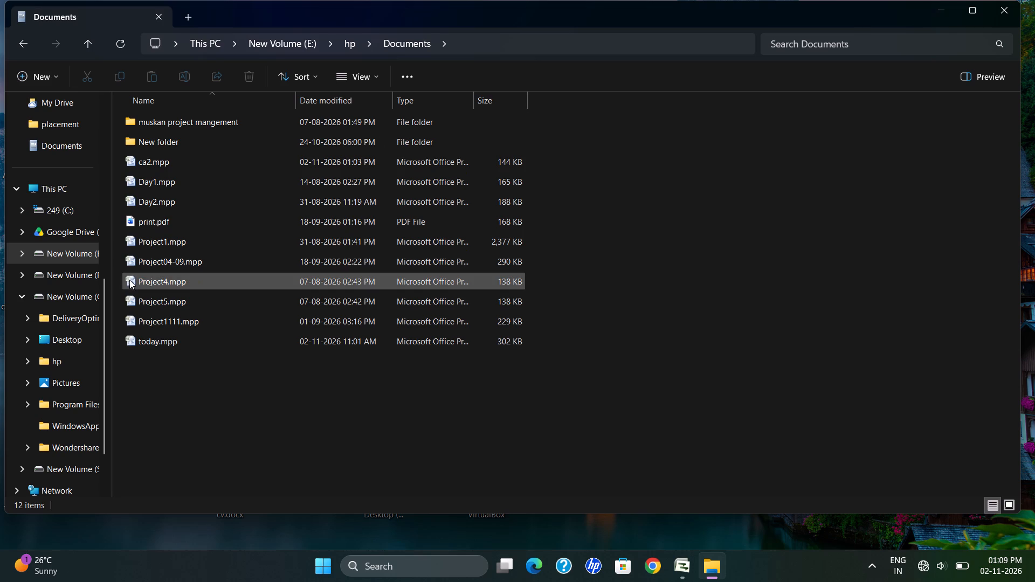
pyautogui.doubleClick(161, 338)
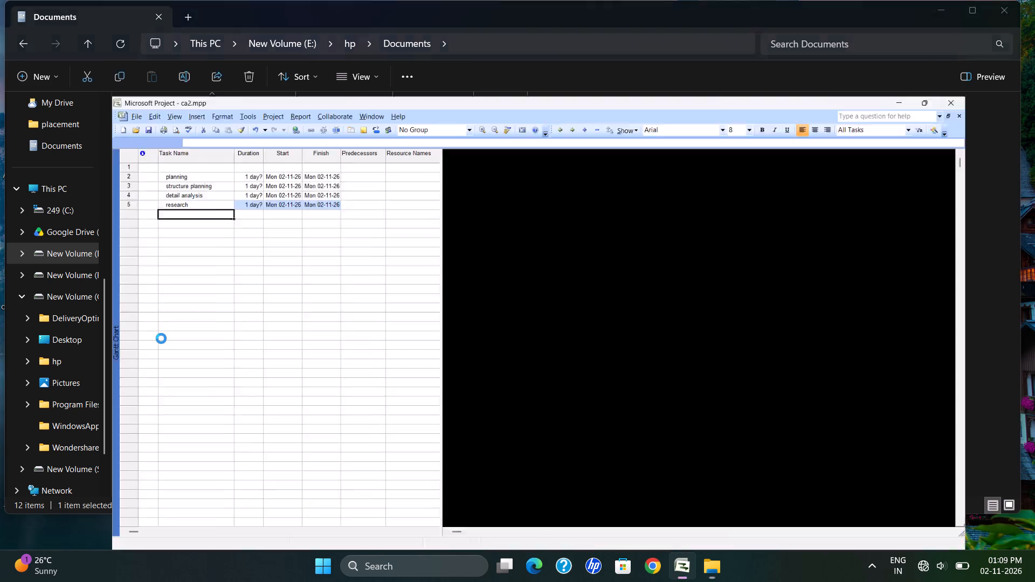
# Show the today.mpp project in the Gantt Chart view.
pyautogui.scroll(8, 102, 142)
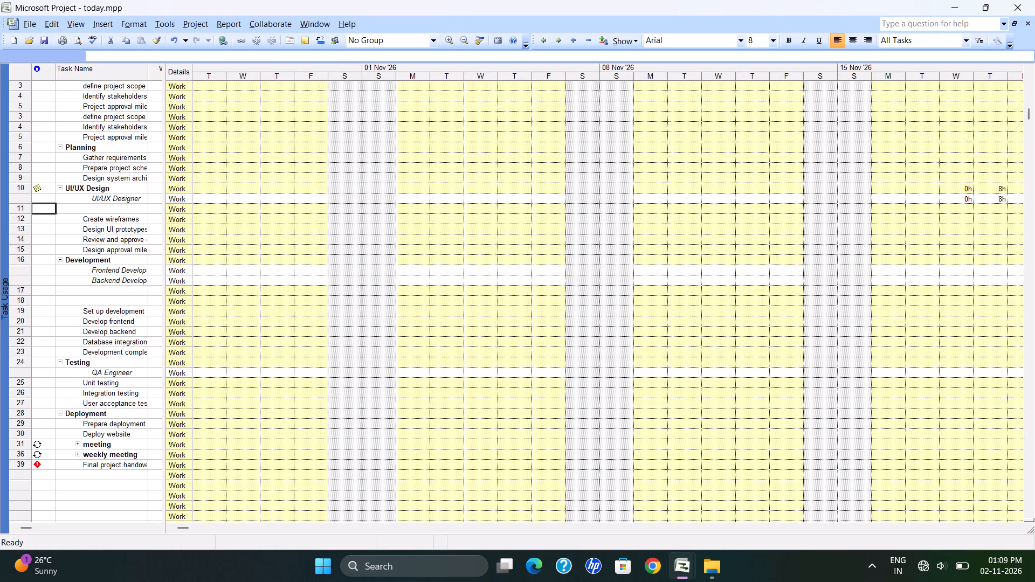
pyautogui.scroll(1, 102, 142)
pyautogui.click(72, 22)
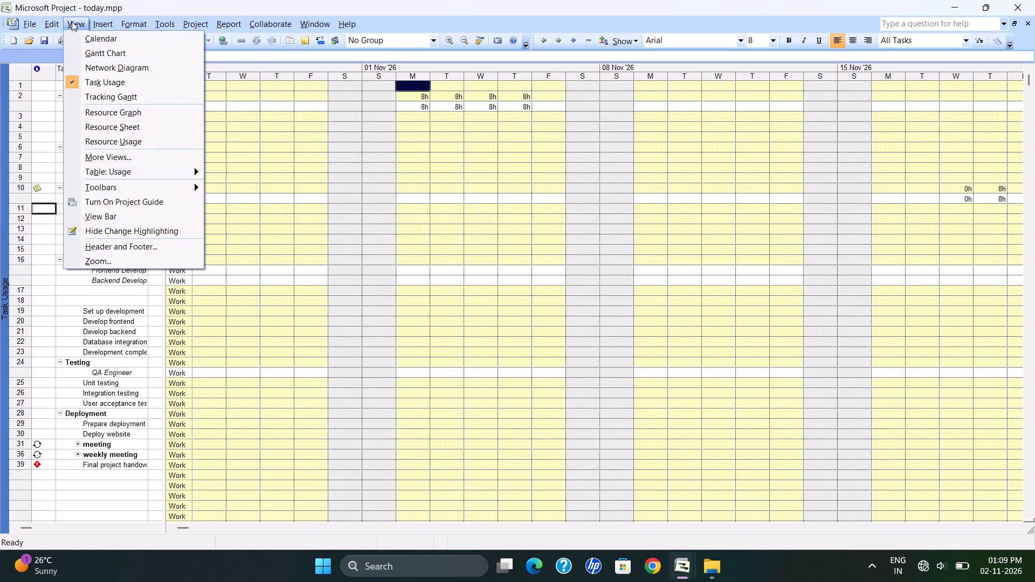
pyautogui.click(92, 52)
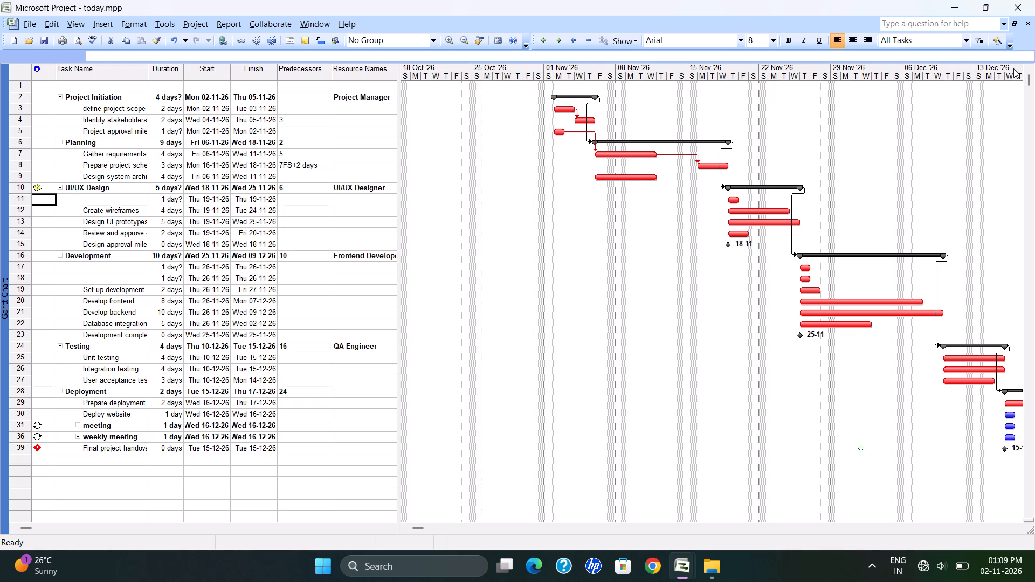
# Close Microsoft Project, saving the changes to today.mpp and discarding those to ca2.mpp.
pyautogui.click(1031, 1)
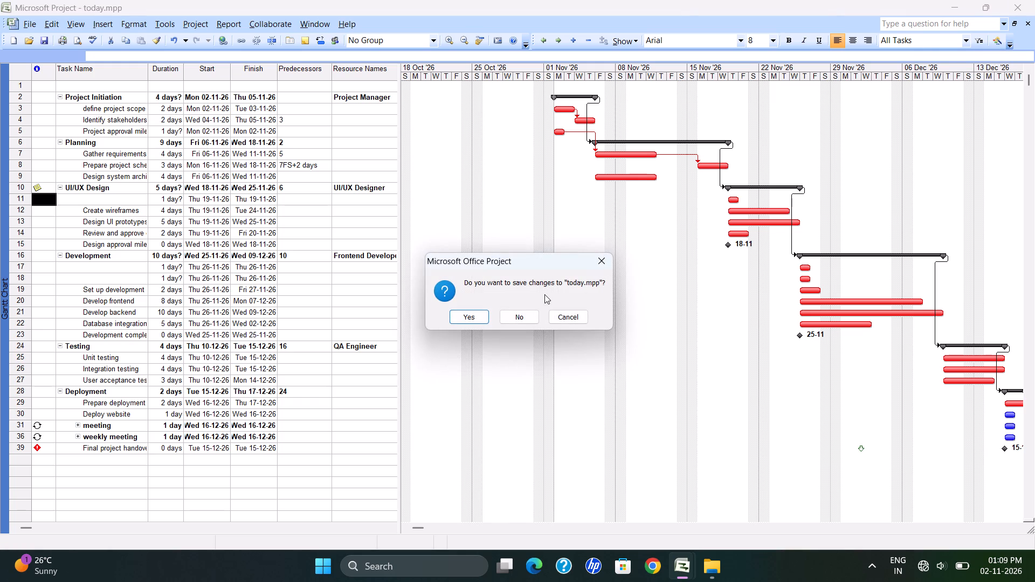
pyautogui.click(473, 318)
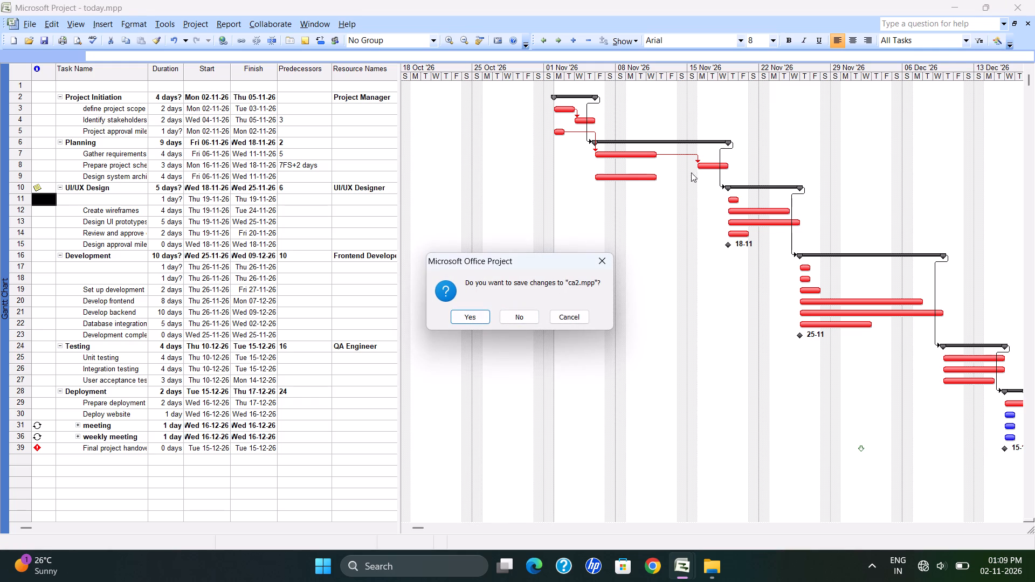
pyautogui.click(513, 317)
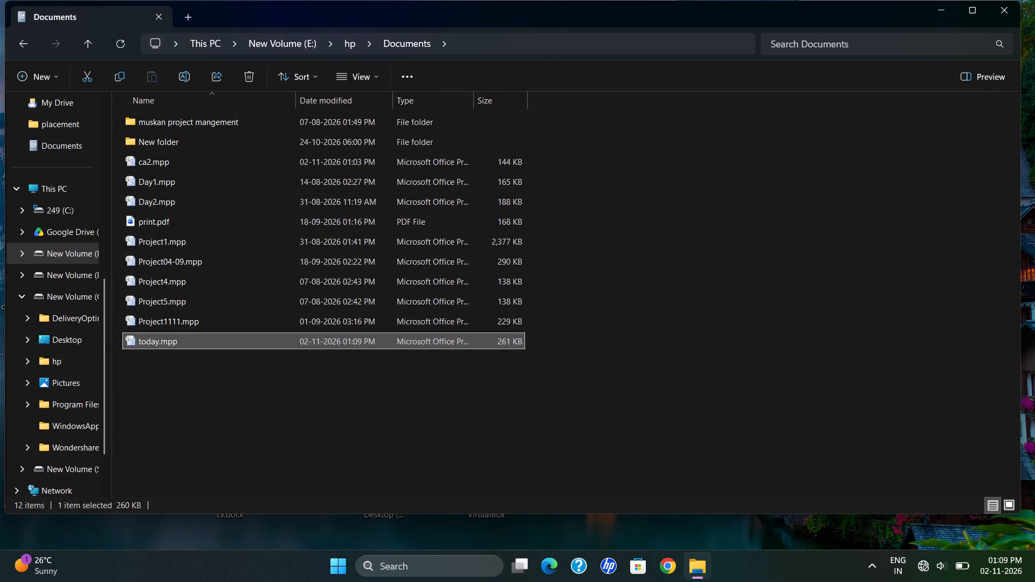
# Reopen ca2.mpp from the Documents folder in File Explorer.
pyautogui.click(443, 576)
pyautogui.click(249, 373)
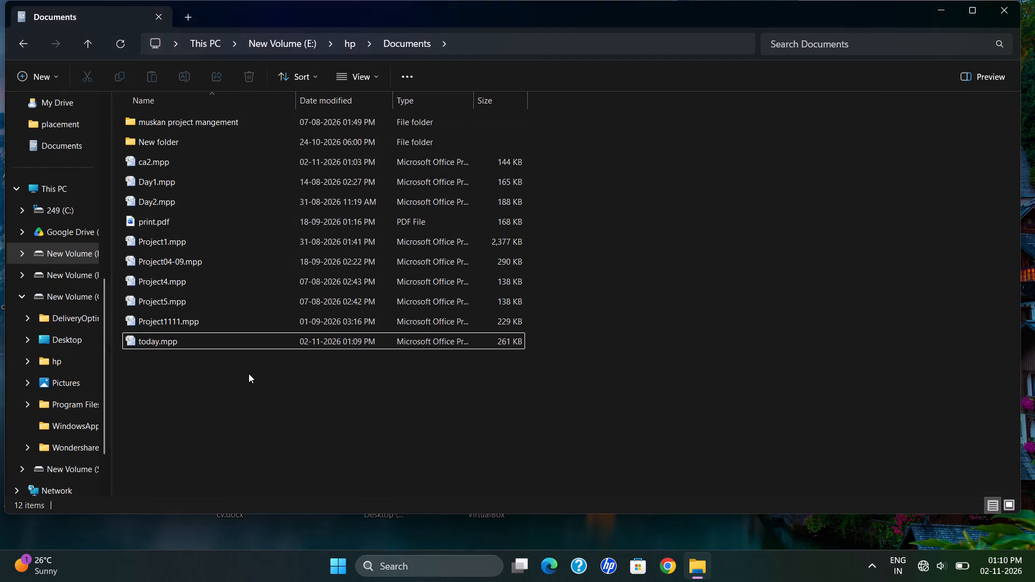
pyautogui.doubleClick(220, 161)
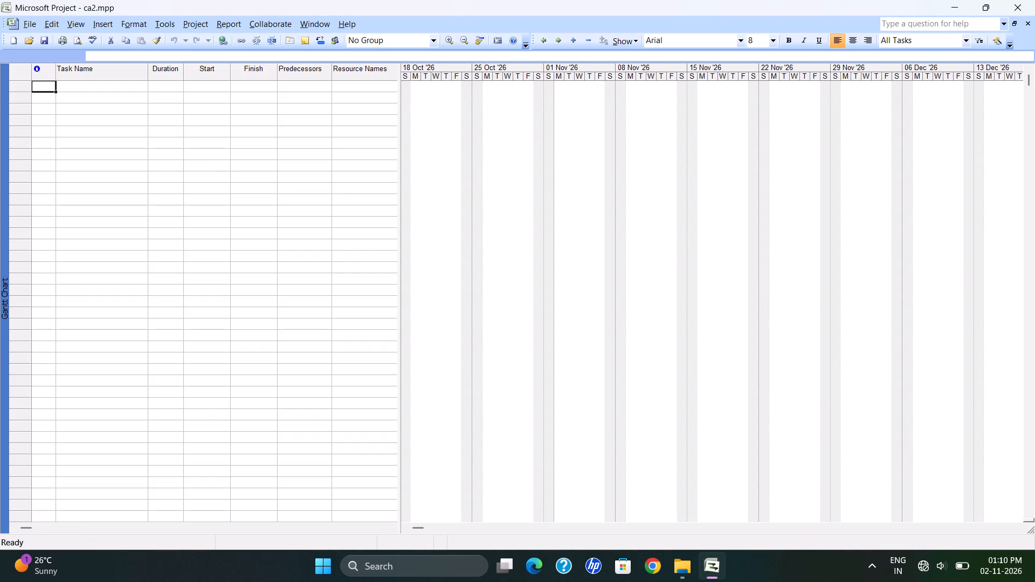
# Add a task named "planning" in row 2 of the ca2.mpp task table.
pyautogui.click(114, 102)
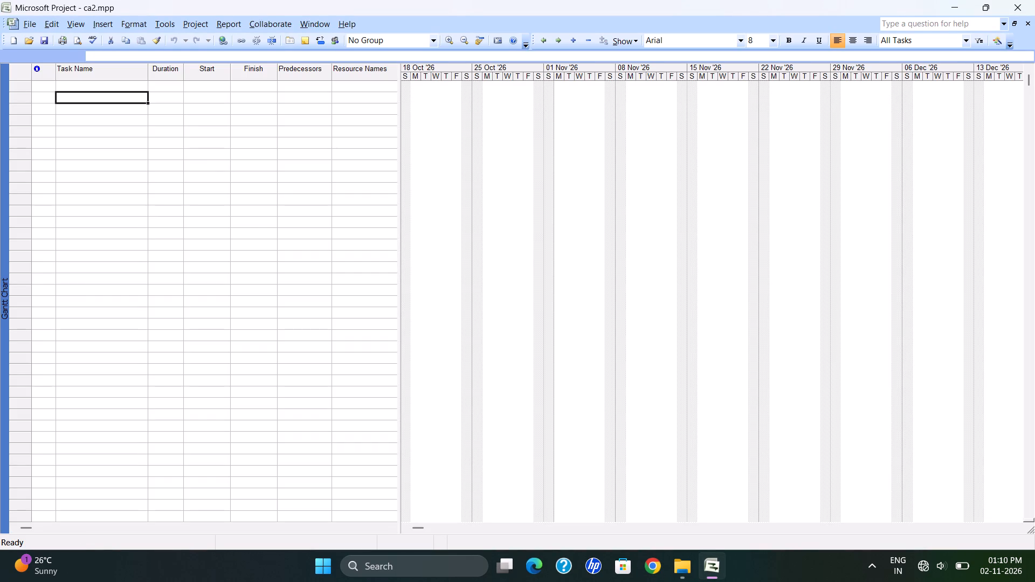
pyautogui.write('planning')
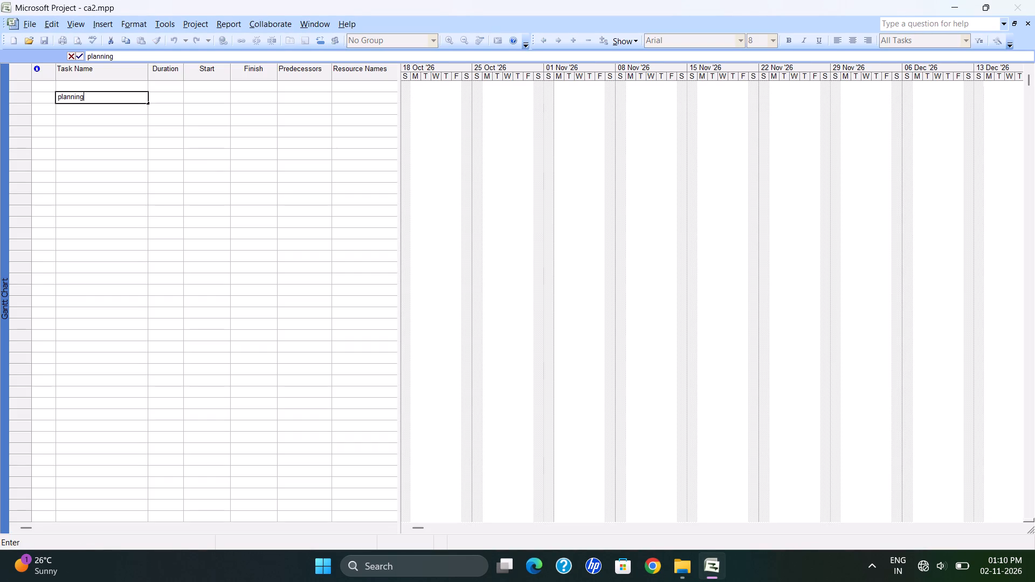
pyautogui.press('Return')
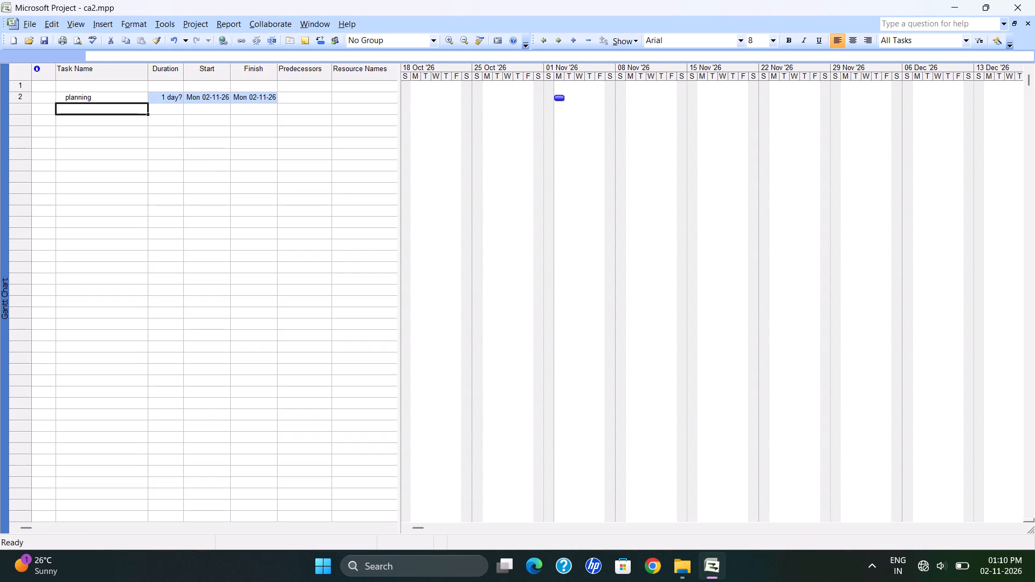
# Add a task named "research analysis" in row 3, below planning.
pyautogui.write('rese')
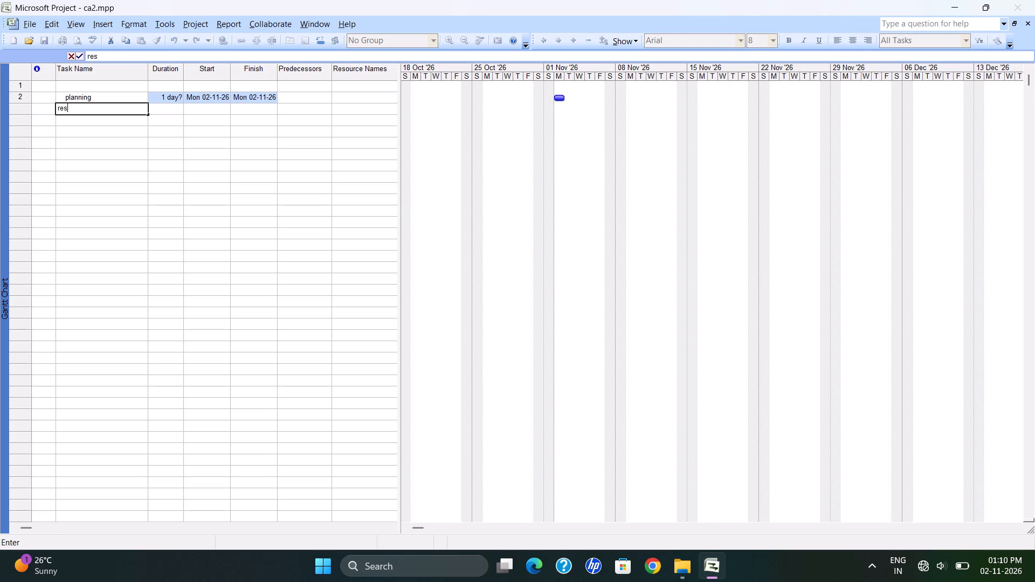
pyautogui.write('rch')
pyautogui.press('space')
pyautogui.press('BackSpace')
pyautogui.press('BackSpace')
pyautogui.press('BackSpace')
pyautogui.press('BackSpace')
pyautogui.write('arch')
pyautogui.press('space')
pyautogui.write('analysis')
pyautogui.press('Return')
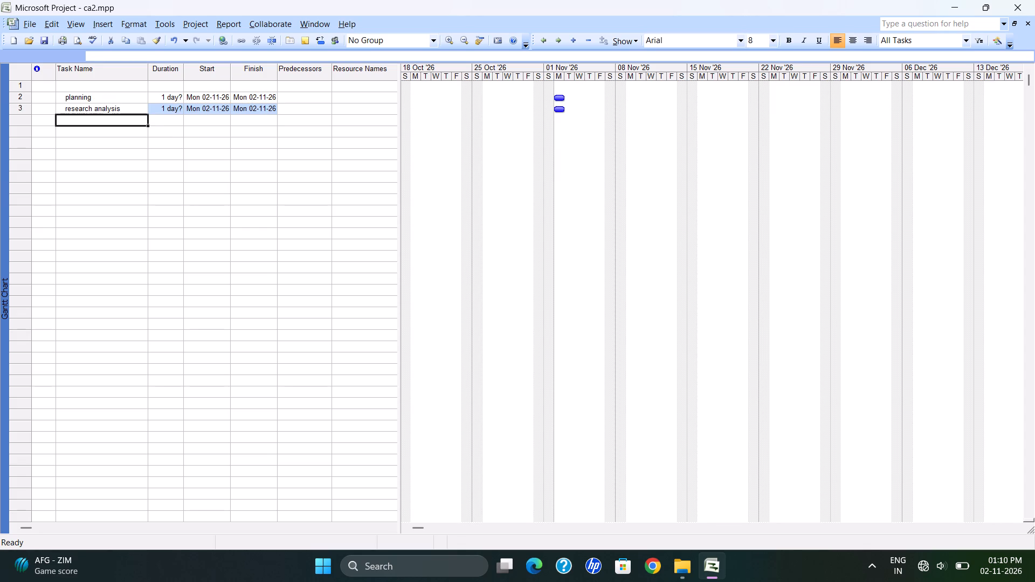
# Enter "structure analysis" as the task name in row 4, below research analysis.
pyautogui.write('strucr')
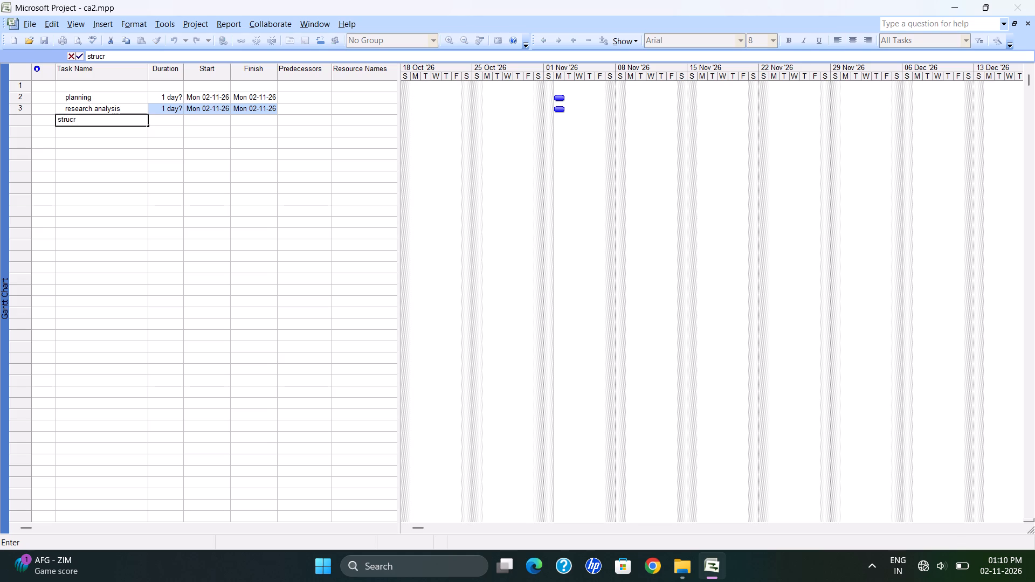
pyautogui.press('BackSpace')
pyautogui.press('BackSpace')
pyautogui.write('ctre')
pyautogui.press('BackSpace')
pyautogui.press('BackSpace')
pyautogui.scroll(1, 1, 125)
pyautogui.write('ure analysic')
pyautogui.press('BackSpace')
pyautogui.press('BackSpace')
pyautogui.press('s')
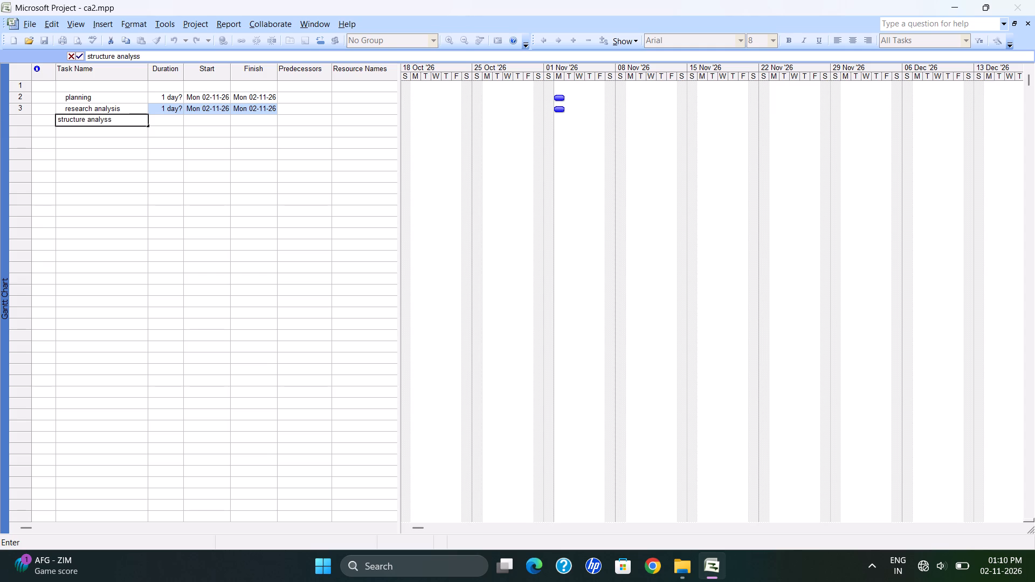
pyautogui.press('BackSpace')
pyautogui.press('BackSpace')
pyautogui.press('BackSpace')
pyautogui.write('ysis')
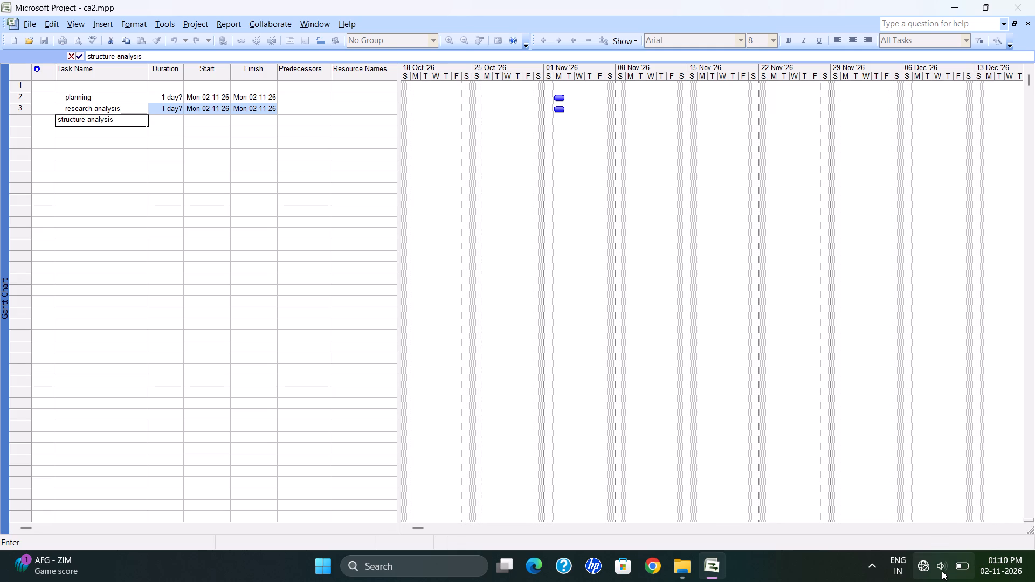
# Turn on airplane mode in the Windows quick settings.
pyautogui.click(942, 571)
pyautogui.click(975, 303)
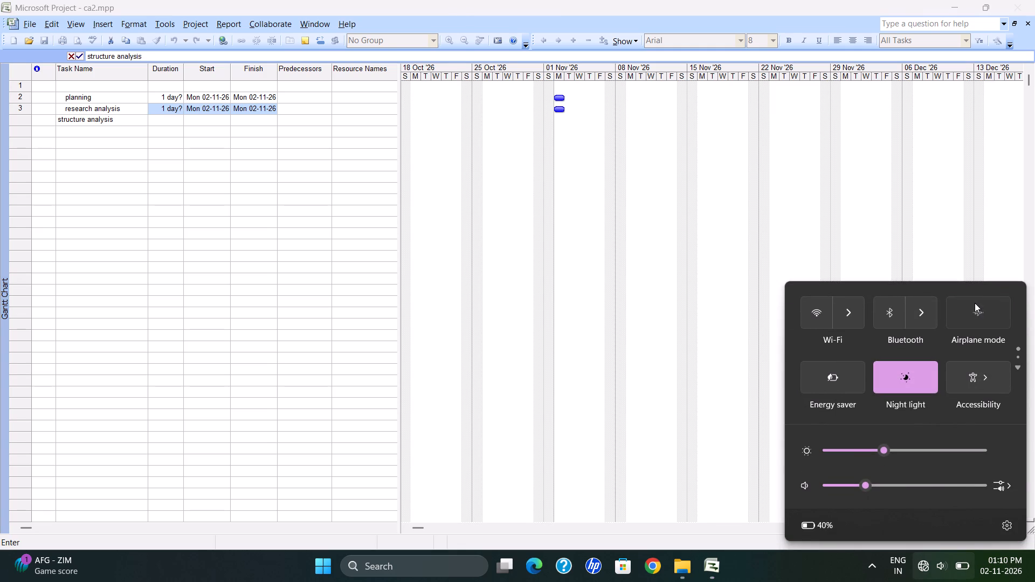
# Return to the ca2.mpp project and save it with the structure analysis task.
pyautogui.click(434, 249)
pyautogui.hotkey('ctrl', 's')
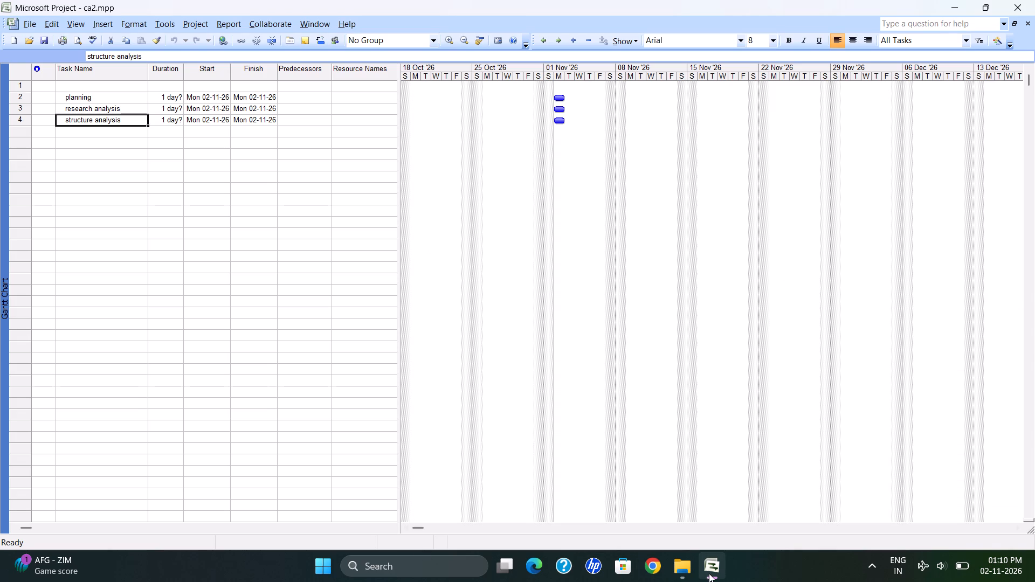
# Switch to File Explorer and open today.mpp from the Documents folder.
pyautogui.click(685, 570)
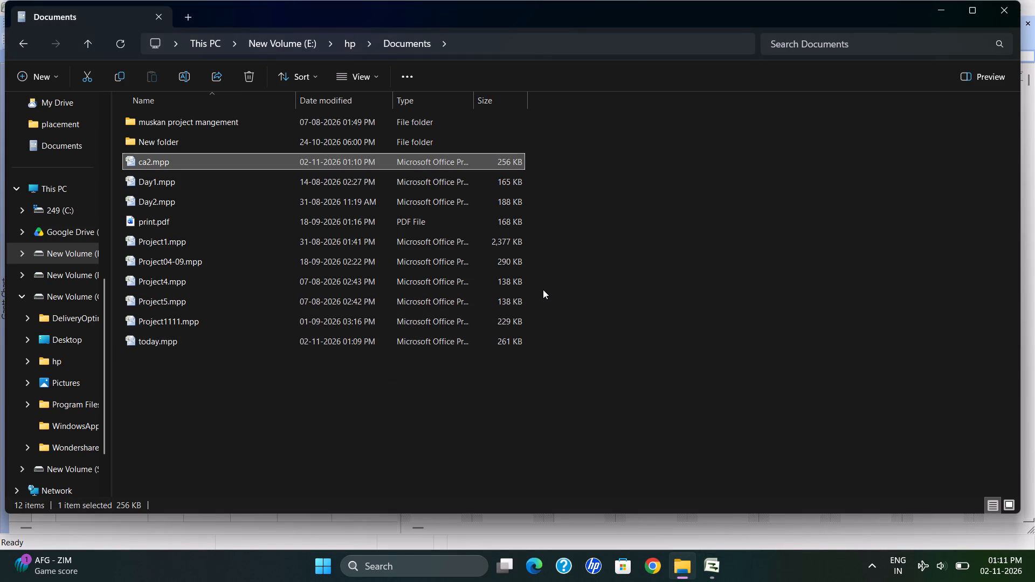
pyautogui.doubleClick(496, 341)
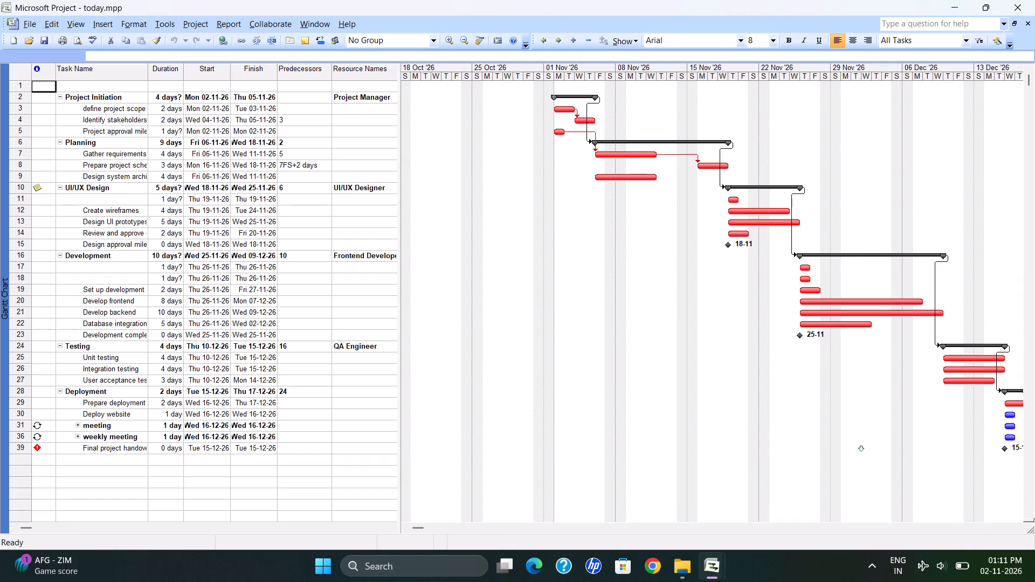
# Copy the task names in today.mpp from Project Initiation in row 2 through the final project handover task in row 39.
pyautogui.click(68, 97)
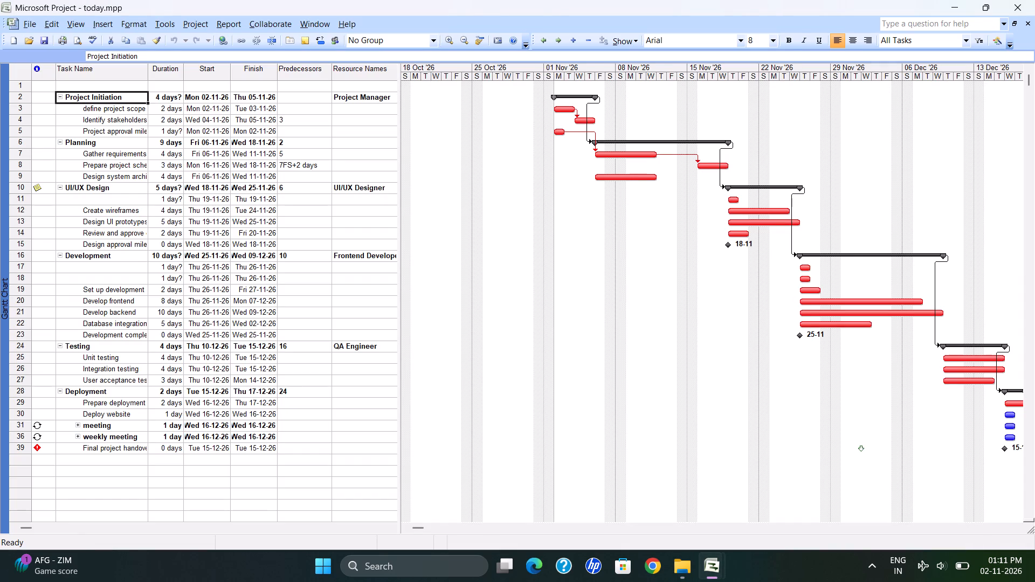
pyautogui.hotkey('shift', 'Down')
pyautogui.hotkey('shift', 'Down')
pyautogui.hotkey('shift', 'Down')
pyautogui.hotkey('shift', 'Down')
pyautogui.hotkey('shift', 'Down')
pyautogui.hotkey('shift', 'Down')
pyautogui.hotkey('shift', 'Down')
pyautogui.hotkey('shift', 'Down')
pyautogui.hotkey('shift', 'Down')
pyautogui.hotkey('shift', 'Down')
pyautogui.hotkey('shift', 'Down')
pyautogui.hotkey('shift', 'Down')
pyautogui.hotkey('shift', 'Down')
pyautogui.hotkey('shift', 'Down')
pyautogui.hotkey('shift', 'Down')
pyautogui.hotkey('shift', 'Down')
pyautogui.hotkey('shift', 'Down')
pyautogui.hotkey('shift', 'Down')
pyautogui.hotkey('shift', 'Down')
pyautogui.hotkey('shift', 'Down')
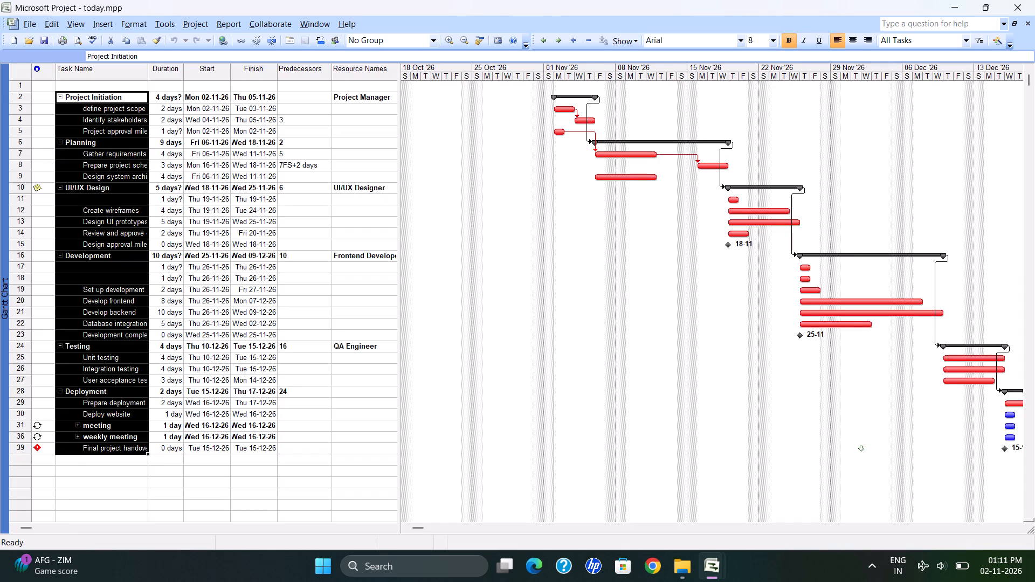
pyautogui.hotkey('shift', 'Up')
pyautogui.hotkey('shift', 'Up')
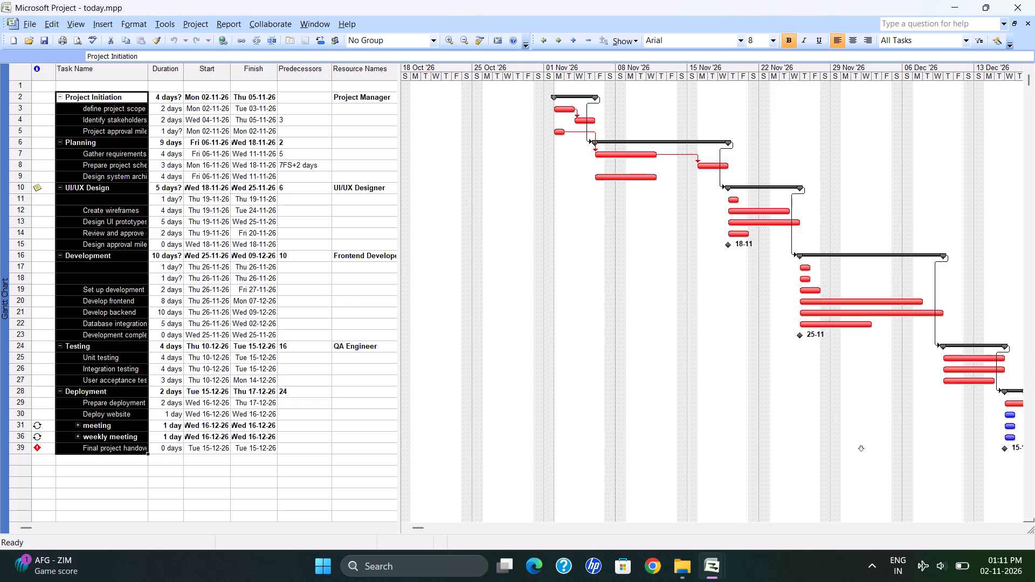
pyautogui.hotkey('ctrl', 'c')
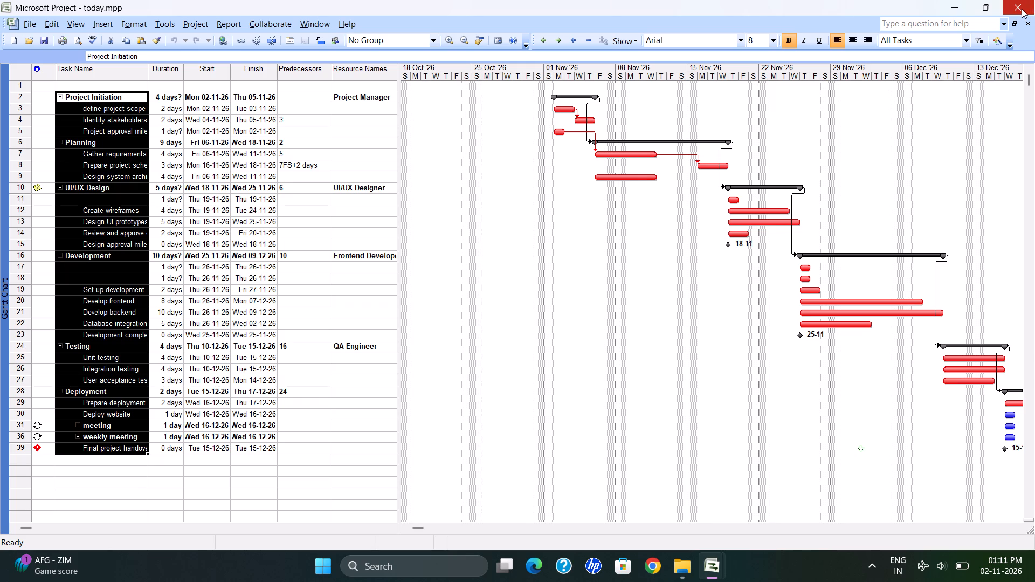
# Close Microsoft Project without saving the changes to today.mpp.
pyautogui.click(1022, 9)
pyautogui.click(523, 313)
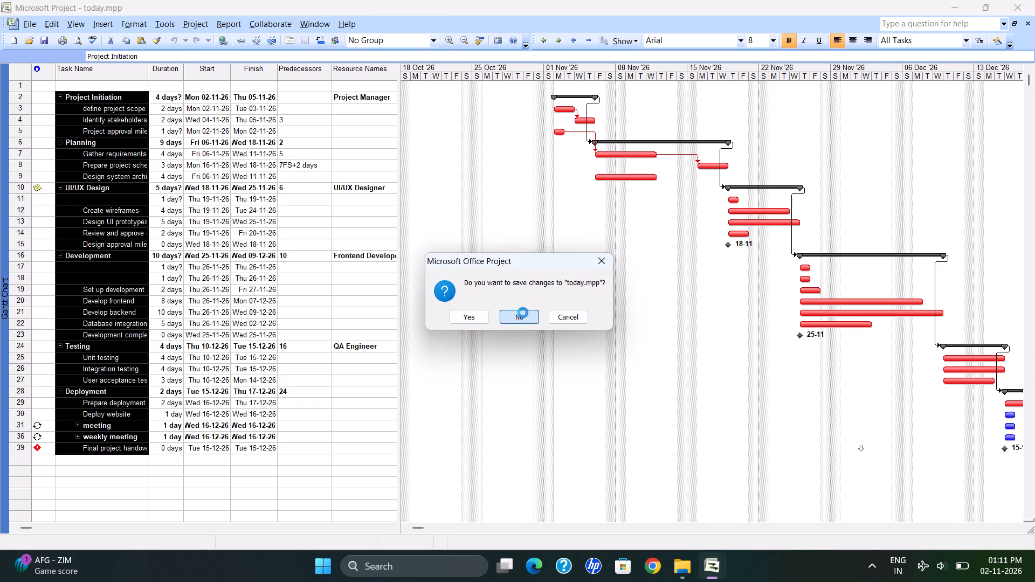
# Start Microsoft Project again and open ca2.mpp from the hp Documents folder on New Volume (E:).
pyautogui.click(382, 566)
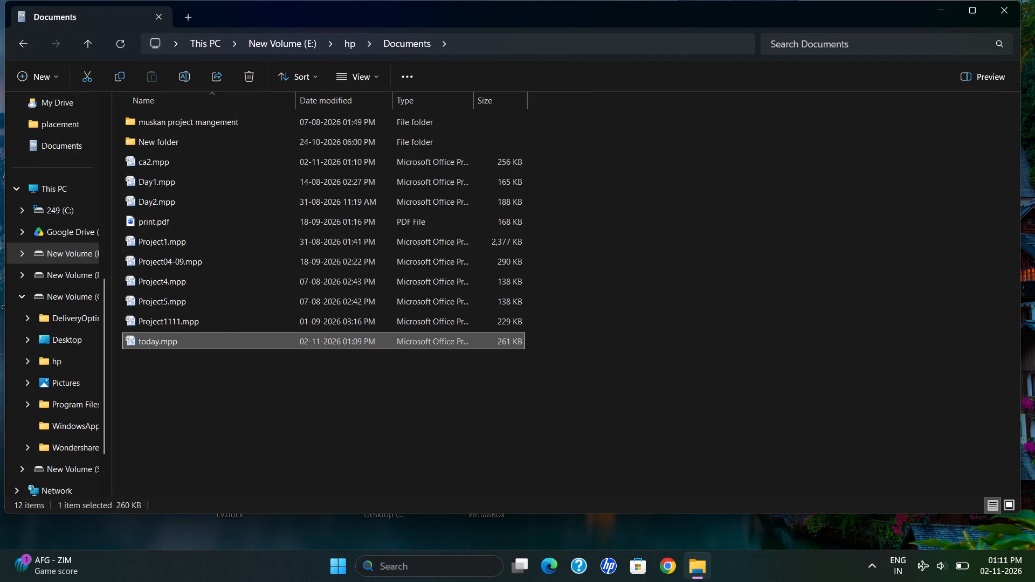
pyautogui.write('project')
pyautogui.press('Return')
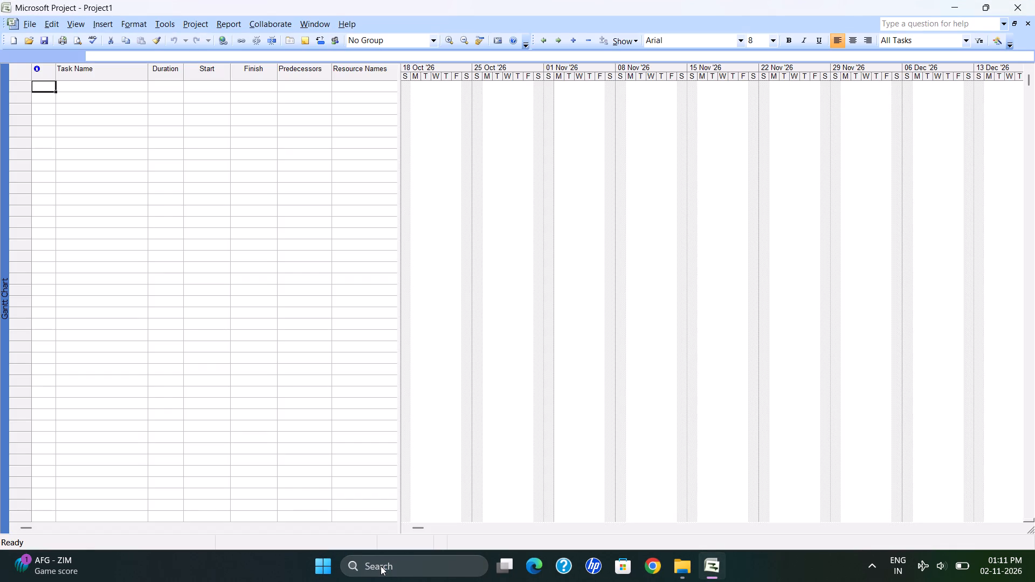
pyautogui.click(34, 24)
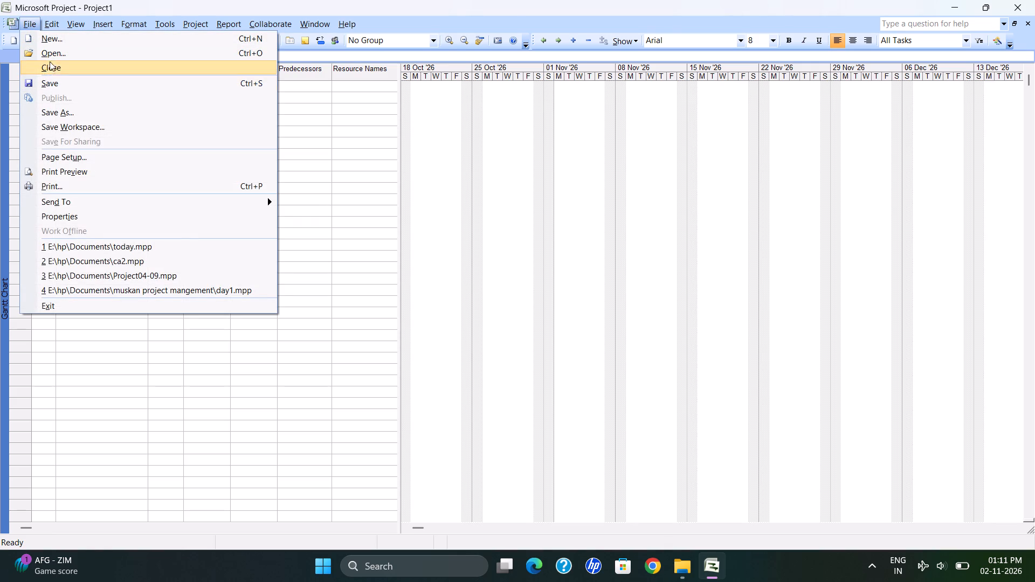
pyautogui.click(47, 54)
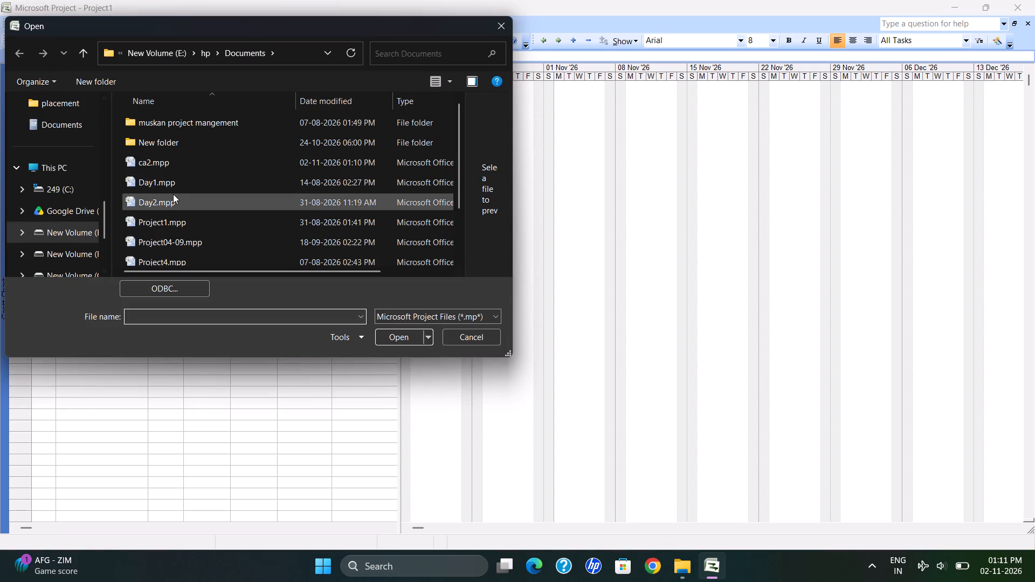
pyautogui.click(163, 168)
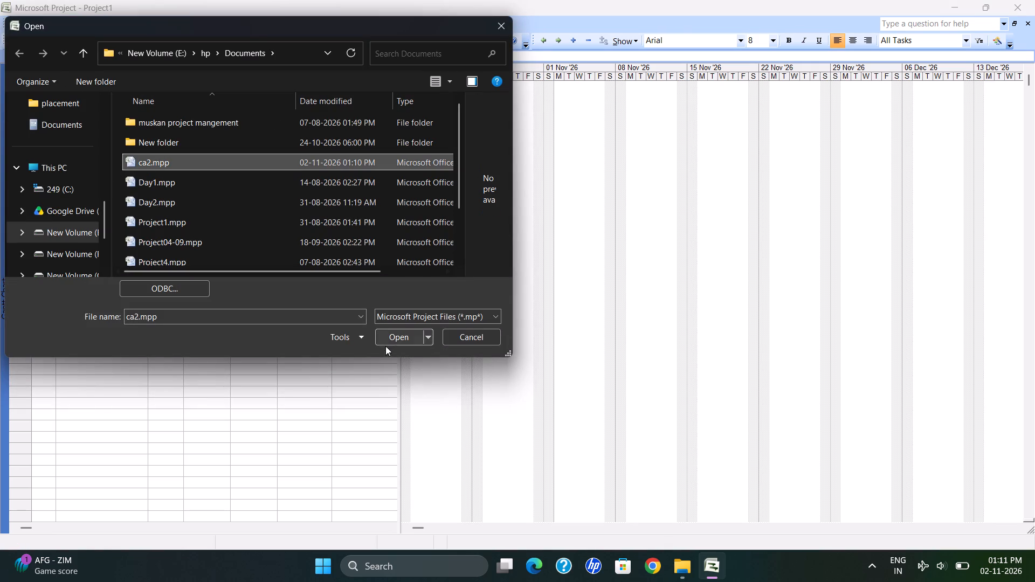
pyautogui.click(388, 341)
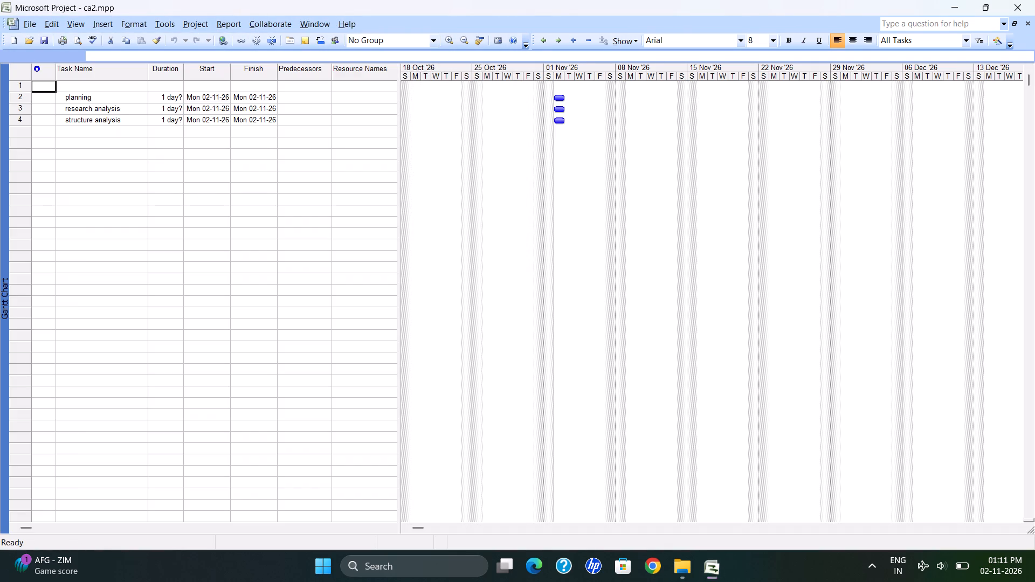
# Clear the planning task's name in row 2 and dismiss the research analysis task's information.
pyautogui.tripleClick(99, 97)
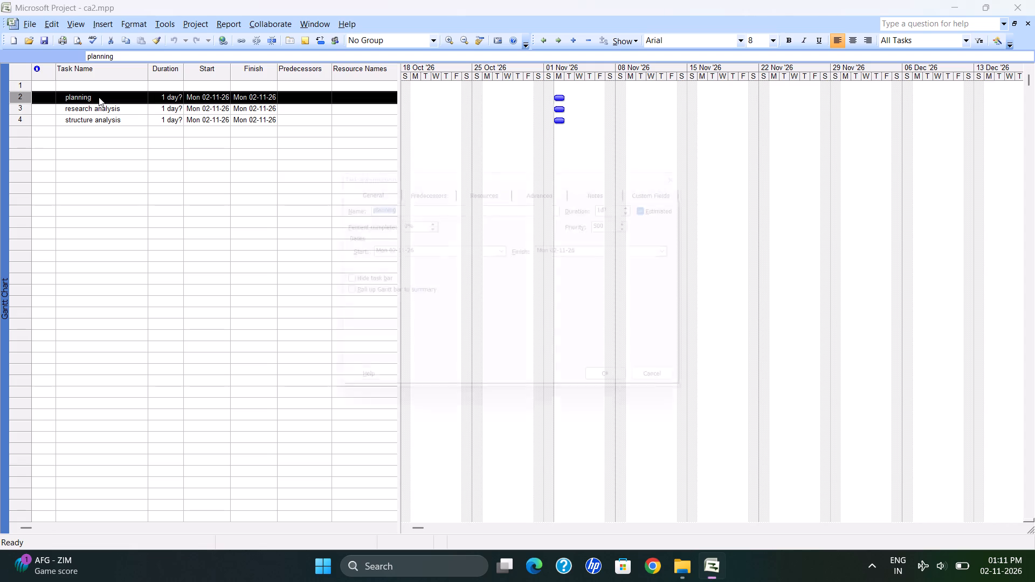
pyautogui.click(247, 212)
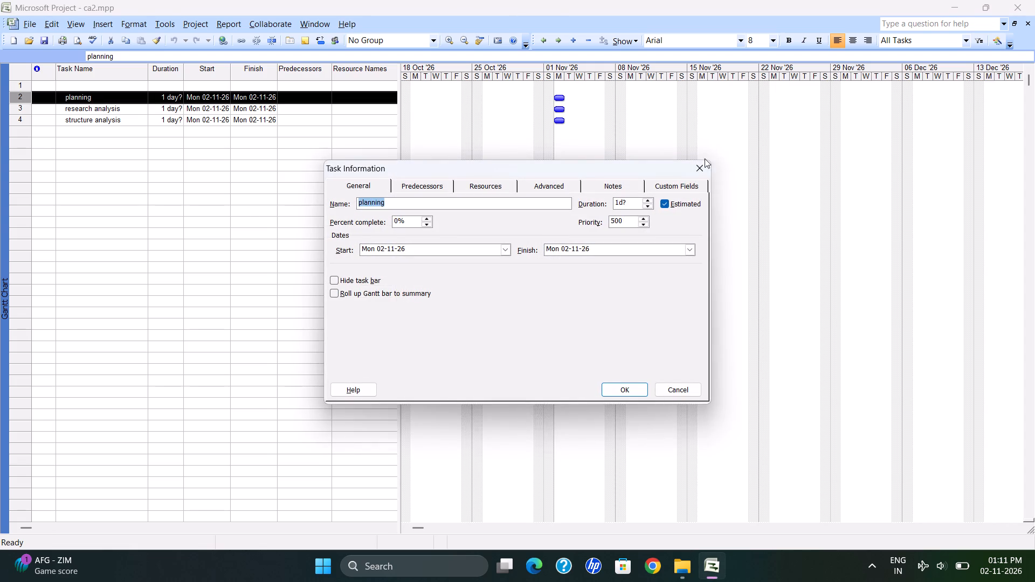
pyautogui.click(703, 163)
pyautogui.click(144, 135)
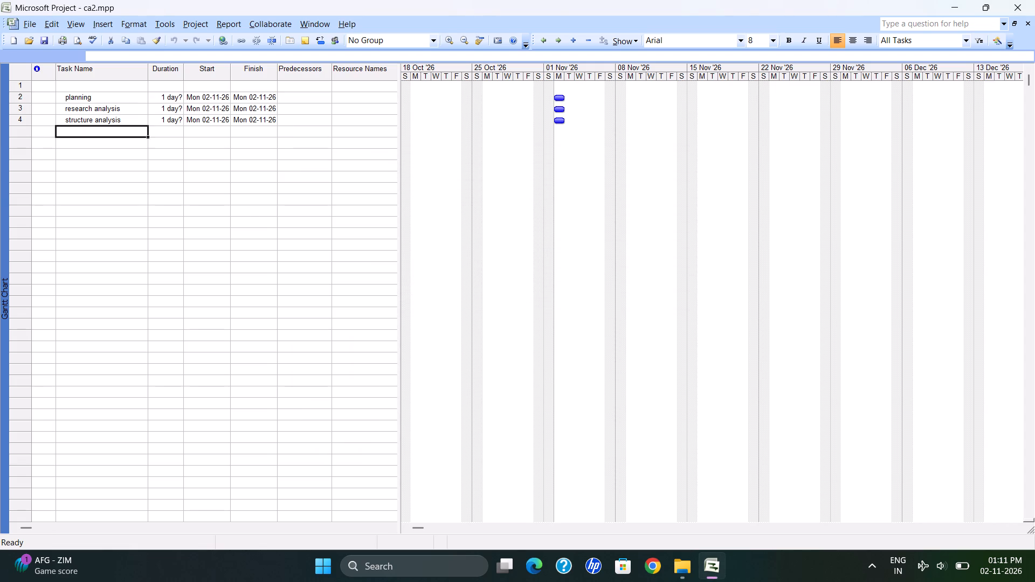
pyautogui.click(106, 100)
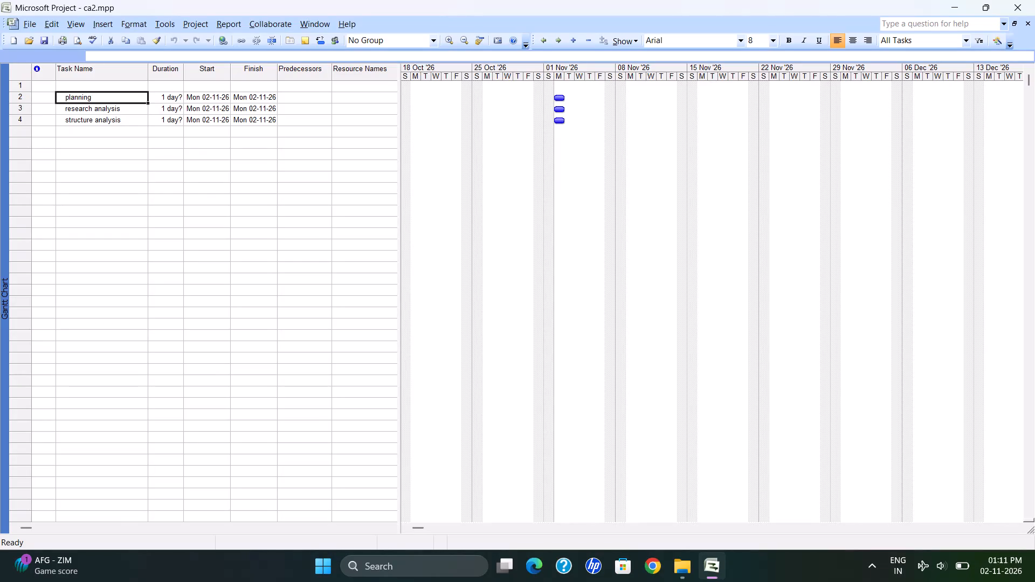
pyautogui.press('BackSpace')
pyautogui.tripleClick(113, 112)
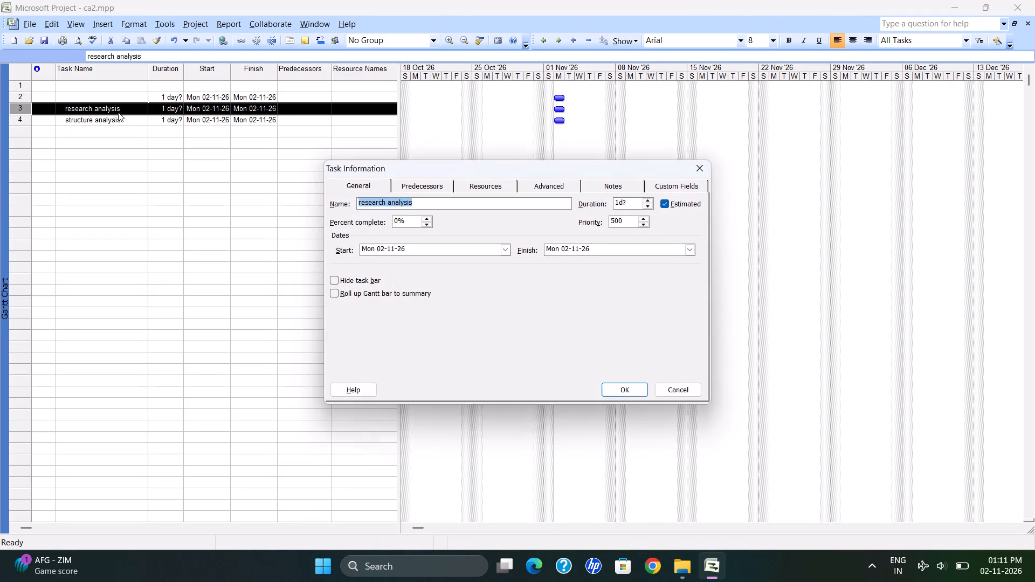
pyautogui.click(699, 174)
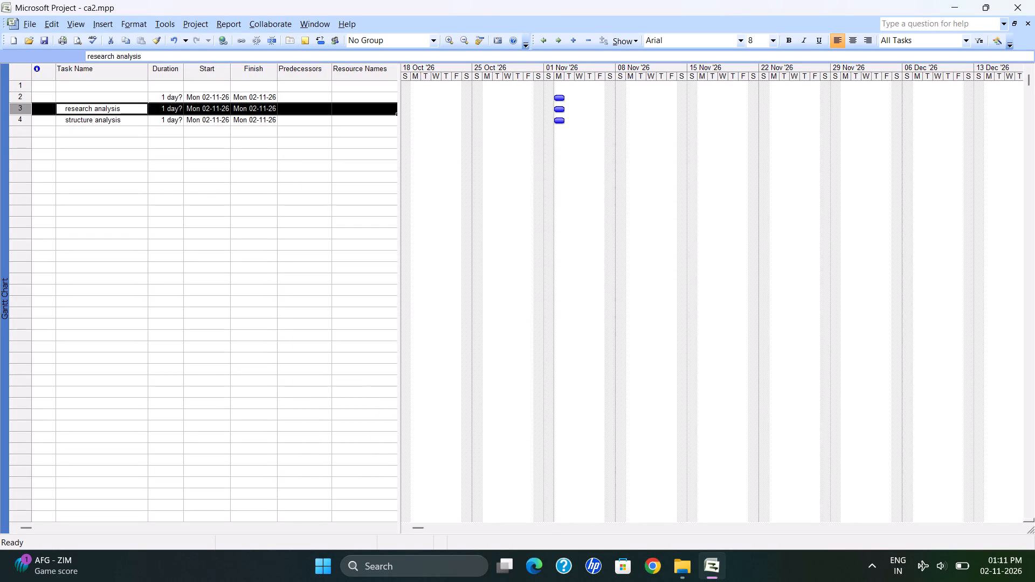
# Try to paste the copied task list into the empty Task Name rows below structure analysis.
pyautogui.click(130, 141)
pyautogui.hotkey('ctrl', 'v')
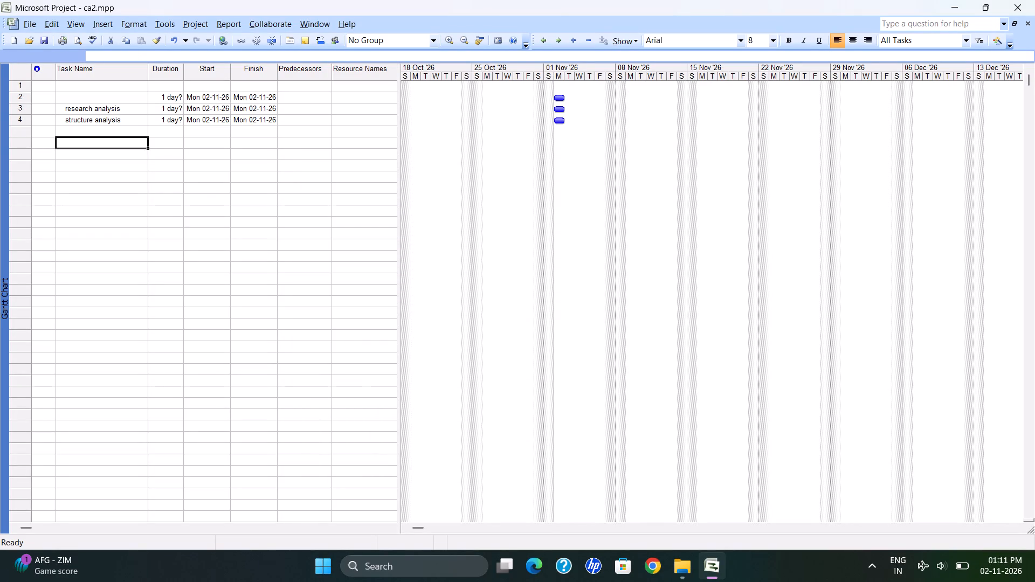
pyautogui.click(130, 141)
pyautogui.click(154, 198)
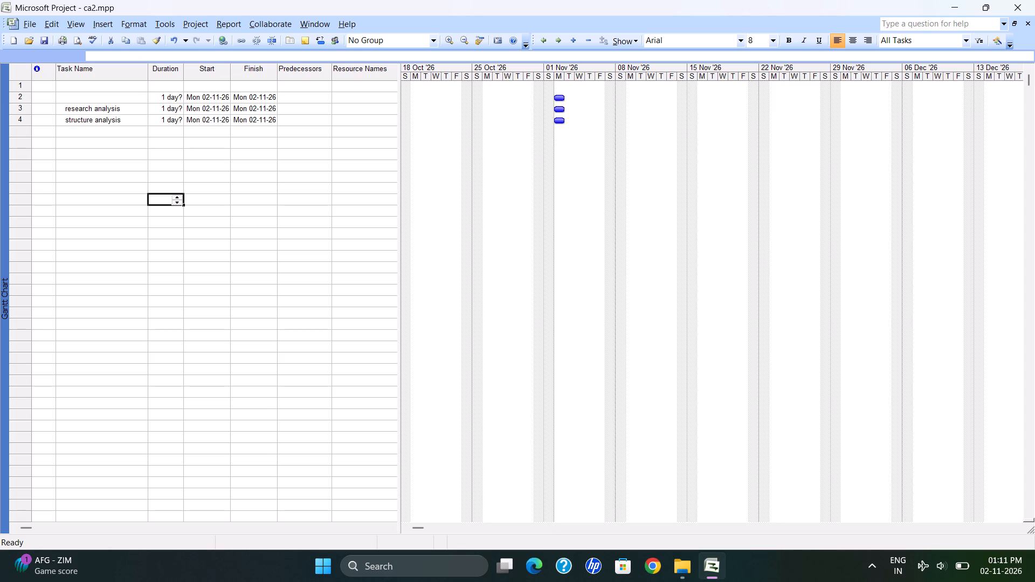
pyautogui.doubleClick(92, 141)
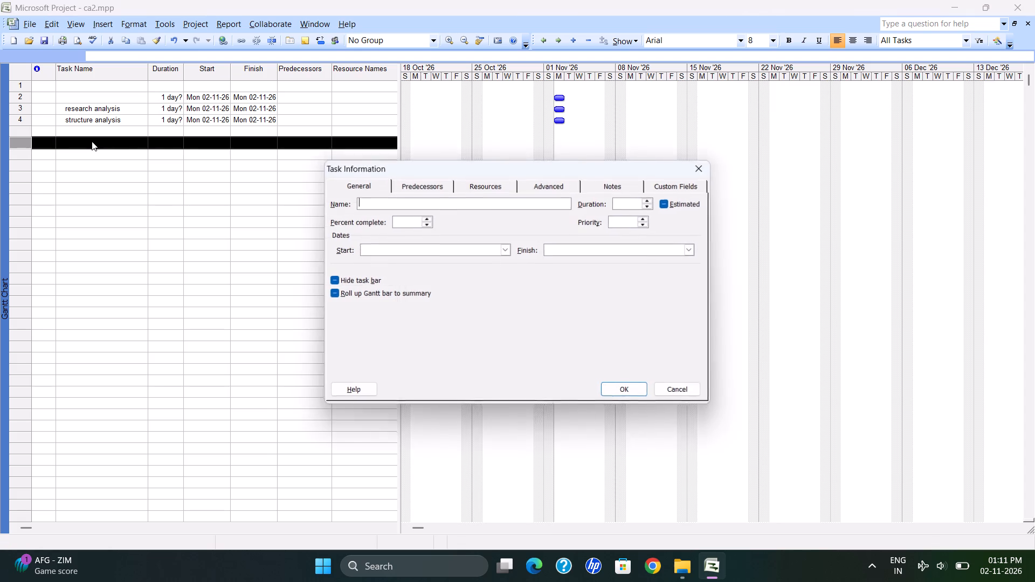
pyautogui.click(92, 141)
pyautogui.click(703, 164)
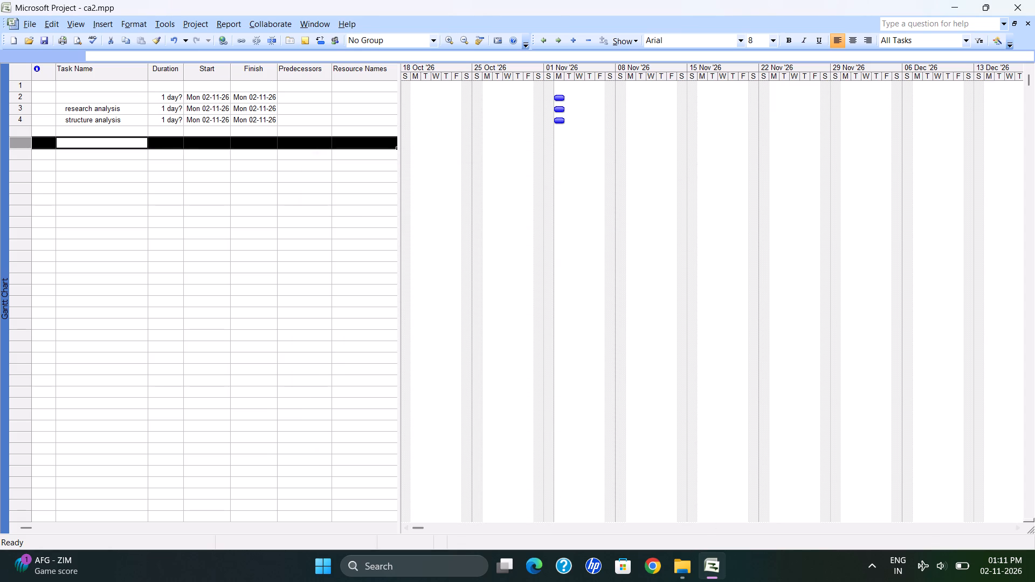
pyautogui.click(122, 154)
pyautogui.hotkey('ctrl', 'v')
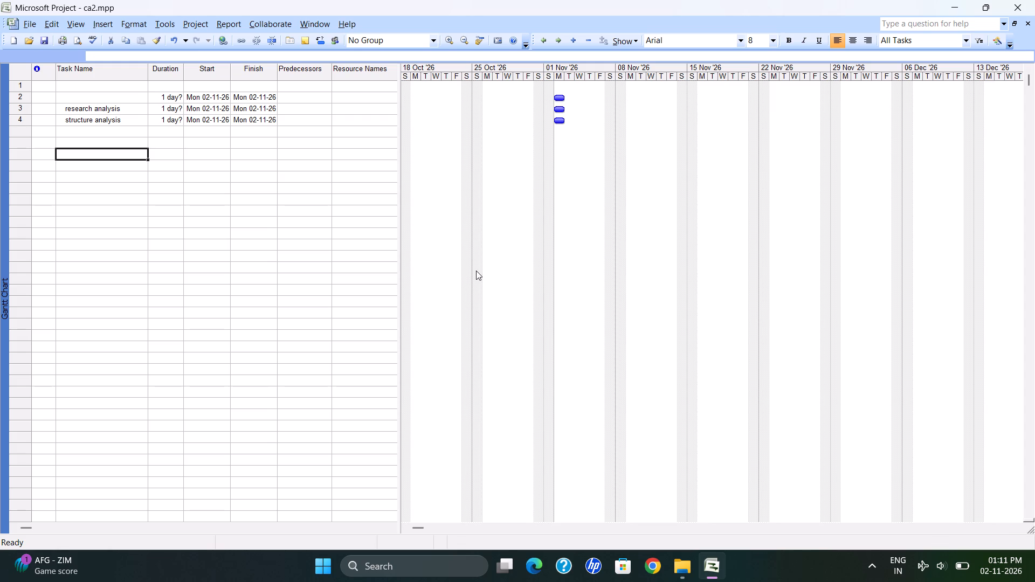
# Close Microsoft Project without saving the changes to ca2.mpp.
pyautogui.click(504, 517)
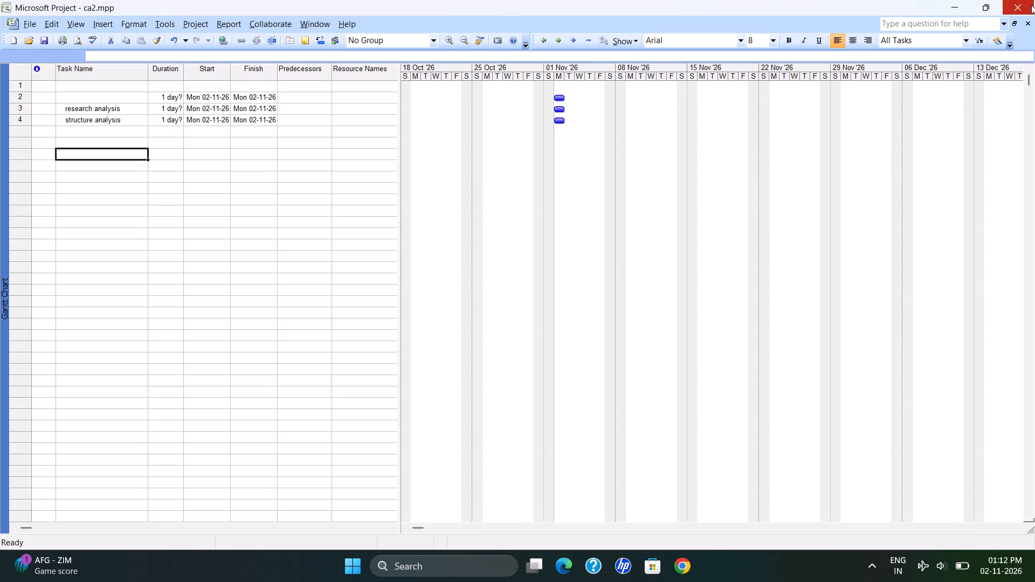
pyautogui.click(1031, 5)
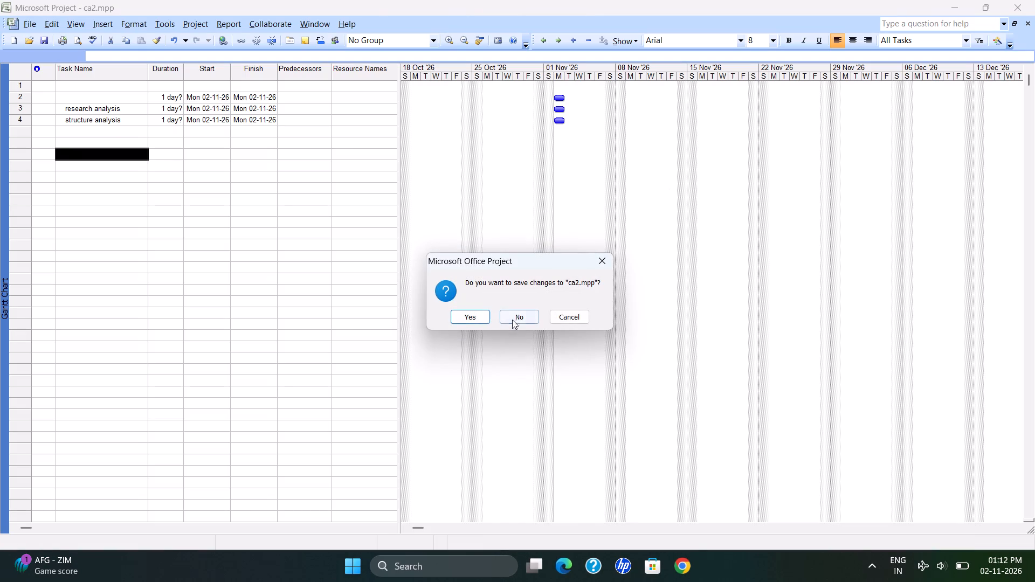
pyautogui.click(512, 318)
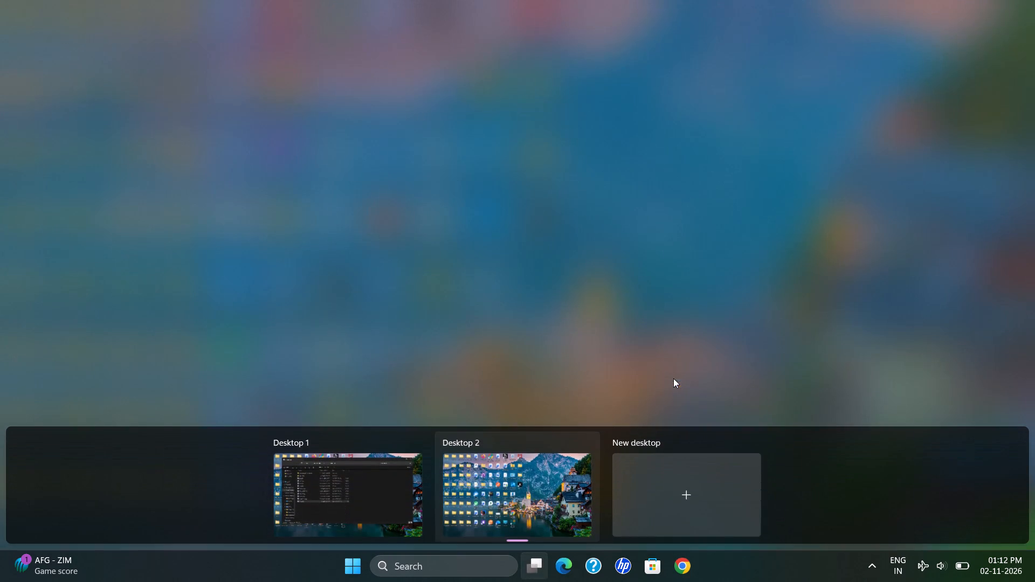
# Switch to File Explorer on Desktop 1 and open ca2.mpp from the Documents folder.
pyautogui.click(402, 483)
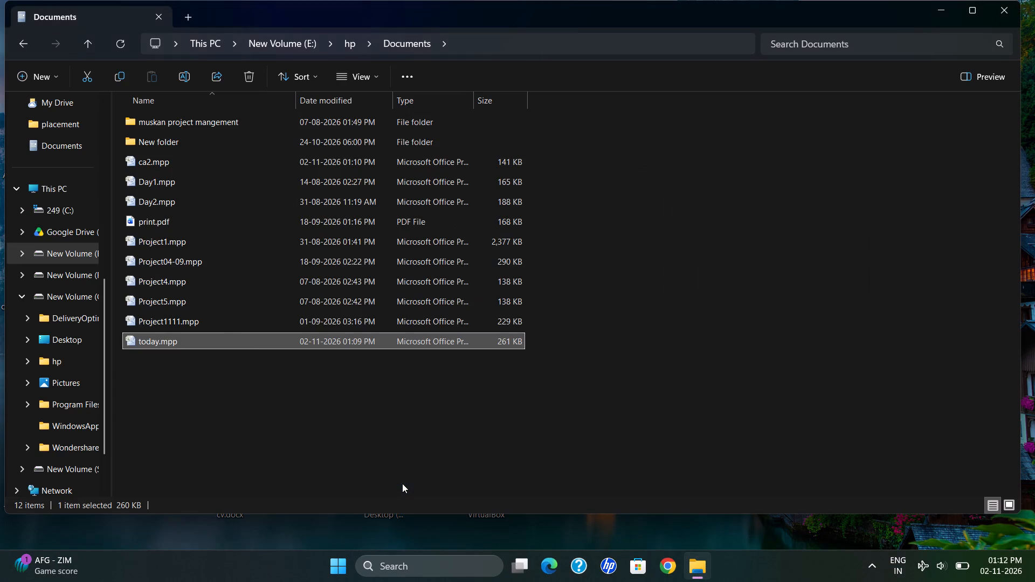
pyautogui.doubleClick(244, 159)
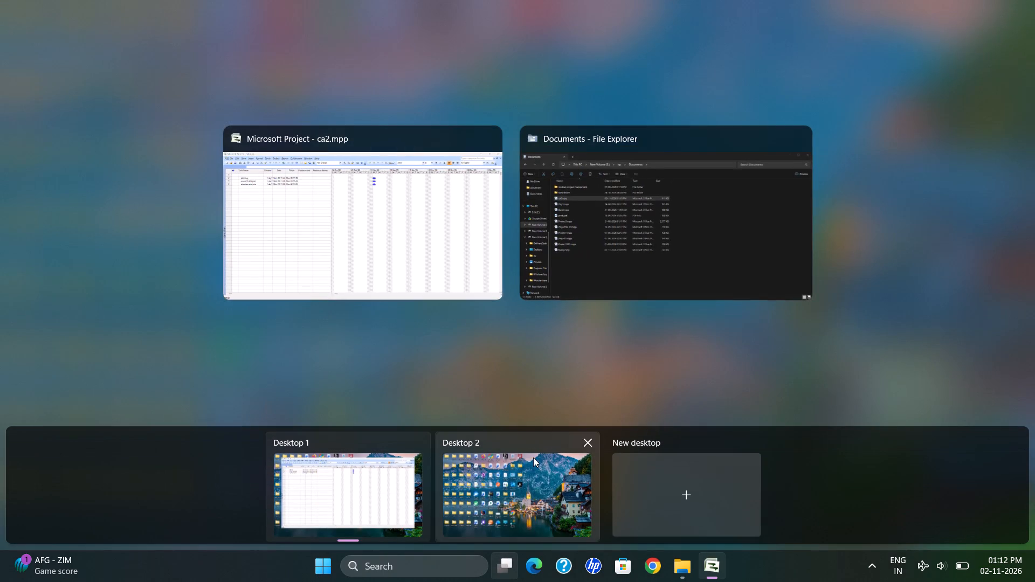
# Switch to Desktop 2, start Microsoft Project and open today.mpp from the hp Documents folder on New Volume (E:).
pyautogui.click(533, 458)
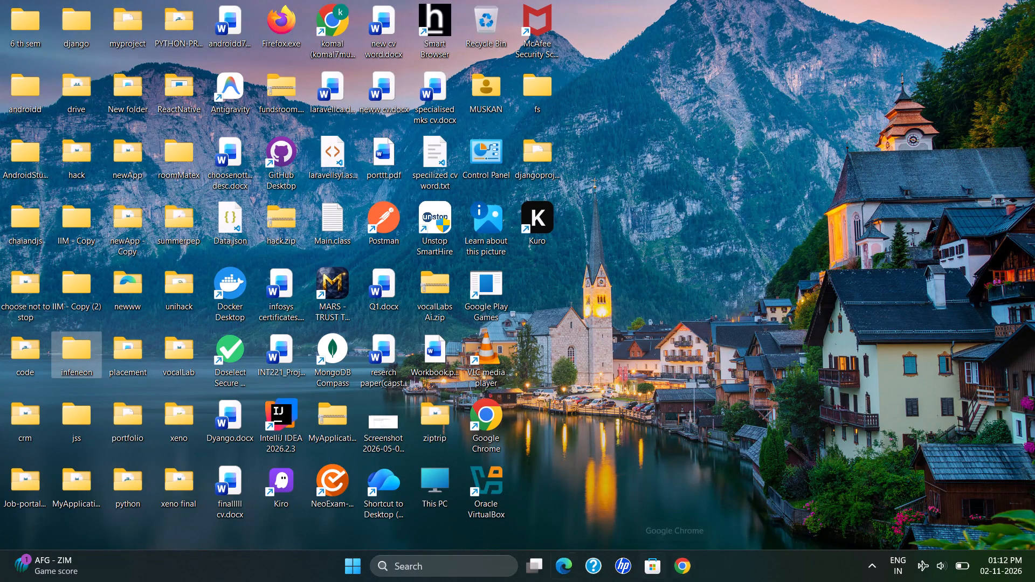
pyautogui.click(444, 569)
pyautogui.write('project')
pyautogui.press('Return')
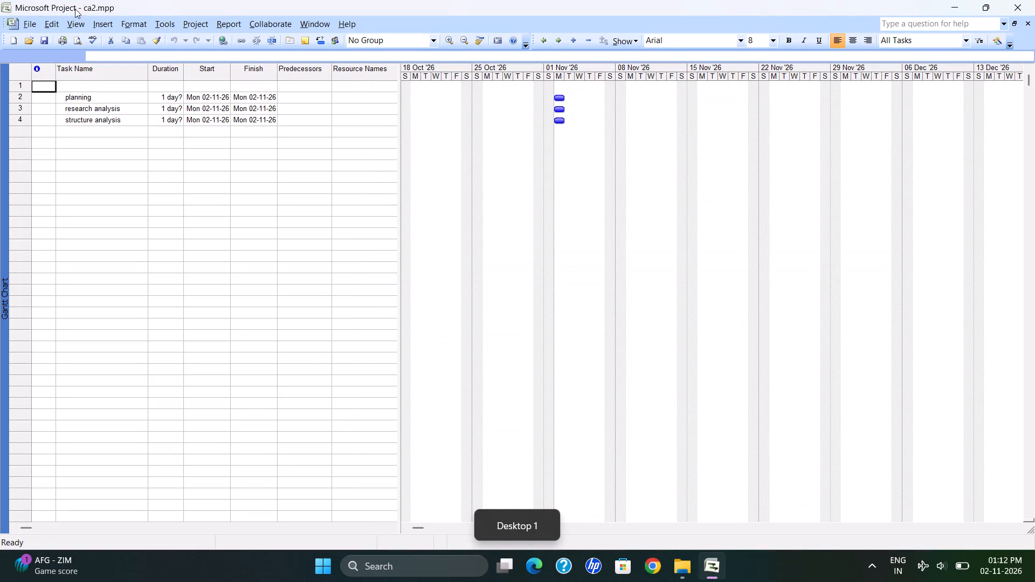
pyautogui.click(31, 14)
pyautogui.click(31, 18)
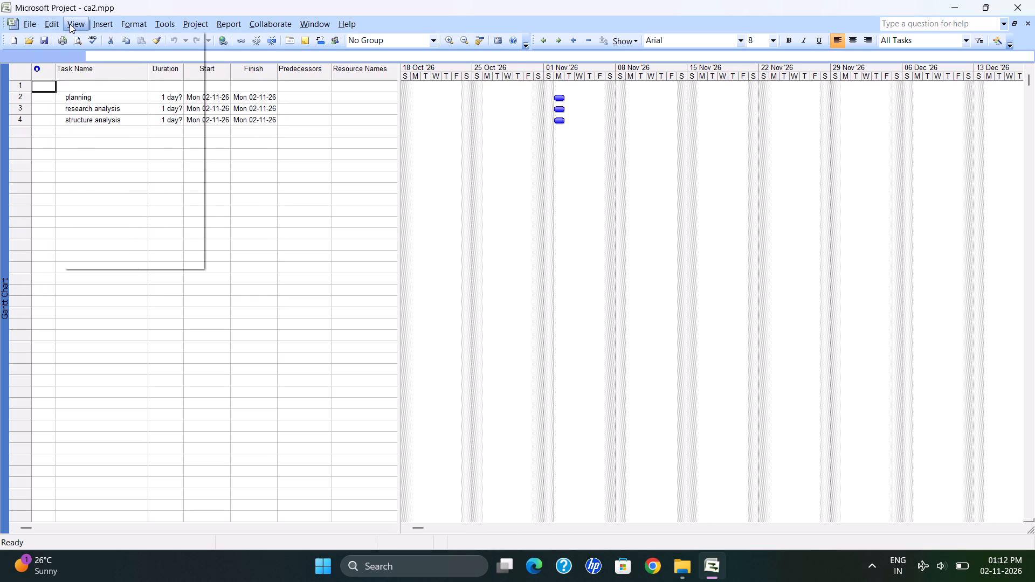
pyautogui.click(42, 53)
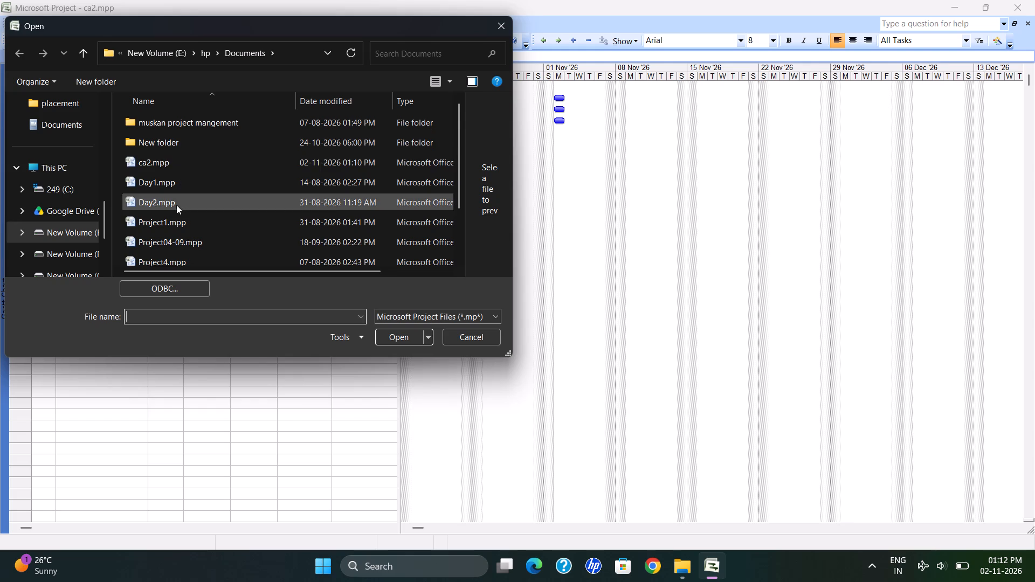
pyautogui.scroll(-1, 176, 224)
pyautogui.doubleClick(174, 252)
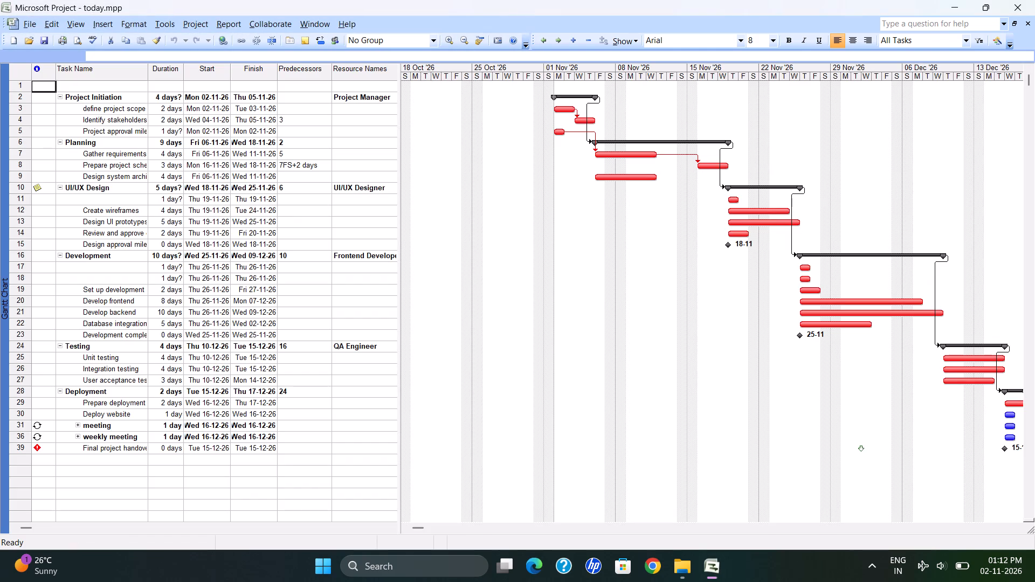
# Copy rows 1 through 39 of today.mpp across the Task Name, Duration, Start and Finish columns.
pyautogui.moveTo(66, 88); pyautogui.dragTo(261, 261)
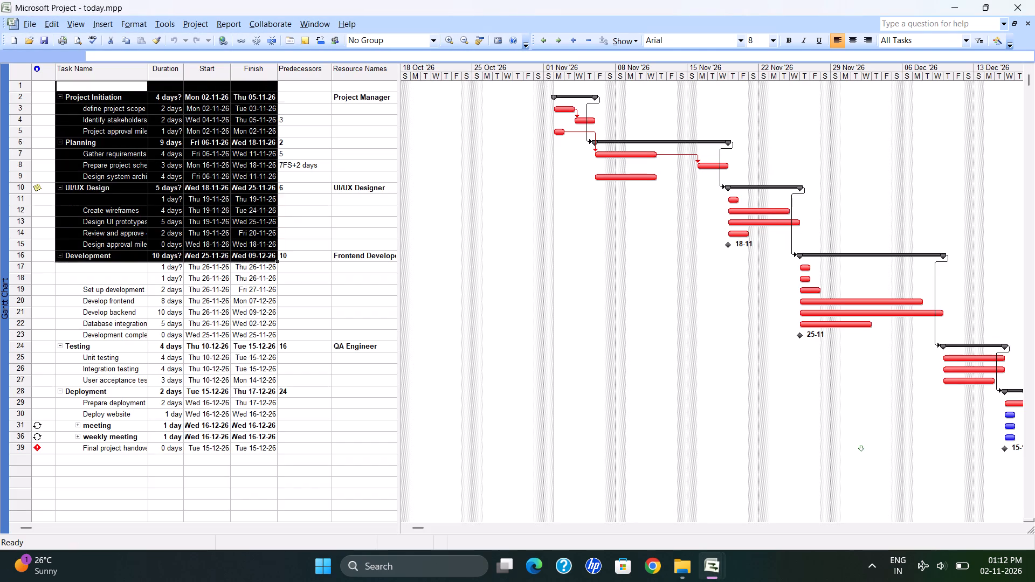
pyautogui.moveTo(261, 261); pyautogui.dragTo(277, 454)
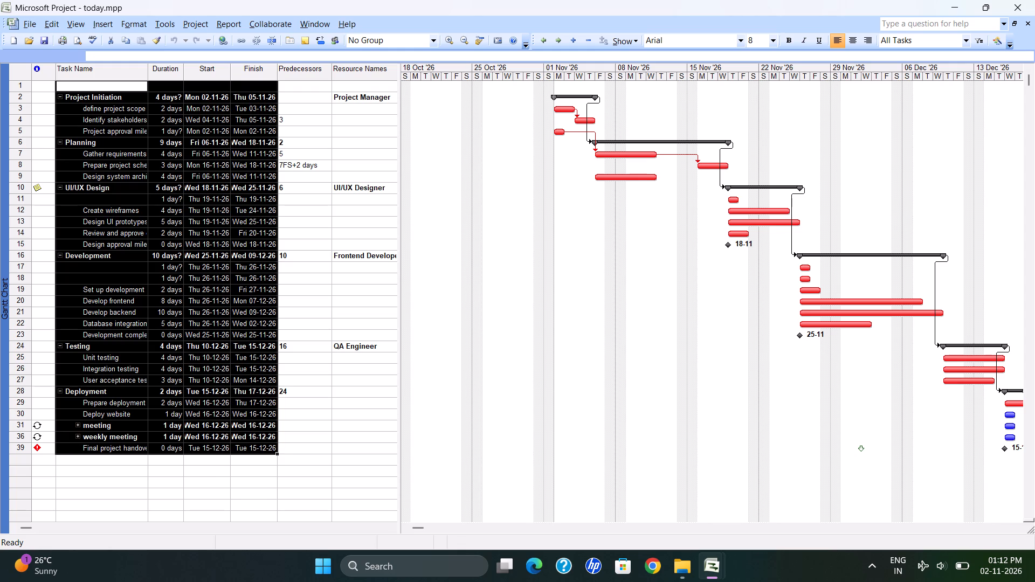
pyautogui.moveTo(277, 454); pyautogui.dragTo(277, 451)
pyautogui.hotkey('ctrl', 'c')
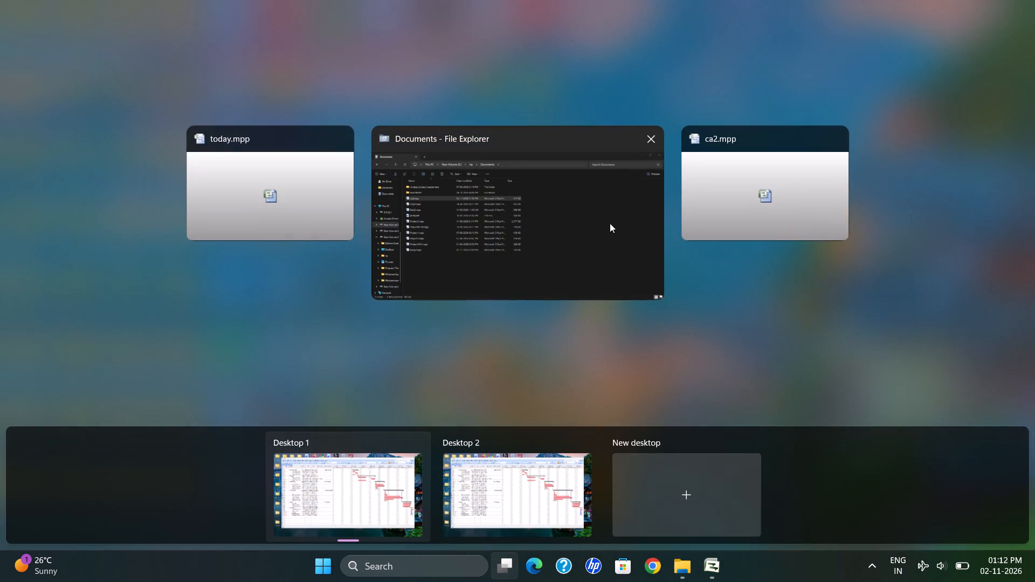
# Close File Explorer, and close Microsoft Project without saving the changes to today.mpp.
pyautogui.click(650, 134)
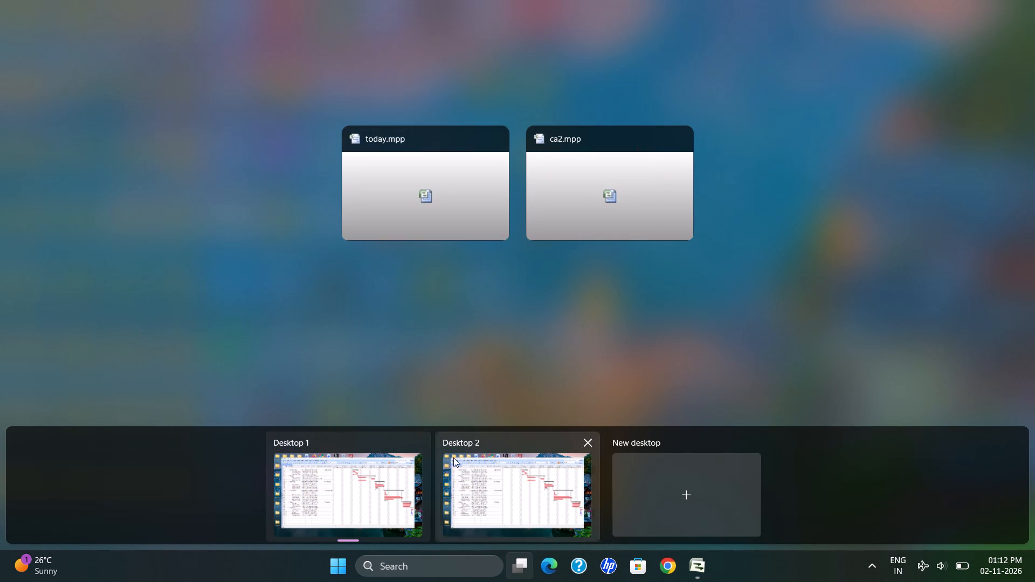
pyautogui.click(396, 468)
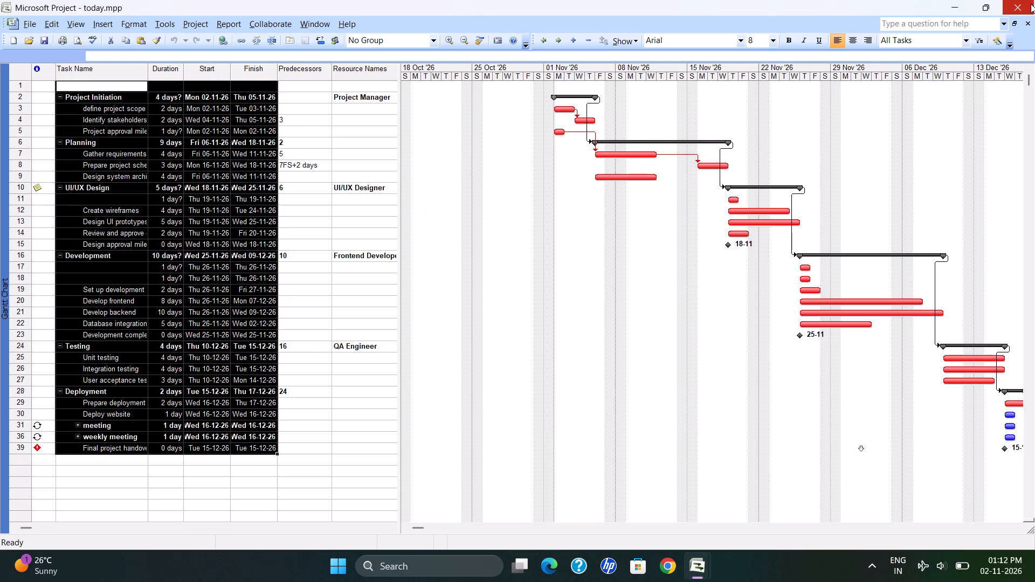
pyautogui.click(1031, 4)
pyautogui.click(526, 313)
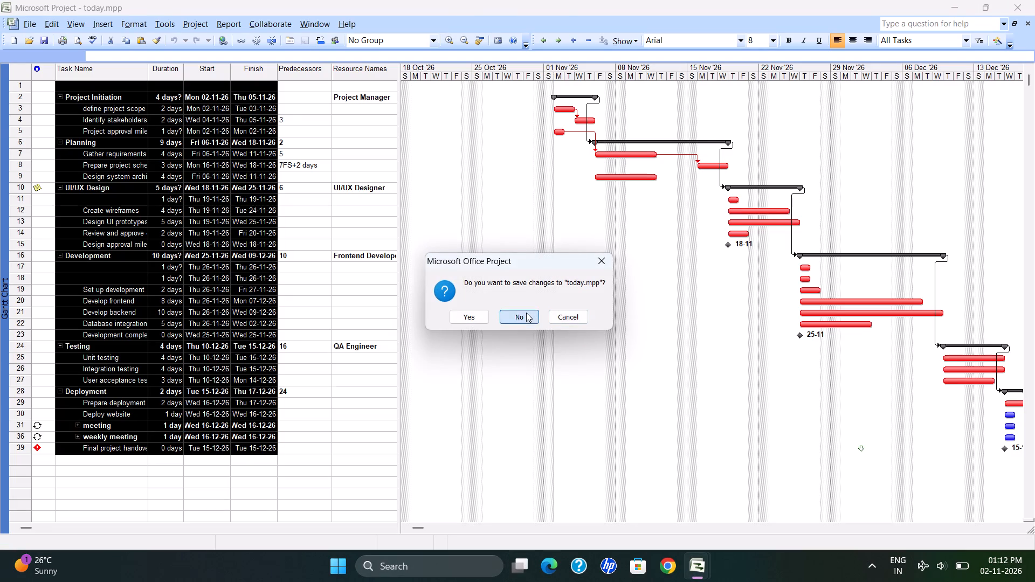
# Search for project and start Microsoft Project again.
pyautogui.click(488, 554)
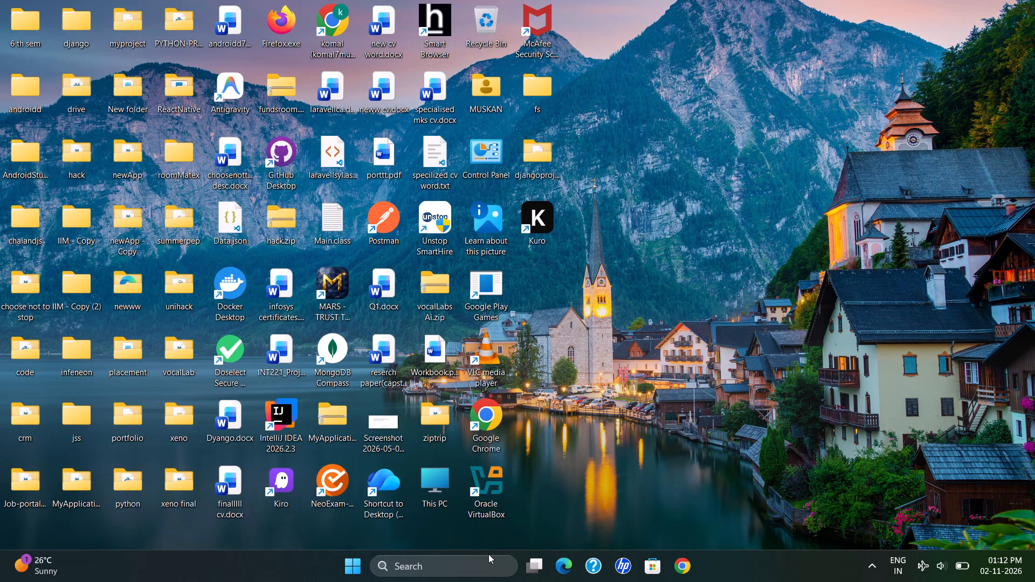
pyautogui.click(471, 565)
pyautogui.write('project')
pyautogui.press('Return')
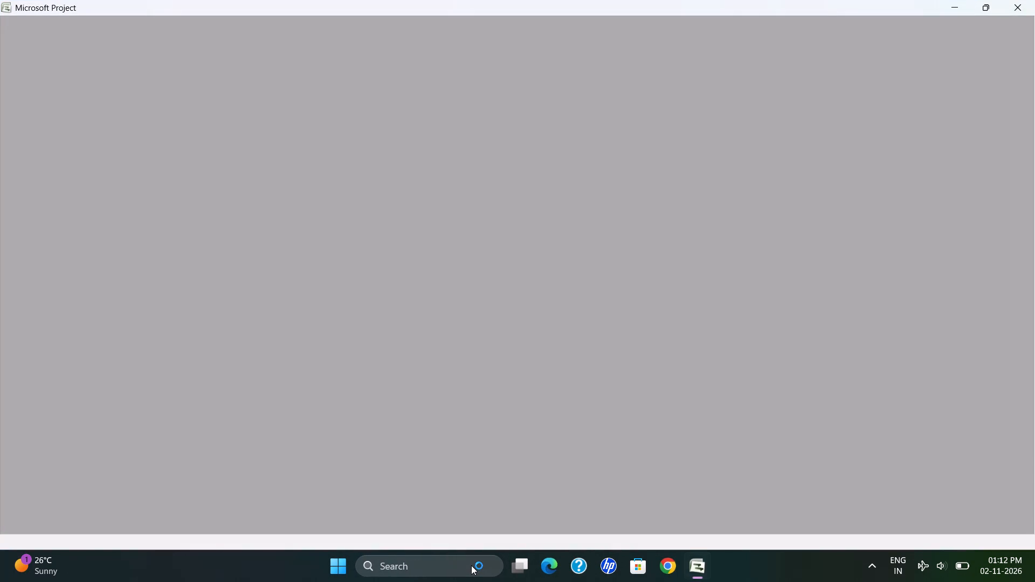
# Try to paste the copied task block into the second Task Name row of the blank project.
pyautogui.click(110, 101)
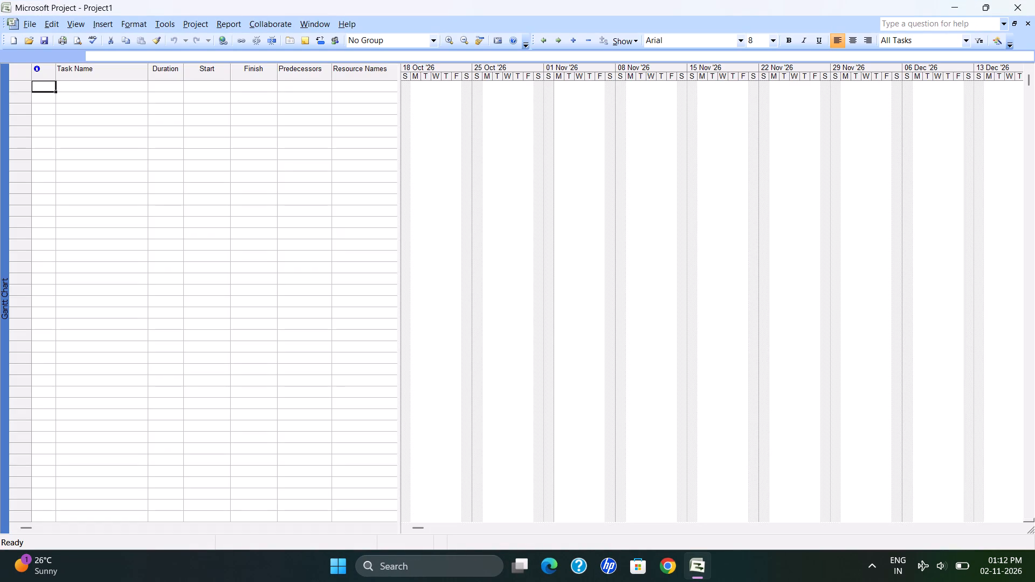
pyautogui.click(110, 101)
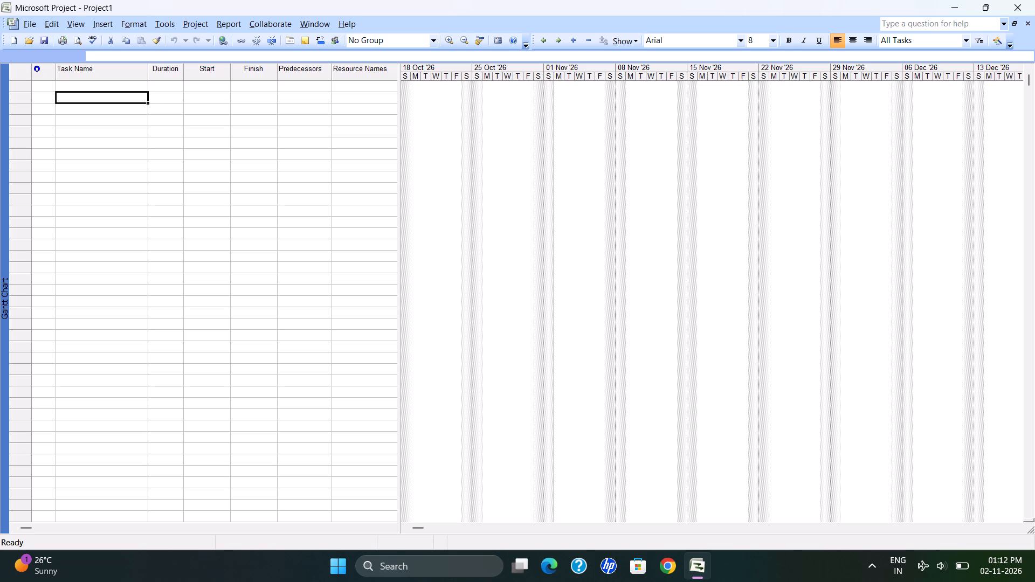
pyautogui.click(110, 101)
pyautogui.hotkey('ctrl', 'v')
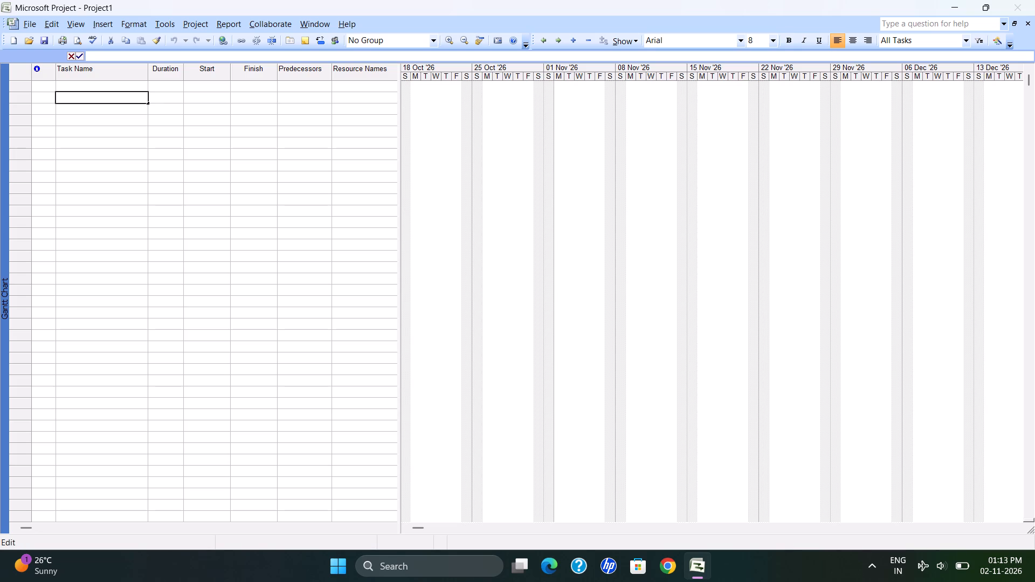
# Open ca2.mpp from the hp Documents folder on New Volume (E:).
pyautogui.click(32, 20)
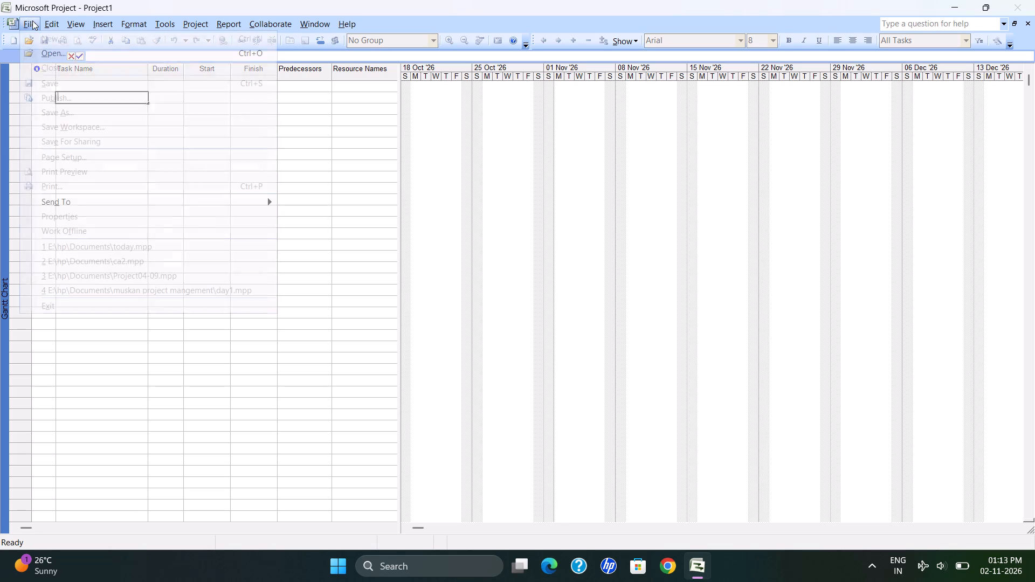
pyautogui.click(67, 48)
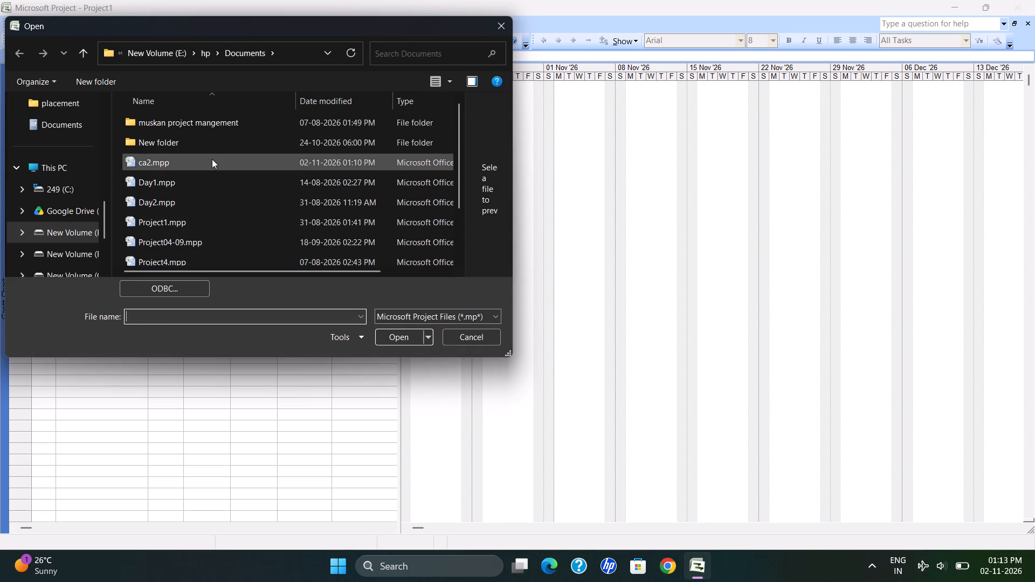
pyautogui.click(212, 159)
pyautogui.click(398, 336)
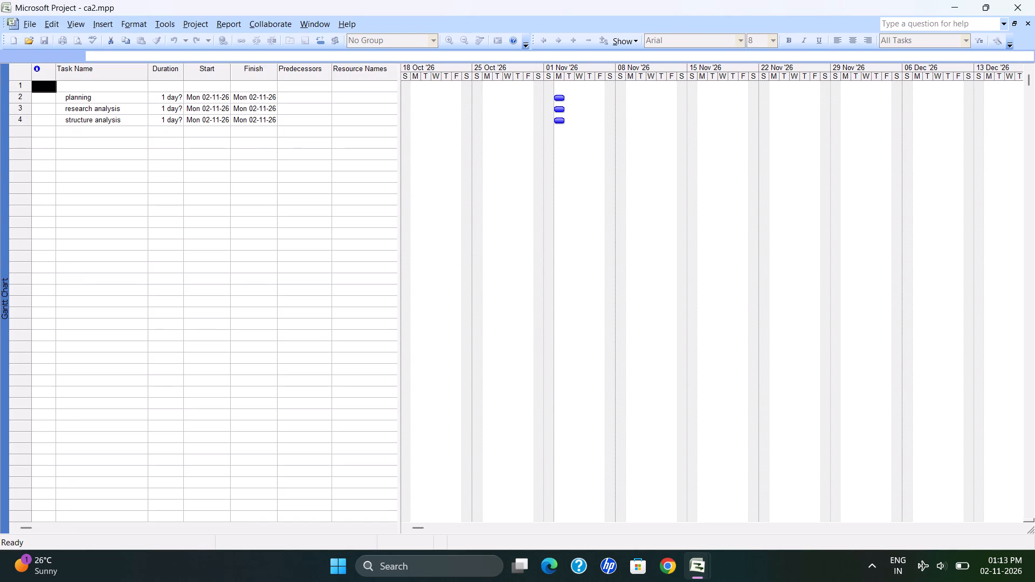
# Add the task "information gathering" in the first empty row below structure analysis.
pyautogui.click(98, 107)
pyautogui.click(103, 130)
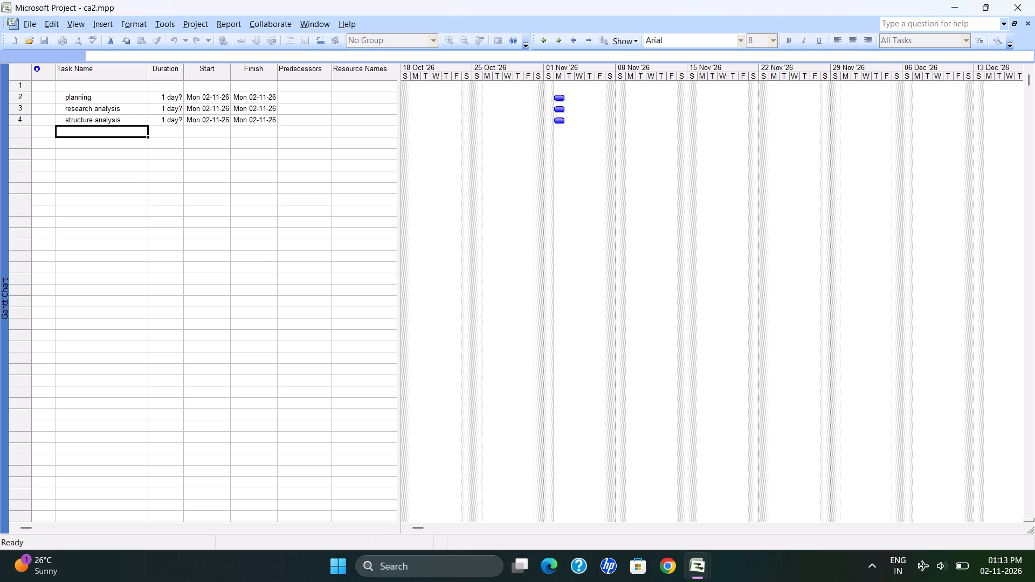
pyautogui.write('ui')
pyautogui.write('/u')
pyautogui.press('BackSpace')
pyautogui.press('BackSpace')
pyautogui.press('BackSpace')
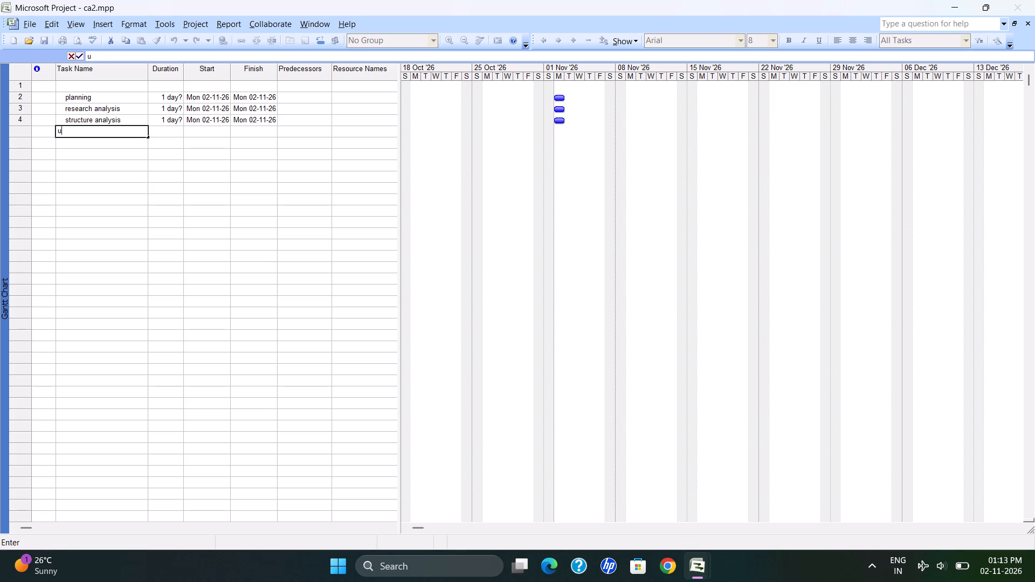
pyautogui.press('BackSpace')
pyautogui.write('information gathering')
pyautogui.press('Return')
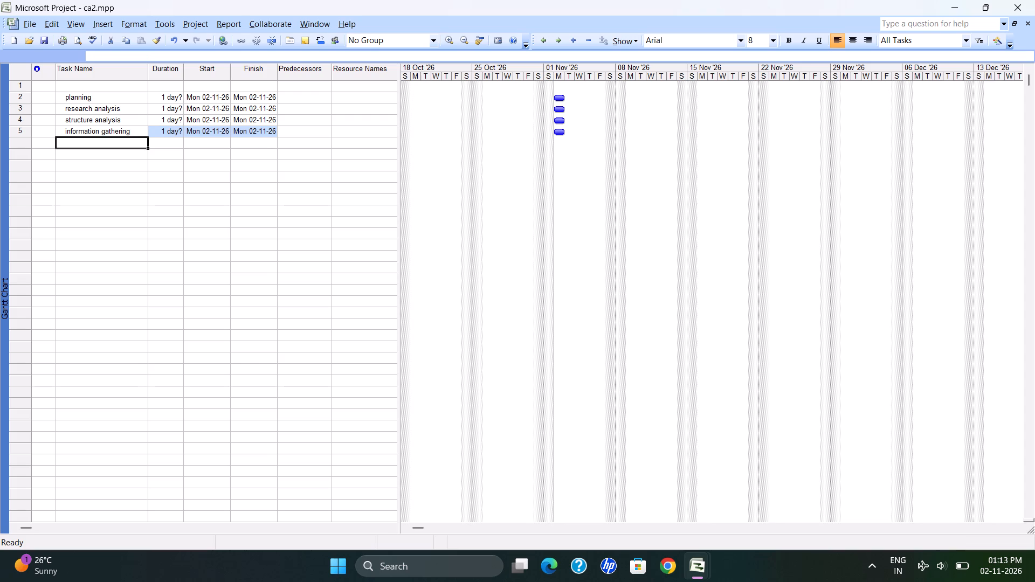
# Add the tasks "ui/ux design" and "frontend ui" in the two rows below information gathering.
pyautogui.write('ui')
pyautogui.press('.')
pyautogui.press('BackSpace')
pyautogui.write('/ux design')
pyautogui.press('Return')
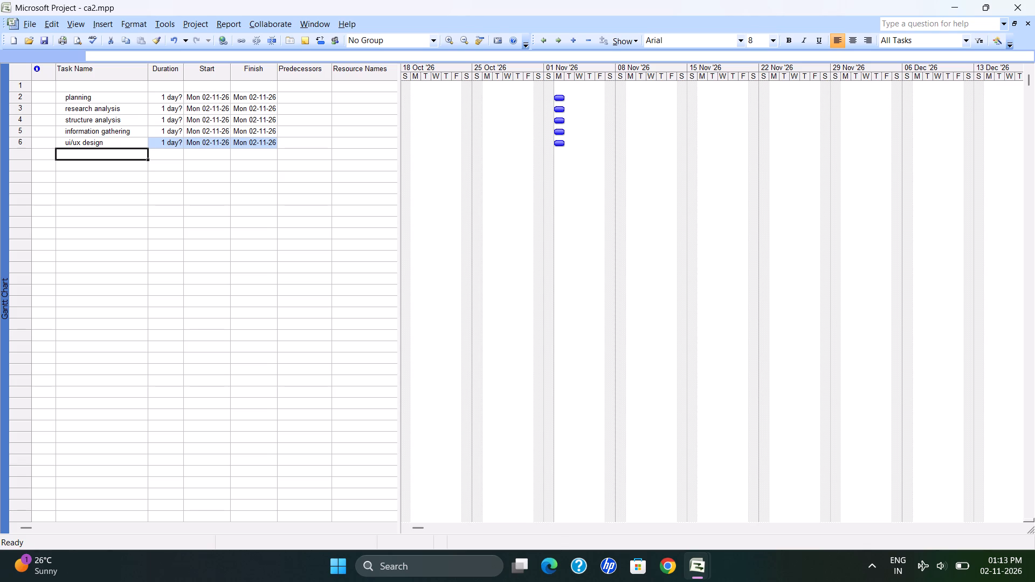
pyautogui.write('fro')
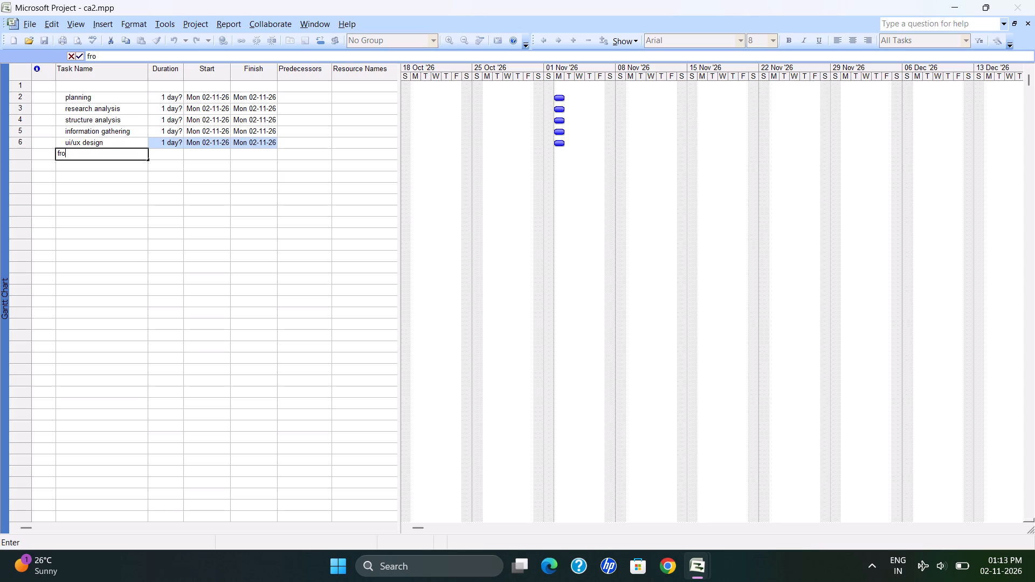
pyautogui.write('ntend')
pyautogui.press('space')
pyautogui.write('ui')
pyautogui.press('Return')
# Add a task named "courier tract ui" in row 8, below frontend ui.
pyautogui.press('c')
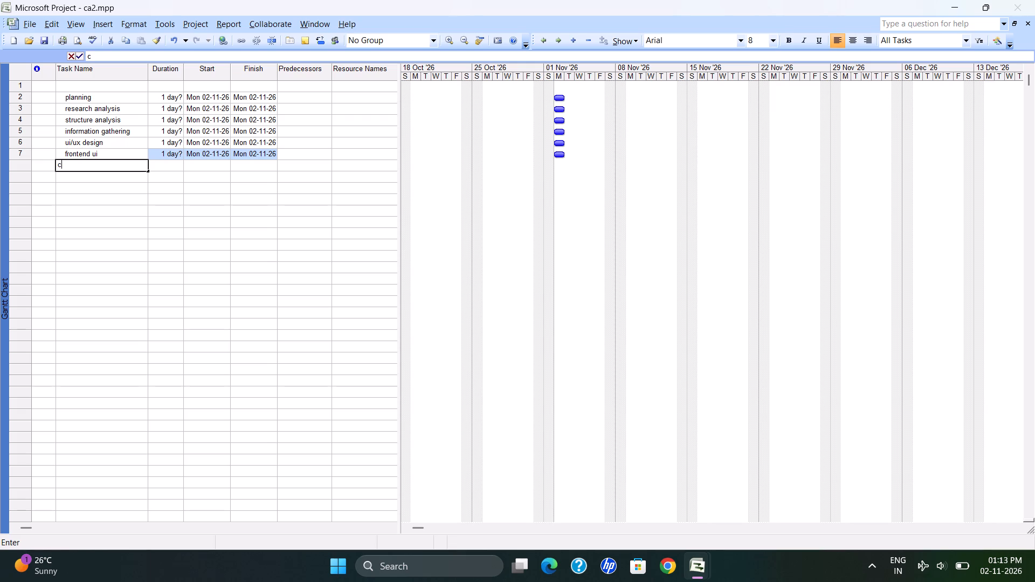
pyautogui.press('BackSpace')
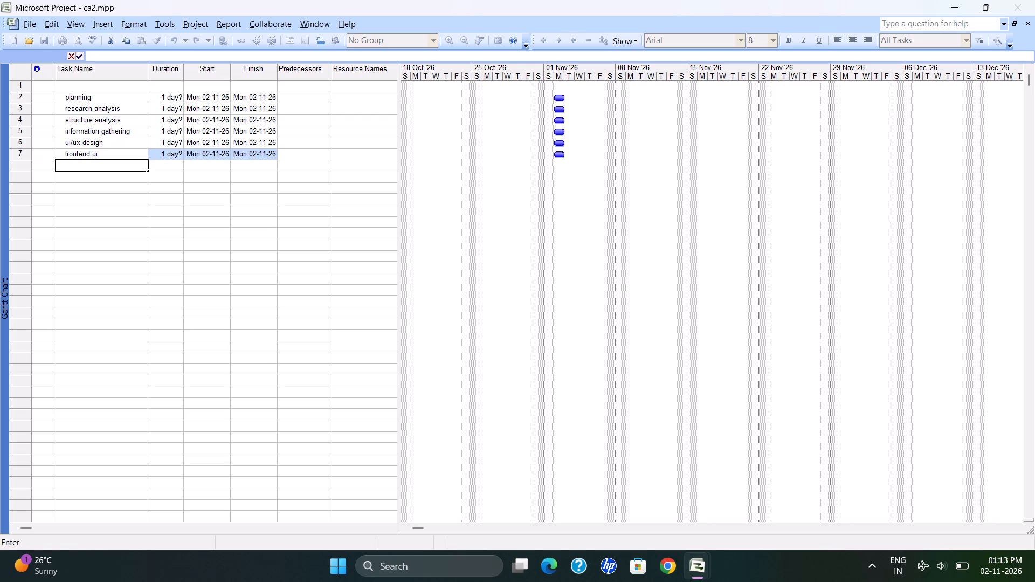
pyautogui.press('p')
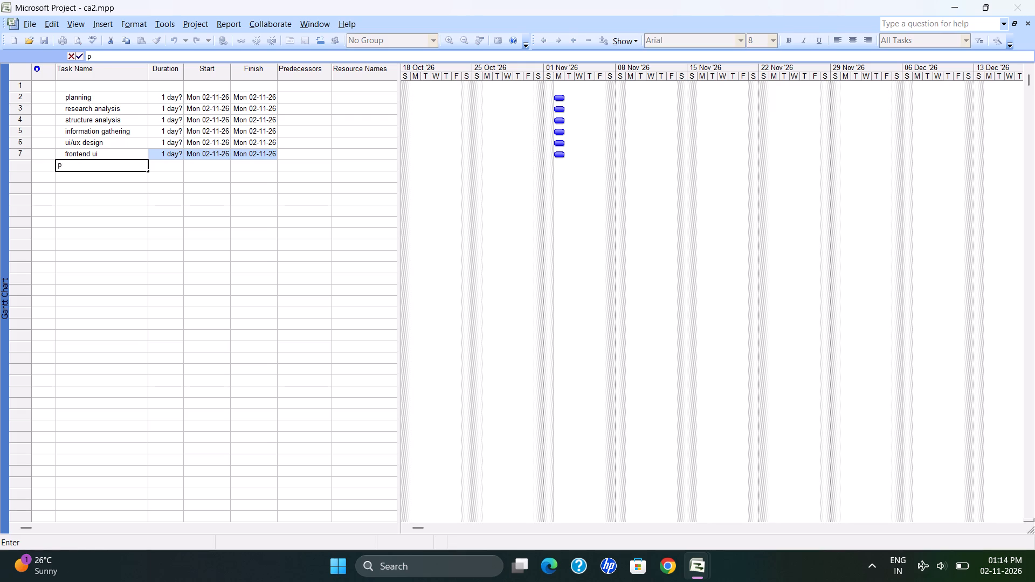
pyautogui.click(104, 139)
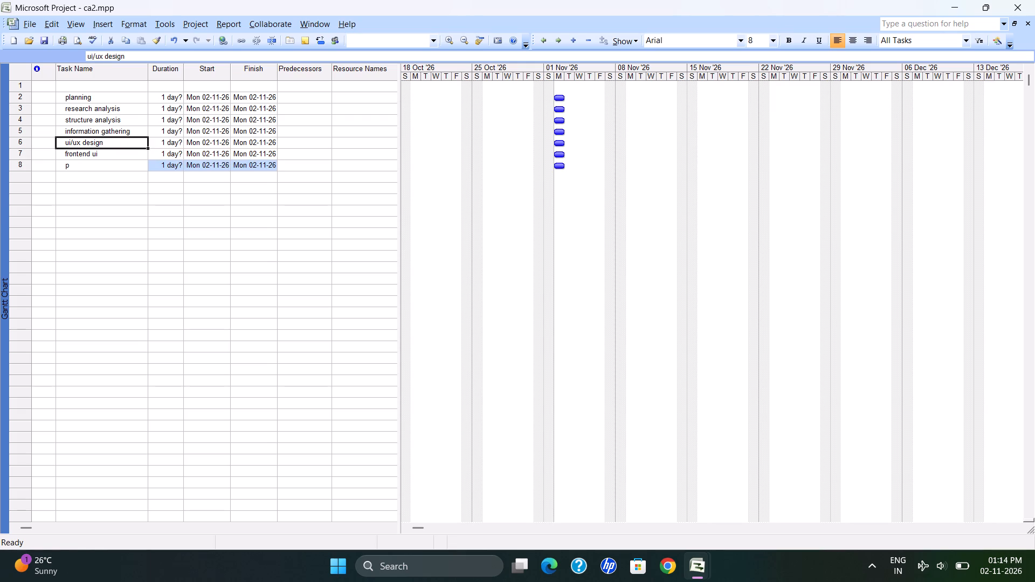
pyautogui.click(79, 168)
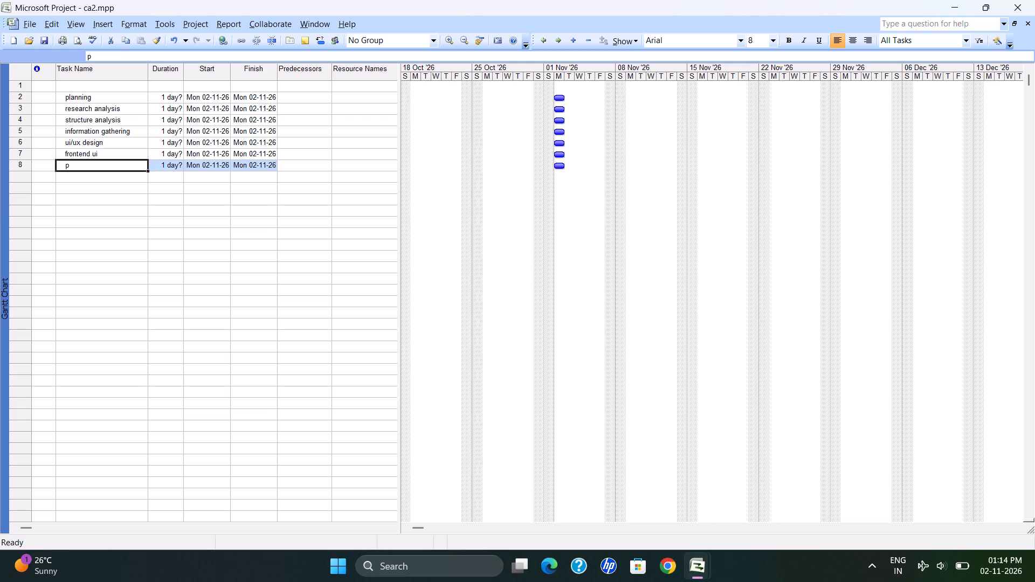
pyautogui.press('BackSpace')
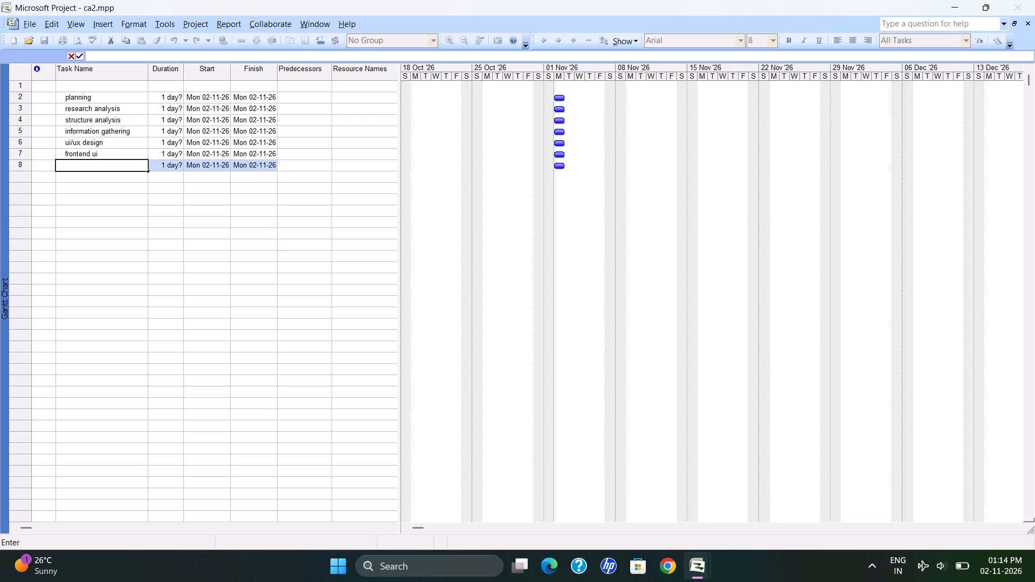
pyautogui.write('cour')
pyautogui.write('ier')
pyautogui.press('space')
pyautogui.write('tract ui')
pyautogui.press('Return')
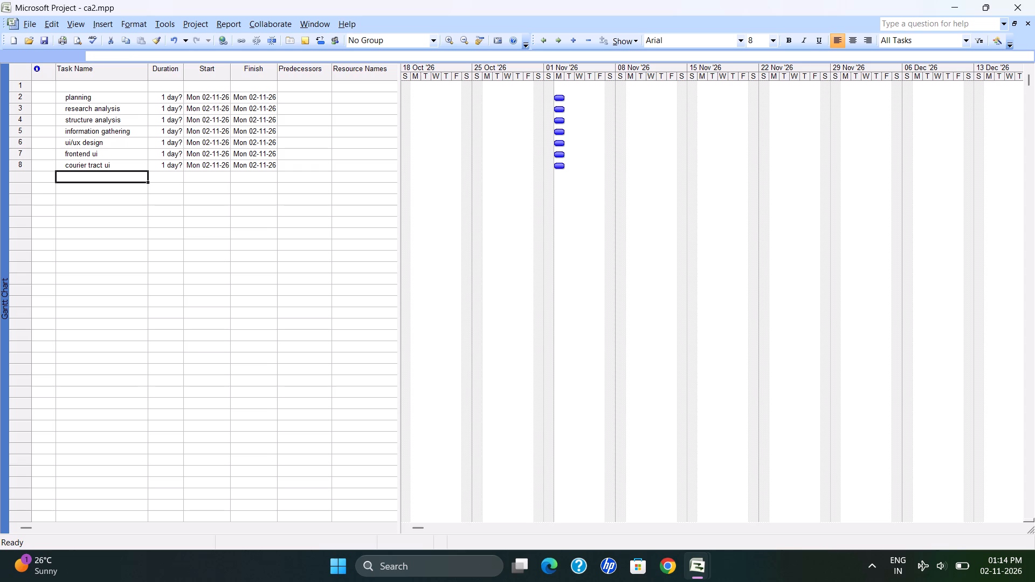
# Add the task "overall track" in row 9, below the courier task.
pyautogui.write('over')
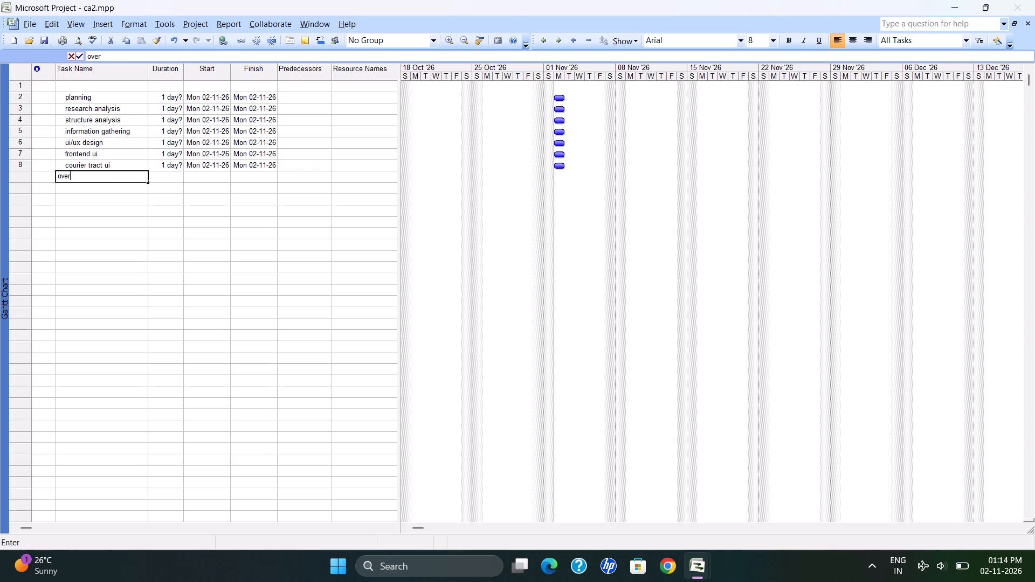
pyautogui.write('all trac')
pyautogui.press('l')
pyautogui.press('BackSpace')
pyautogui.press('k')
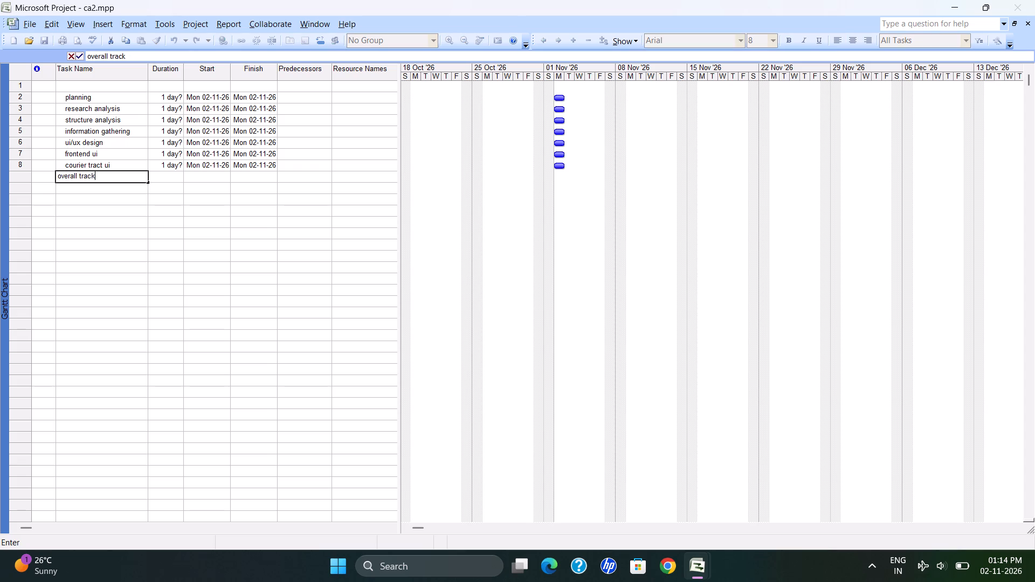
pyautogui.press('Return')
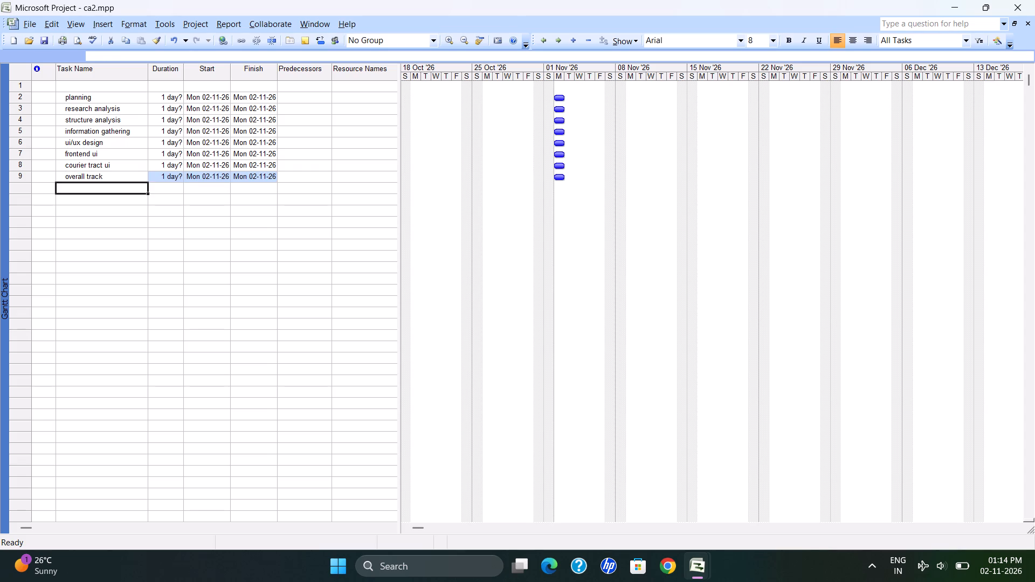
# Correct the name of the courier task in row 8 to "courier track ui".
pyautogui.click(104, 164)
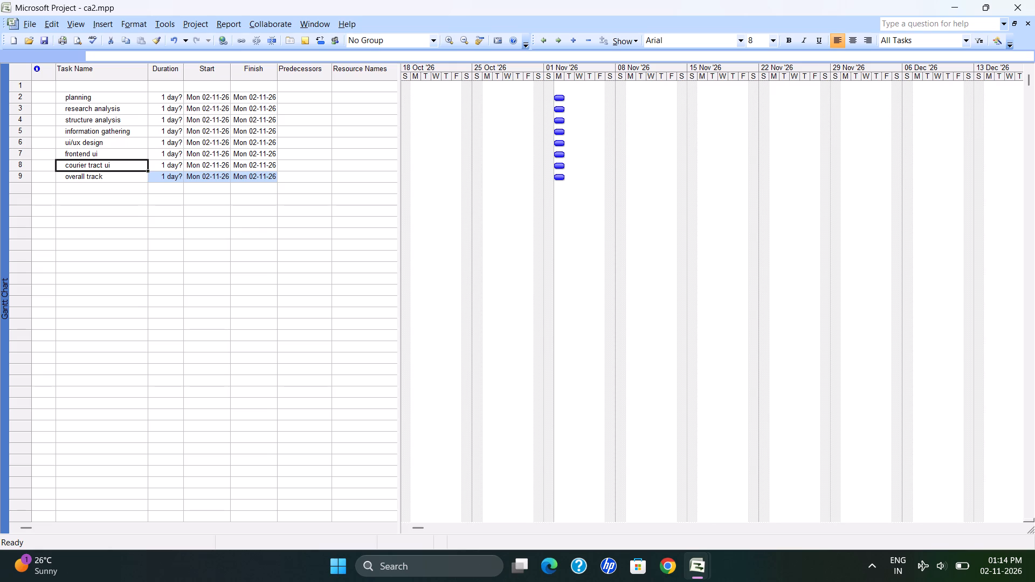
pyautogui.click(99, 164)
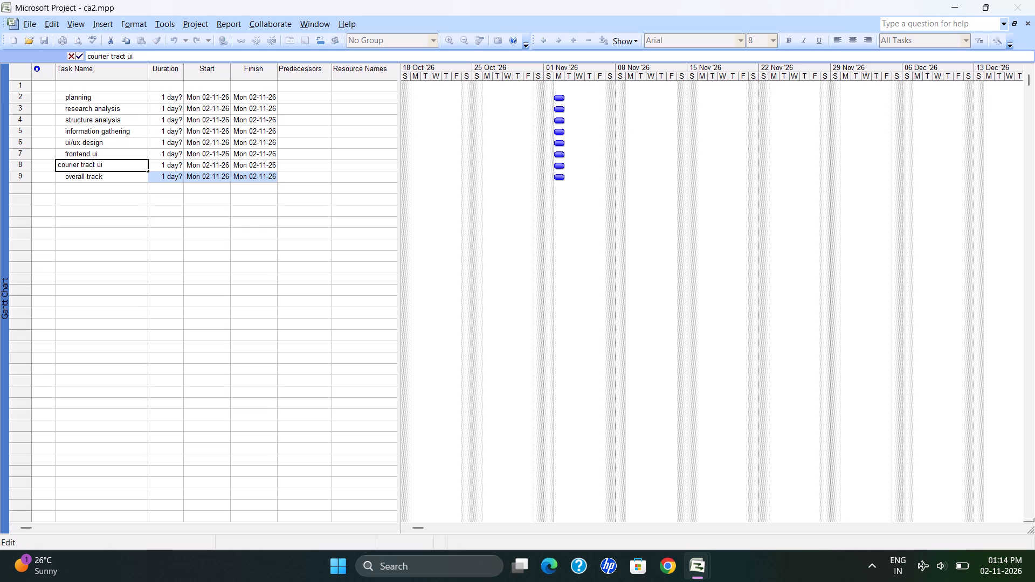
pyautogui.press('Right')
pyautogui.press('BackSpace')
pyautogui.press('k')
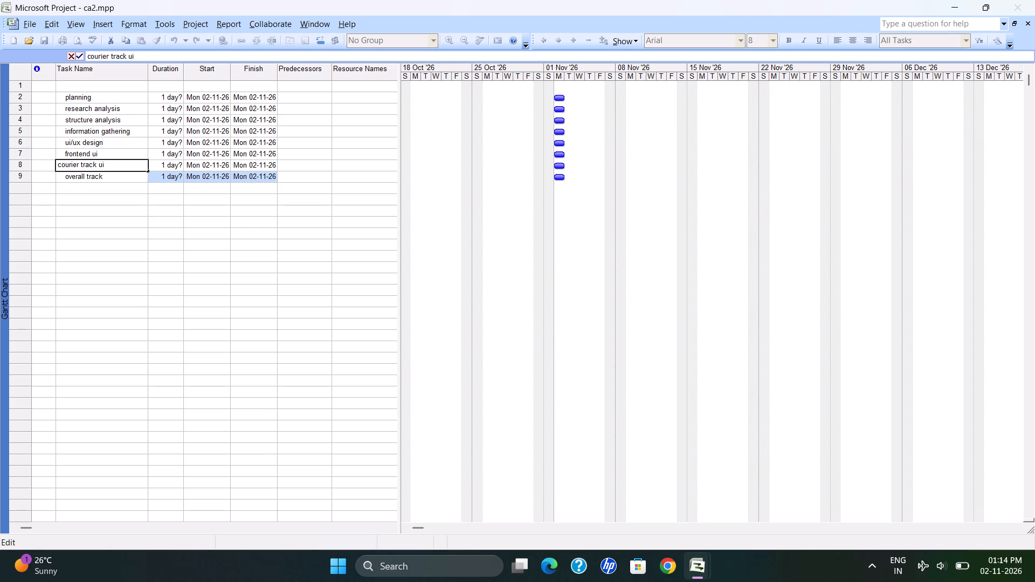
pyautogui.click(103, 190)
# Add the task "Development" in row 10, below overall track.
pyautogui.press('Return')
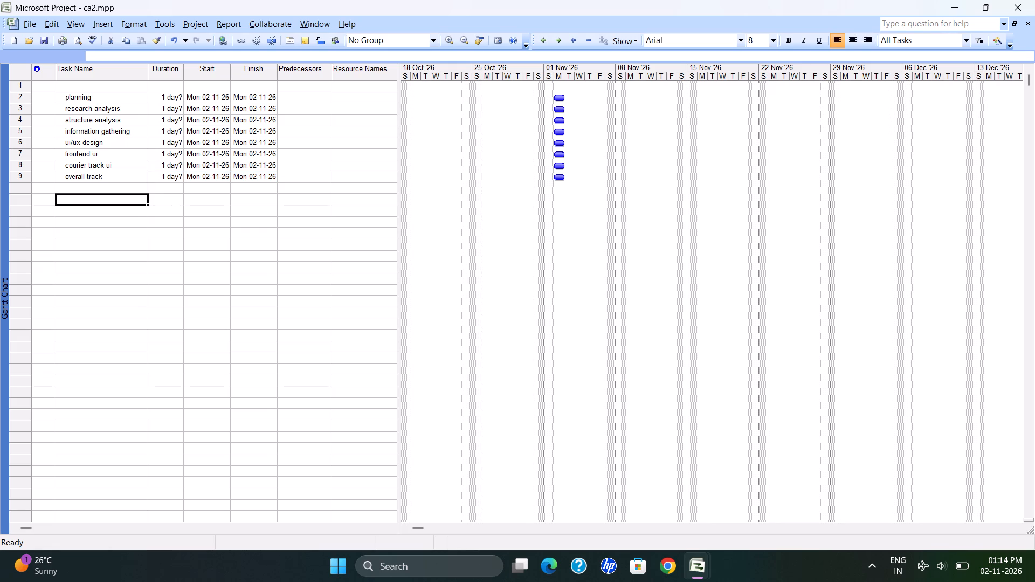
pyautogui.press('BackSpace')
pyautogui.press('Up')
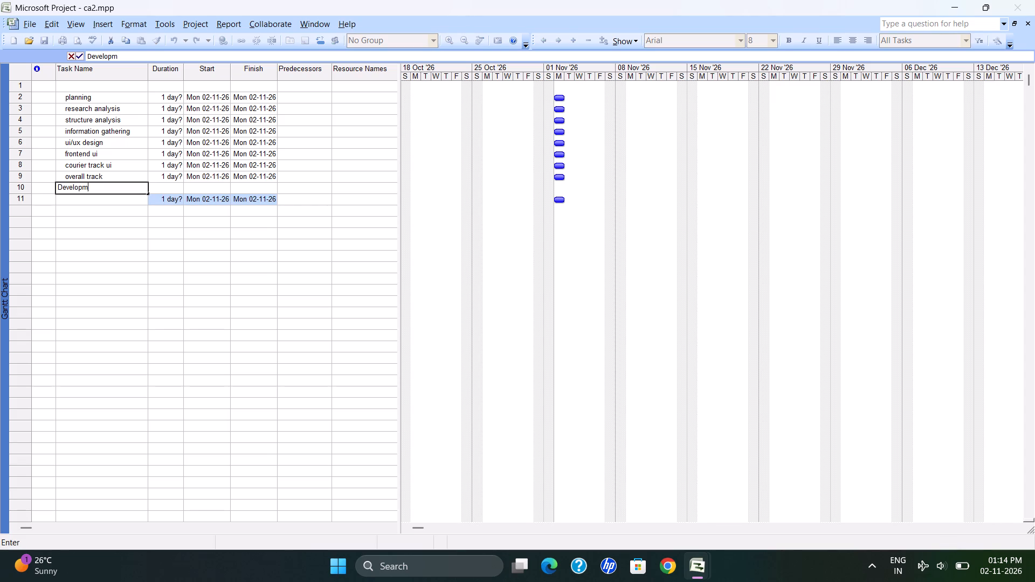
pyautogui.write('ent')
pyautogui.press('Return')
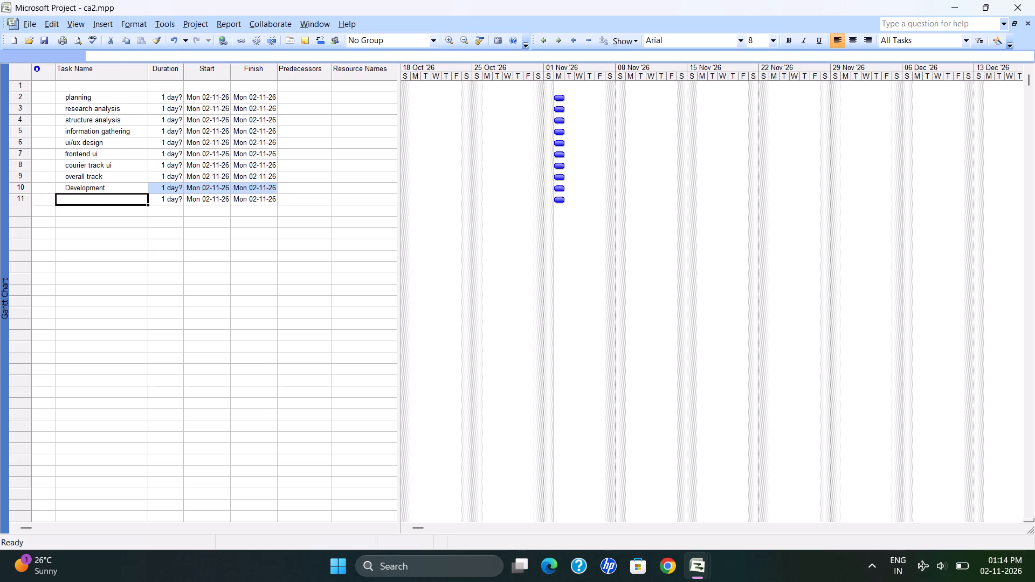
# Name the tasks in rows 11 and 12 "frontend" and "backend", below Development.
pyautogui.write('frontend')
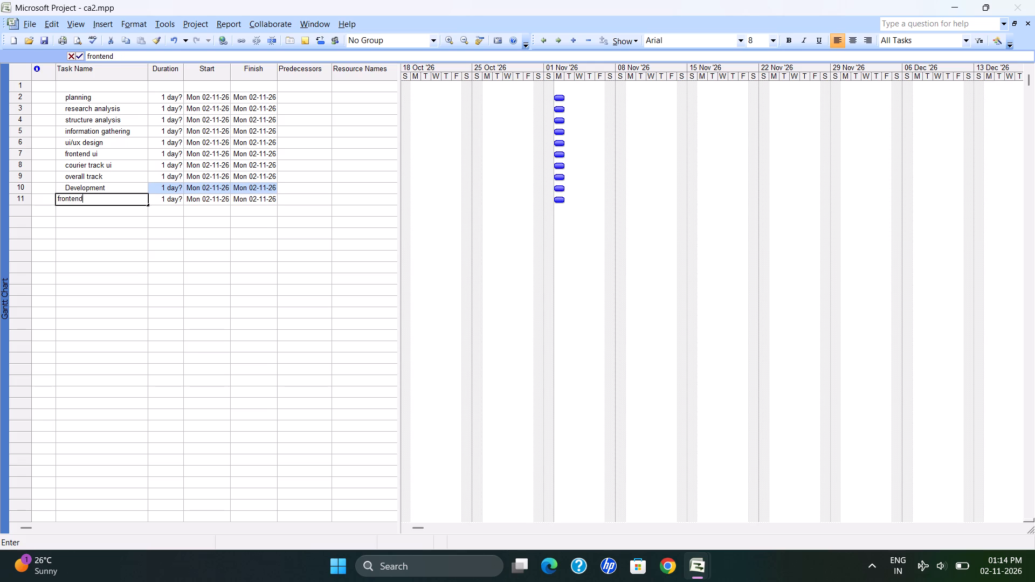
pyautogui.press('Return')
pyautogui.write('backedn')
pyautogui.press('BackSpace')
pyautogui.press('BackSpace')
pyautogui.write('nd')
pyautogui.press('Return')
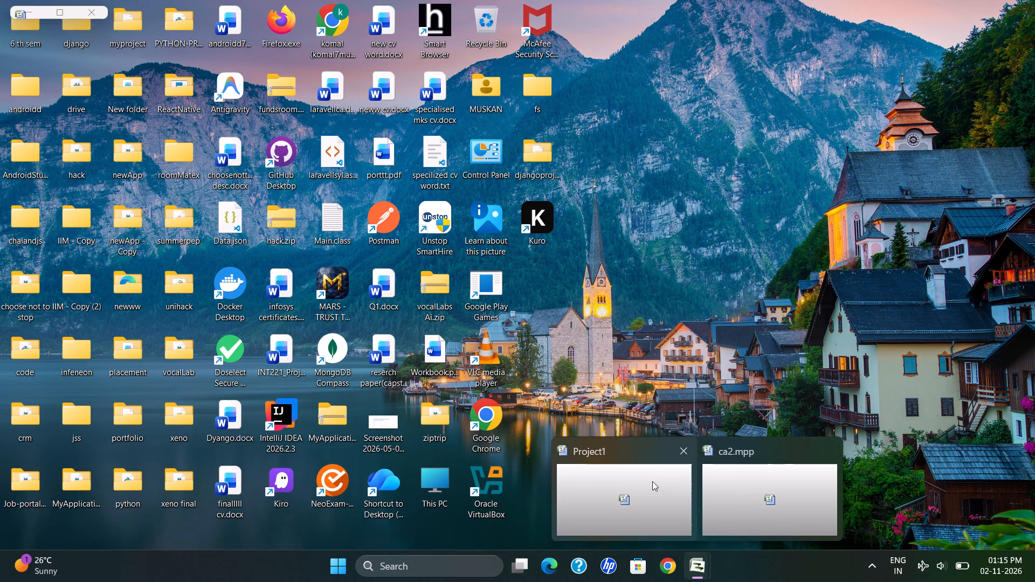
# Try to close Project1, switch back to the ca2.mpp window and dismiss the save prompt.
pyautogui.click(681, 449)
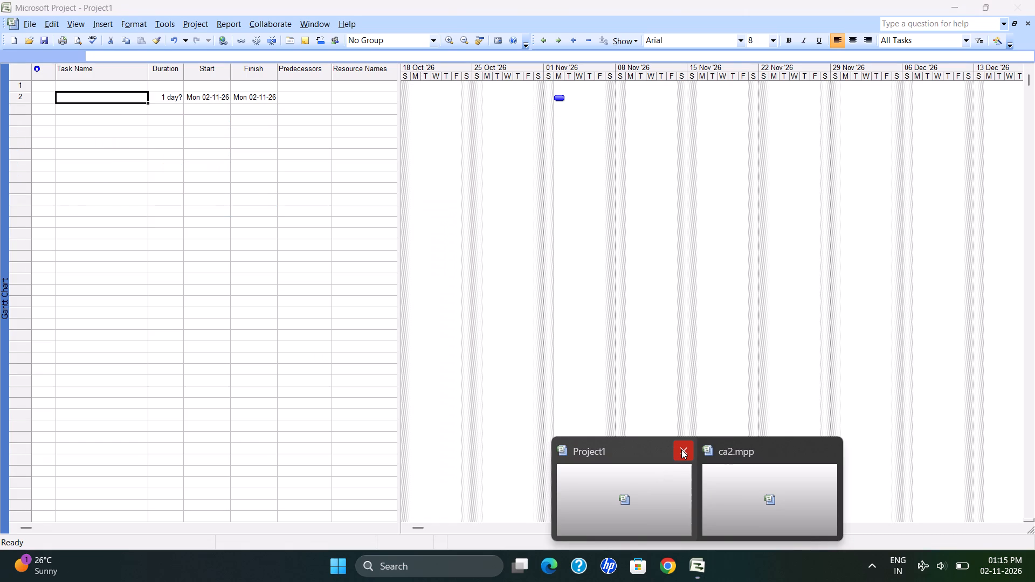
pyautogui.click(730, 469)
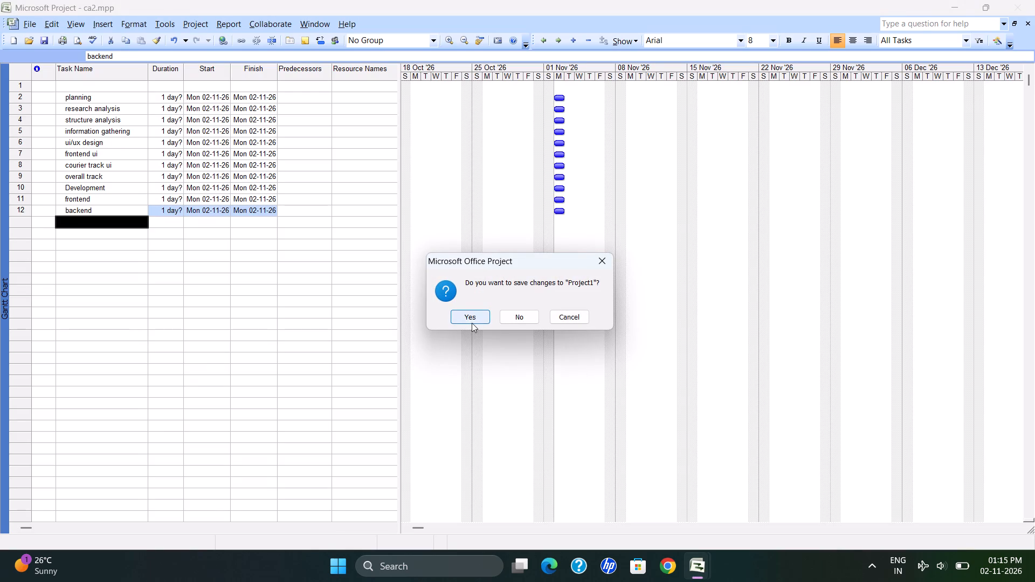
pyautogui.click(598, 261)
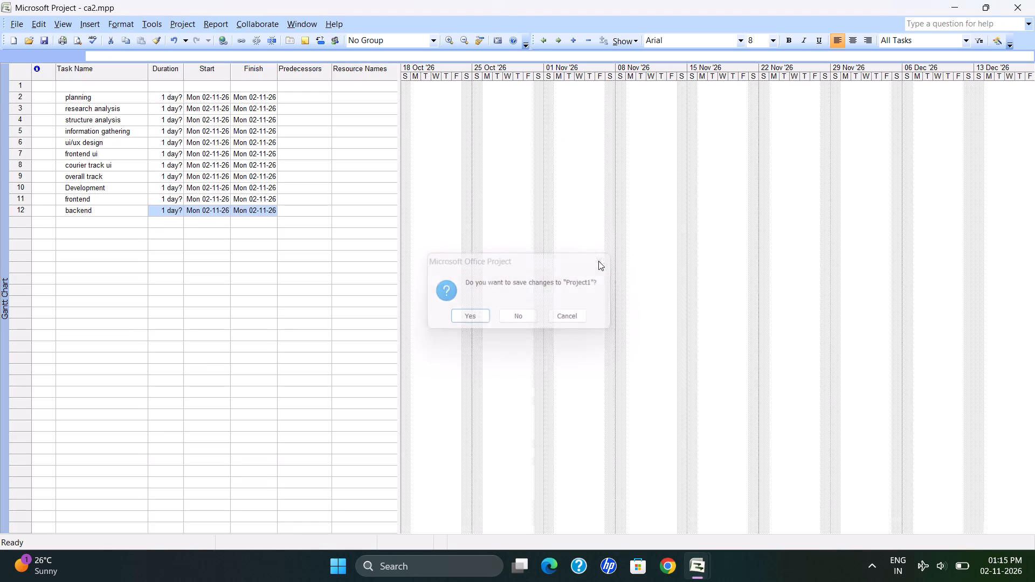
# Save Project1 under the file name ca22 in the hp Documents folder.
pyautogui.hotkey('ctrl', 's')
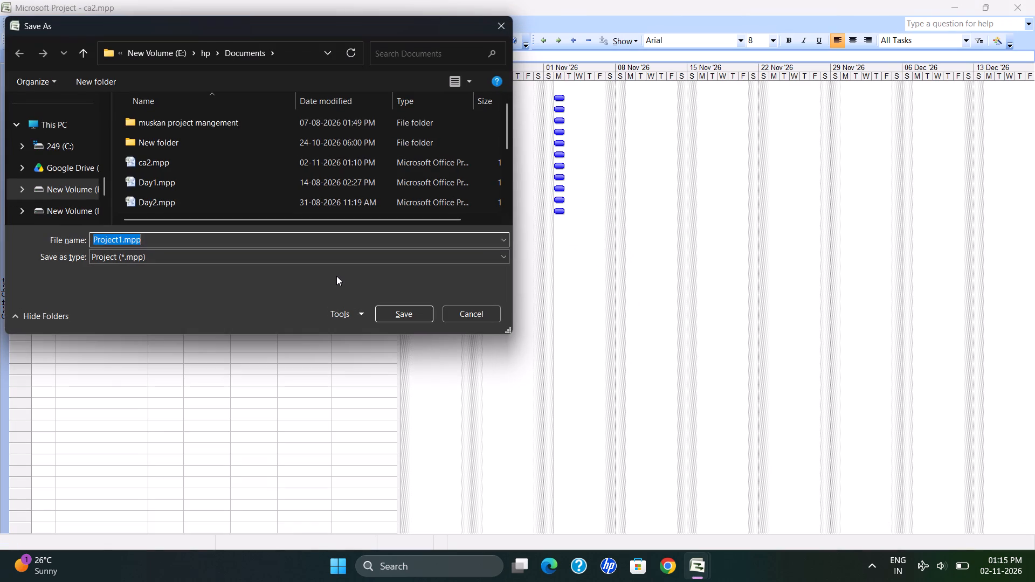
pyautogui.press('BackSpace')
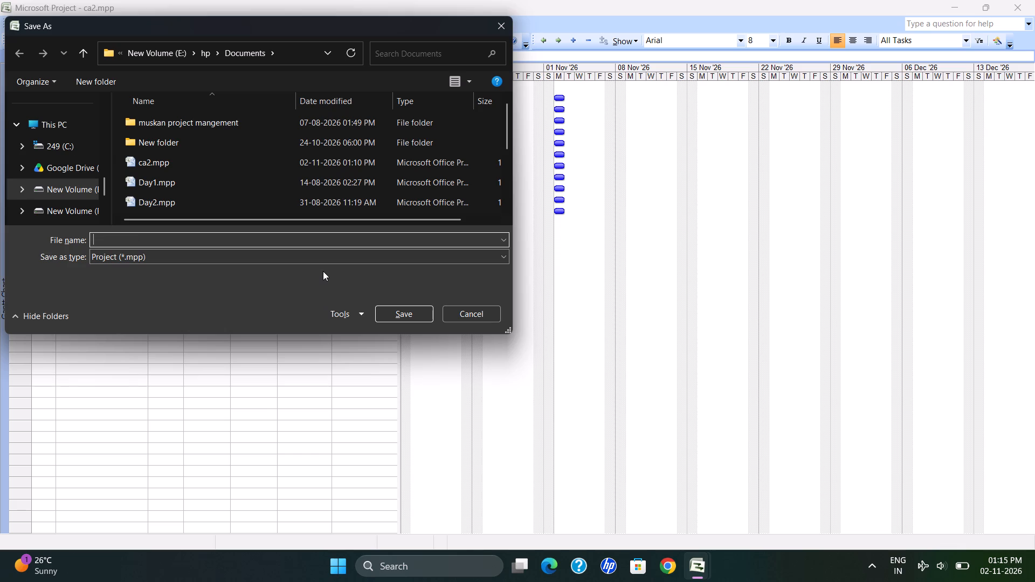
pyautogui.write('ca22')
pyautogui.click(412, 311)
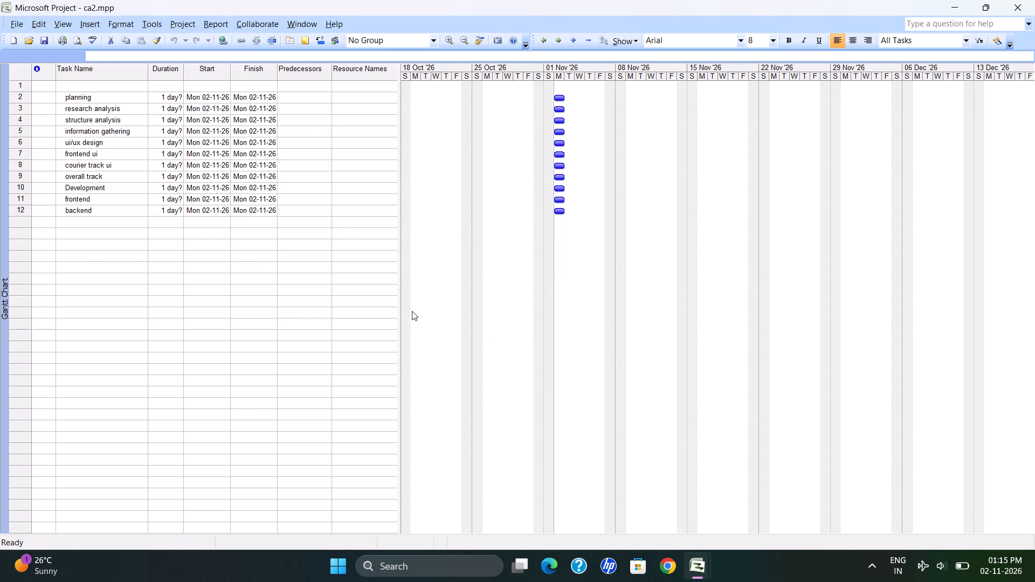
# Save the ca2.mpp project plan.
pyautogui.hotkey('ctrl', 's')
# Add the tasks "tracking system", "dashboard" and "deployment" in rows 13 to 15, below backend.
pyautogui.click(101, 219)
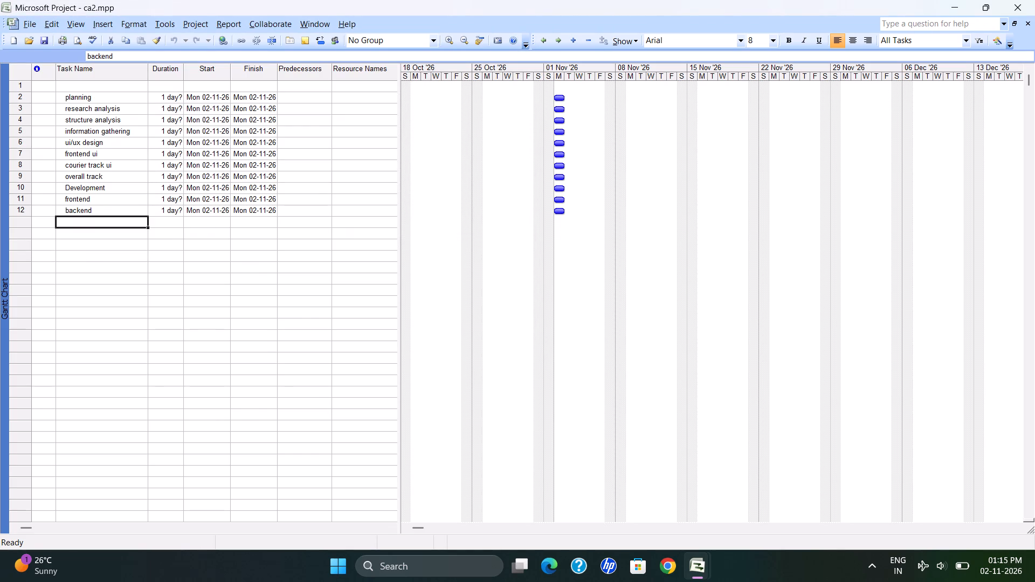
pyautogui.click(101, 219)
pyautogui.click(101, 221)
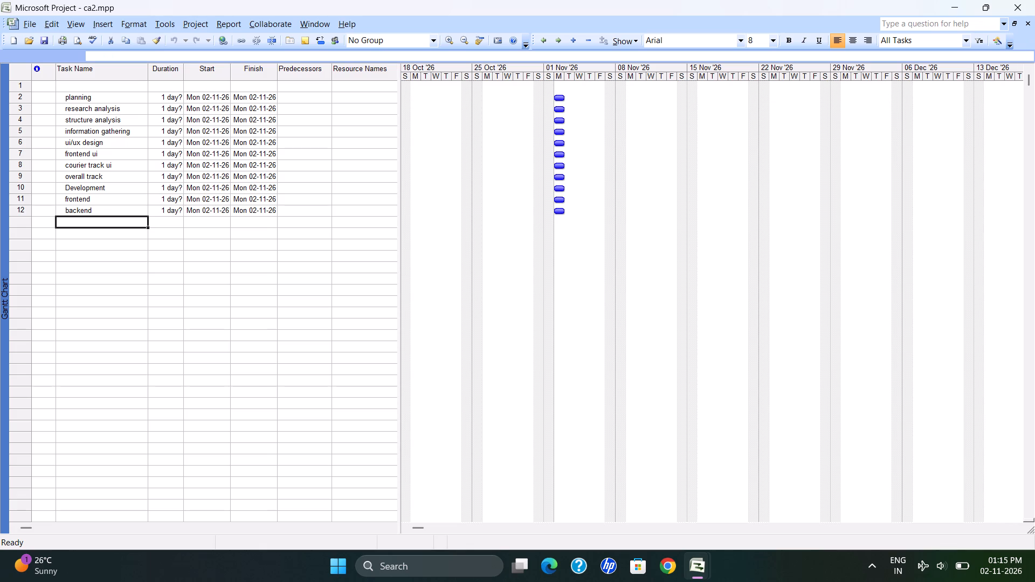
pyautogui.click(101, 221)
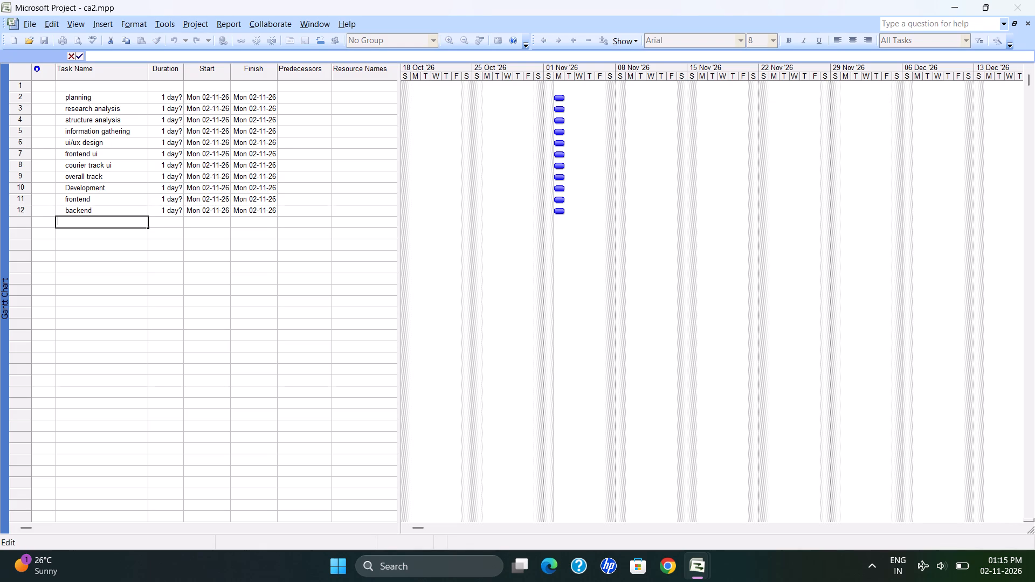
# Add the task "tracking system" in row 13, directly below backend.
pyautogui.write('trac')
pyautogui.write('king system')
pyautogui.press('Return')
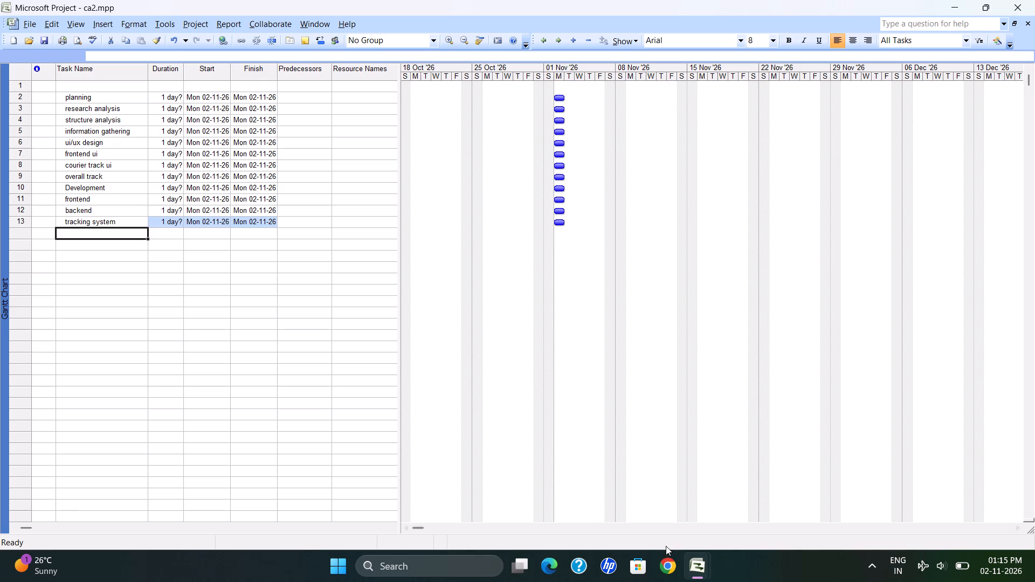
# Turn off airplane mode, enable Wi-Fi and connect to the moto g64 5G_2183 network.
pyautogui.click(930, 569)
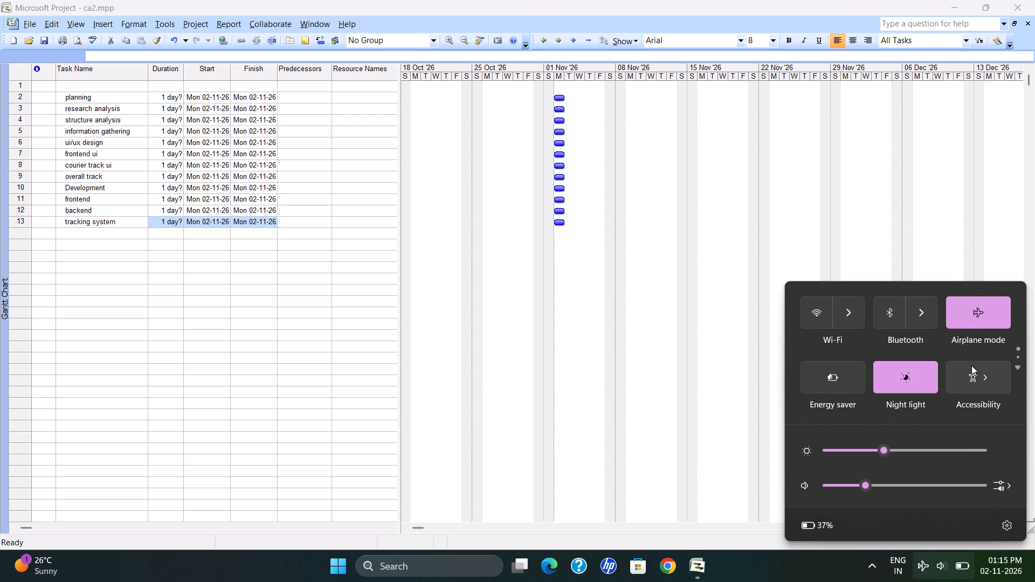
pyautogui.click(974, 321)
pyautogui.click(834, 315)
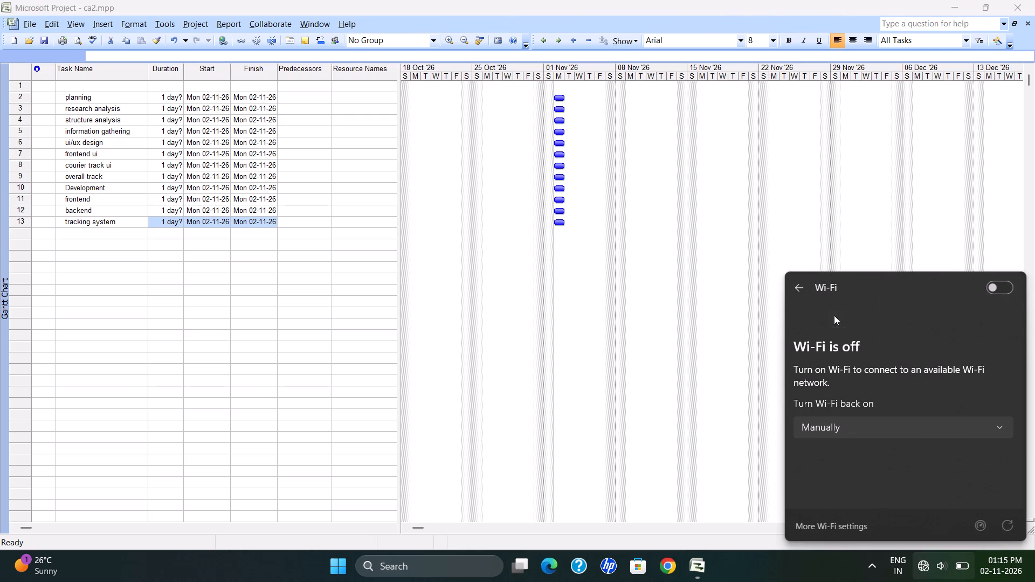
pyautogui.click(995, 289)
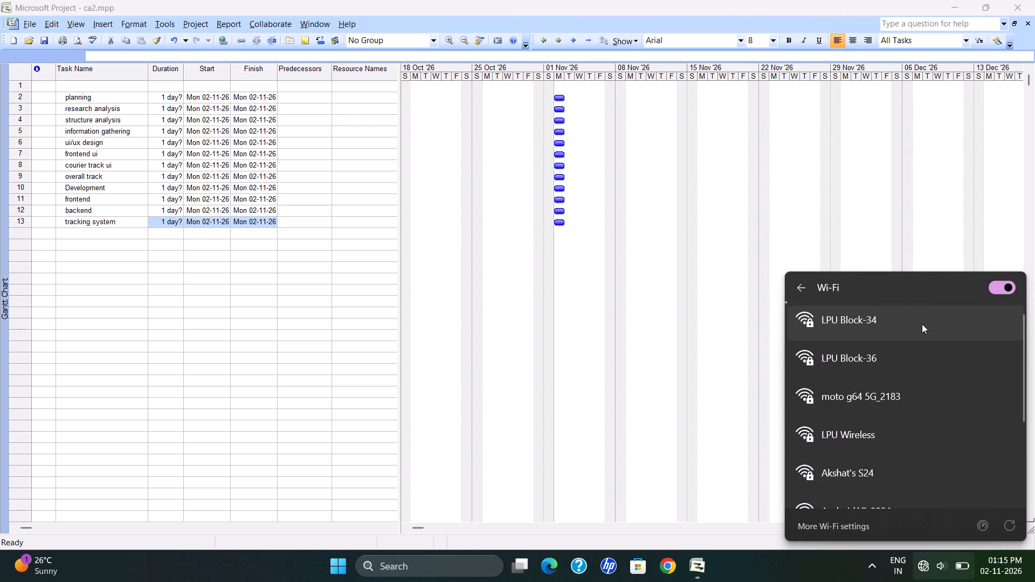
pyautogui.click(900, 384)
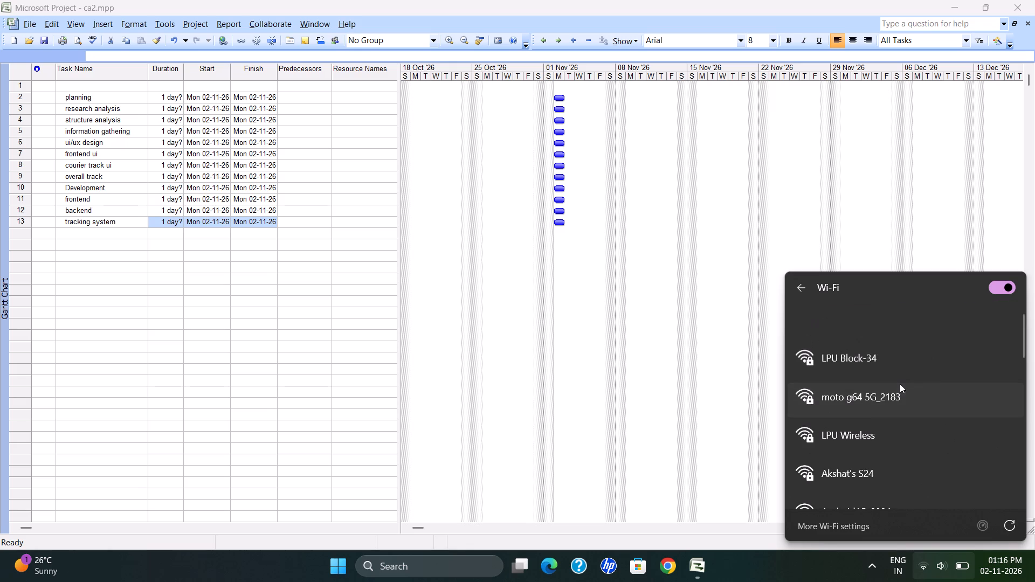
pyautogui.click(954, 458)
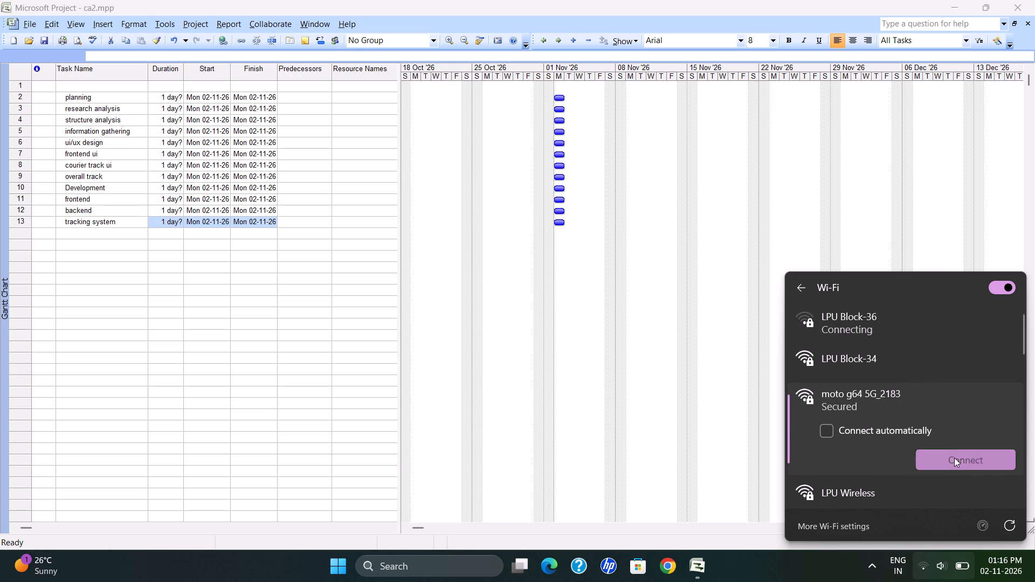
# Open Chrome with the third user profile and search Google for chatgpt.
pyautogui.click(668, 559)
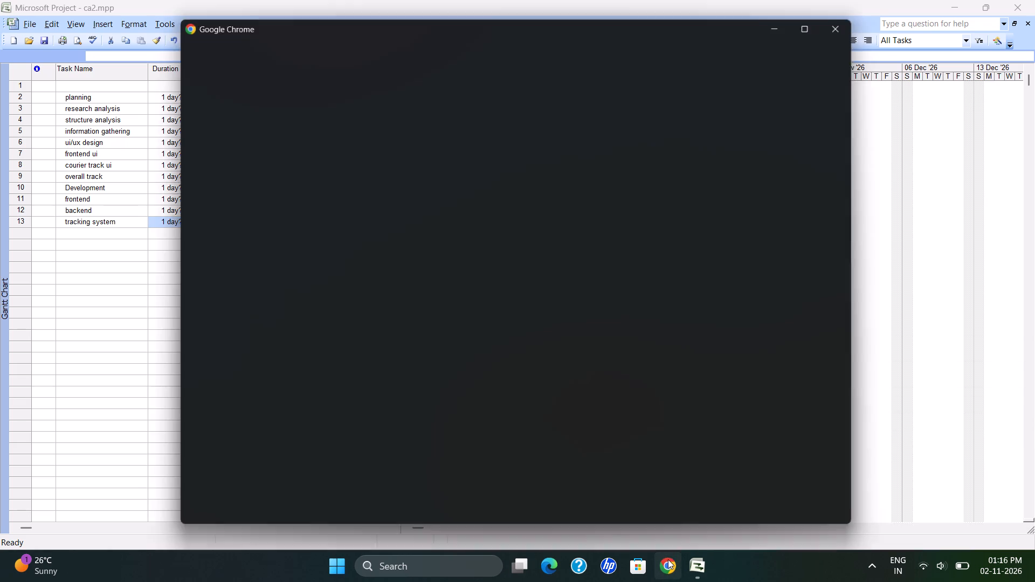
pyautogui.click(584, 277)
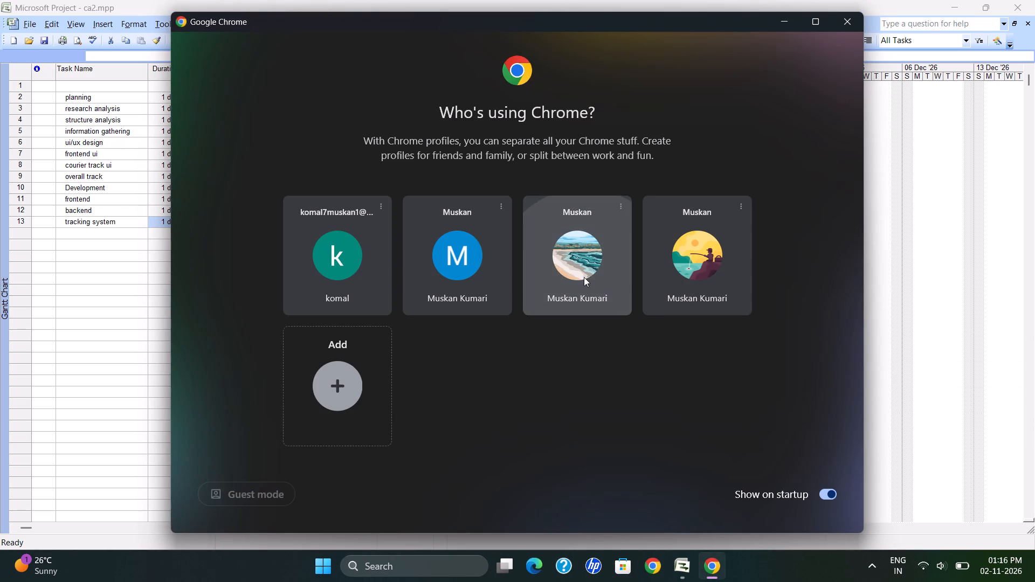
pyautogui.click(509, 289)
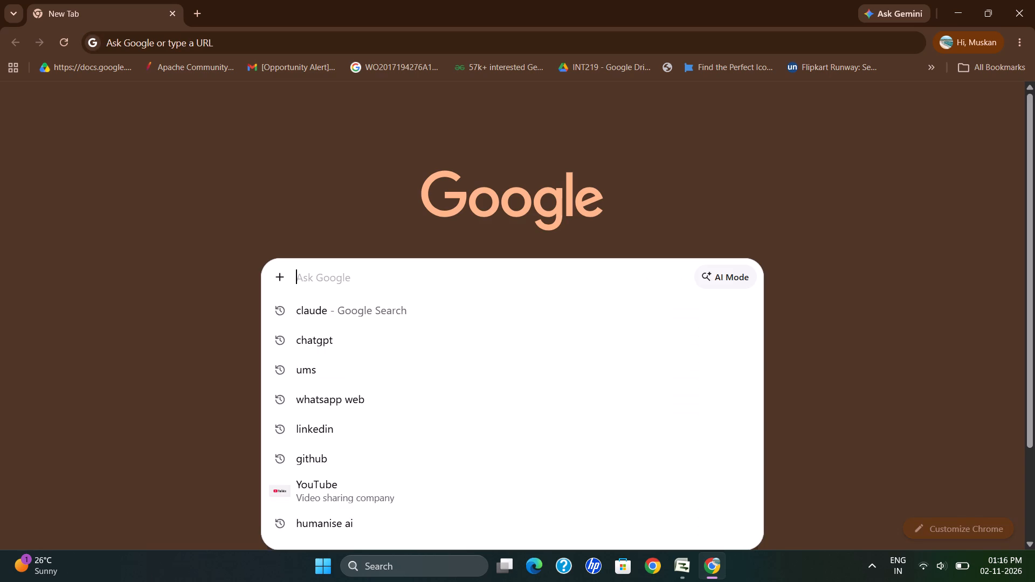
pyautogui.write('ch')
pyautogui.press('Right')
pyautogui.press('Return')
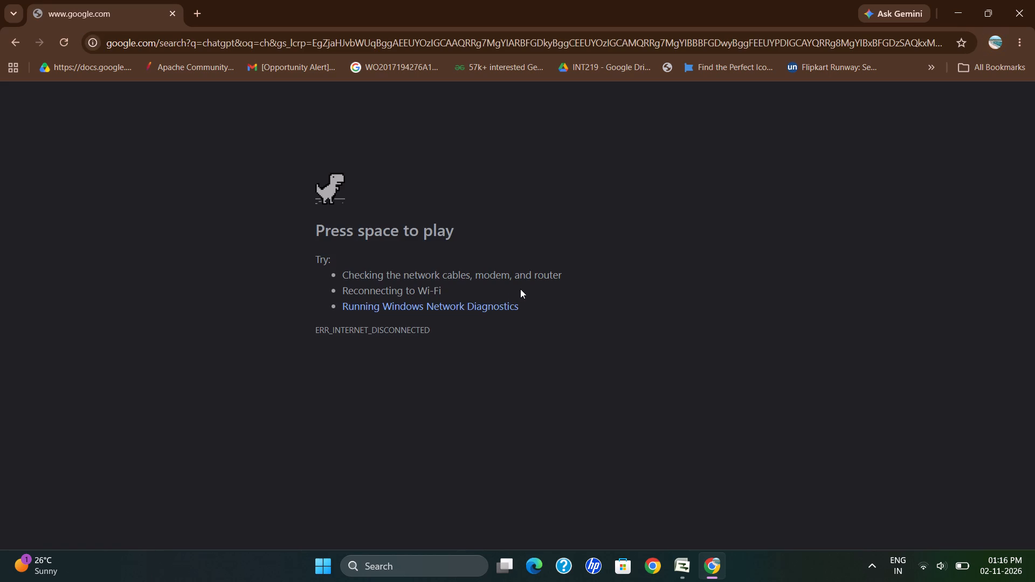
# Check the state of the Wi-Fi connection and return to the chatgpt search page.
pyautogui.click(948, 578)
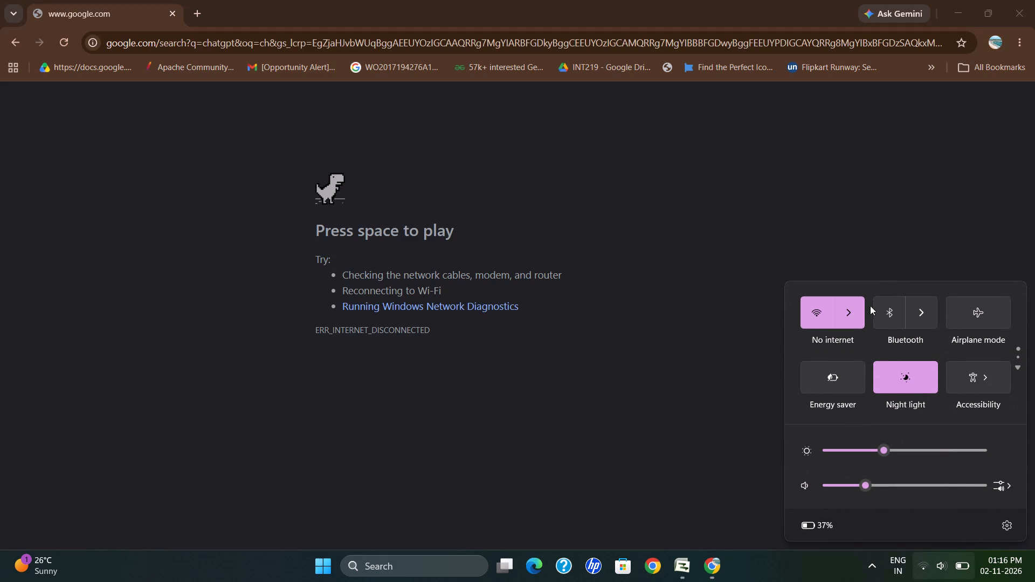
pyautogui.click(854, 313)
pyautogui.click(682, 290)
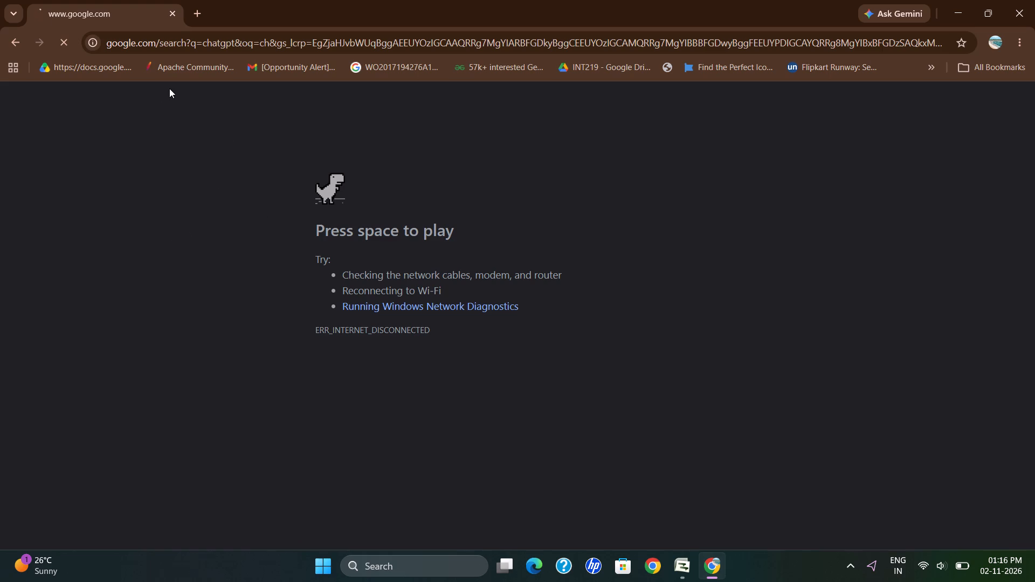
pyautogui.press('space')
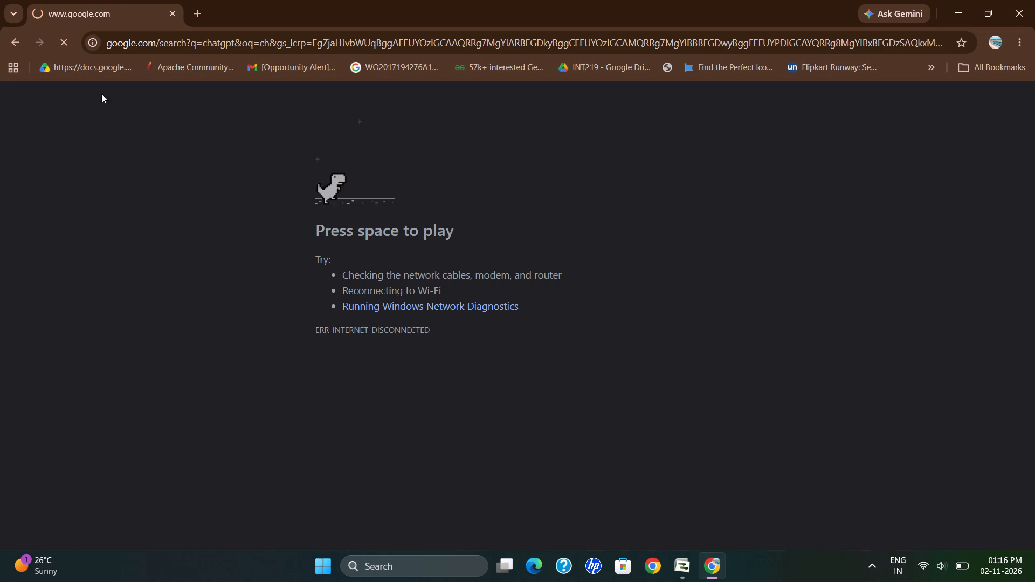
# Reload the chatgpt search results, try to open the ChatGPT site and close Chrome.
pyautogui.click(21, 41)
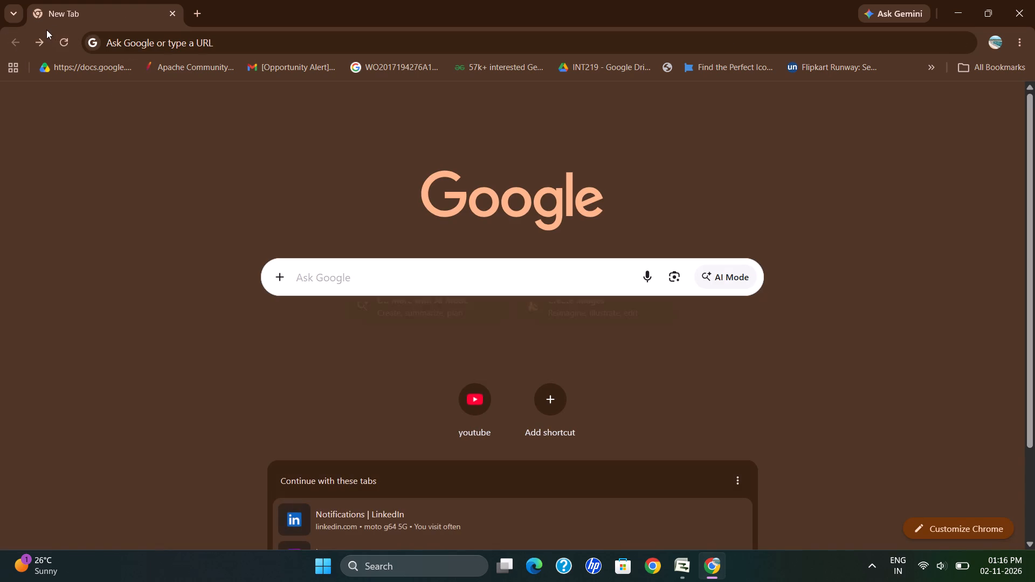
pyautogui.click(45, 39)
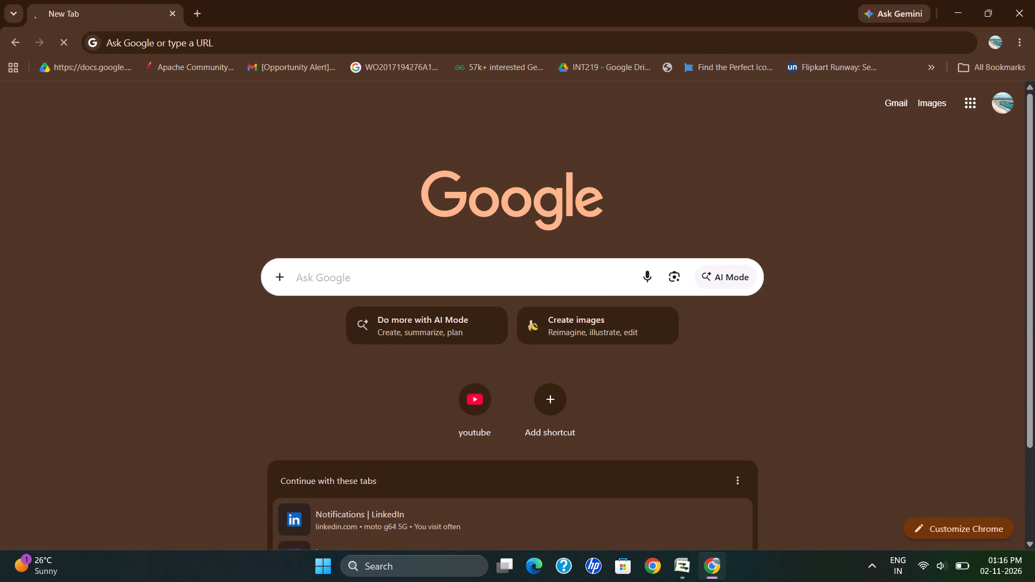
pyautogui.click(337, 287)
pyautogui.click(283, 220)
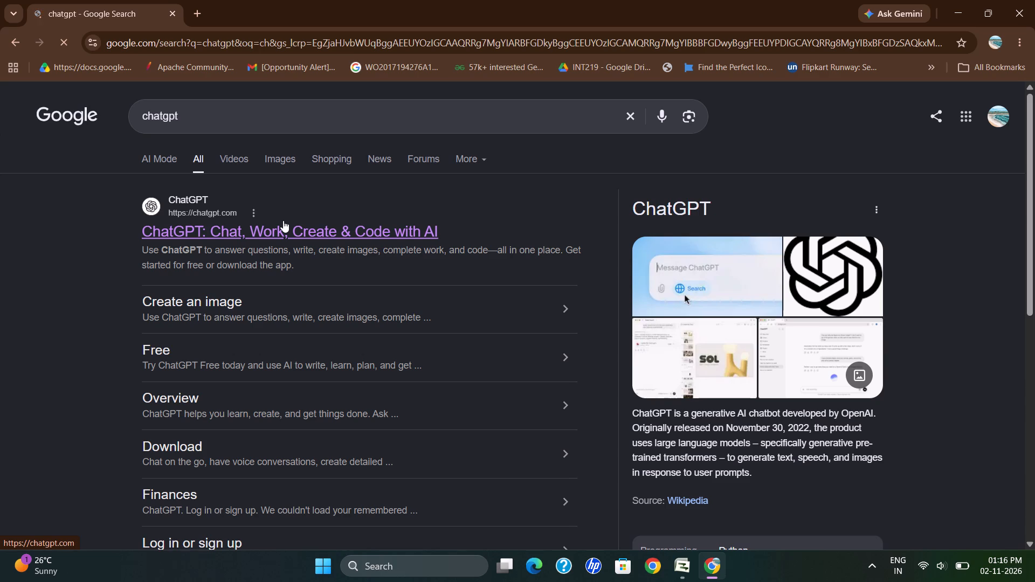
pyautogui.click(1033, 0)
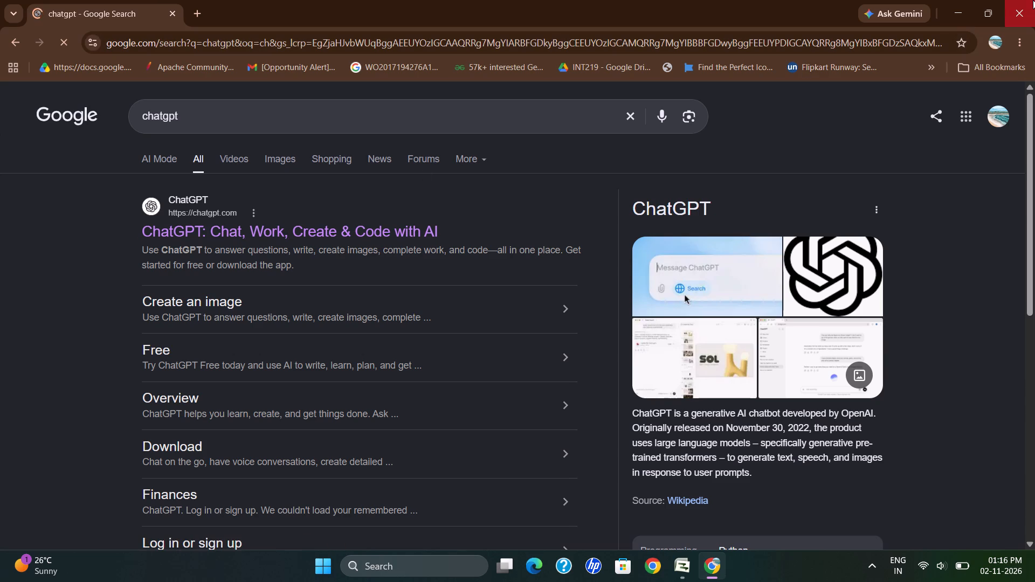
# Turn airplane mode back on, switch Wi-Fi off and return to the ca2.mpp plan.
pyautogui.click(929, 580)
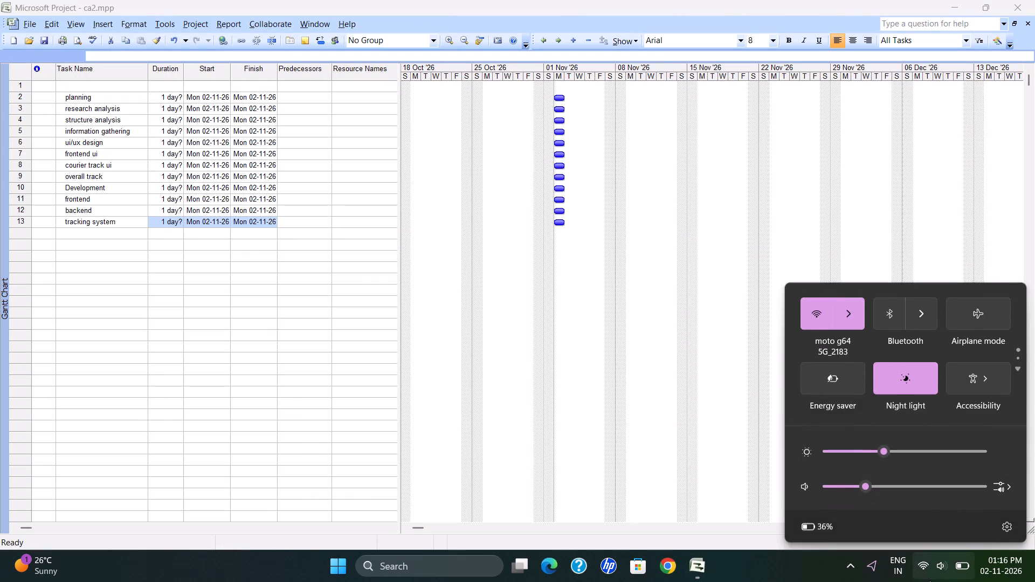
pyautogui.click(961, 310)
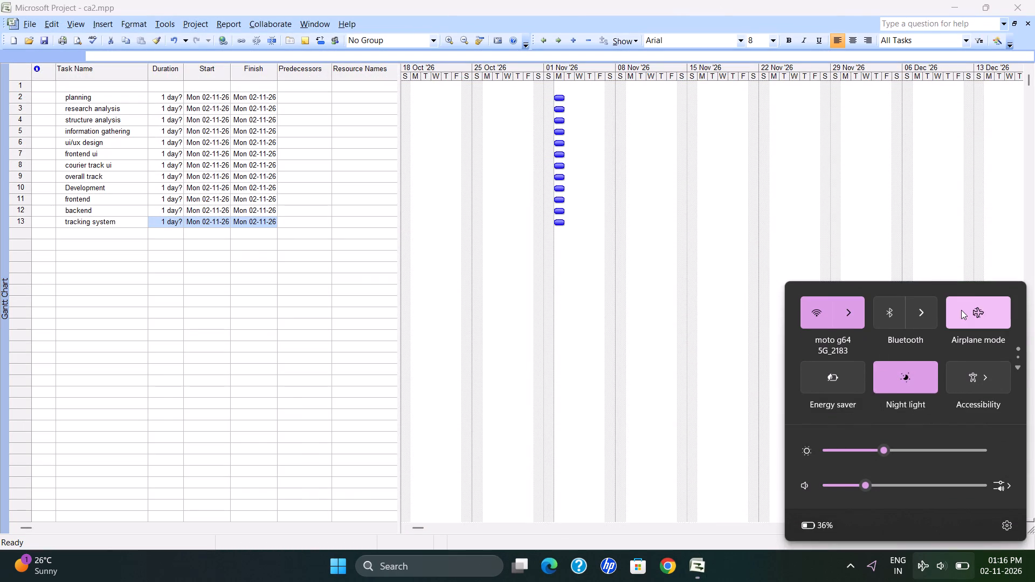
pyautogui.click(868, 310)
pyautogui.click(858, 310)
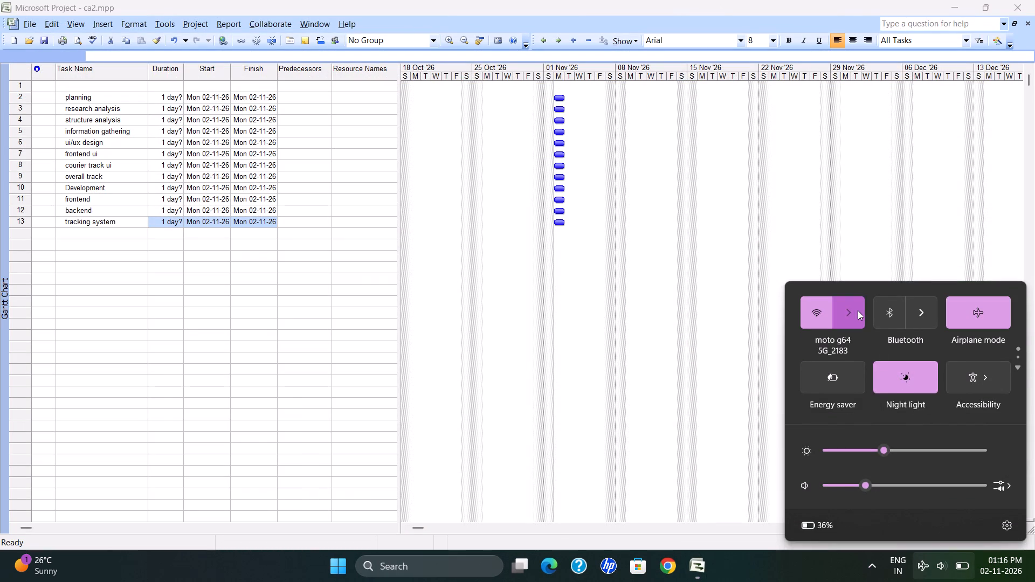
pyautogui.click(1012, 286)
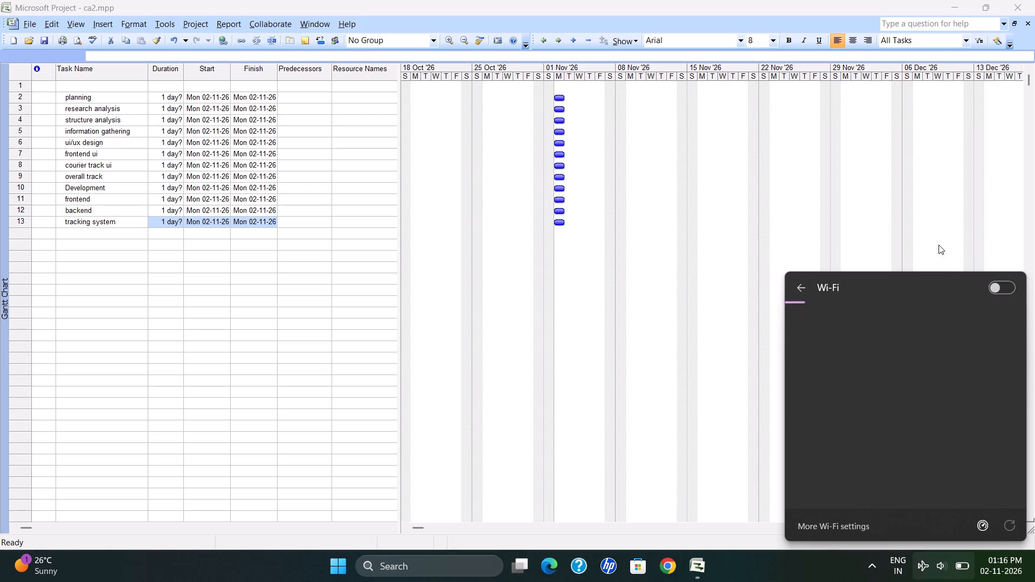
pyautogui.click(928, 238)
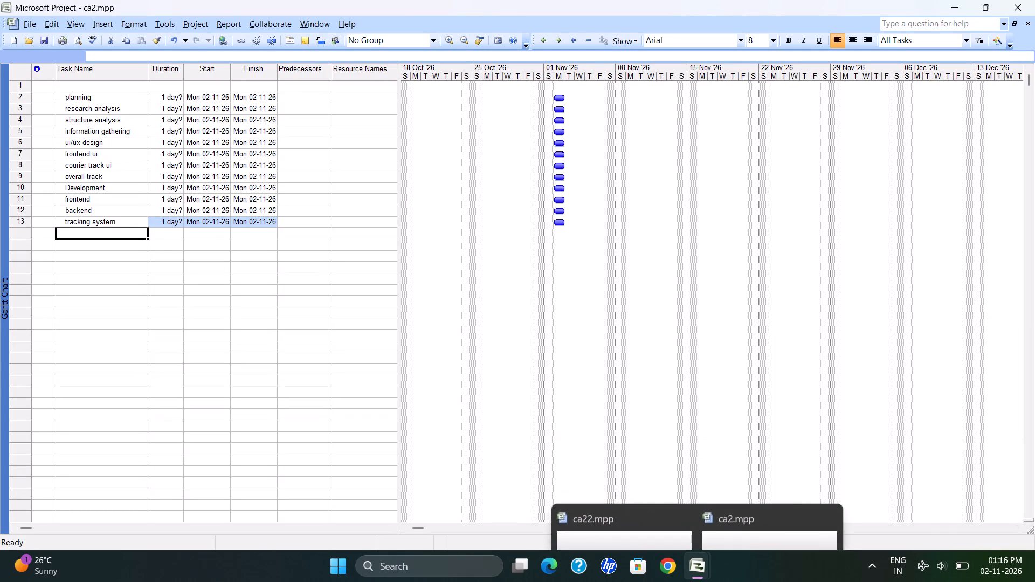
# Add the tasks "dashboard" and "deployment" in rows 14 and 15, below tracking system.
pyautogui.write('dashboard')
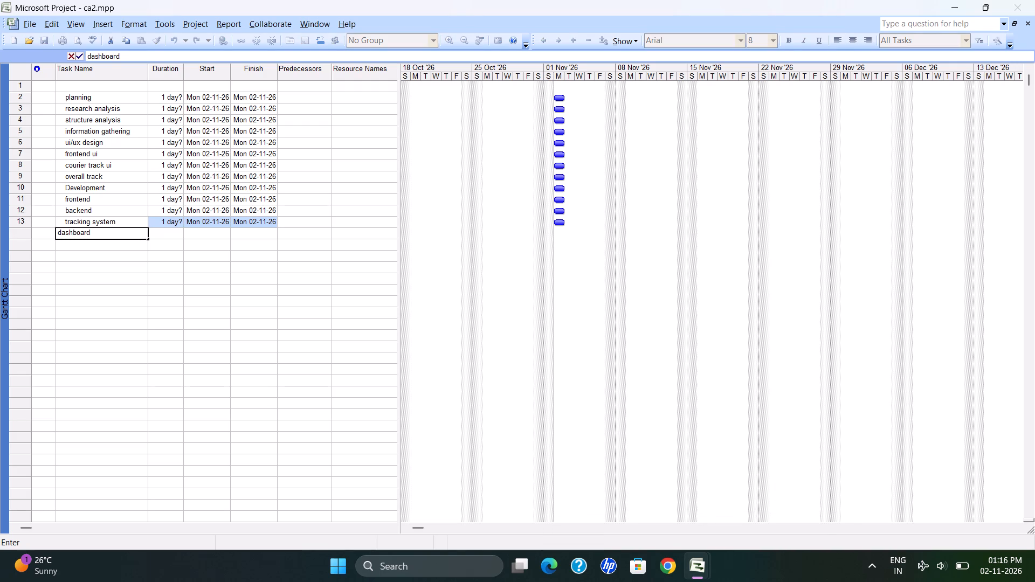
pyautogui.click(98, 247)
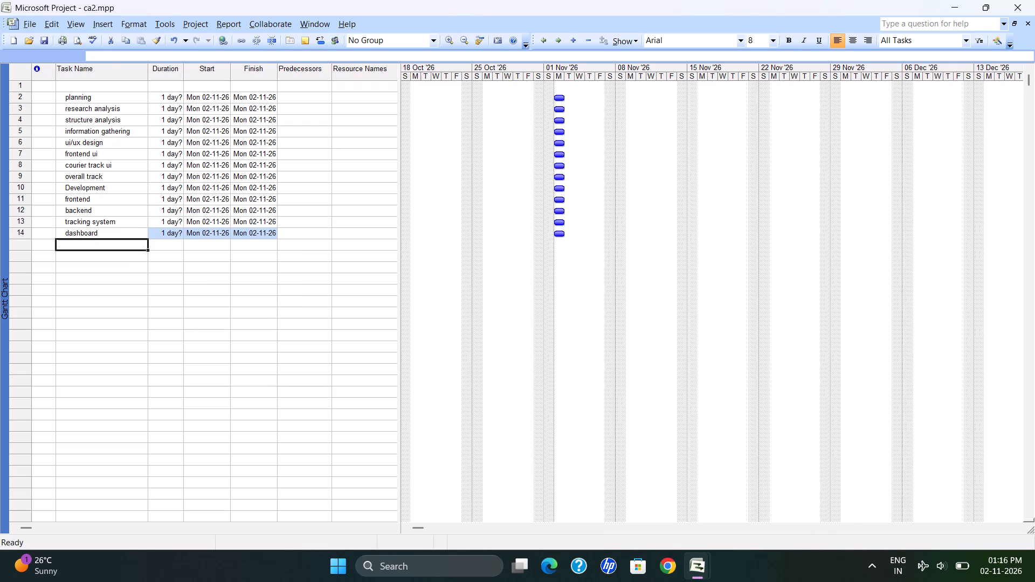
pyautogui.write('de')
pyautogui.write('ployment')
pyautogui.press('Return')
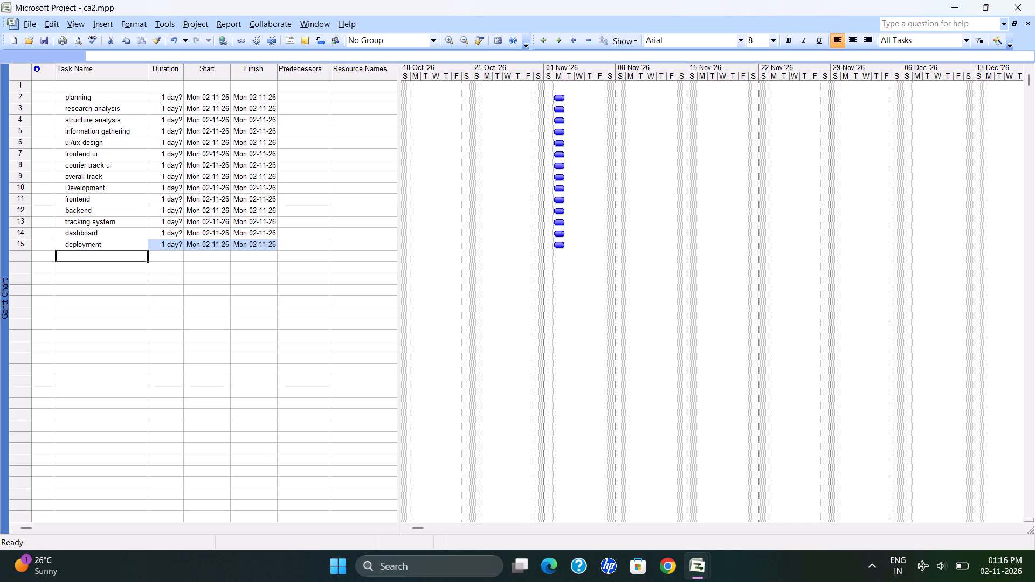
# Enter a task name beginning with "ui" in row 16, below deployment.
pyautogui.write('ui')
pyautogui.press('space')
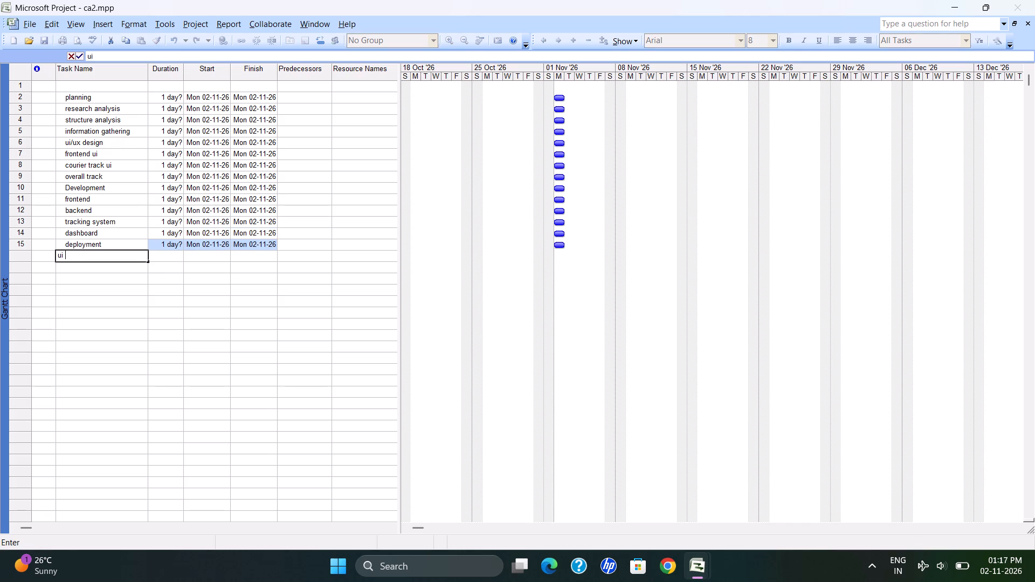
# Replace the partial entry in row 16 with "frontend" and name the task in row 17 "backend", below deployment.
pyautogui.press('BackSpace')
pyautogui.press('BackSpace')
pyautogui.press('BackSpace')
pyautogui.write('frontend')
pyautogui.press('Return')
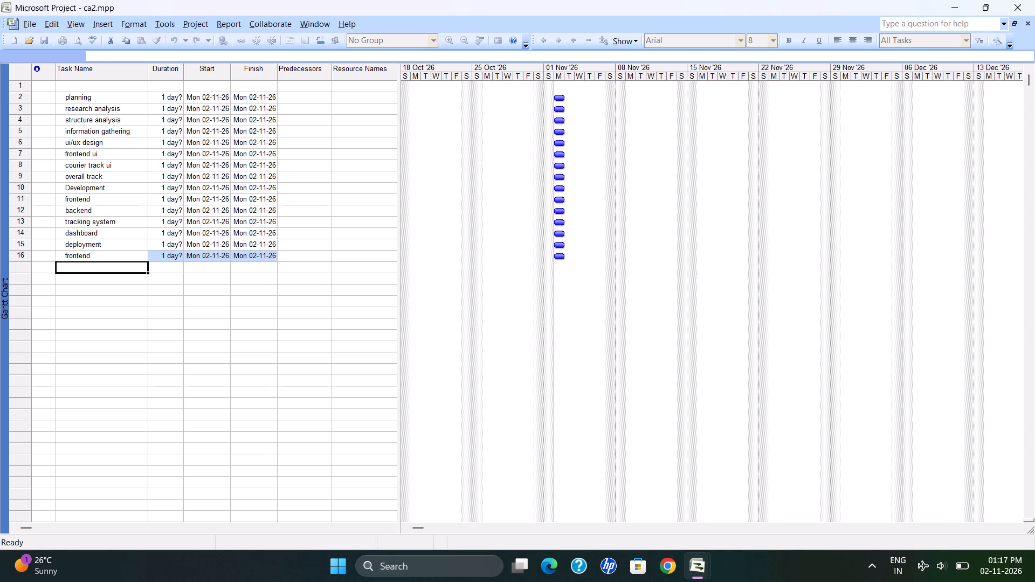
pyautogui.write('backend')
pyautogui.press('Return')
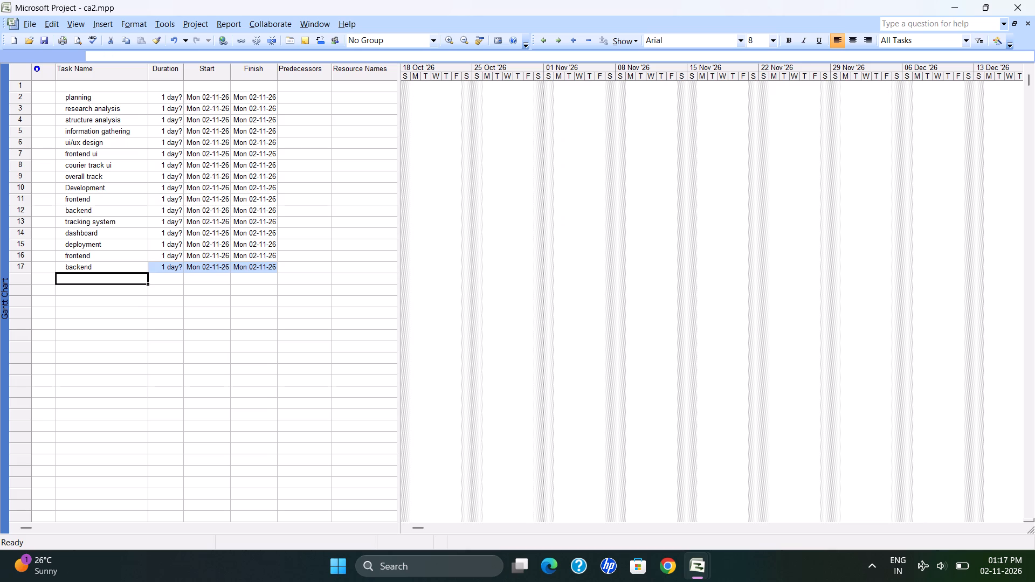
# Indent research analysis, structure analysis and information gathering as subtasks of planning.
pyautogui.click(89, 101)
pyautogui.click(95, 112)
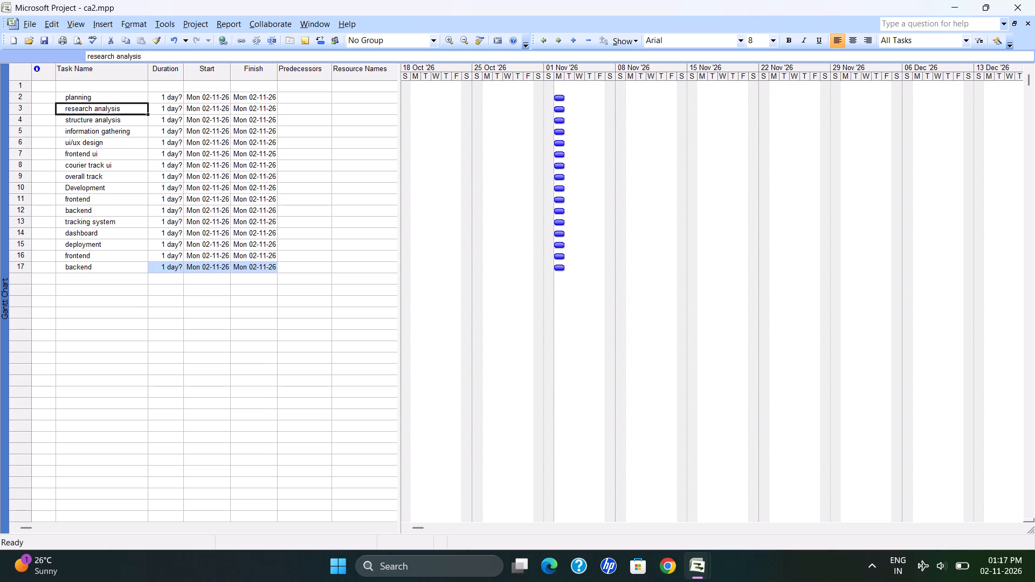
pyautogui.hotkey('shift', 'Down')
pyautogui.hotkey('shift', 'Down')
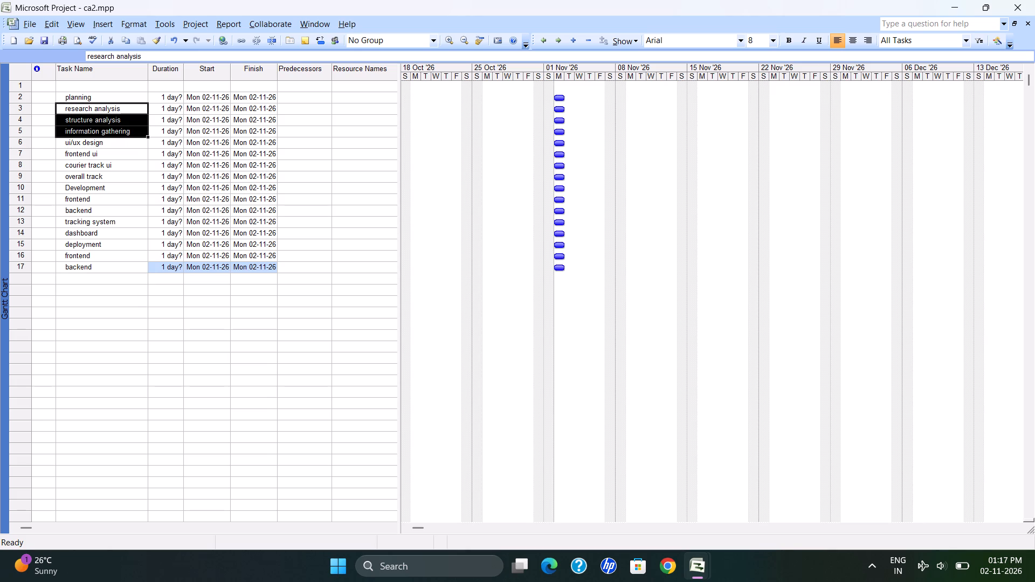
pyautogui.click(225, 22)
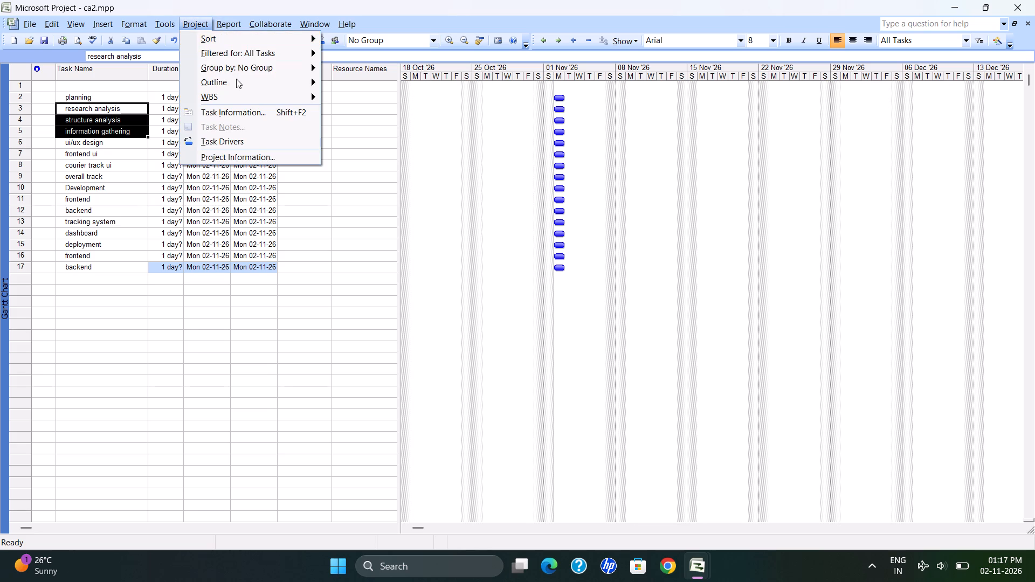
pyautogui.click(338, 86)
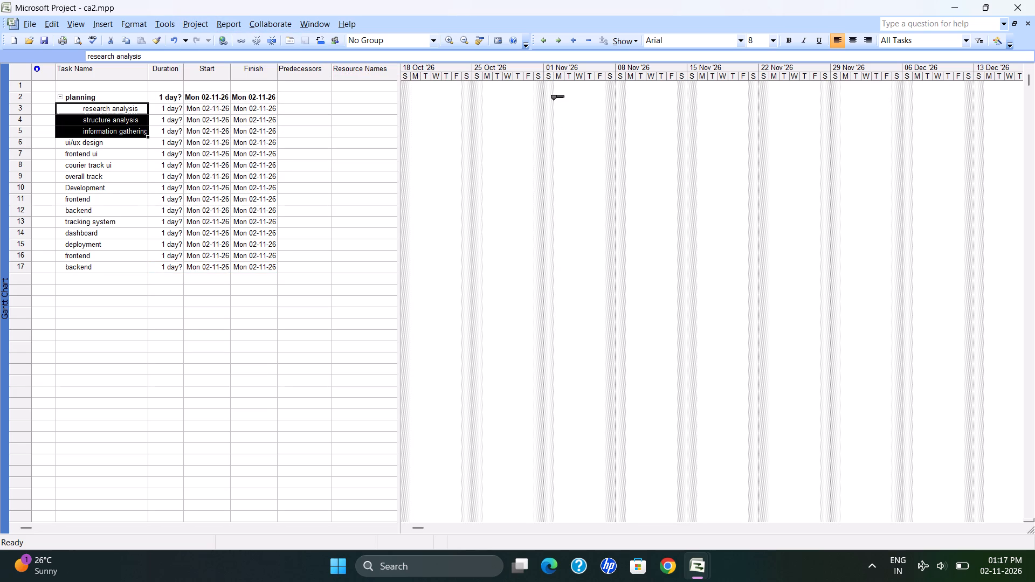
# Indent frontend ui, courier track ui and overall track as subtasks of ui/ux design.
pyautogui.click(84, 147)
pyautogui.click(88, 158)
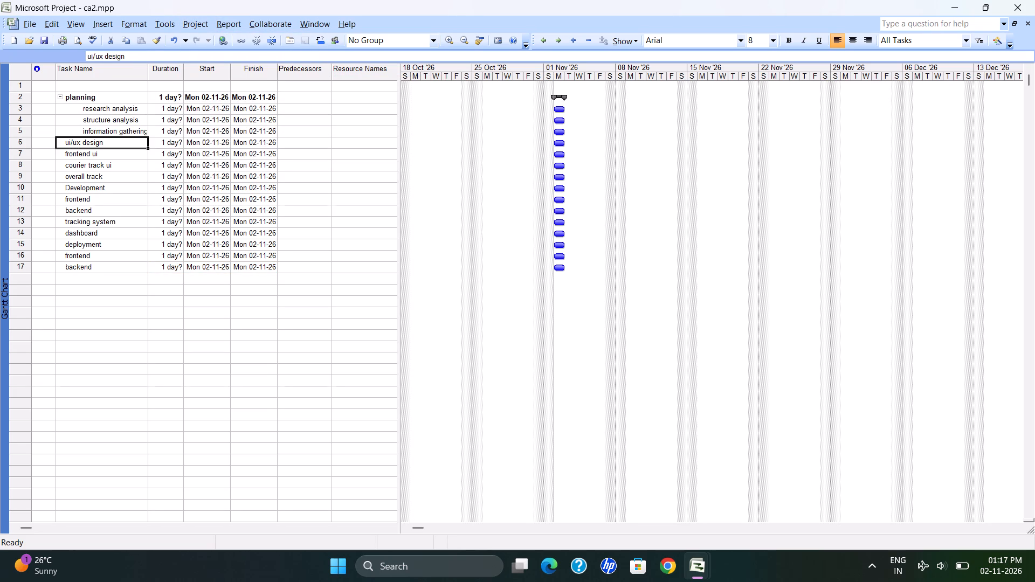
pyautogui.hotkey('shift', 'Down')
pyautogui.hotkey('shift', 'Down')
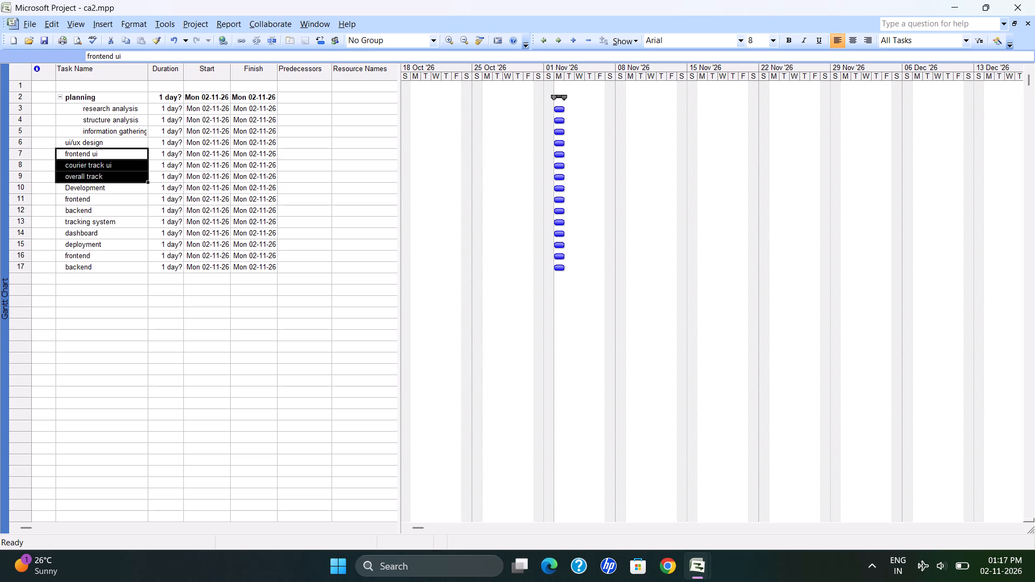
pyautogui.click(225, 27)
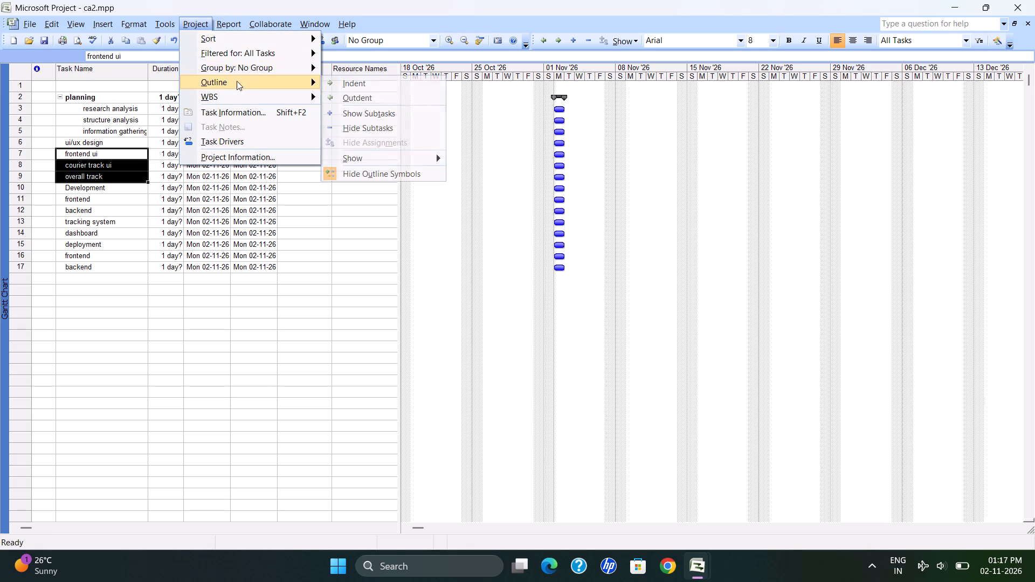
pyautogui.click(346, 80)
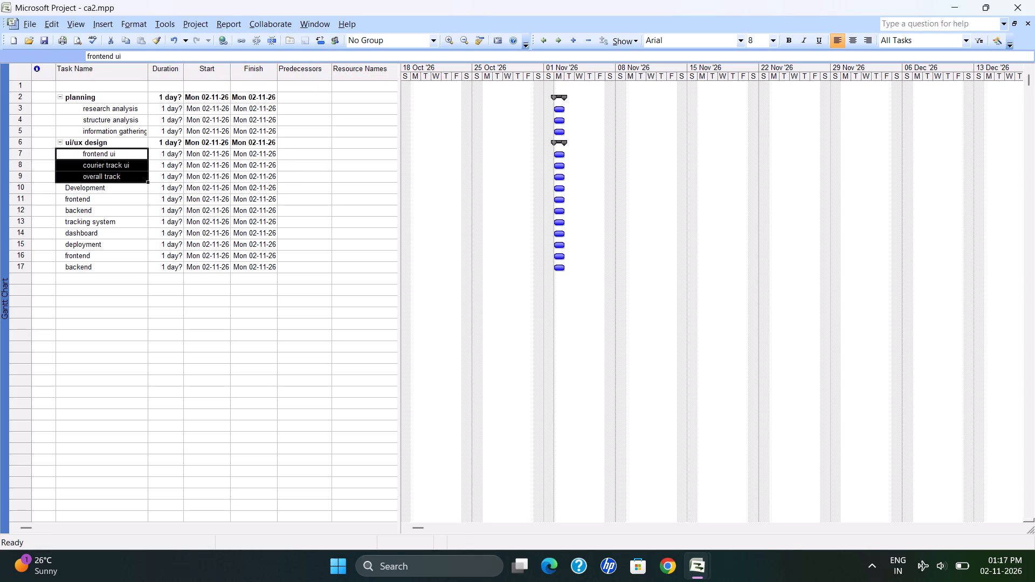
# Indent frontend, backend, tracking system and dashboard in rows 11 to 14 as subtasks of Development.
pyautogui.click(89, 186)
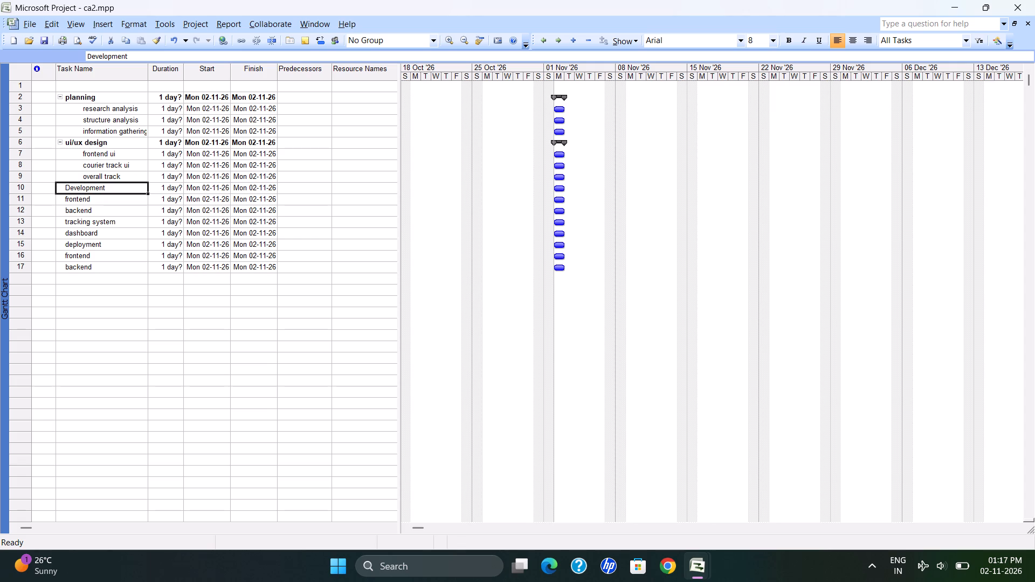
pyautogui.click(92, 192)
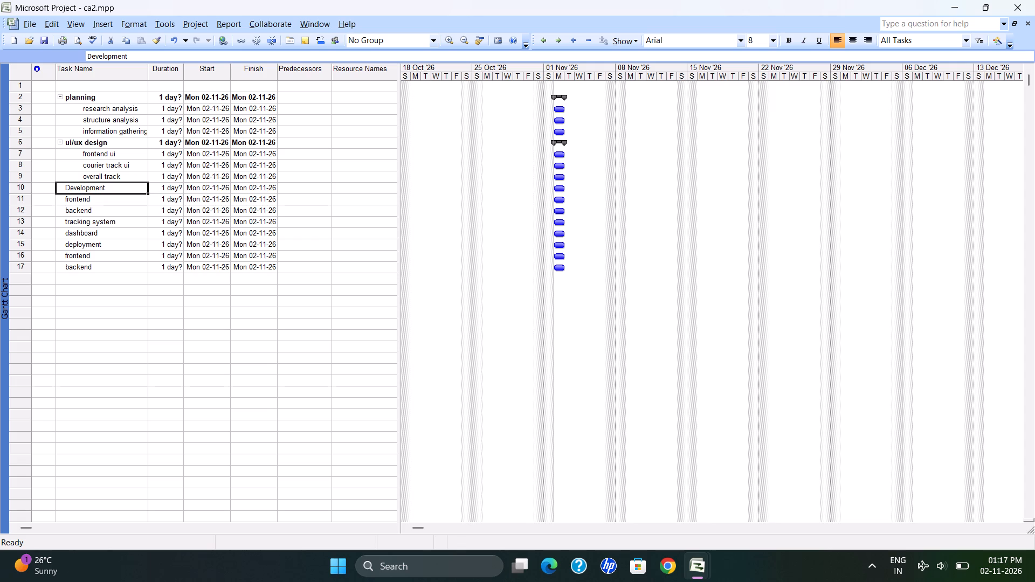
pyautogui.click(92, 195)
pyautogui.click(92, 195)
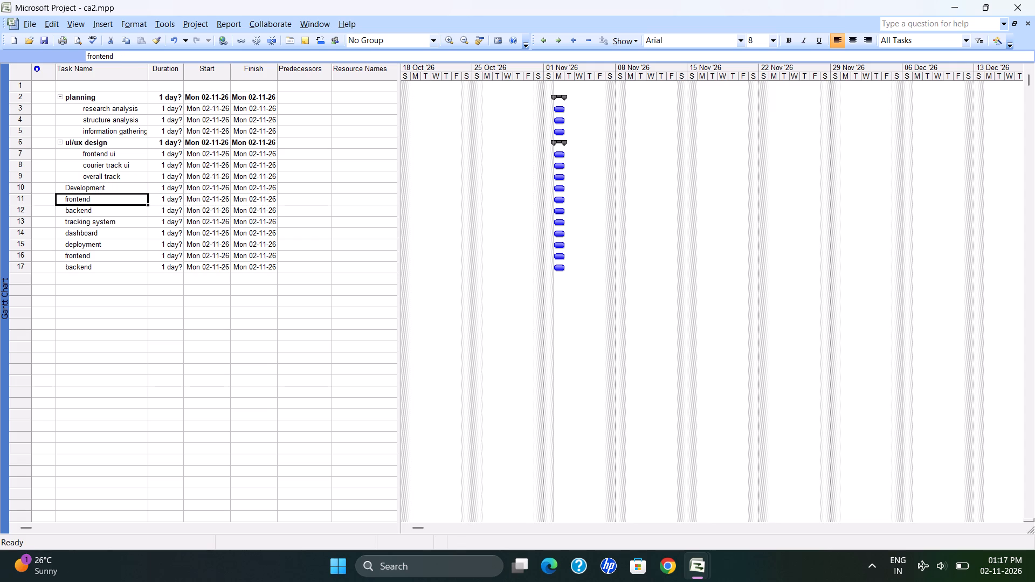
pyautogui.hotkey('shift', 'Down')
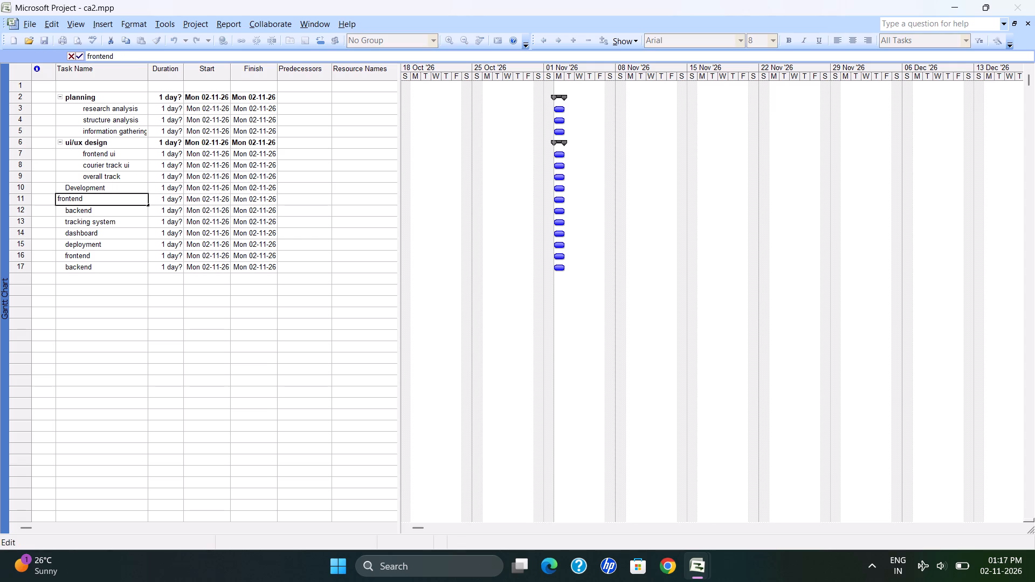
pyautogui.click(106, 190)
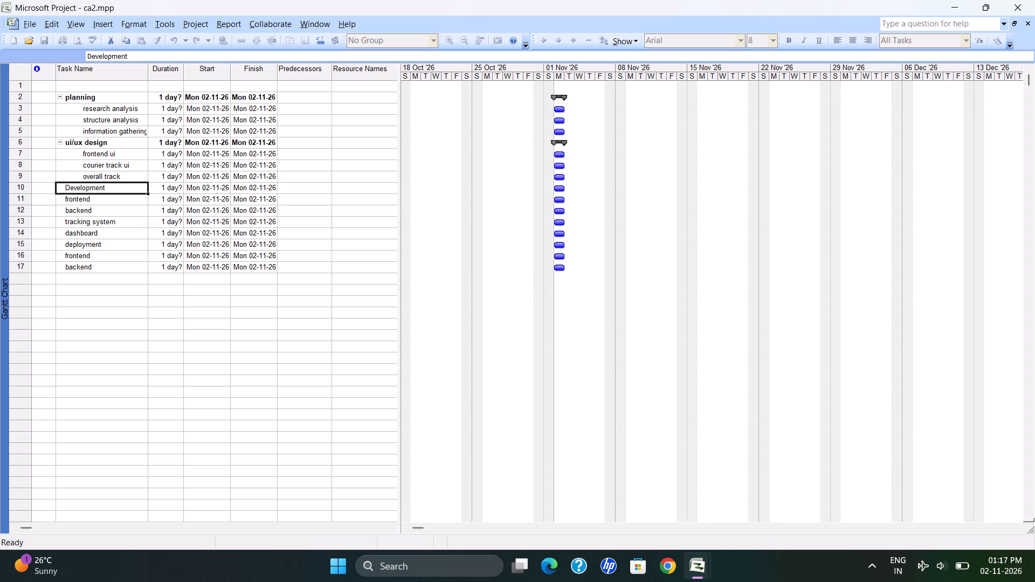
pyautogui.press('Down')
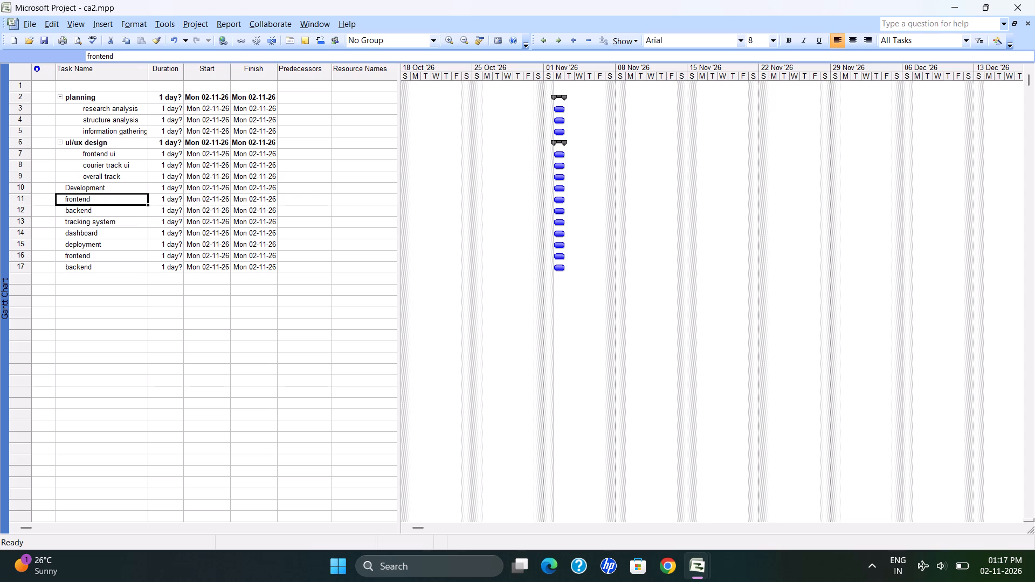
pyautogui.hotkey('shift', 'Down')
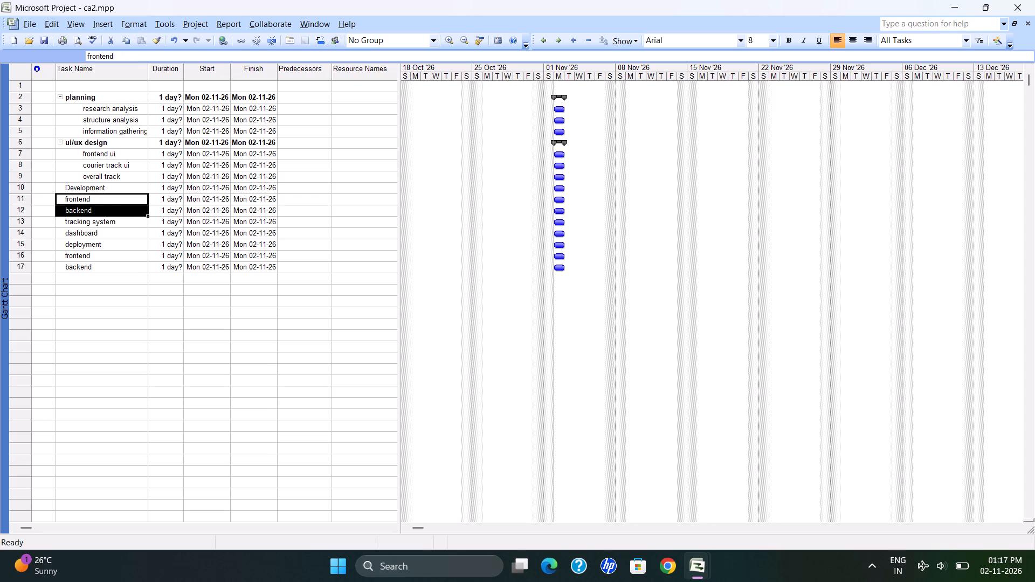
pyautogui.hotkey('shift', 'Down')
pyautogui.hotkey('shift', 'Down')
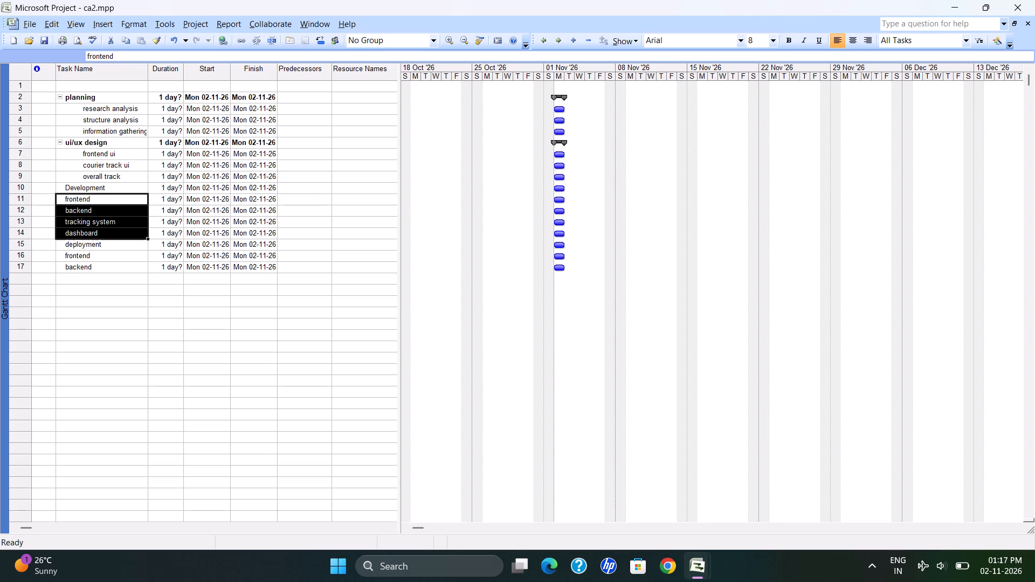
pyautogui.click(192, 29)
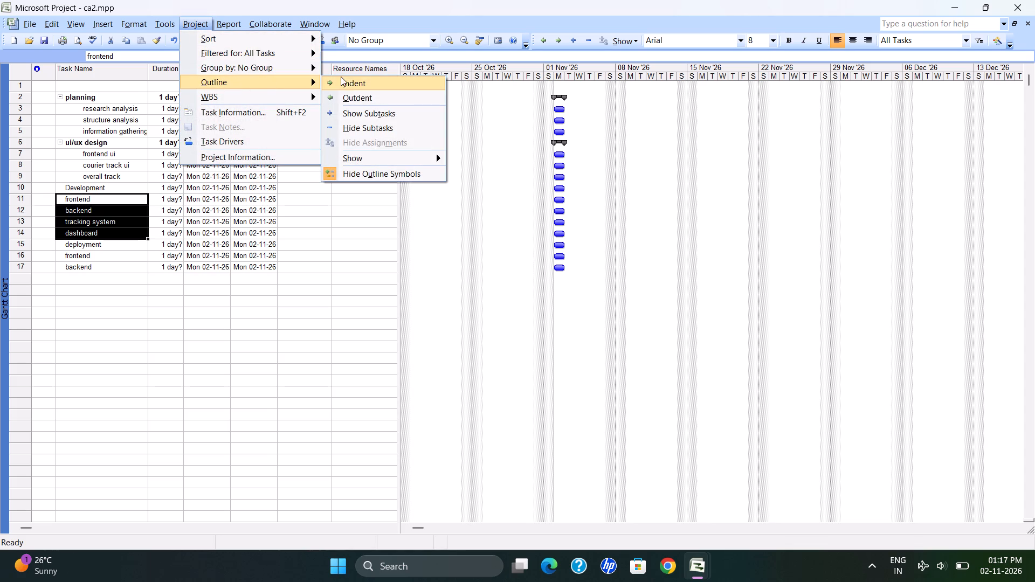
pyautogui.click(350, 78)
# Indent frontend and backend in rows 16 and 17 as subtasks of deployment.
pyautogui.click(109, 250)
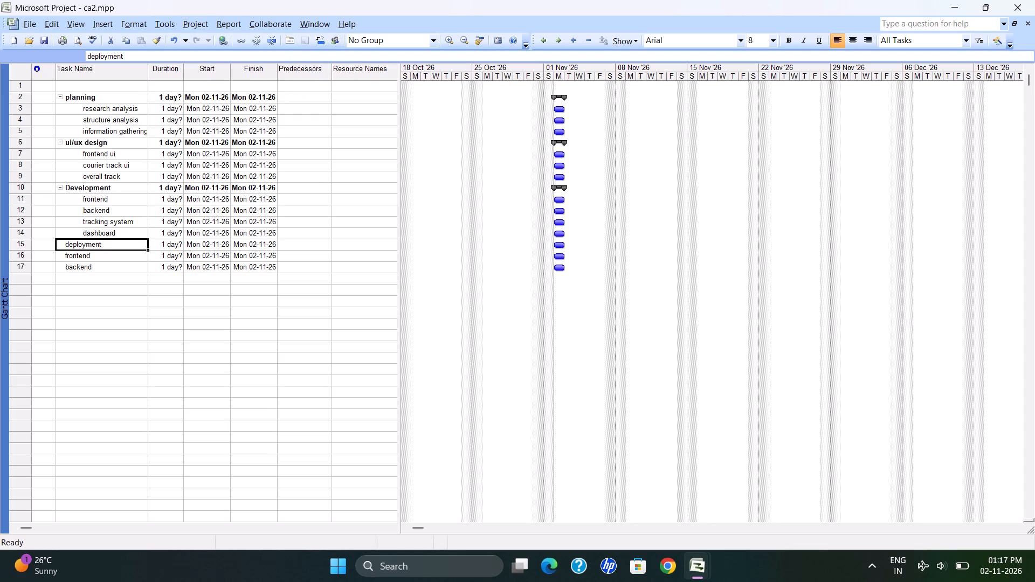
pyautogui.click(108, 257)
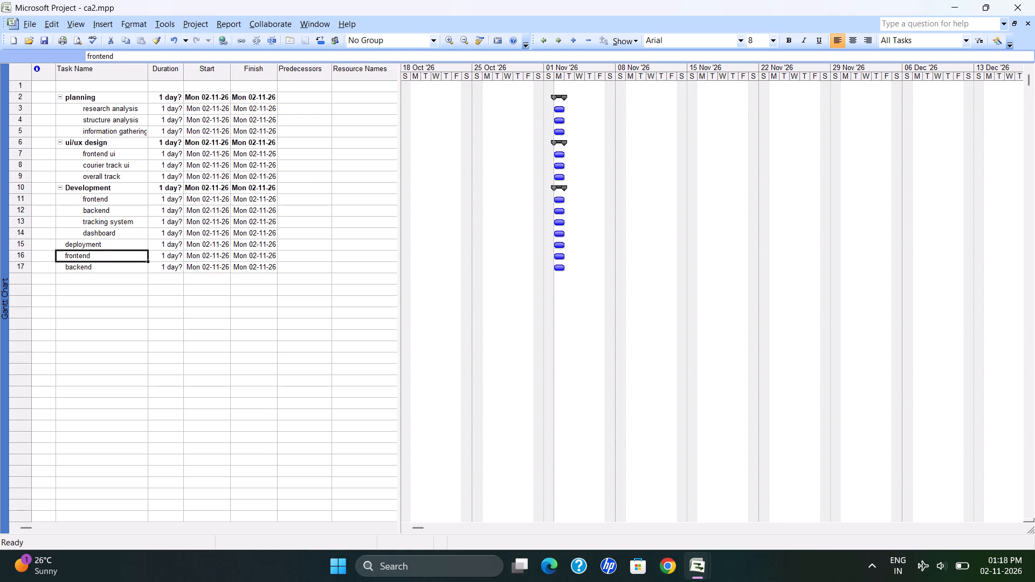
pyautogui.hotkey('shift', 'Down')
pyautogui.hotkey('shift', 'Down')
pyautogui.hotkey('shift', 'Up')
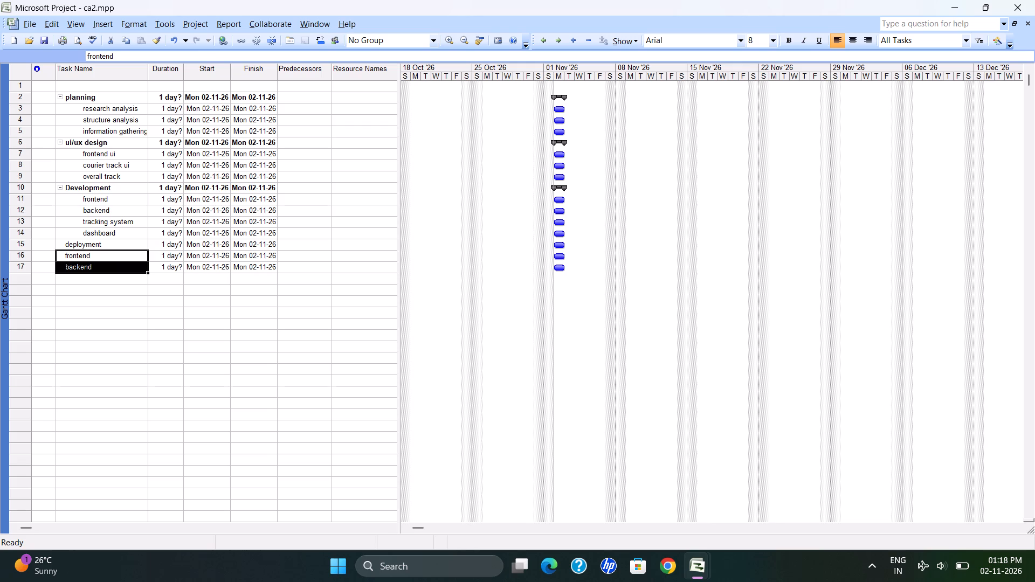
pyautogui.click(197, 23)
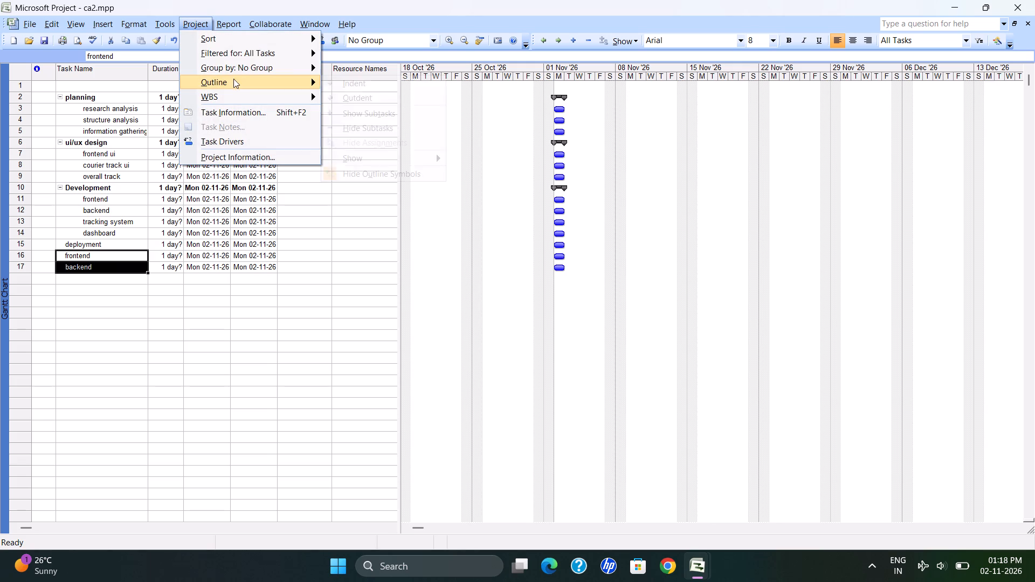
pyautogui.click(356, 80)
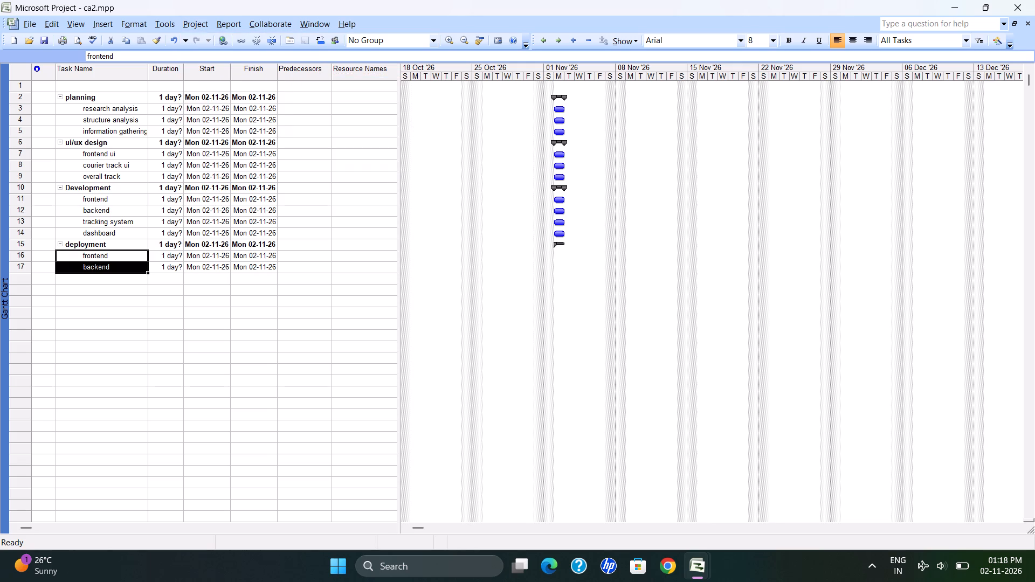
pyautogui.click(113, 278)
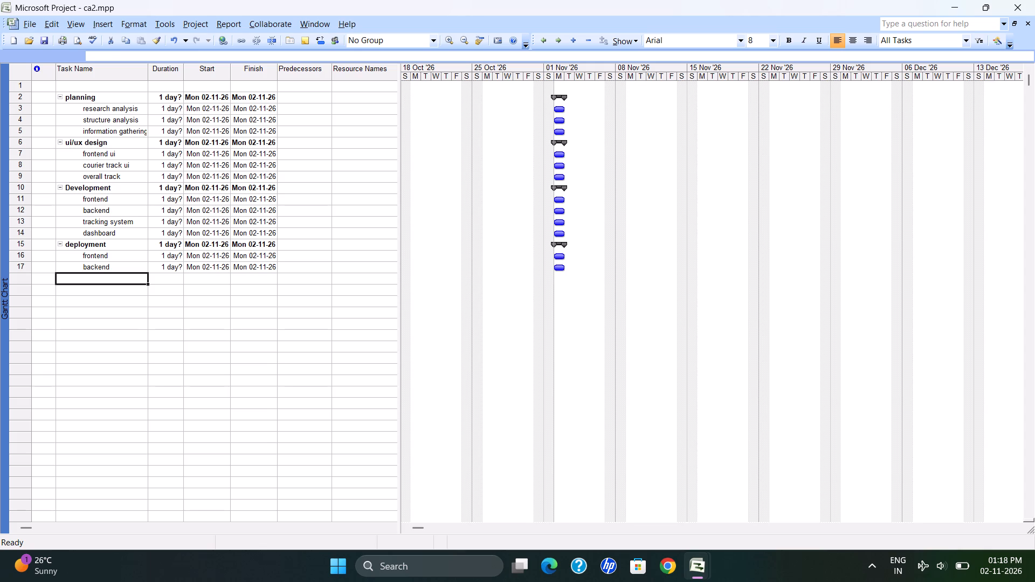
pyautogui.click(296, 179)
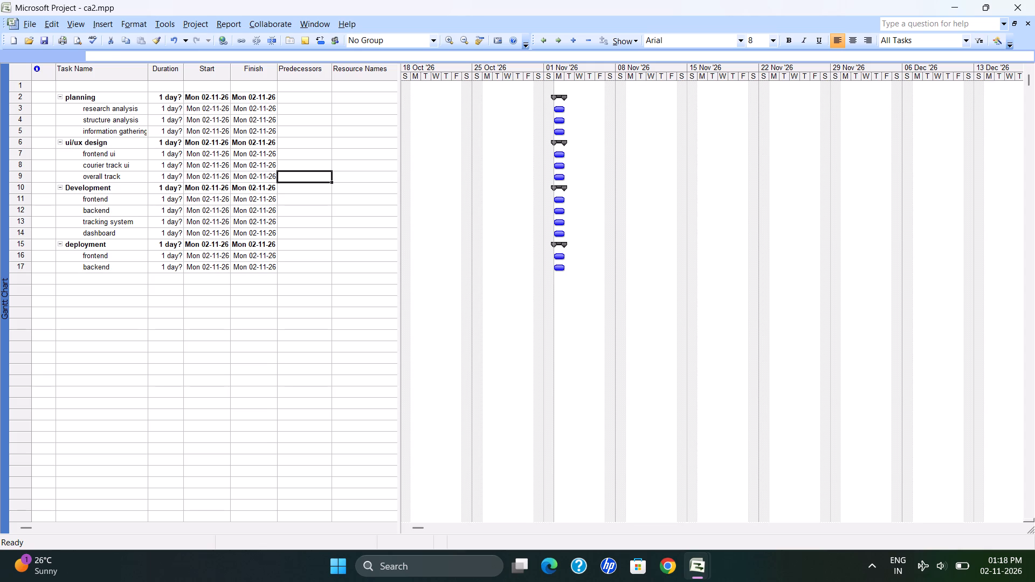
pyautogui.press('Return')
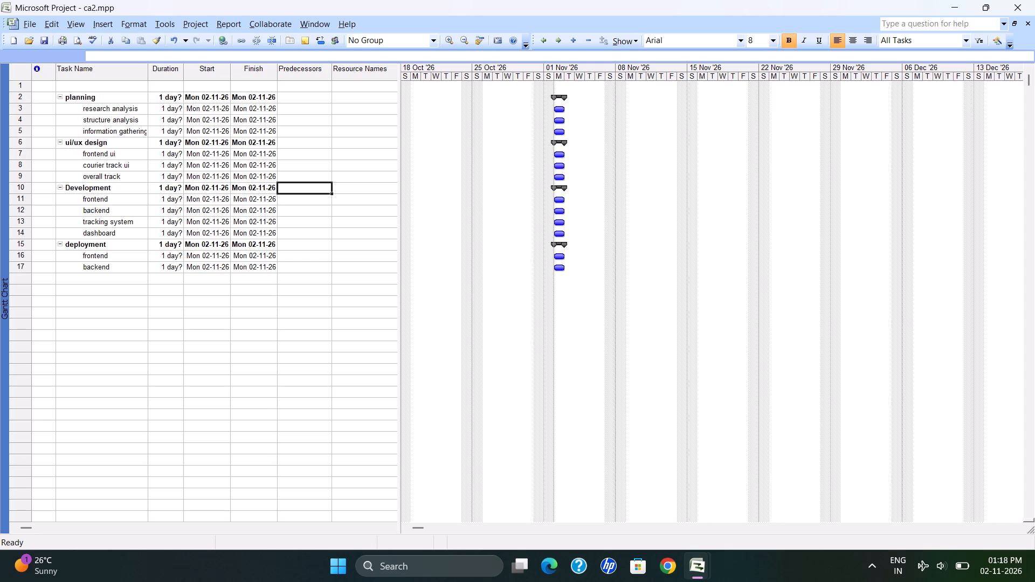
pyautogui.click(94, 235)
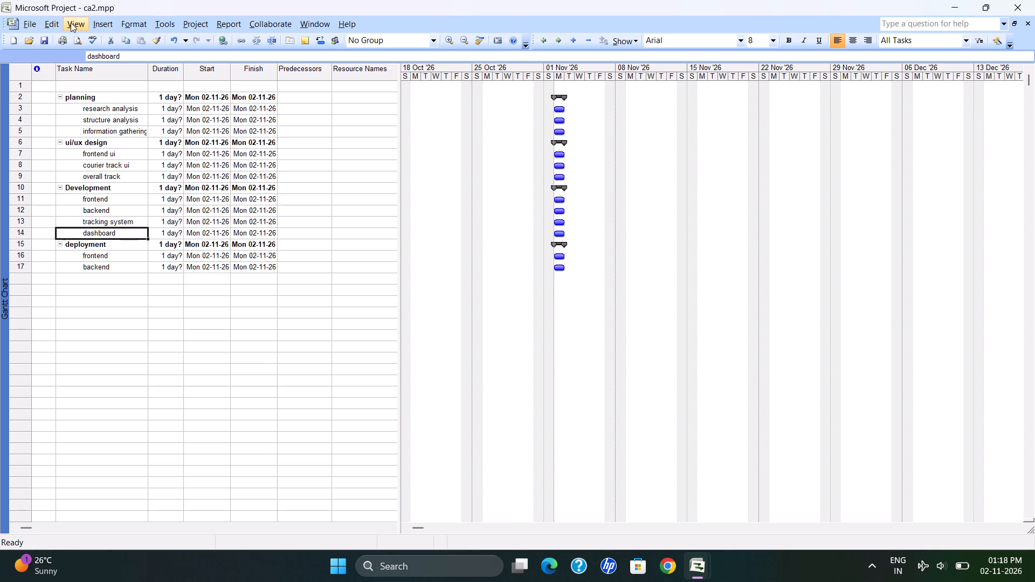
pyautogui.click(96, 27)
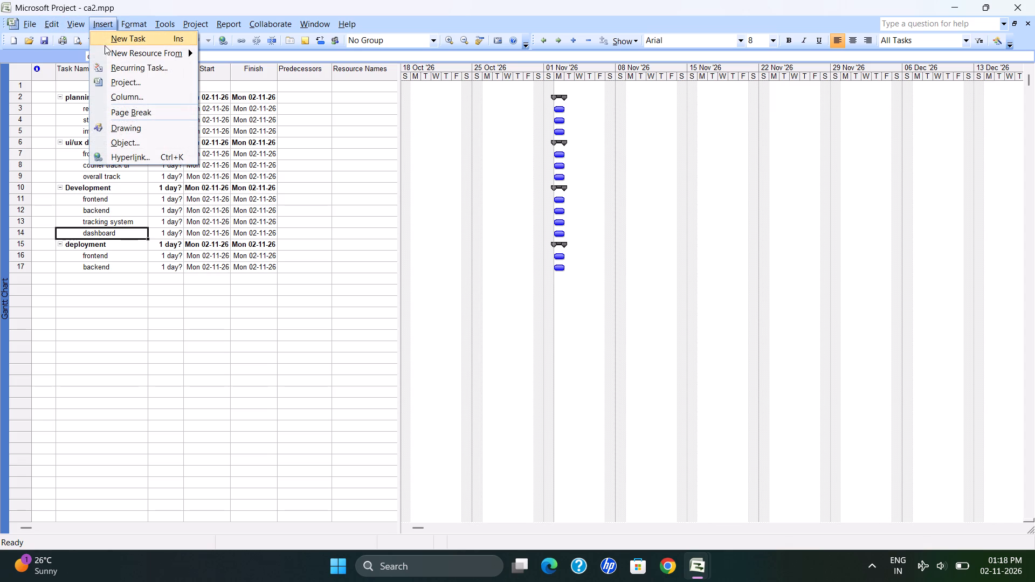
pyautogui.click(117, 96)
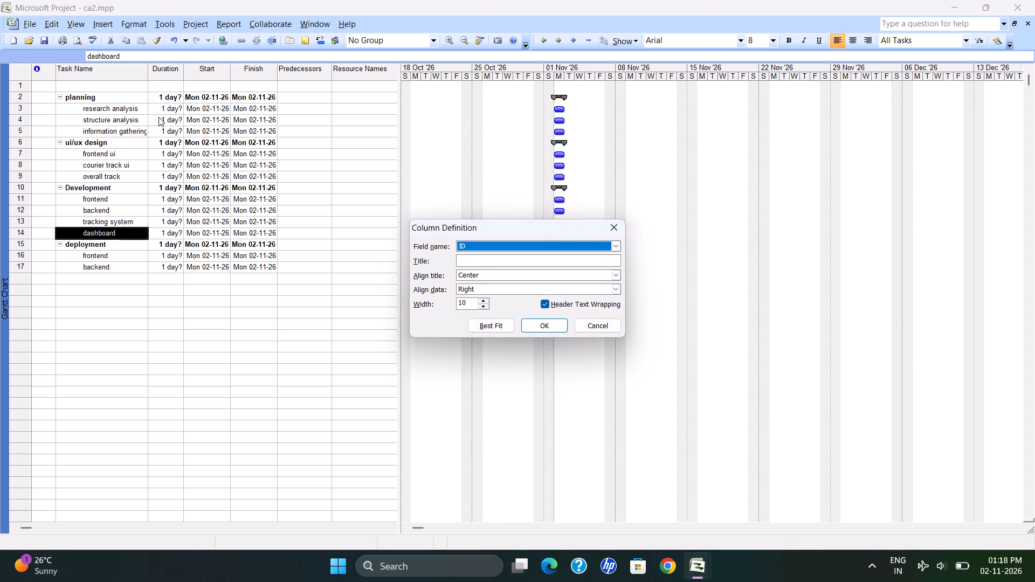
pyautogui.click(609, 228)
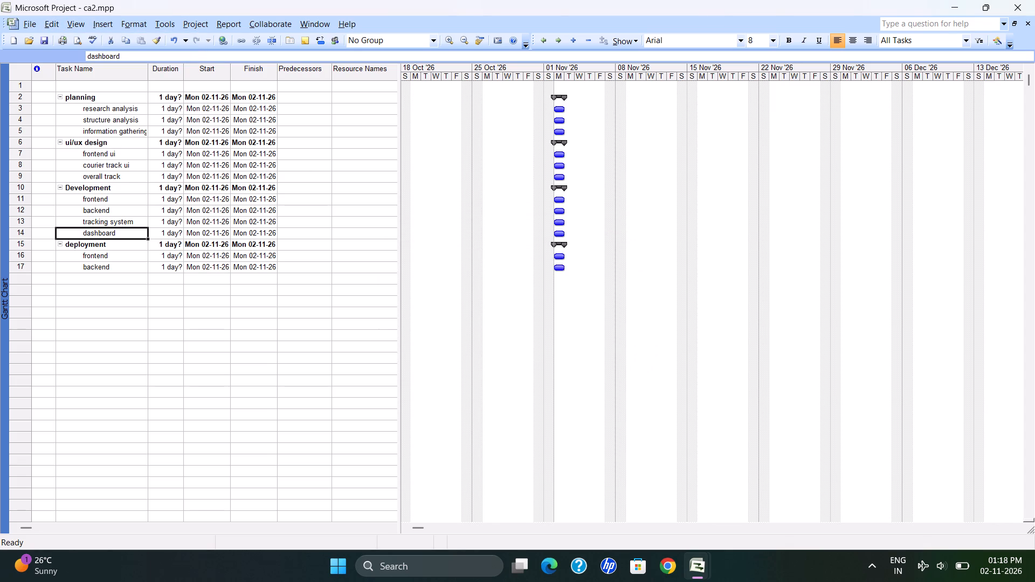
# Insert a new task named Database in row 14, directly above dashboard under Development.
pyautogui.click(104, 26)
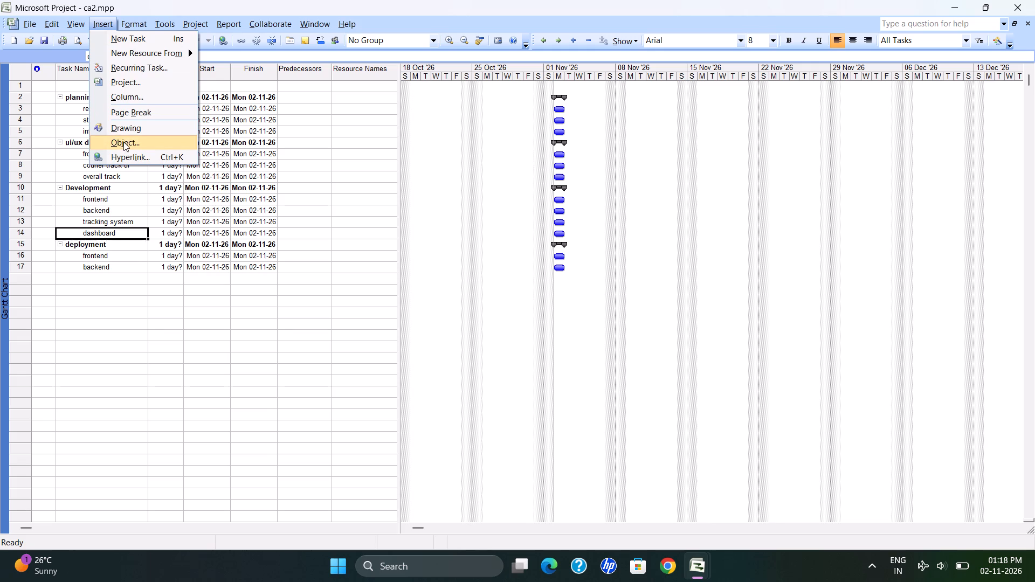
pyautogui.click(122, 37)
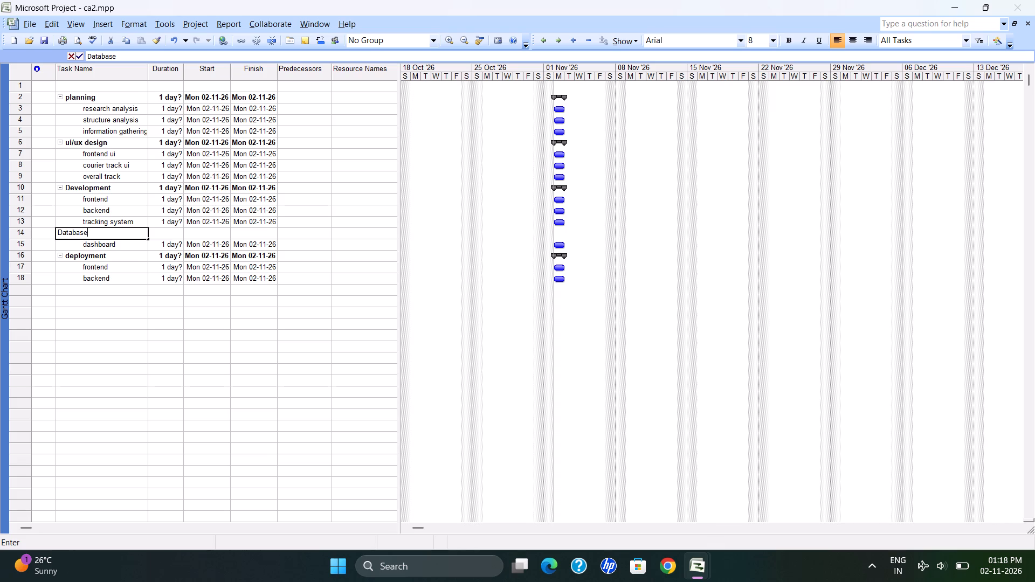
pyautogui.press('Return')
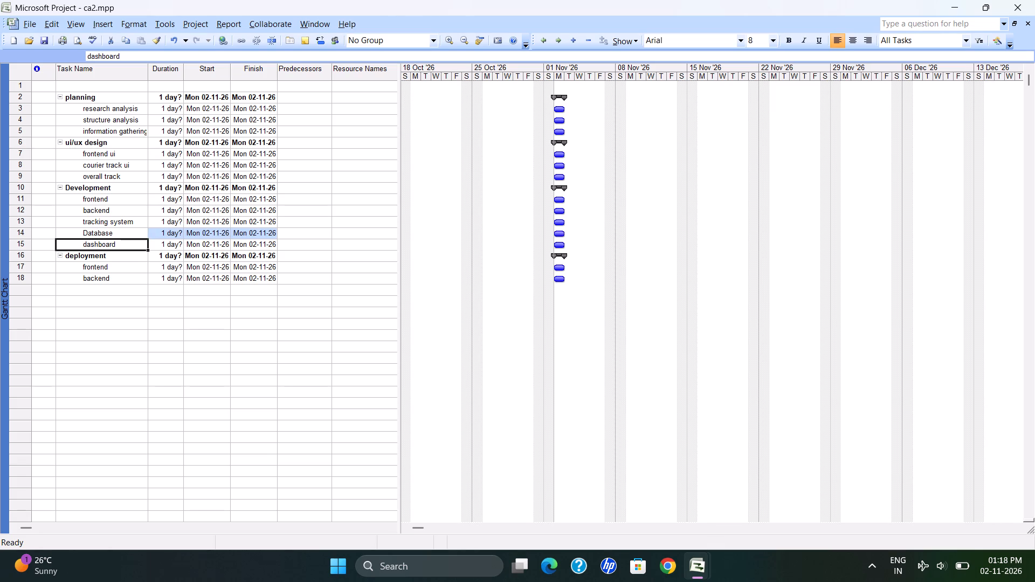
# Clear the name of the dashboard task in row 15, below Database.
pyautogui.click(105, 233)
pyautogui.click(105, 246)
pyautogui.press('BackSpace')
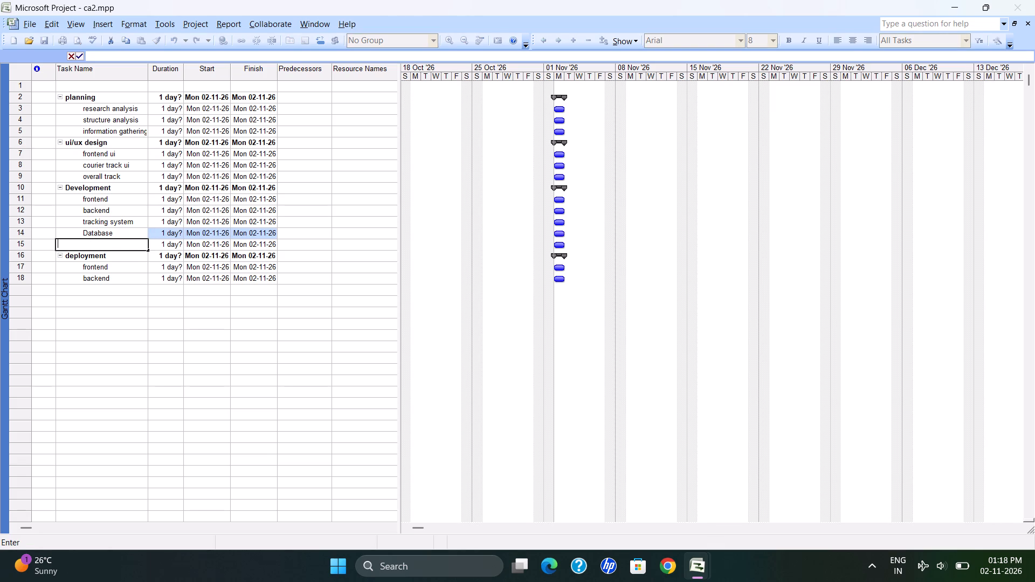
pyautogui.click(140, 223)
pyautogui.press('Return')
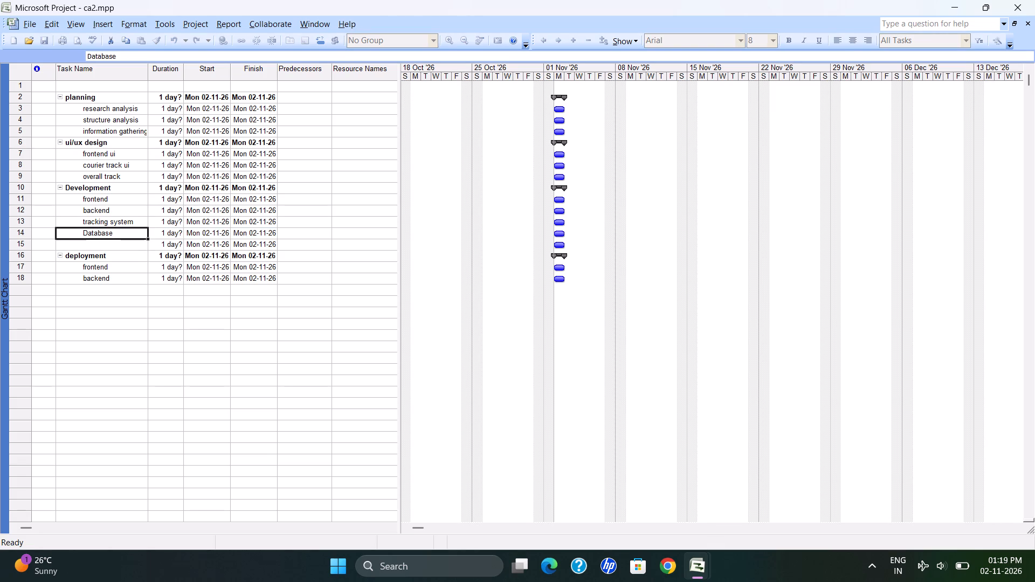
# Insert a new task named dashboard in row 14, directly above Database.
pyautogui.click(99, 18)
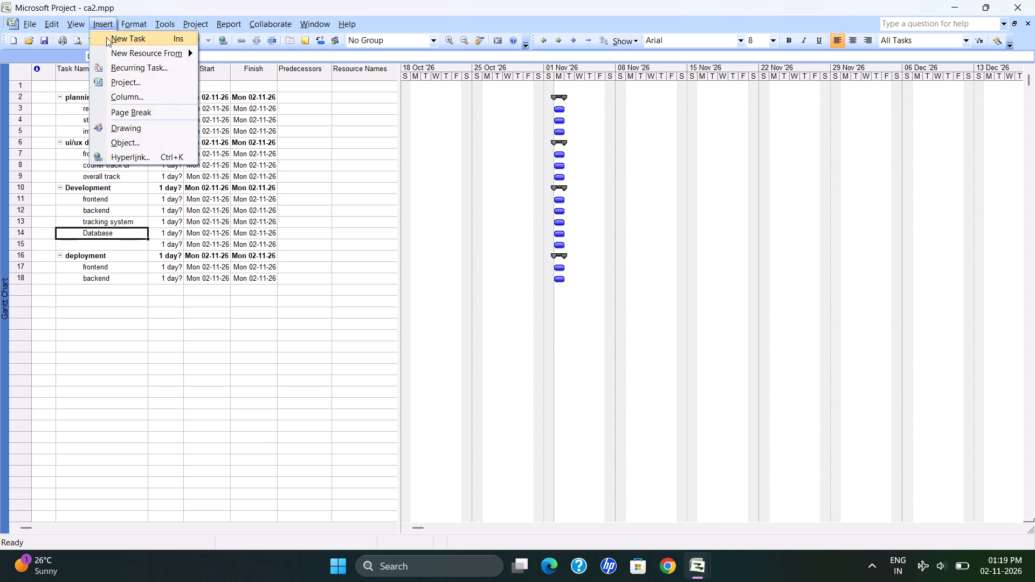
pyautogui.click(106, 37)
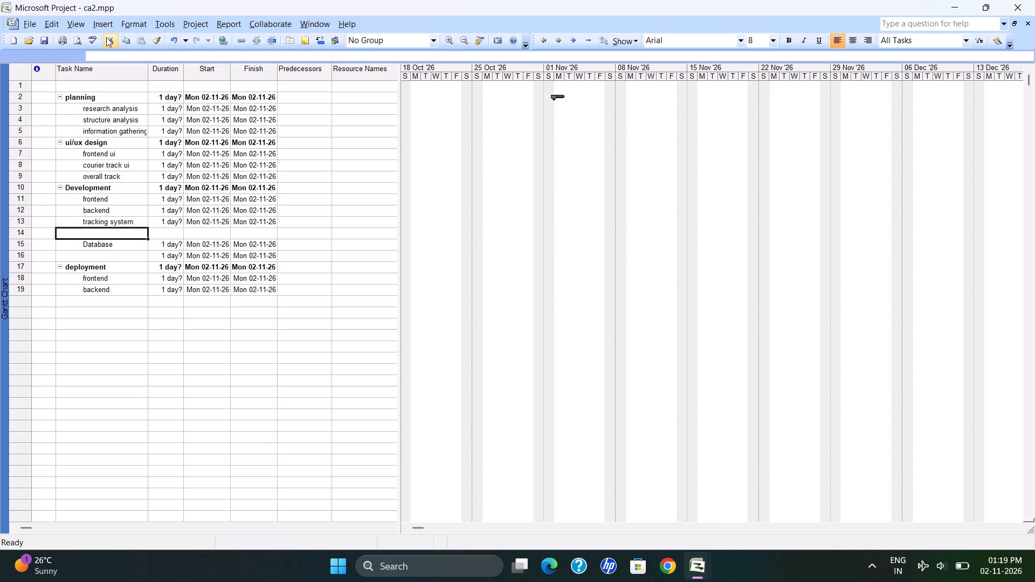
pyautogui.press('g')
pyautogui.press('BackSpace')
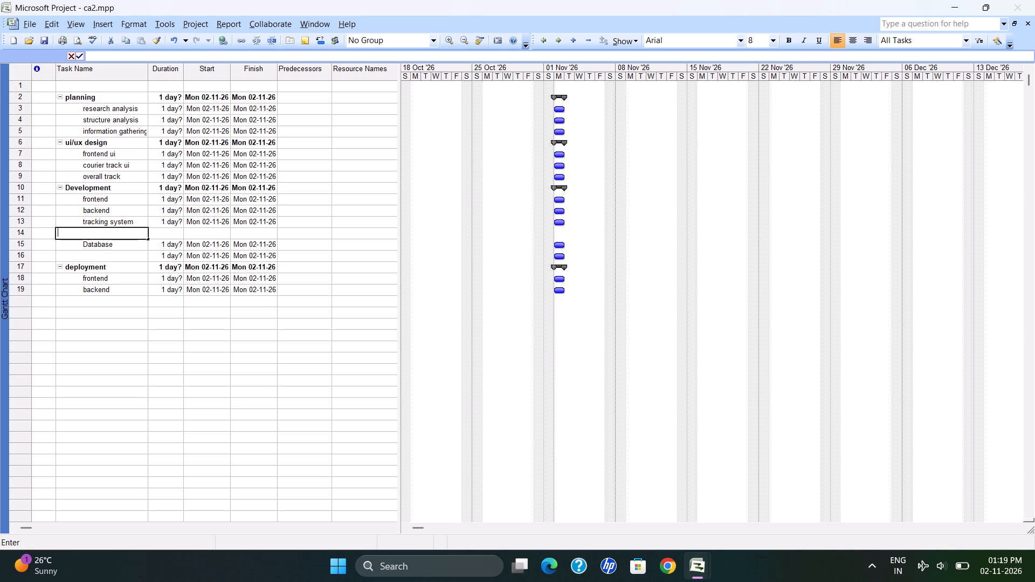
pyautogui.write('dashboard')
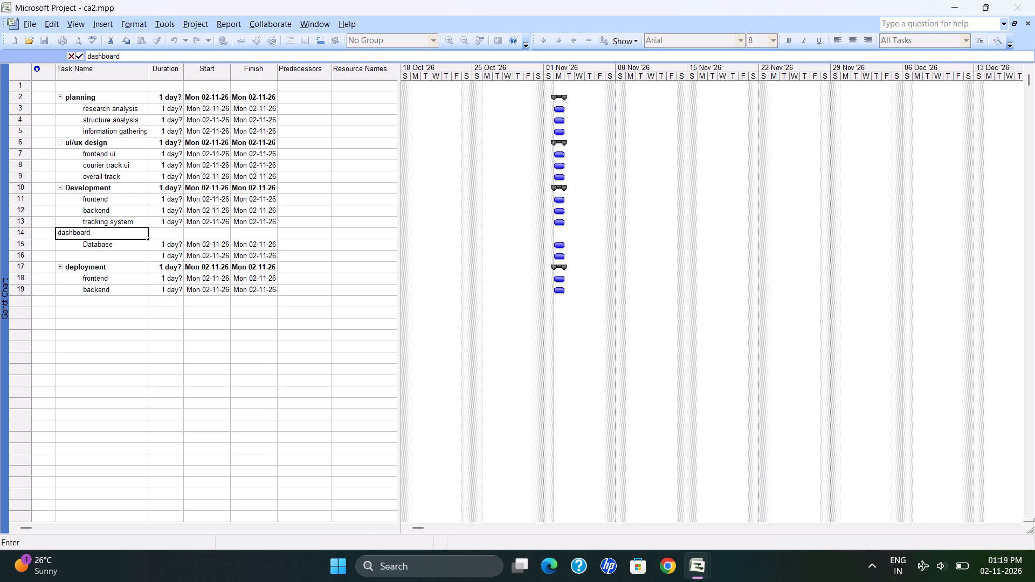
pyautogui.click(132, 250)
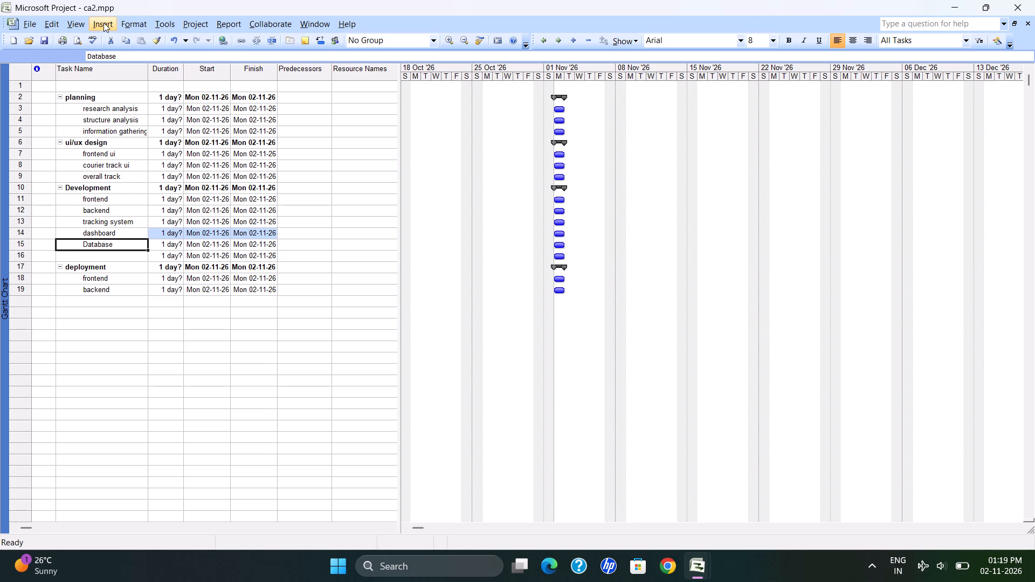
# Name the unnamed task in row 16, below Database, courier data.
pyautogui.click(103, 23)
pyautogui.click(119, 253)
pyautogui.write('courier')
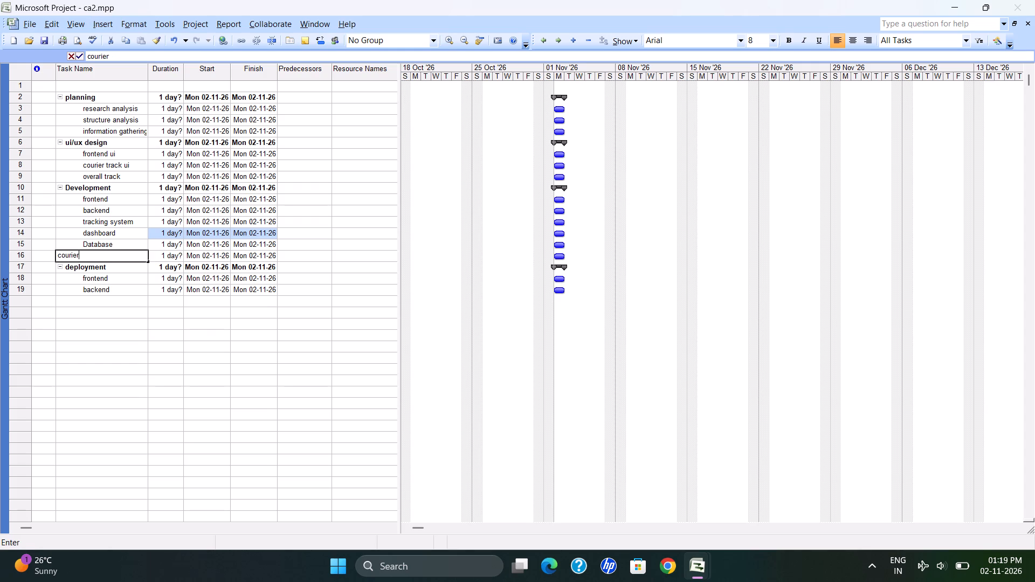
pyautogui.press('space')
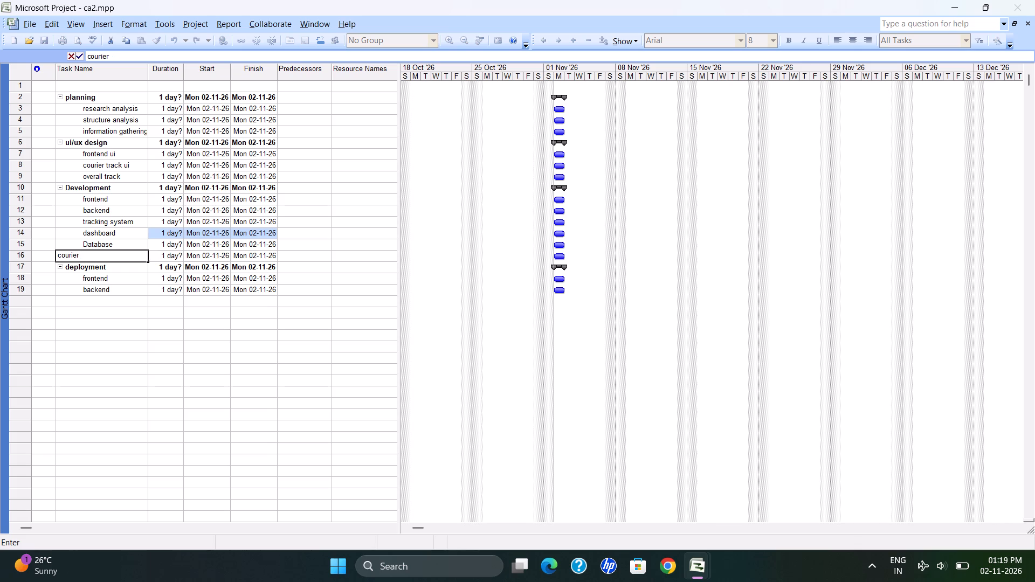
pyautogui.write('data')
pyautogui.press('Return')
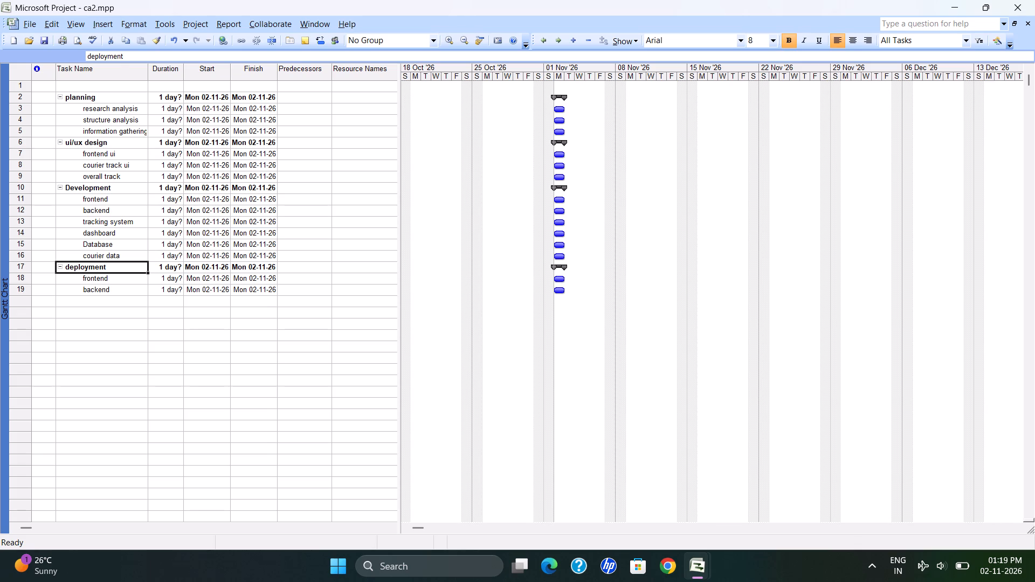
# Insert a new task named customer data in row 17, between courier data and deployment.
pyautogui.click(111, 23)
pyautogui.click(122, 40)
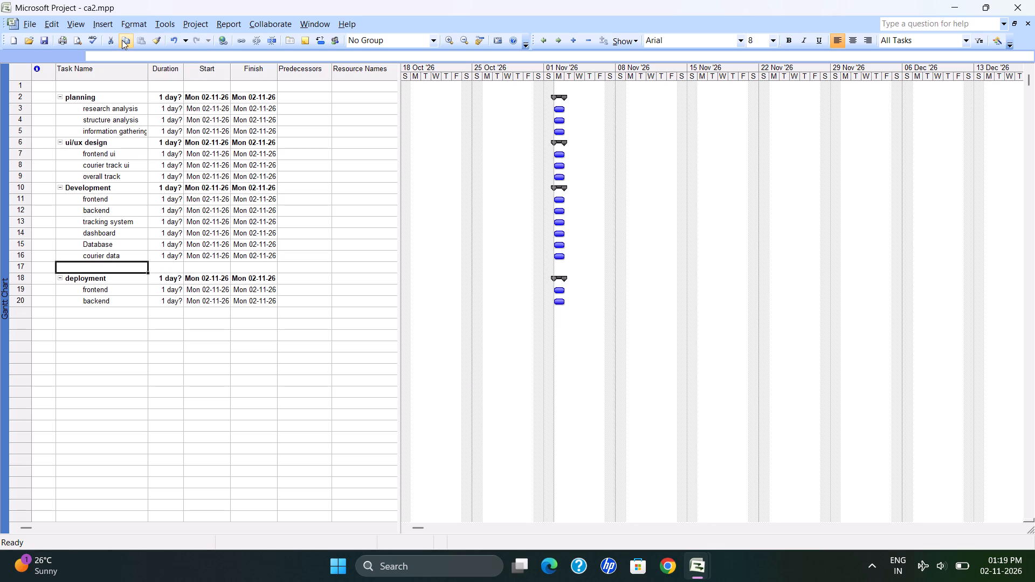
pyautogui.write('custome')
pyautogui.press('BackSpace')
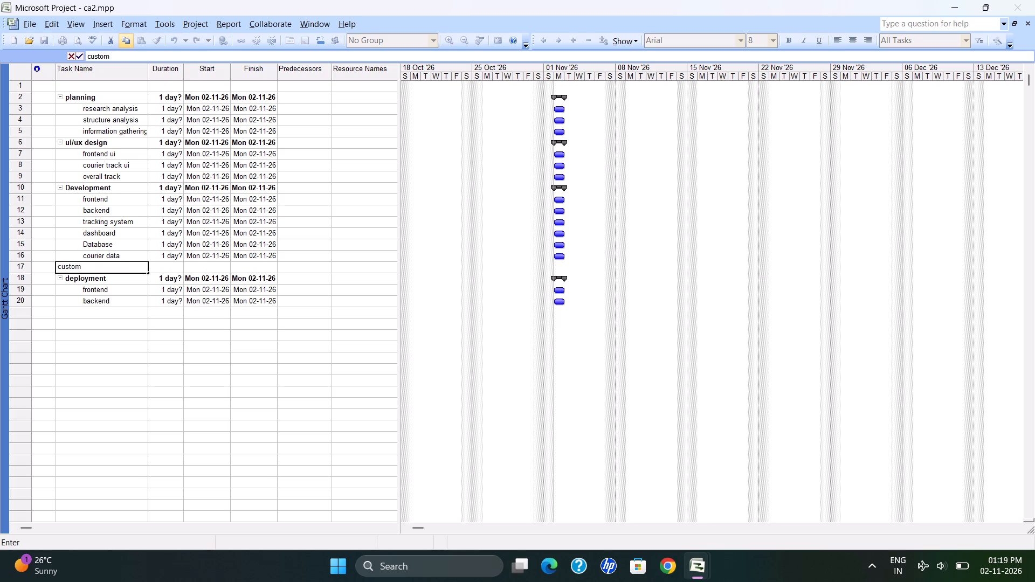
pyautogui.write('er data')
pyautogui.press('Return')
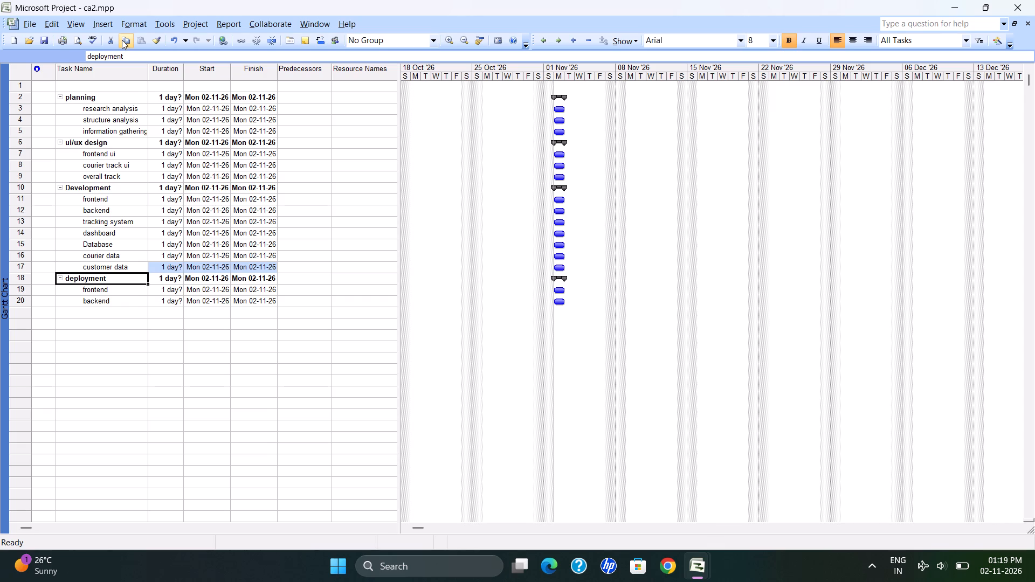
# Insert a new task named company data in row 18, between customer data and deployment.
pyautogui.click(112, 18)
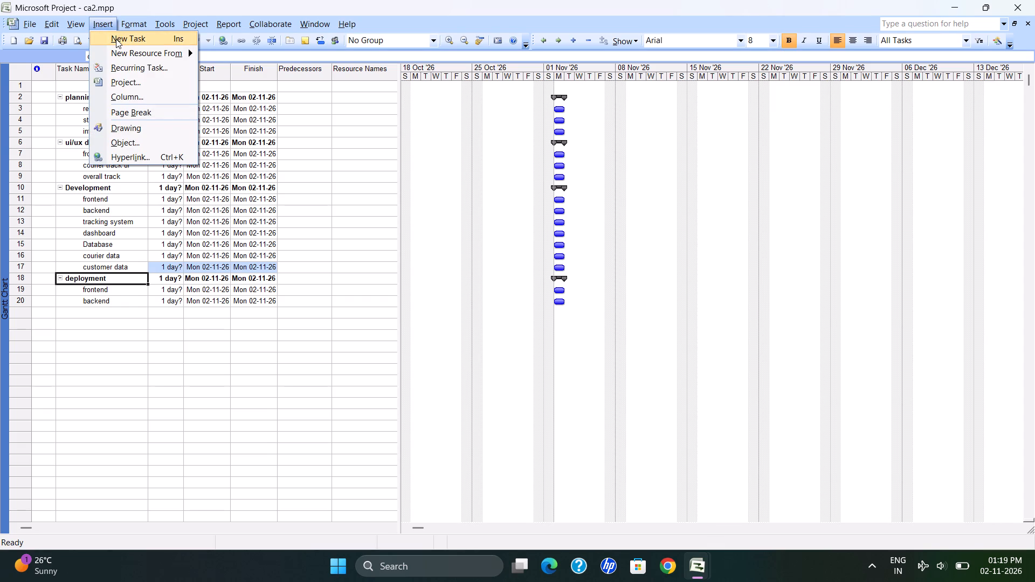
pyautogui.click(116, 39)
pyautogui.click(114, 276)
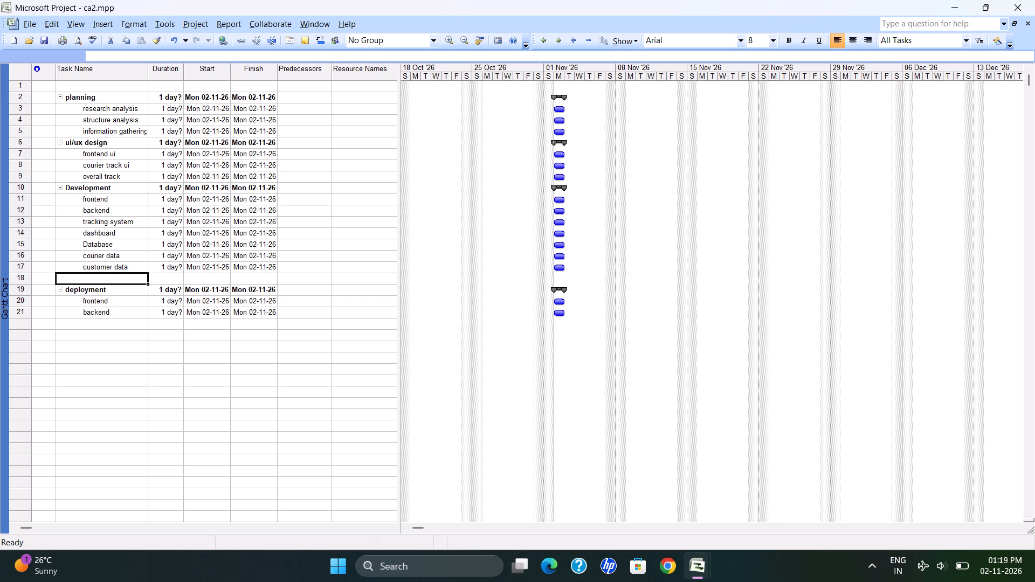
pyautogui.click(114, 276)
pyautogui.click(114, 276)
pyautogui.click(114, 276)
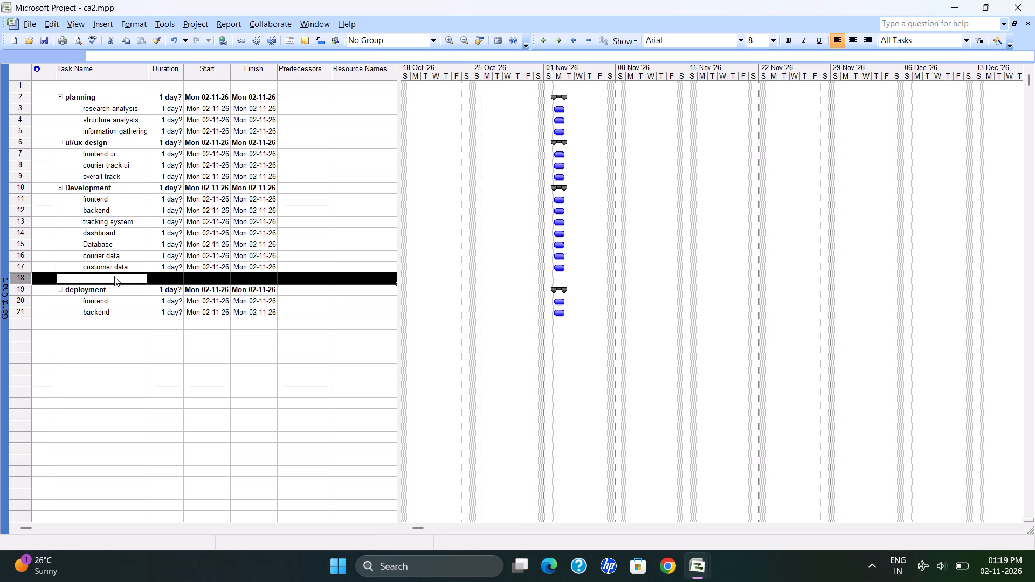
pyautogui.click(696, 173)
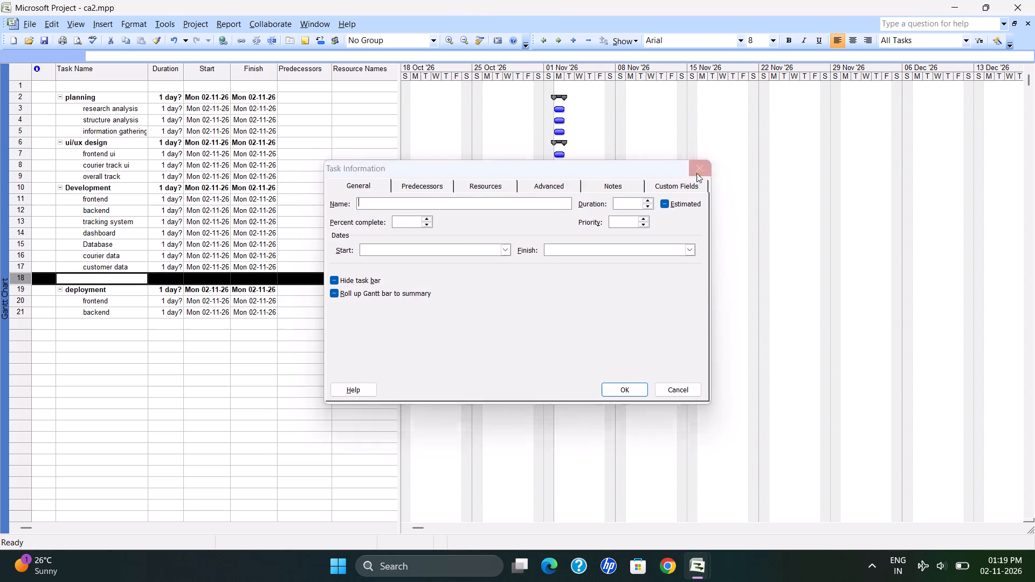
pyautogui.click(230, 368)
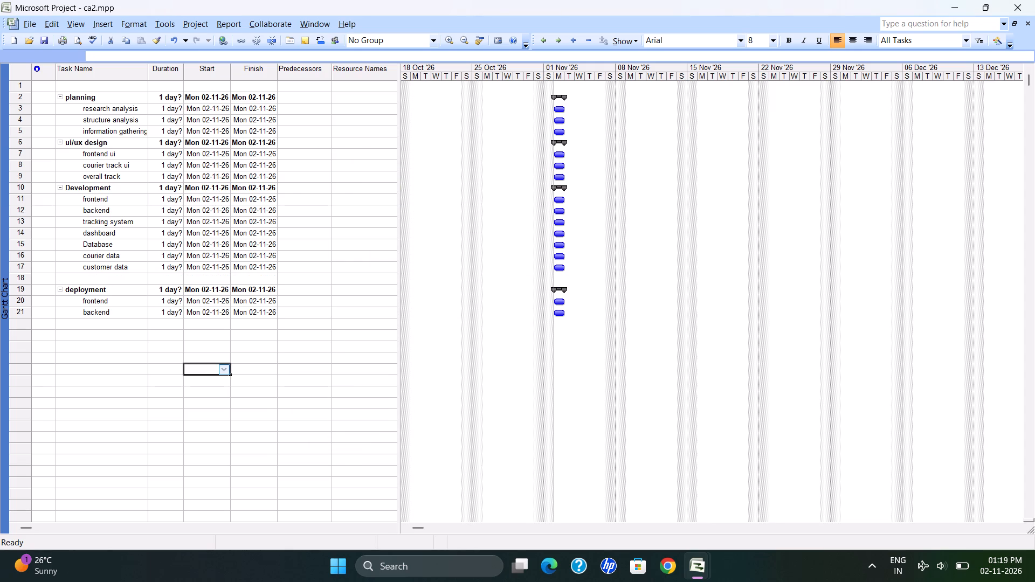
pyautogui.click(125, 275)
pyautogui.write('company data')
pyautogui.press('Return')
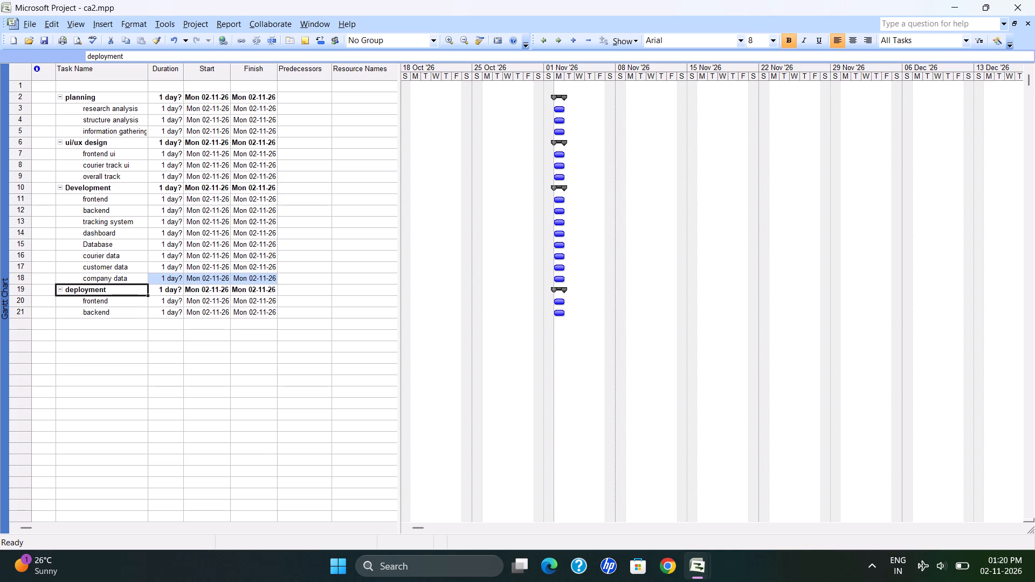
# Indent courier data, customer data and company data in rows 16 to 18 as subtasks of Database.
pyautogui.click(103, 245)
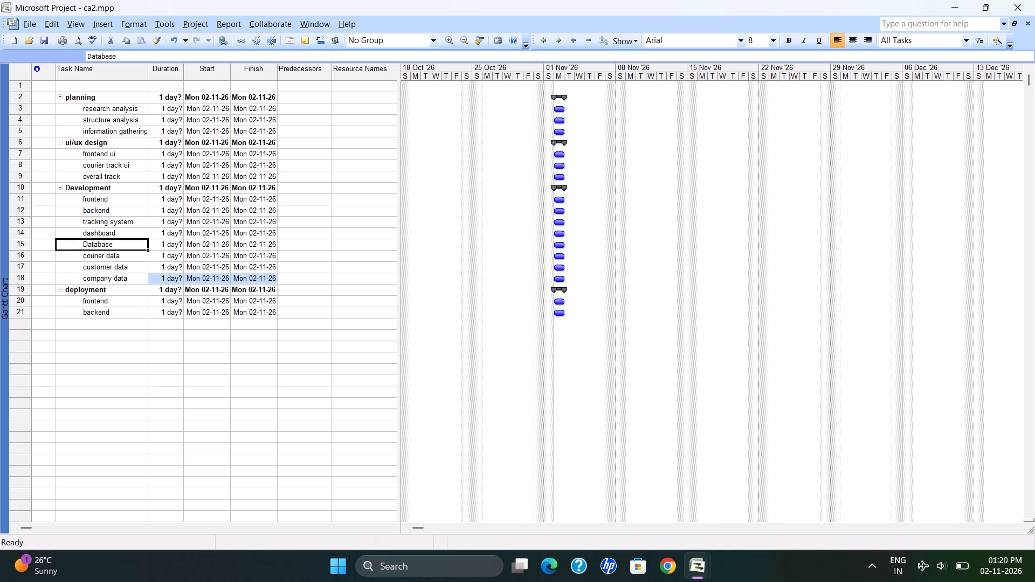
pyautogui.click(108, 256)
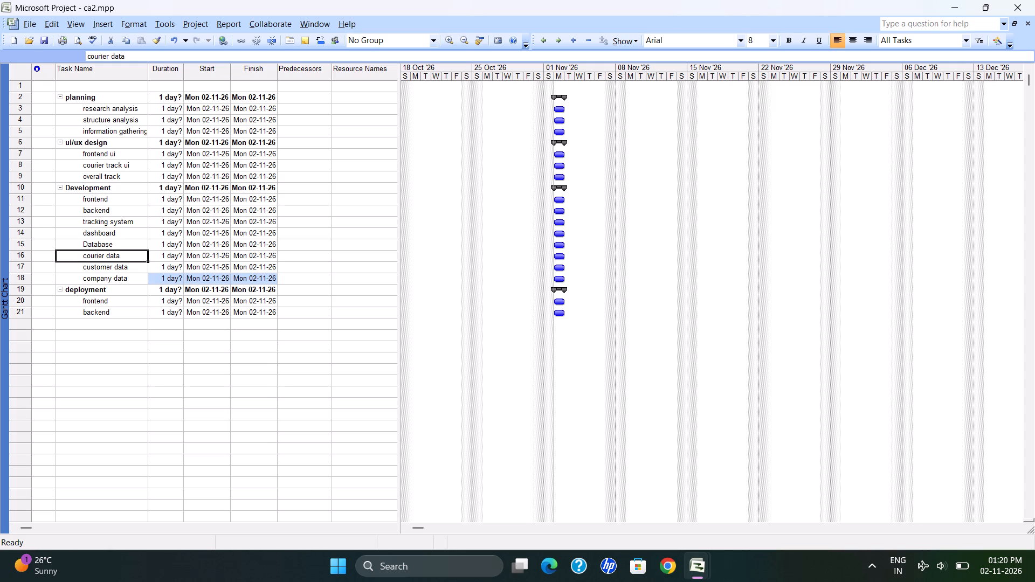
pyautogui.hotkey('shift', 'Down')
pyautogui.hotkey('shift', 'Down')
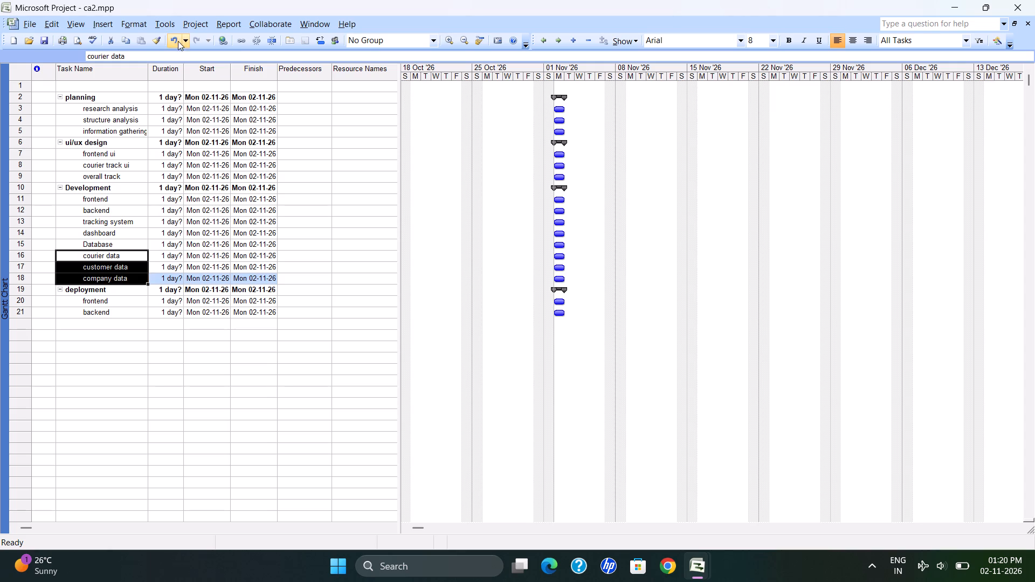
pyautogui.click(191, 18)
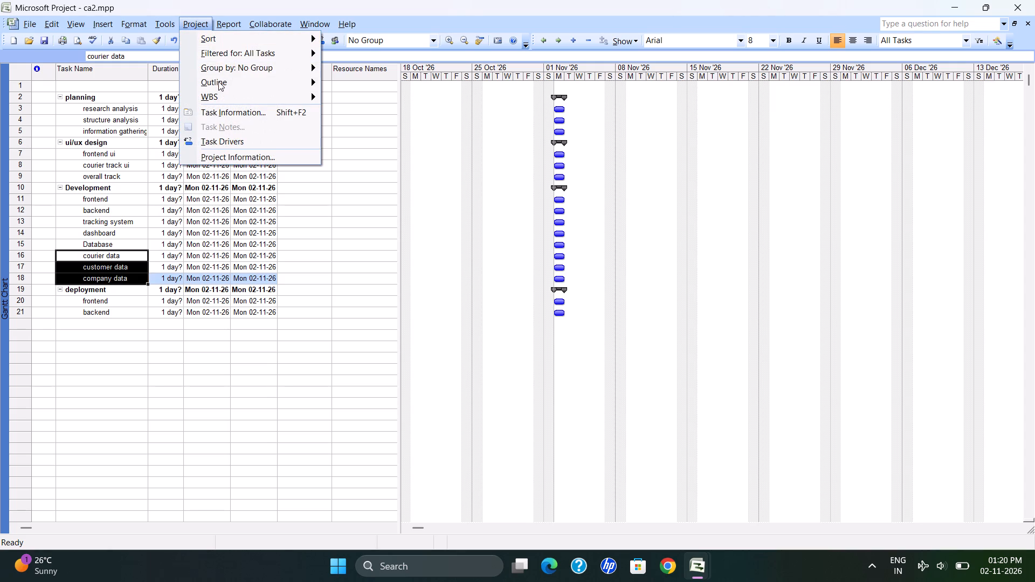
pyautogui.click(356, 84)
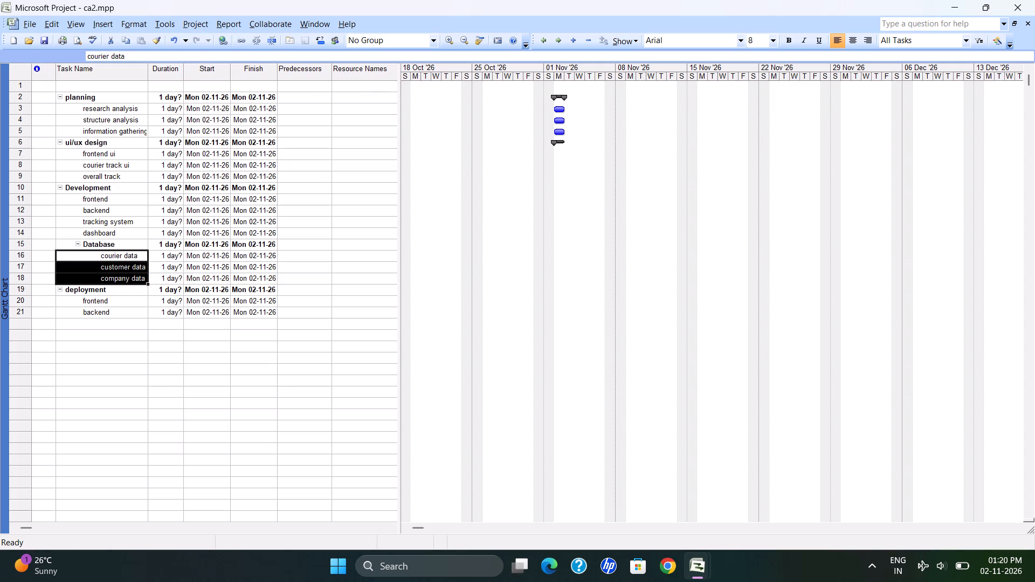
pyautogui.click(451, 252)
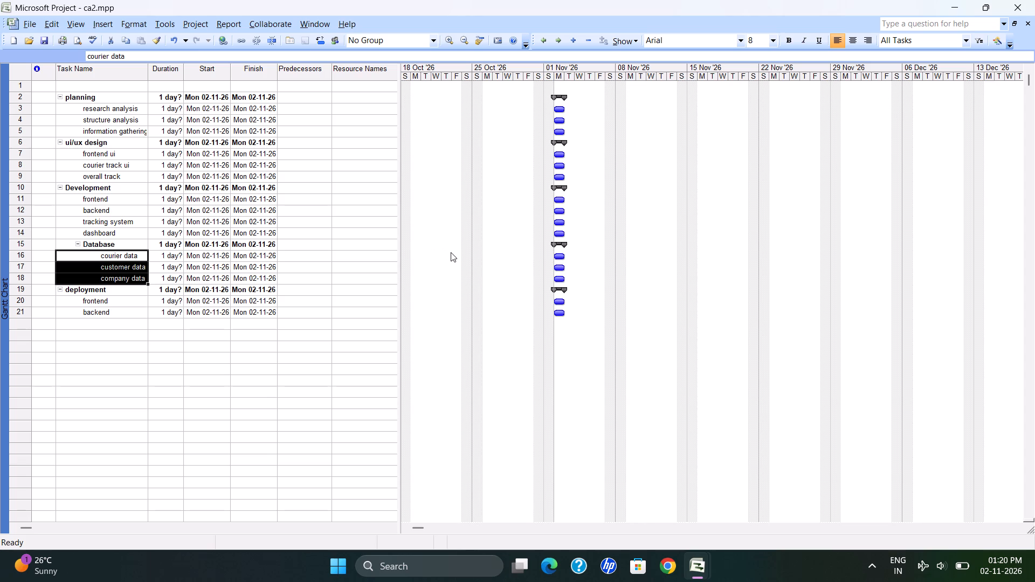
# Collapse the Database summary task and expand it again to check its subtasks.
pyautogui.click(89, 245)
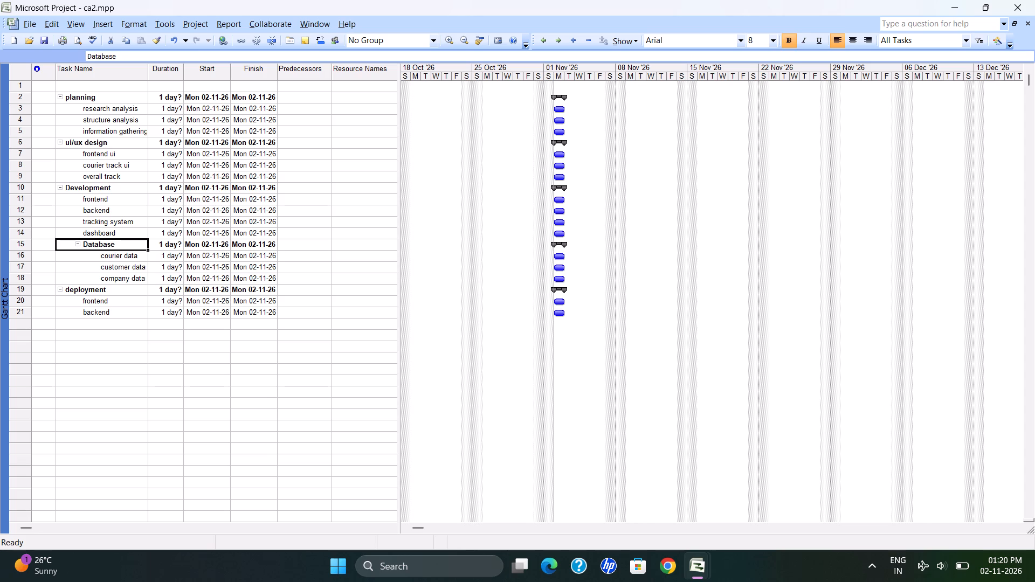
pyautogui.click(78, 242)
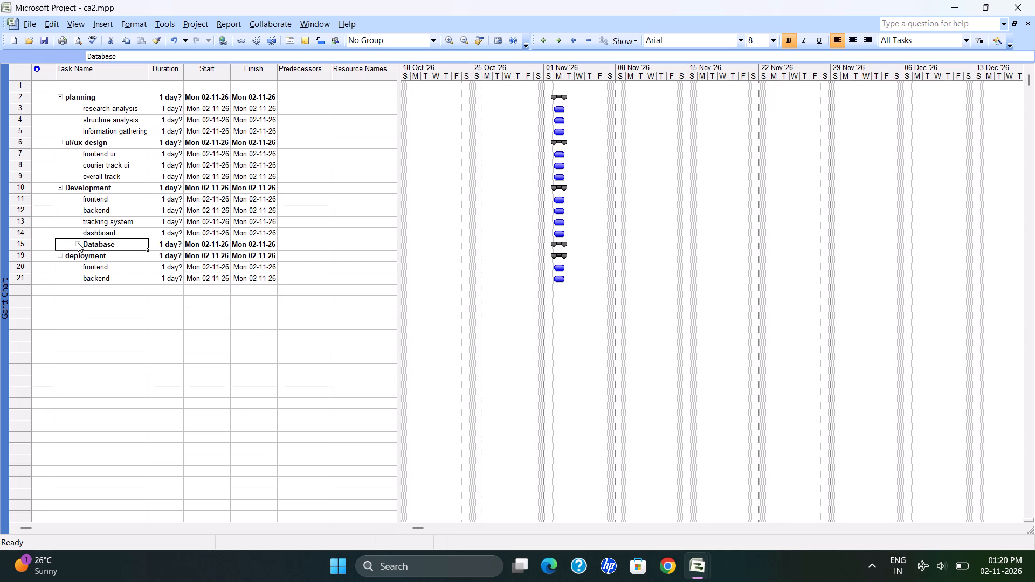
pyautogui.click(78, 242)
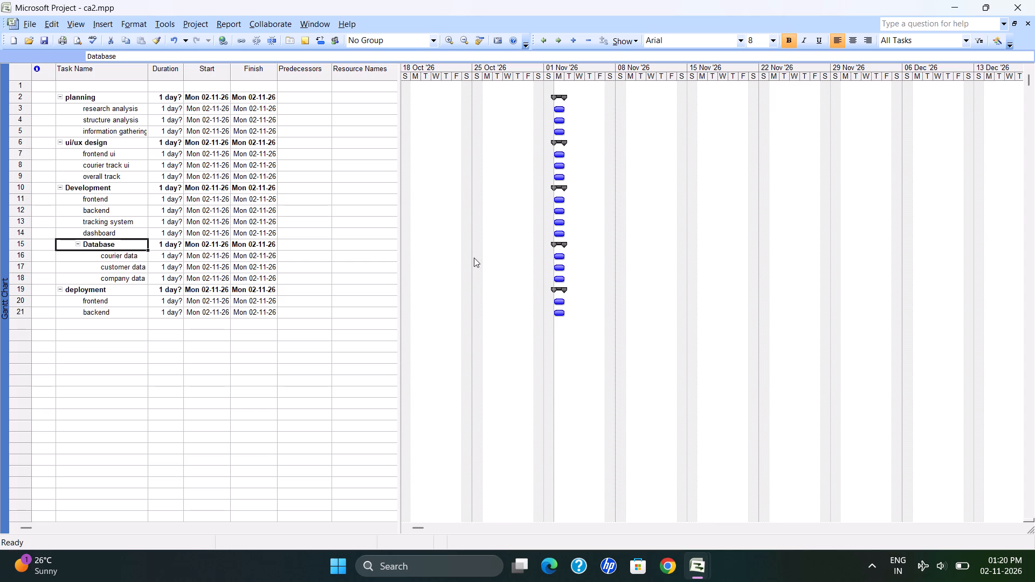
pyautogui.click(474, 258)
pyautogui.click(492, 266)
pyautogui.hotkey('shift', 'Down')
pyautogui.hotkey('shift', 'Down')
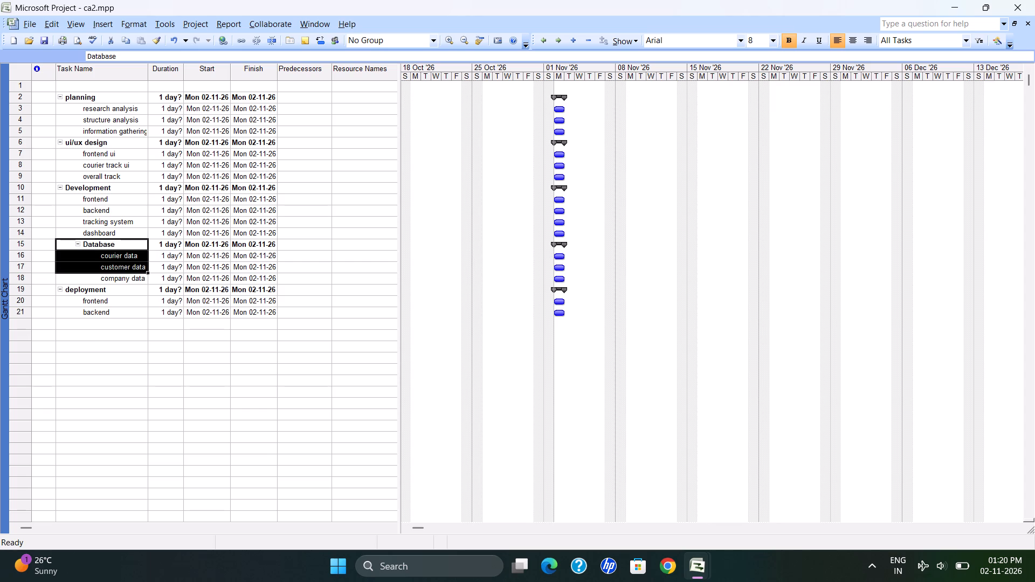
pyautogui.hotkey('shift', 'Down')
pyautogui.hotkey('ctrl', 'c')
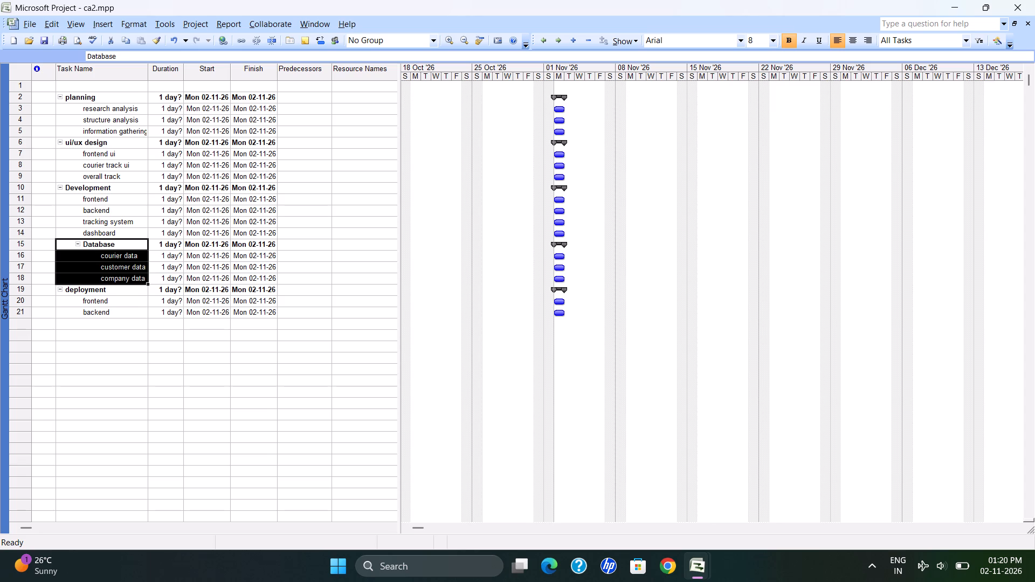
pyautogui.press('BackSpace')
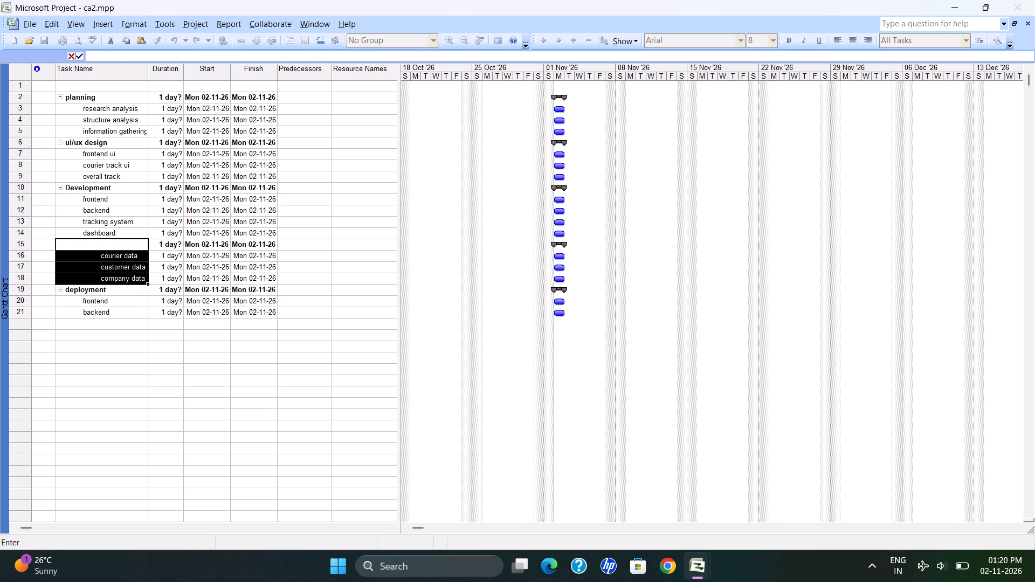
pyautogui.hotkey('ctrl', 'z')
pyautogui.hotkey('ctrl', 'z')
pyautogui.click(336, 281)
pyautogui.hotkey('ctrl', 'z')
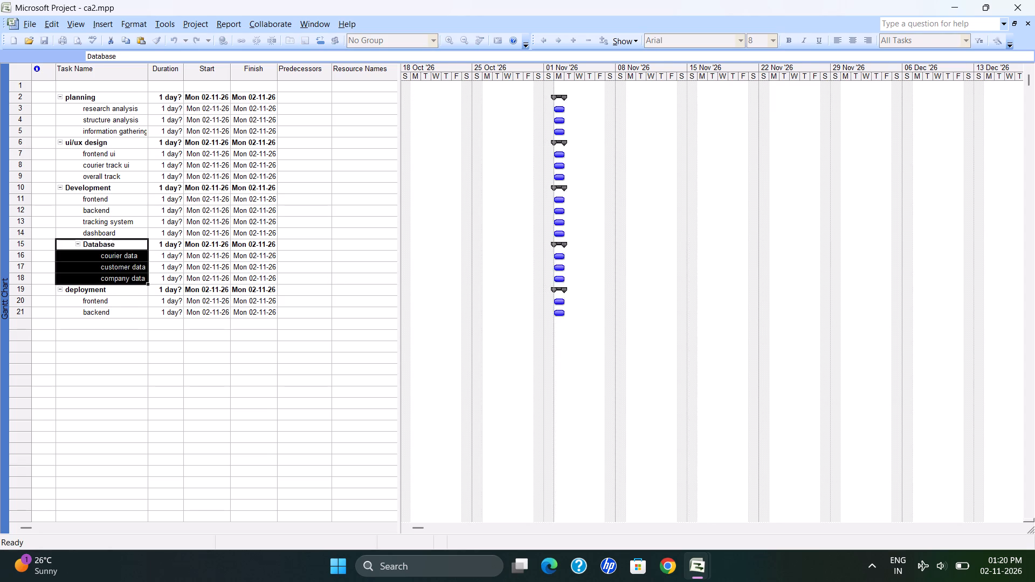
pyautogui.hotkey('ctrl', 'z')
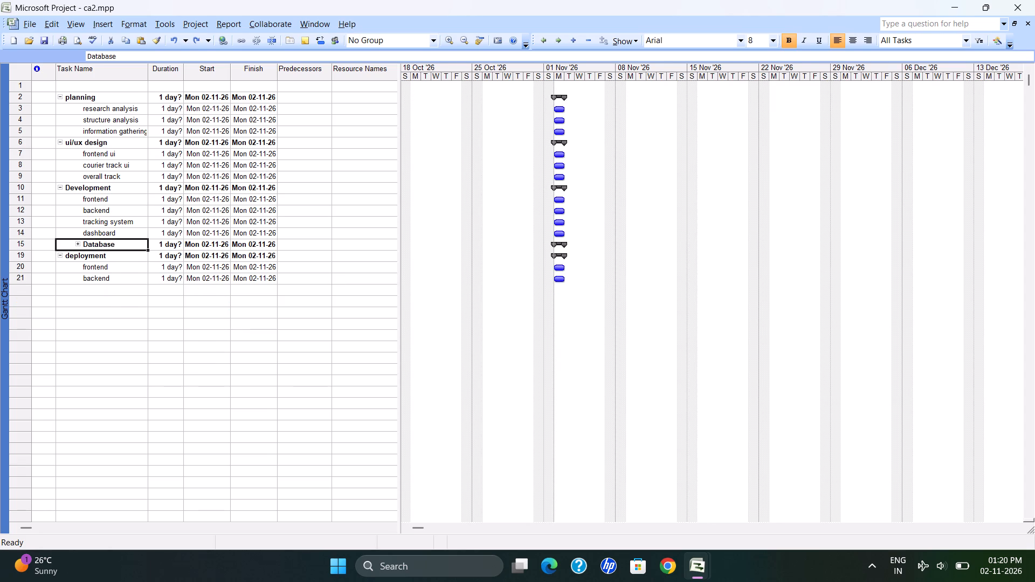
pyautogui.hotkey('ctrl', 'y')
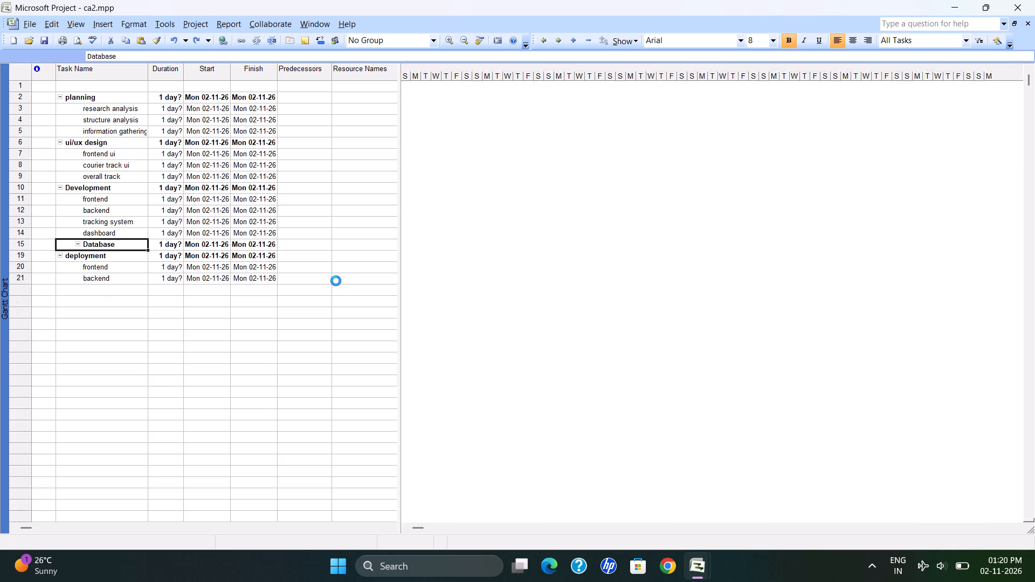
# Outdent courier data, customer data and company data in rows 16 to 18 by one level.
pyautogui.click(141, 254)
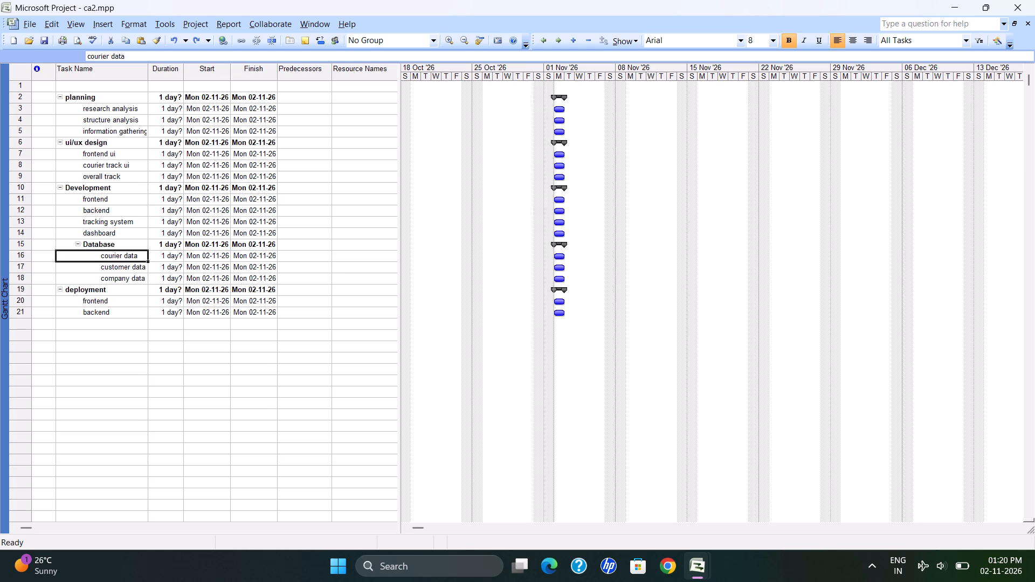
pyautogui.hotkey('shift', 'Down')
pyautogui.hotkey('shift', 'Down')
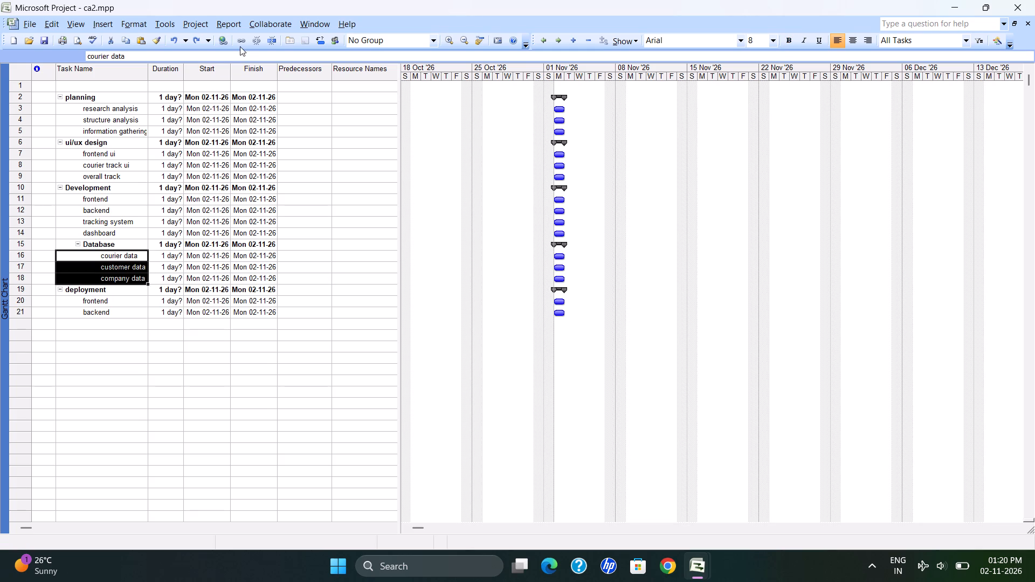
pyautogui.click(238, 23)
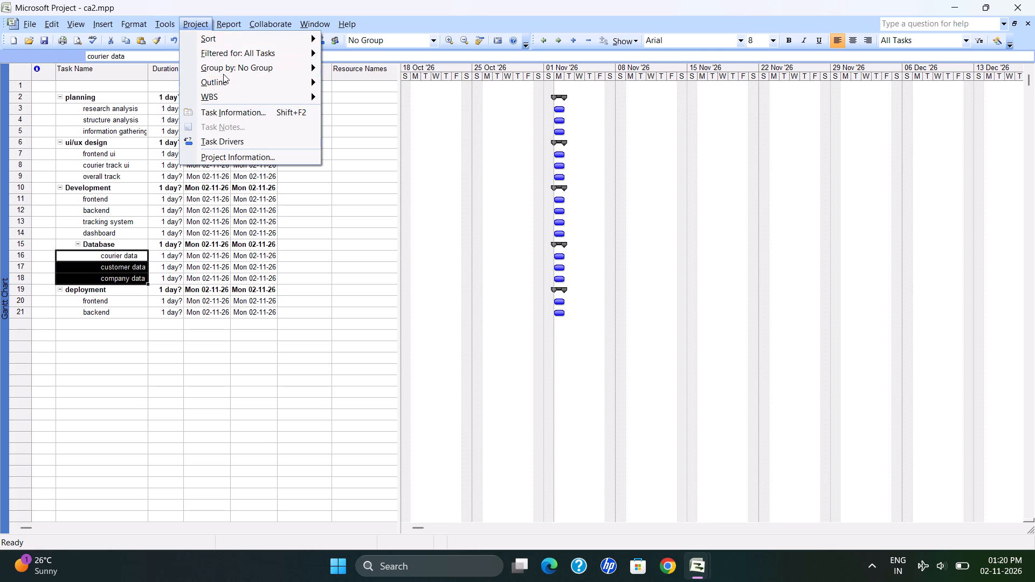
pyautogui.click(223, 84)
pyautogui.click(328, 95)
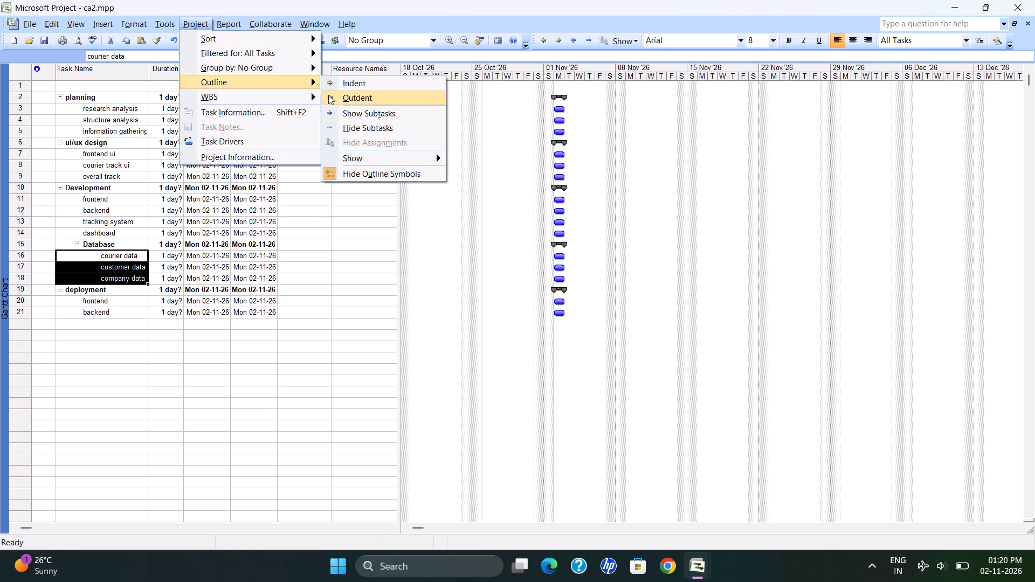
# Outdent Database, courier data, customer data and company data in rows 15 to 18 to the top outline level.
pyautogui.click(80, 240)
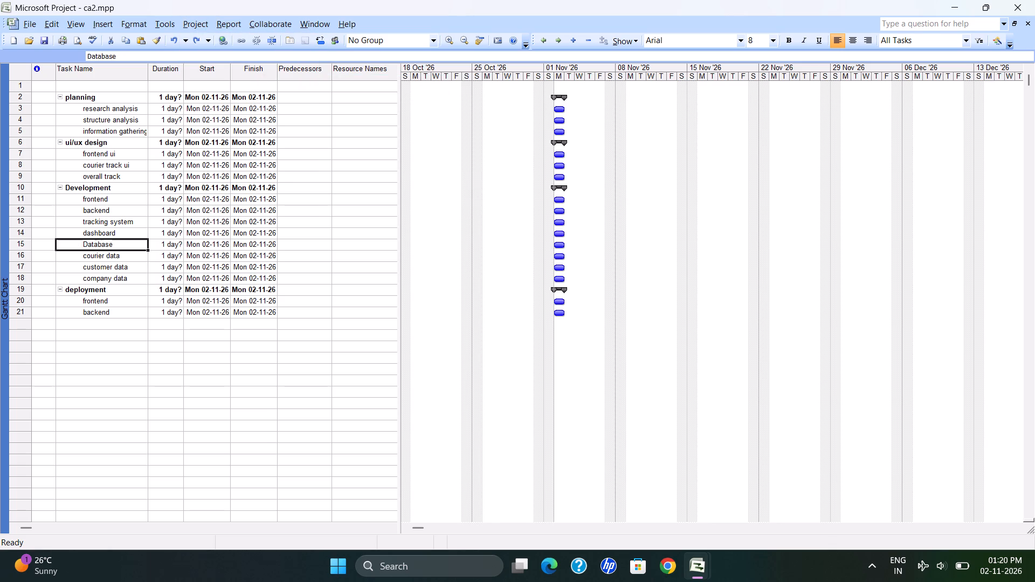
pyautogui.hotkey('shift', 'Down')
pyautogui.hotkey('shift', 'Down')
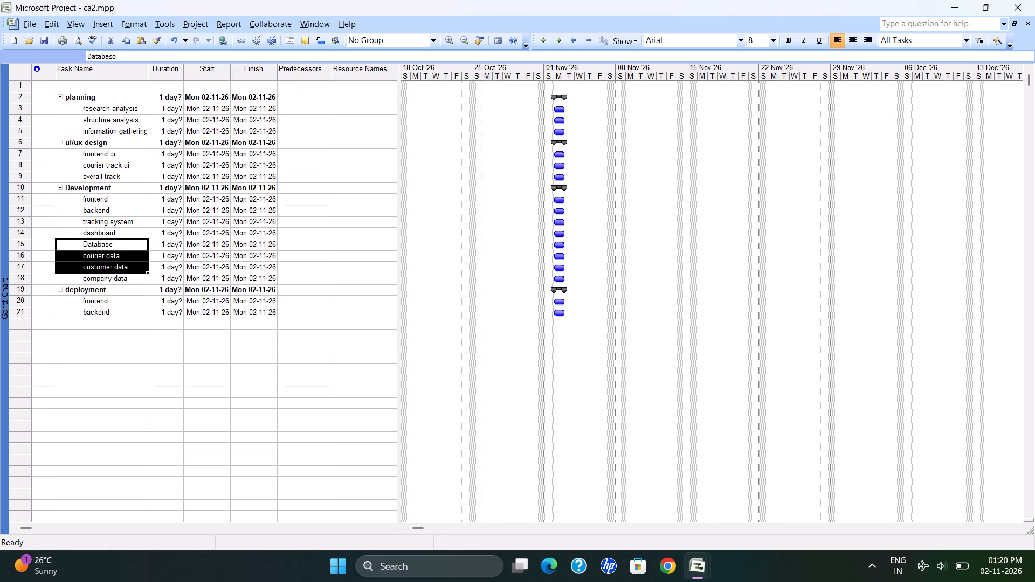
pyautogui.hotkey('shift', 'Down')
pyautogui.click(201, 29)
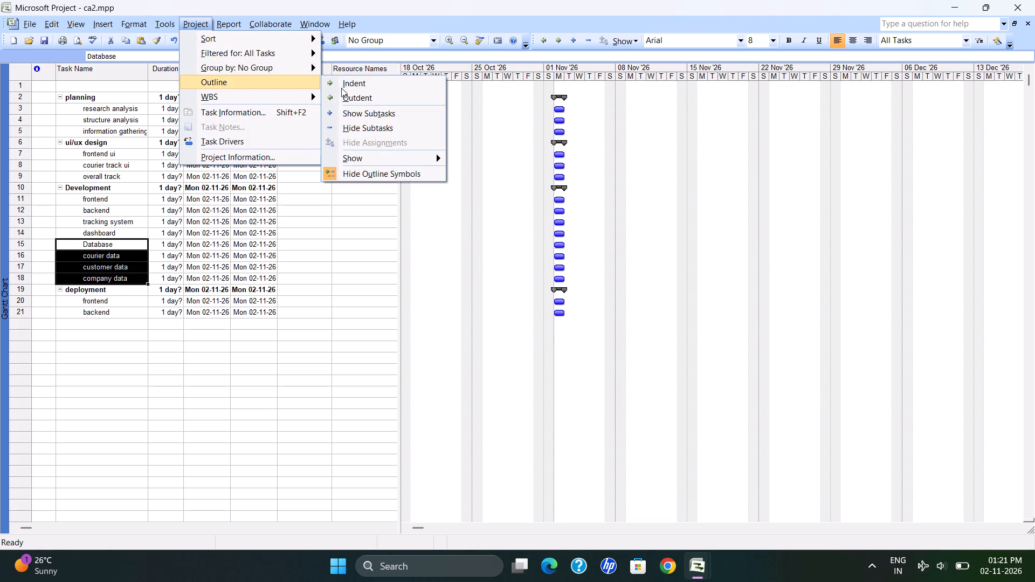
pyautogui.click(345, 95)
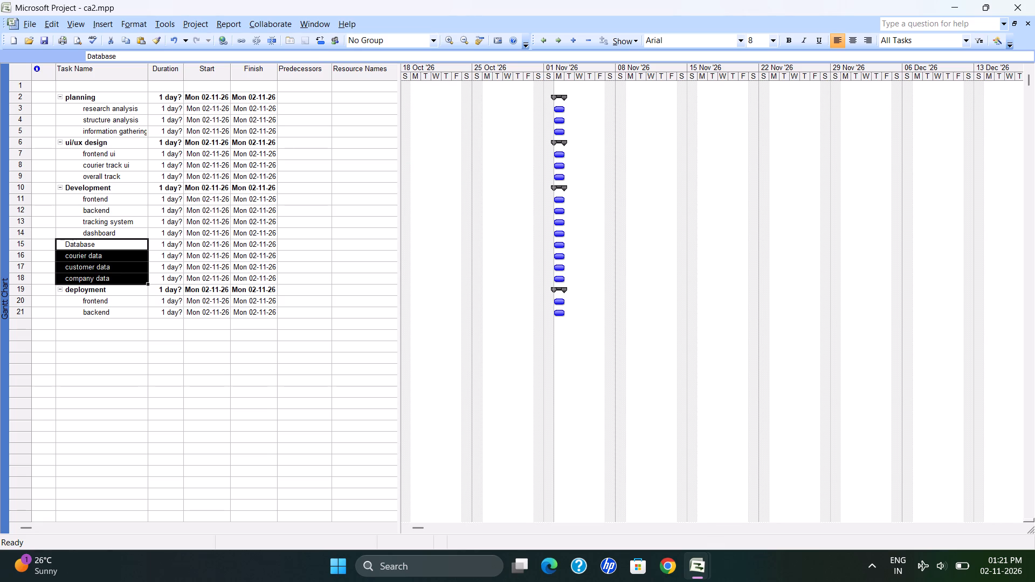
# Indent courier data, customer data and company data in rows 16 to 18 as subtasks of the top-level Database task.
pyautogui.click(120, 261)
pyautogui.hotkey('shift', 'Down')
pyautogui.hotkey('shift', 'Down')
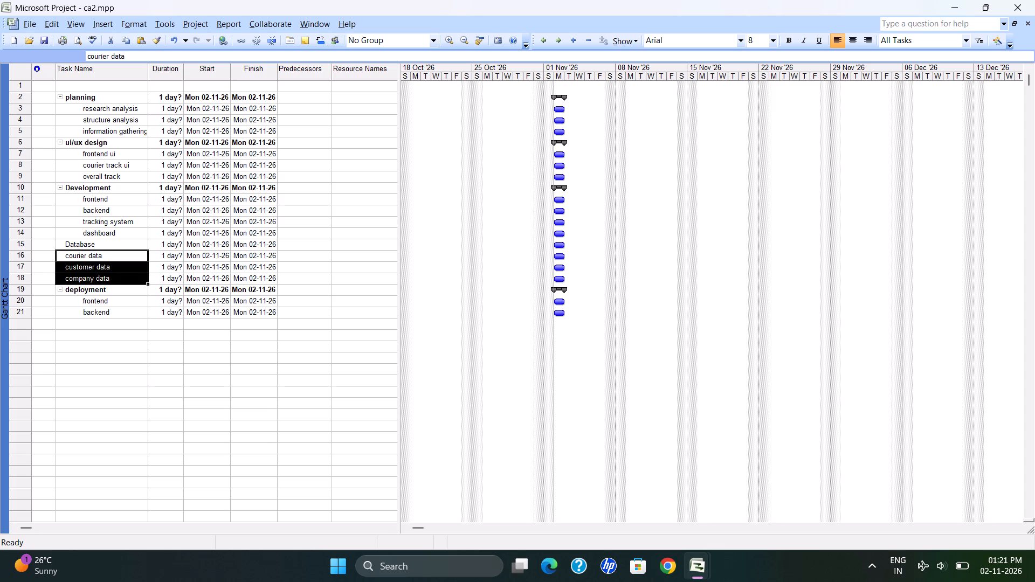
pyautogui.click(169, 22)
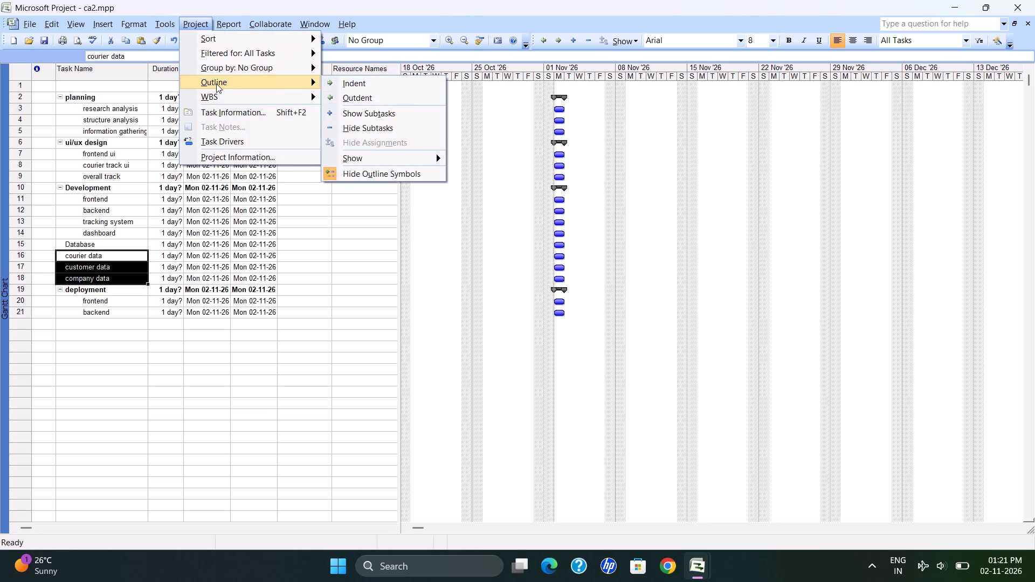
pyautogui.click(336, 84)
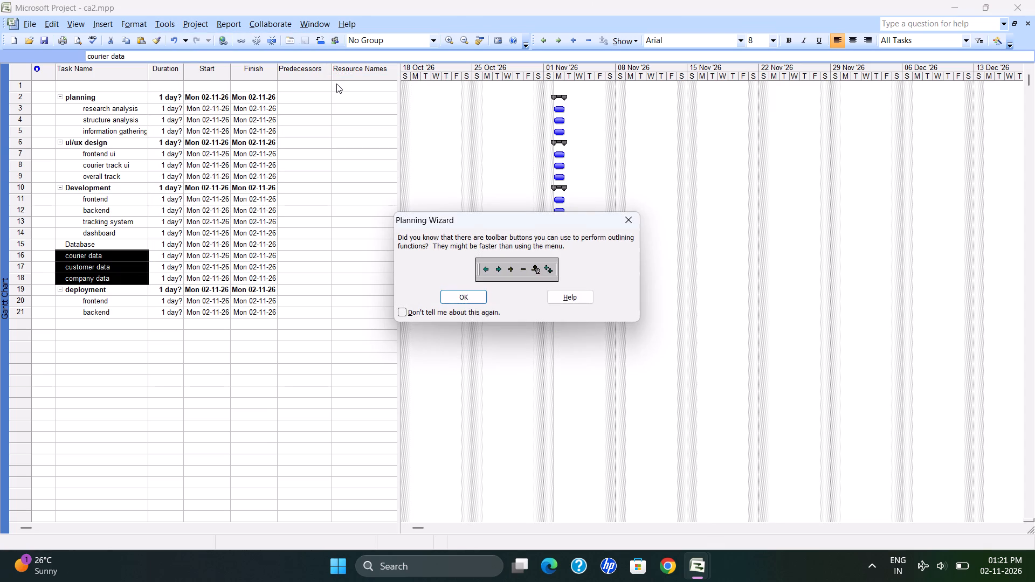
pyautogui.click(465, 299)
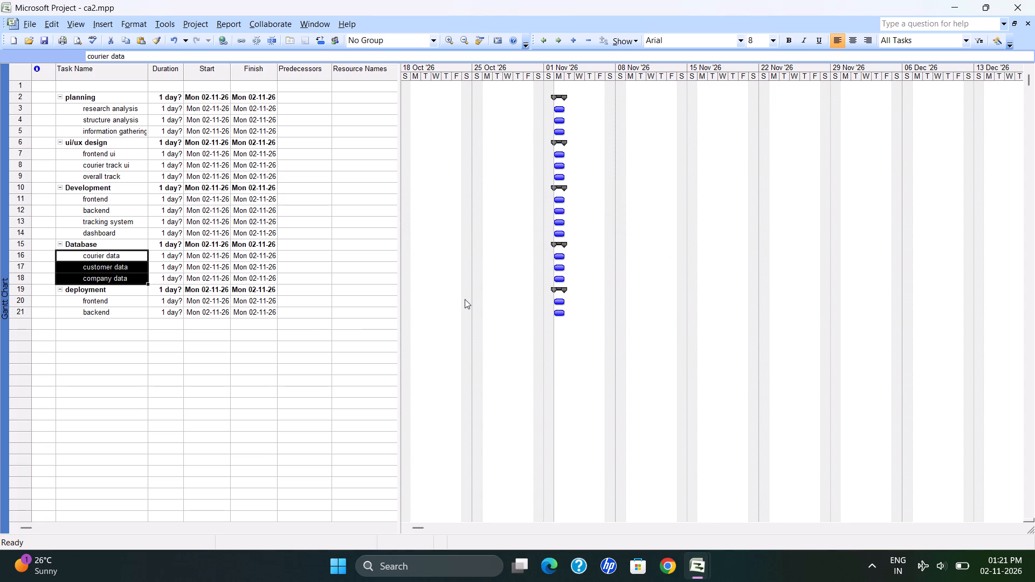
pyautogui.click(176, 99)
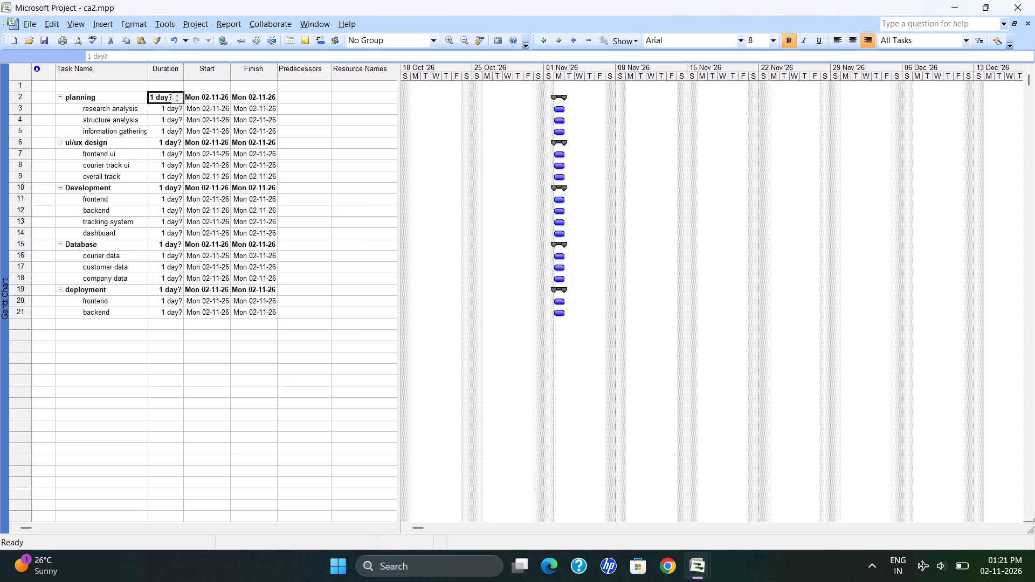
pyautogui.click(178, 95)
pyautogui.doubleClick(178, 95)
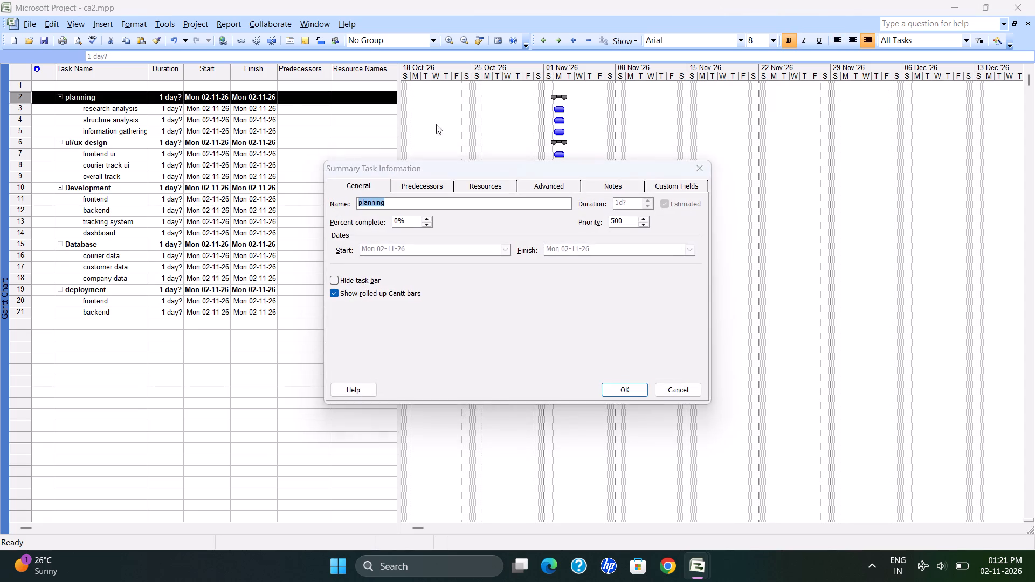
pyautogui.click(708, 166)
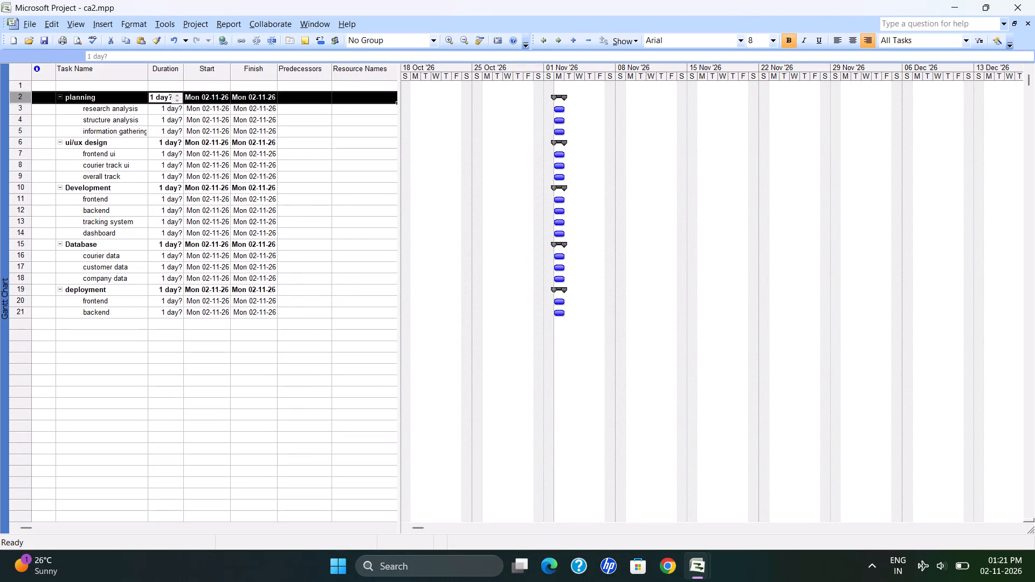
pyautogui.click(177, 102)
# Set the planning subtask durations: research analysis to 3 days, structure analysis to 2 days and information gathering to 1 day.
pyautogui.click(177, 107)
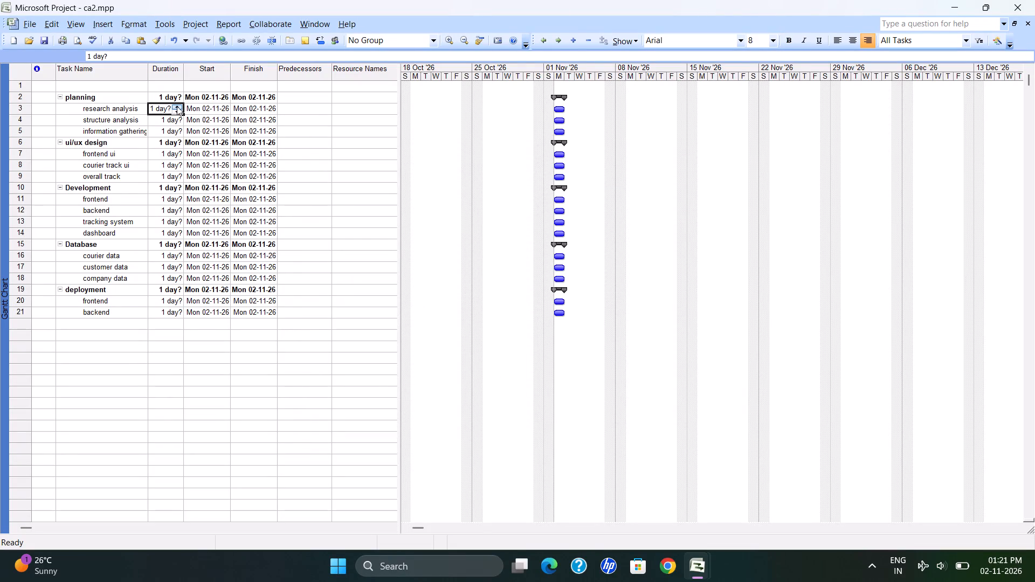
pyautogui.doubleClick(177, 106)
pyautogui.click(176, 115)
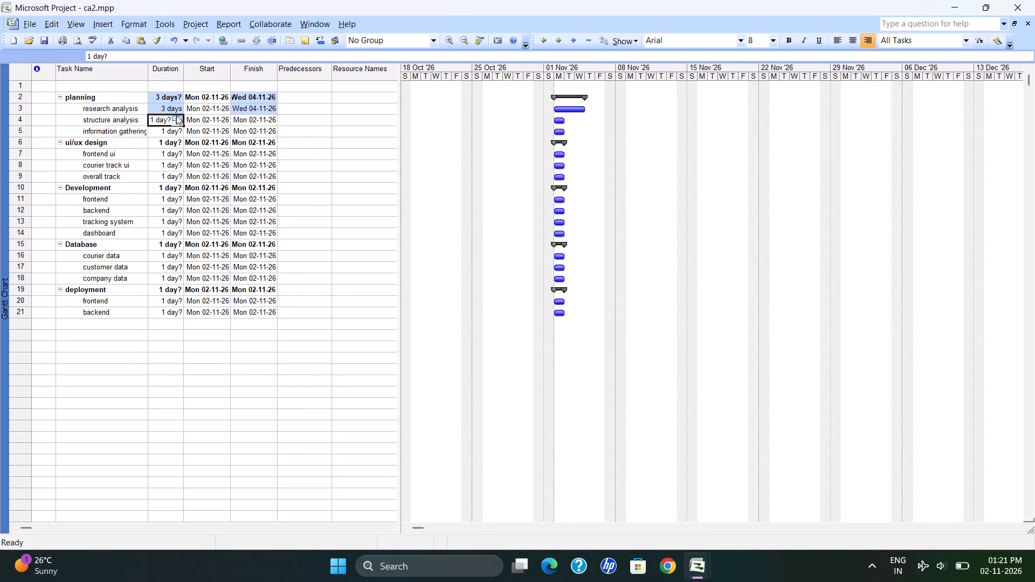
pyautogui.click(176, 115)
pyautogui.click(174, 137)
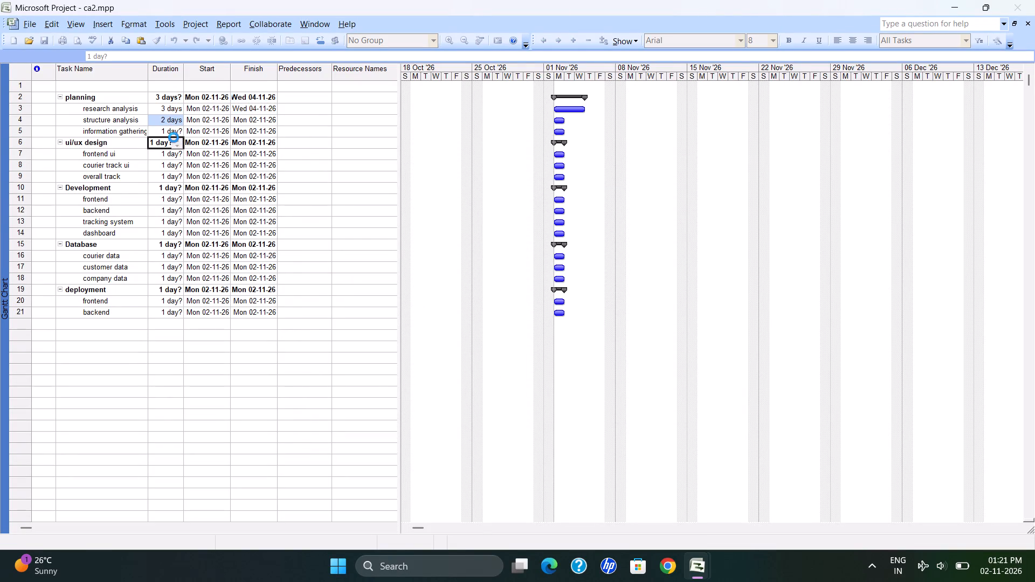
pyautogui.click(175, 131)
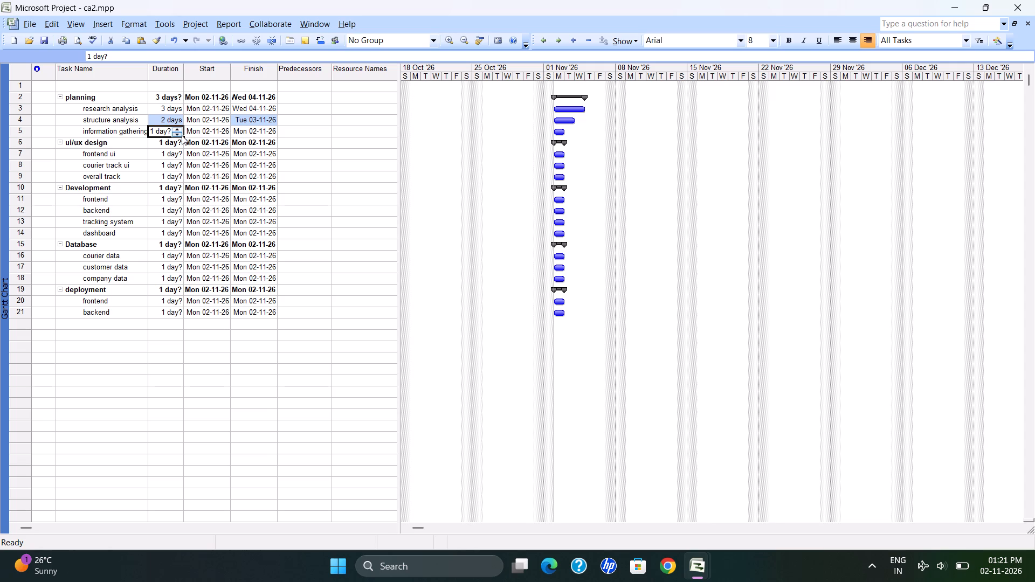
pyautogui.click(182, 135)
pyautogui.click(179, 128)
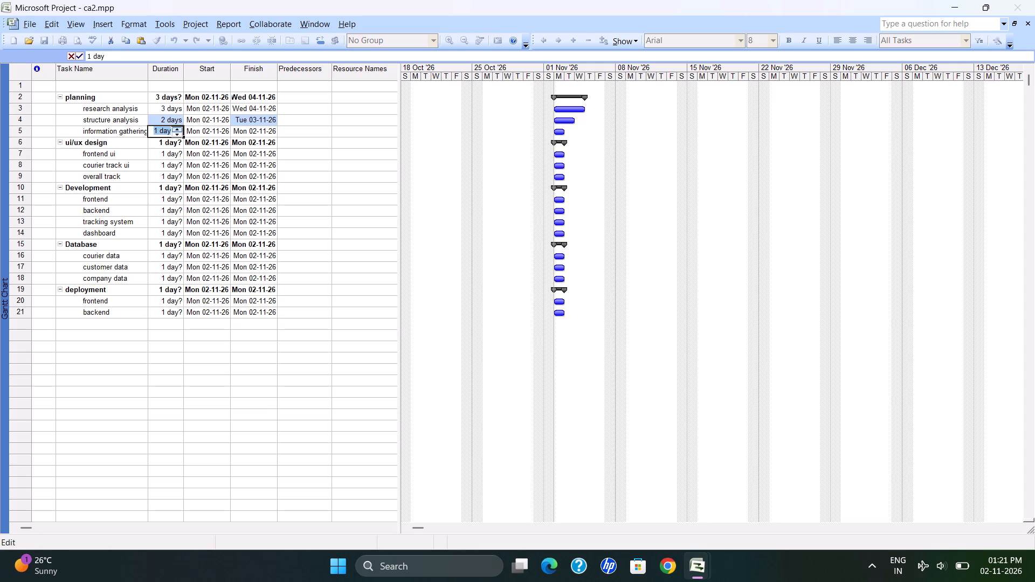
# Set the ui/ux design subtask durations: frontend ui to 2 days, courier track ui to 1 day and overall track to 2 days.
pyautogui.click(177, 150)
pyautogui.click(176, 154)
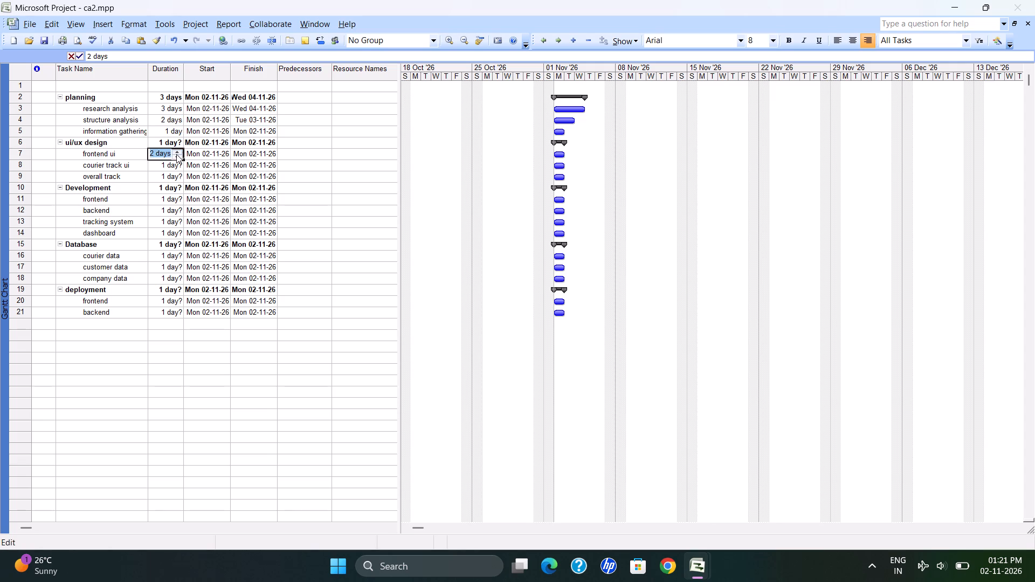
pyautogui.click(170, 170)
pyautogui.click(177, 170)
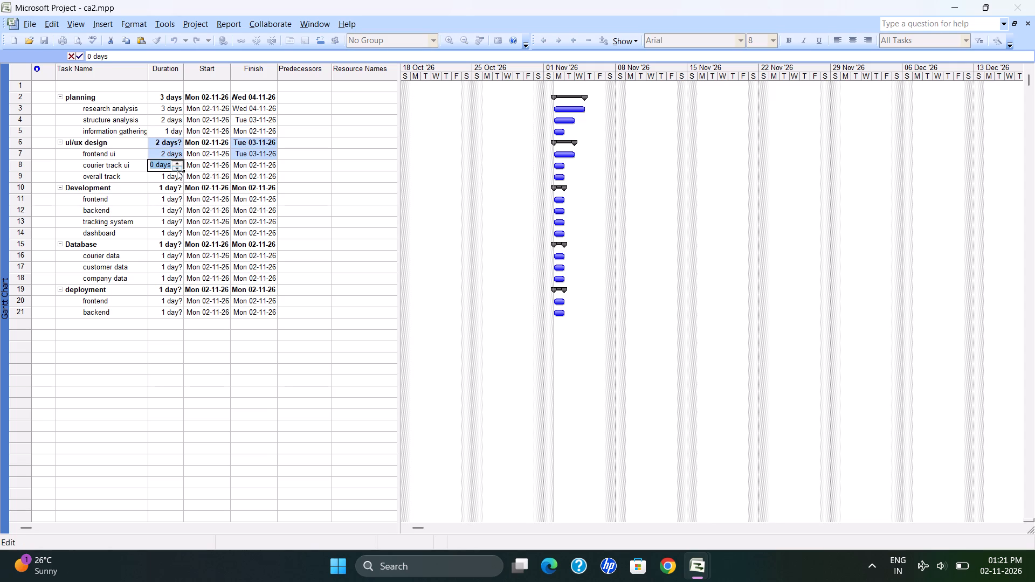
pyautogui.click(177, 170)
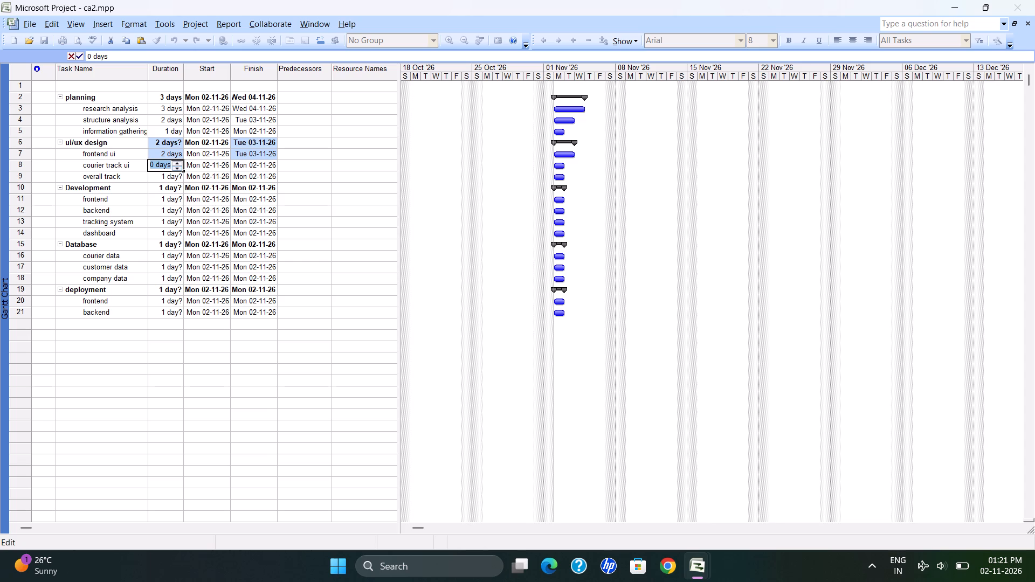
pyautogui.click(178, 161)
pyautogui.click(172, 180)
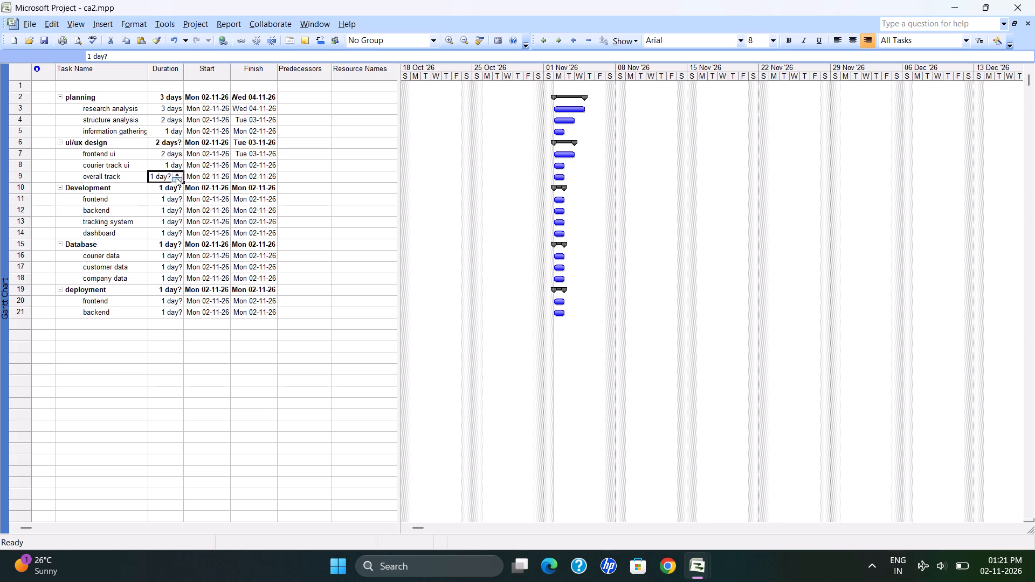
pyautogui.click(177, 173)
# Set the Development subtask durations: frontend, backend and tracking system to 3 days each, and dashboard to 2 days.
pyautogui.click(171, 197)
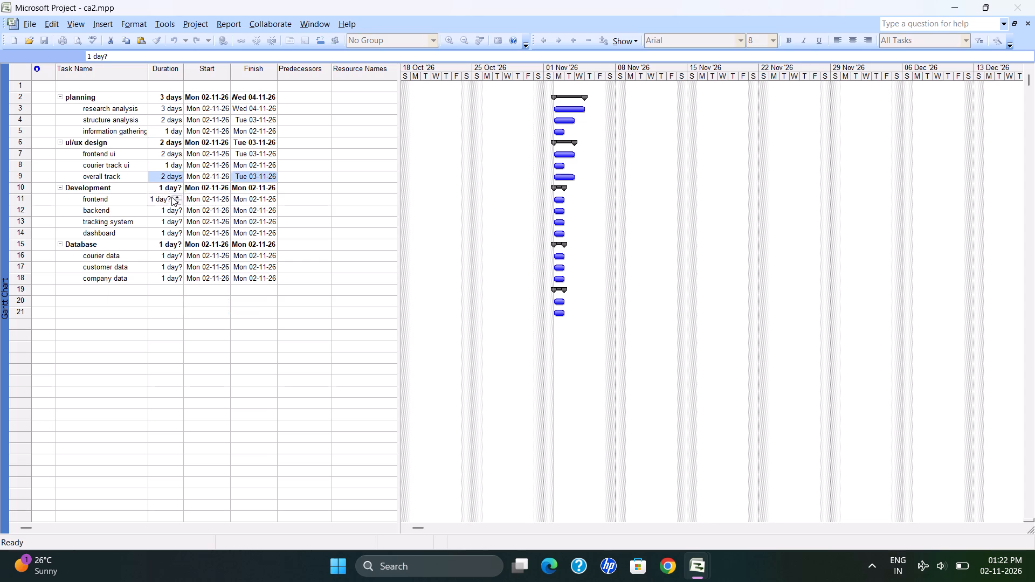
pyautogui.doubleClick(174, 198)
pyautogui.click(174, 210)
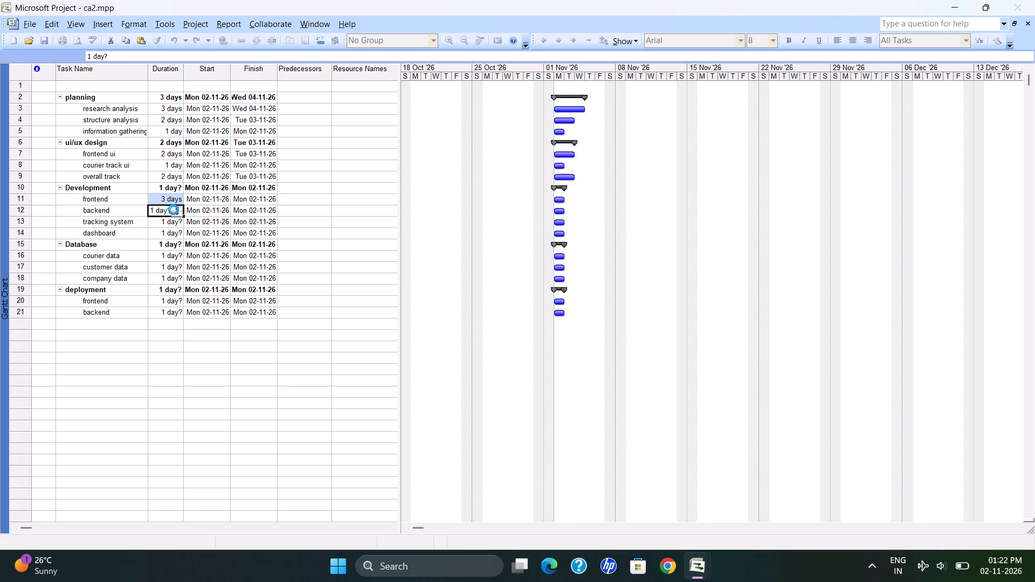
pyautogui.doubleClick(176, 209)
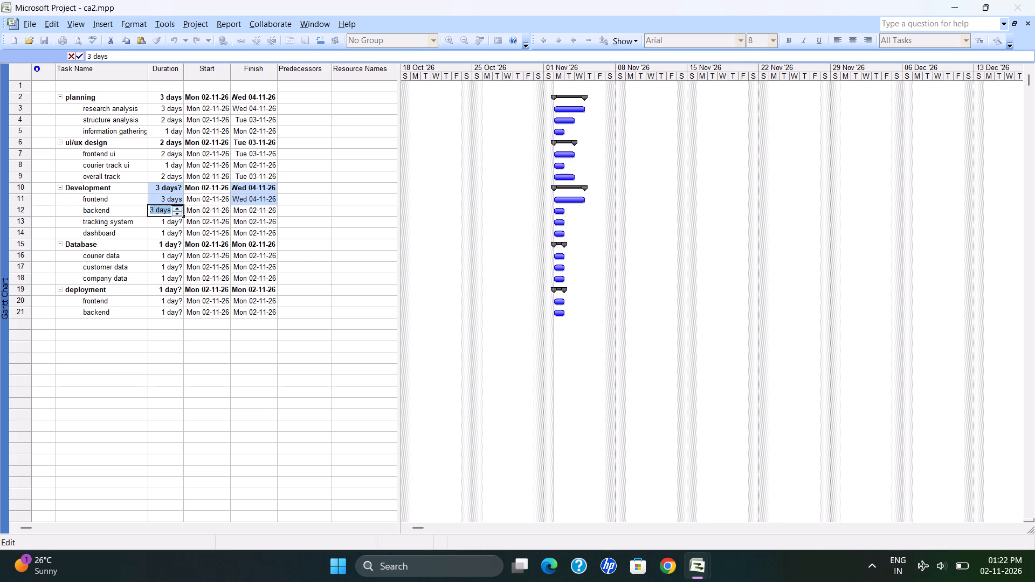
pyautogui.click(176, 221)
pyautogui.click(176, 221)
pyautogui.click(176, 221)
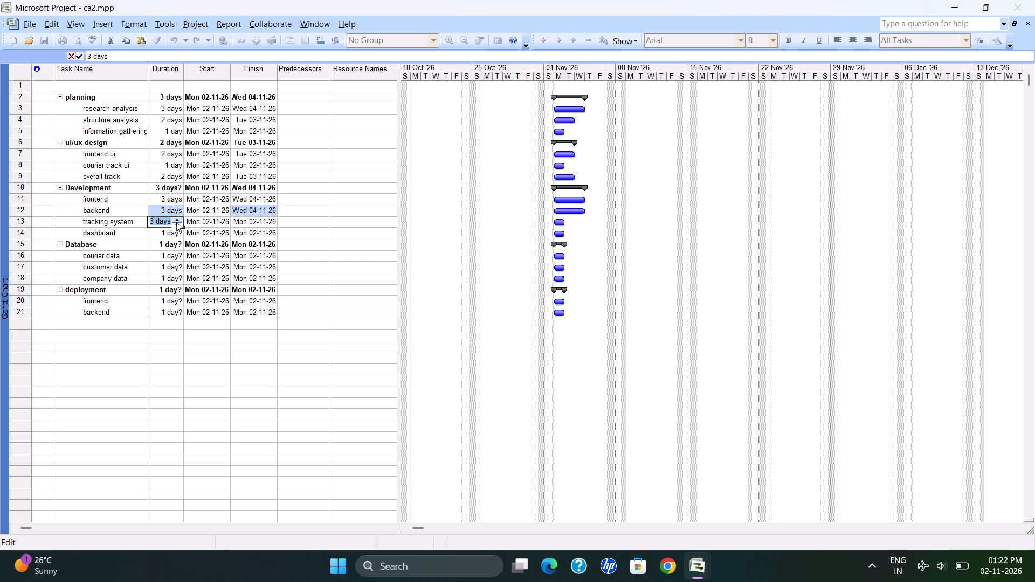
pyautogui.click(174, 235)
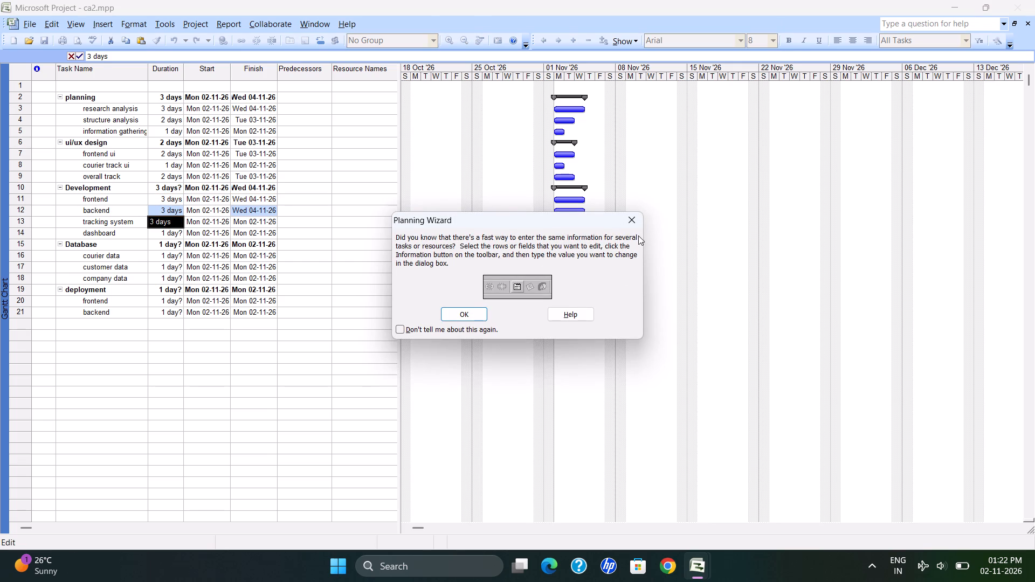
pyautogui.click(461, 314)
pyautogui.click(181, 233)
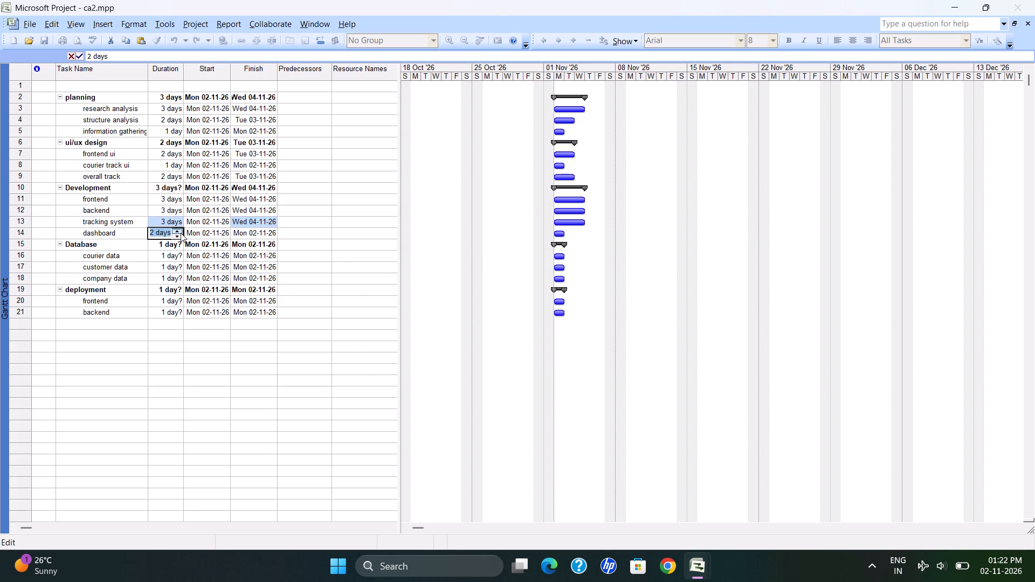
pyautogui.click(341, 239)
# Set the Database subtask durations: courier data, customer data and company data to 2 days each.
pyautogui.click(177, 246)
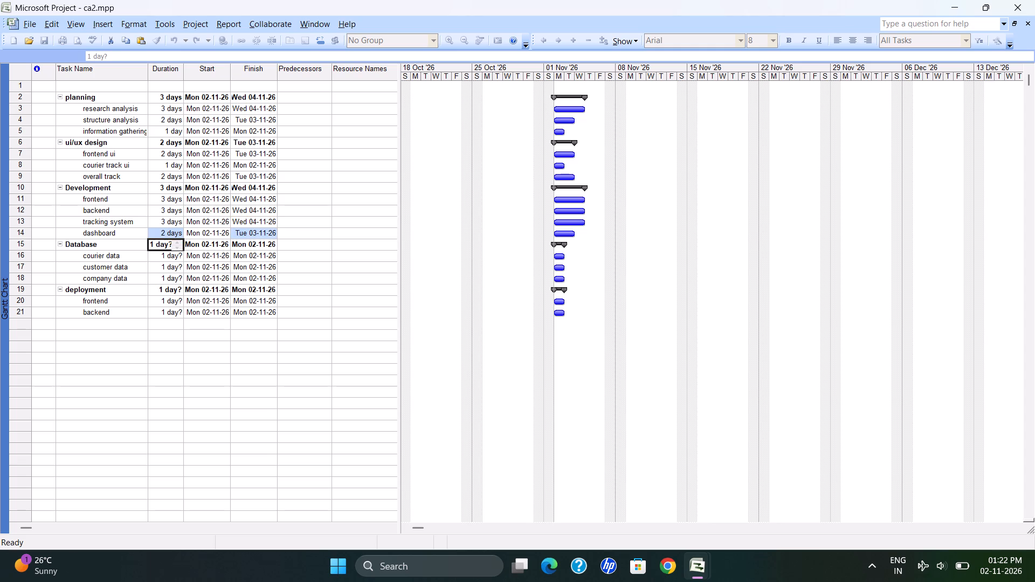
pyautogui.click(177, 246)
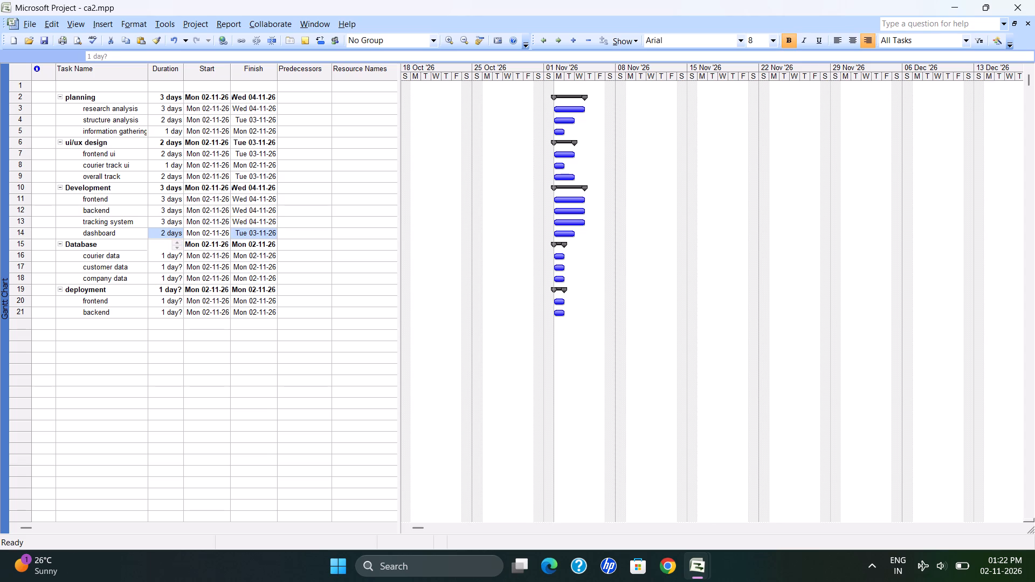
pyautogui.click(429, 294)
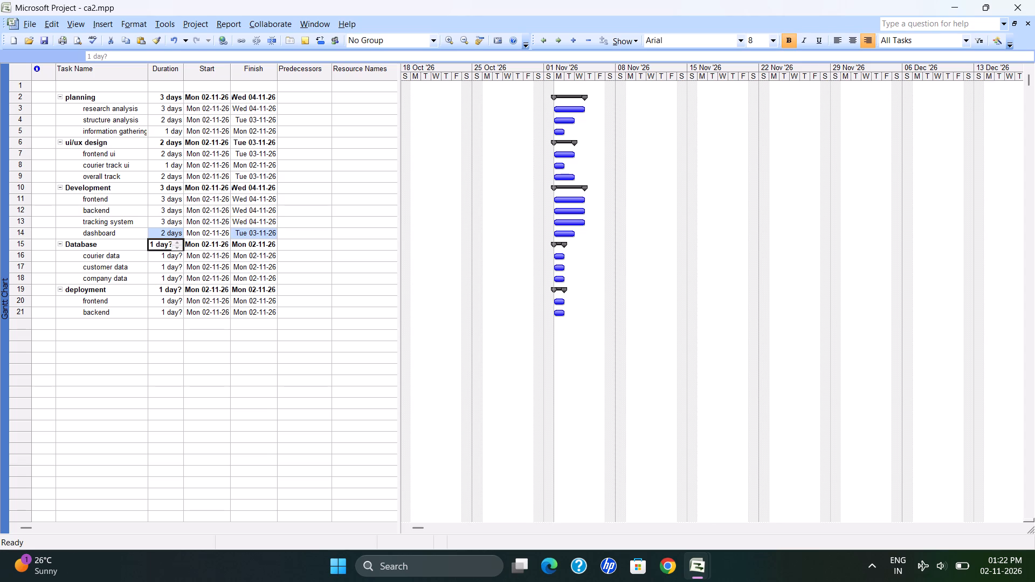
pyautogui.click(171, 262)
pyautogui.click(174, 254)
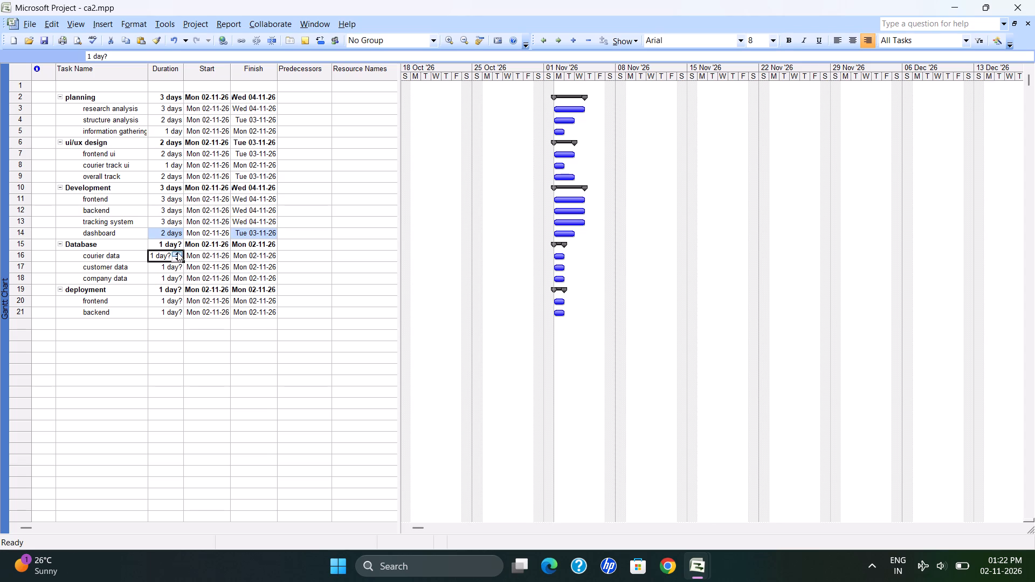
pyautogui.click(177, 252)
pyautogui.click(175, 268)
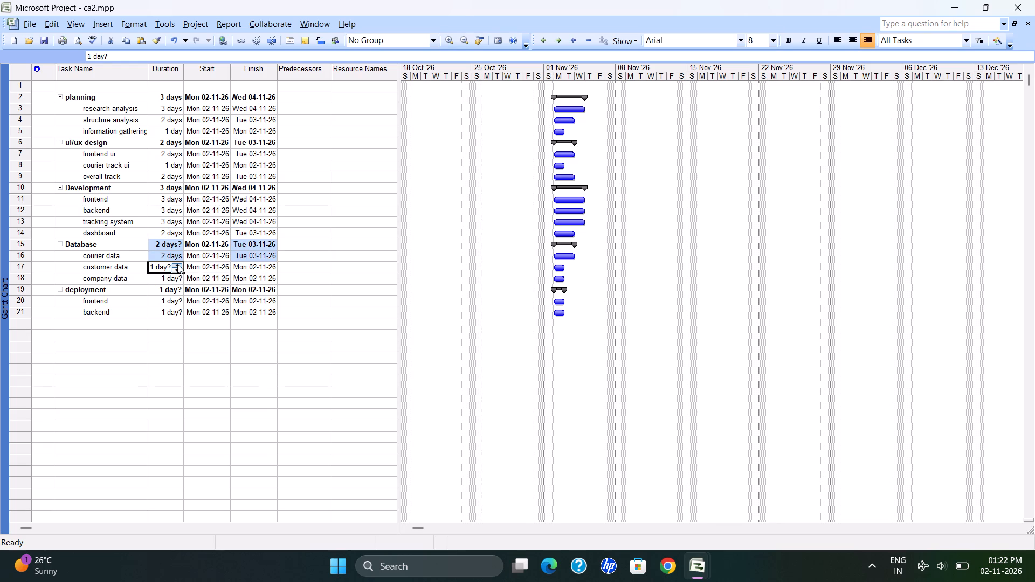
pyautogui.click(177, 264)
pyautogui.click(170, 278)
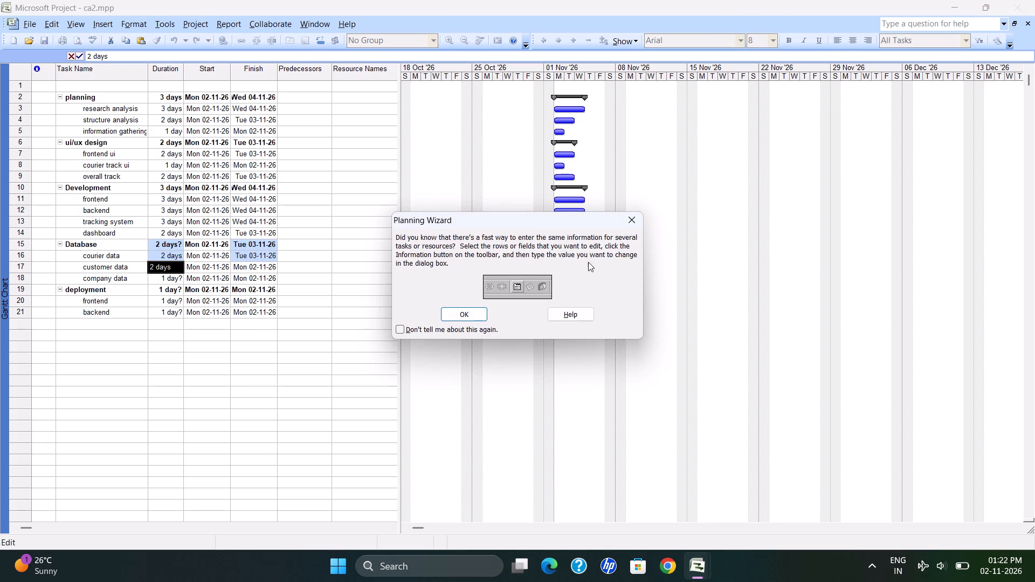
pyautogui.click(629, 225)
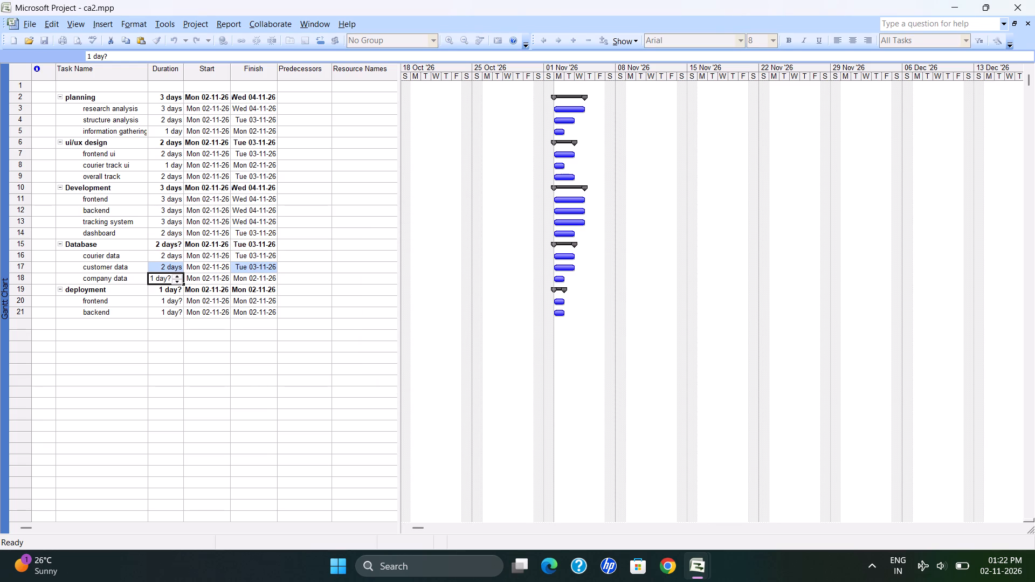
pyautogui.click(181, 277)
# Set the deployment subtask durations: frontend to 2 days and backend to 3 days.
pyautogui.click(173, 287)
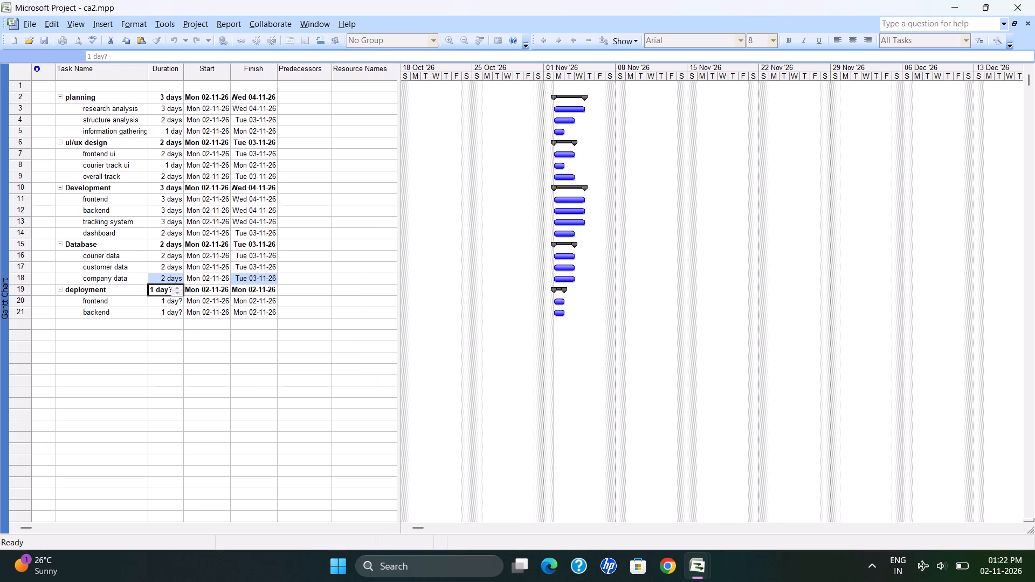
pyautogui.click(206, 336)
pyautogui.click(168, 287)
pyautogui.click(169, 310)
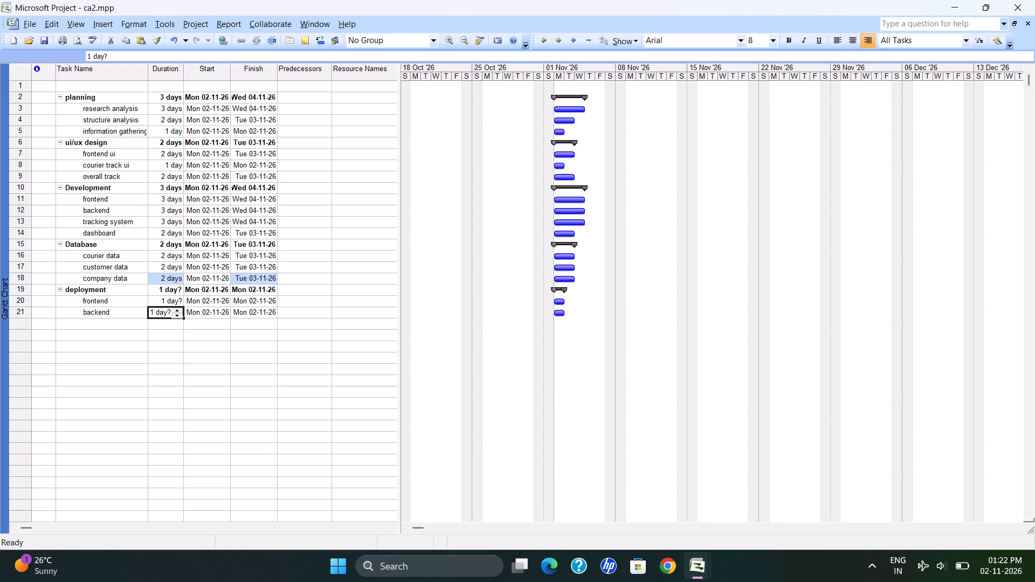
pyautogui.click(171, 303)
pyautogui.click(177, 302)
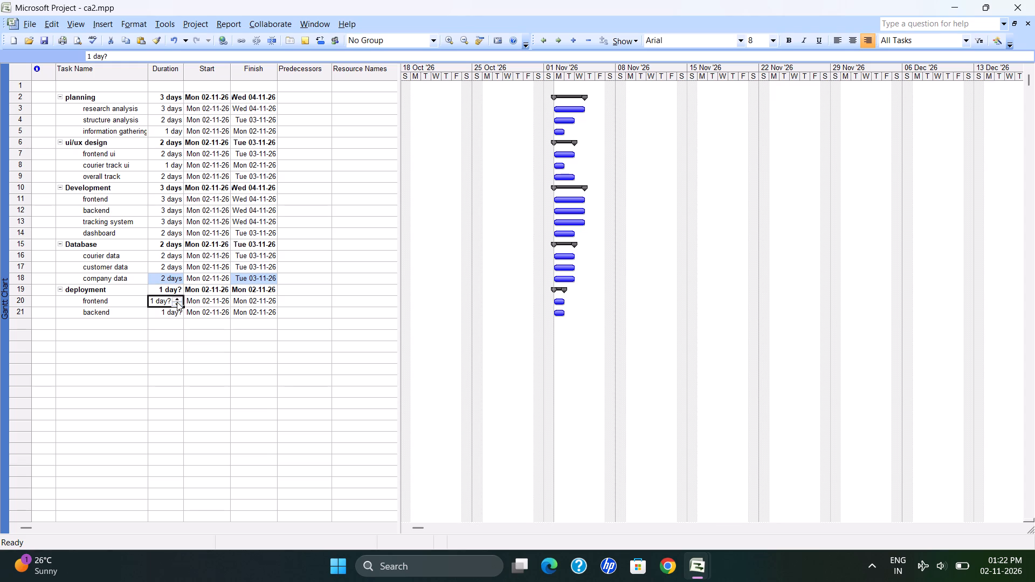
pyautogui.click(178, 299)
pyautogui.click(173, 312)
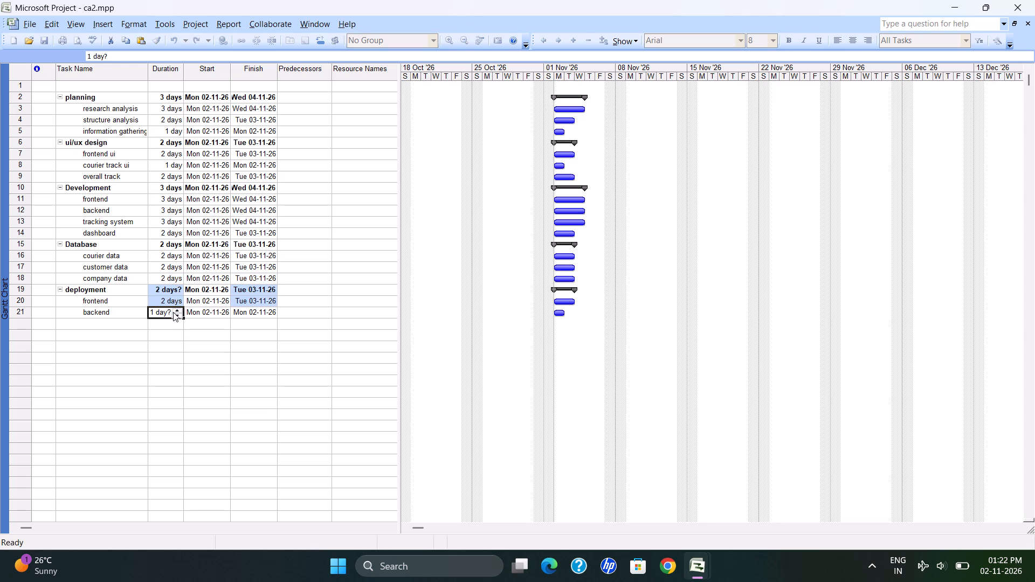
pyautogui.click(176, 312)
pyautogui.click(176, 312)
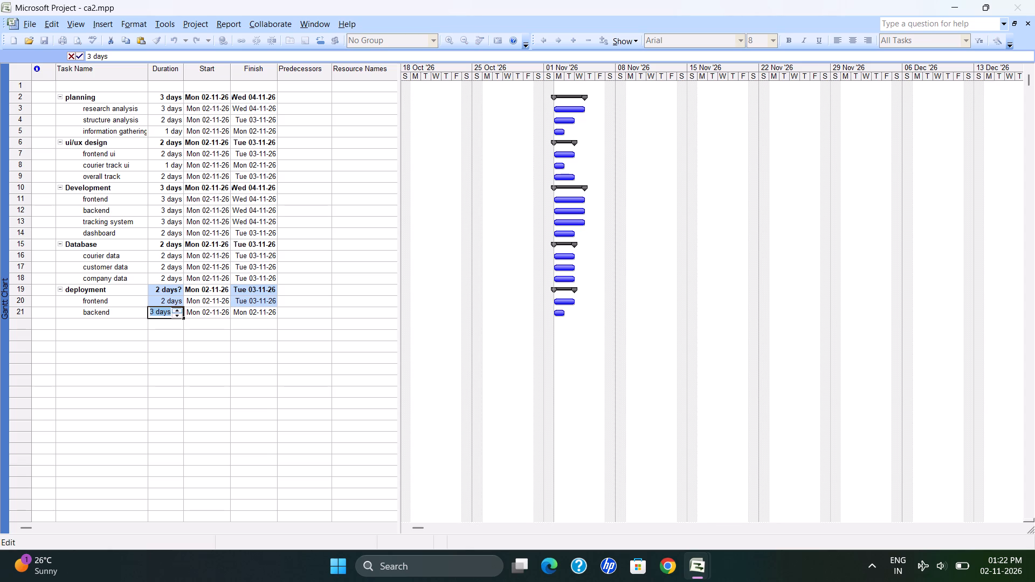
# Add a database subtask in row 22 under deployment with a duration of 2 days.
pyautogui.click(120, 323)
pyautogui.write('datav')
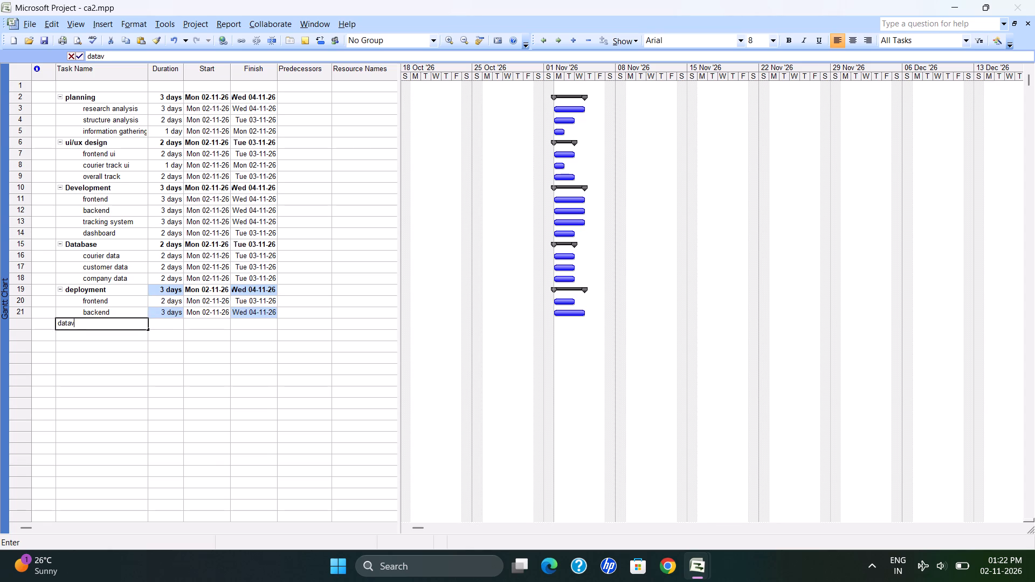
pyautogui.press('BackSpace')
pyautogui.write('base')
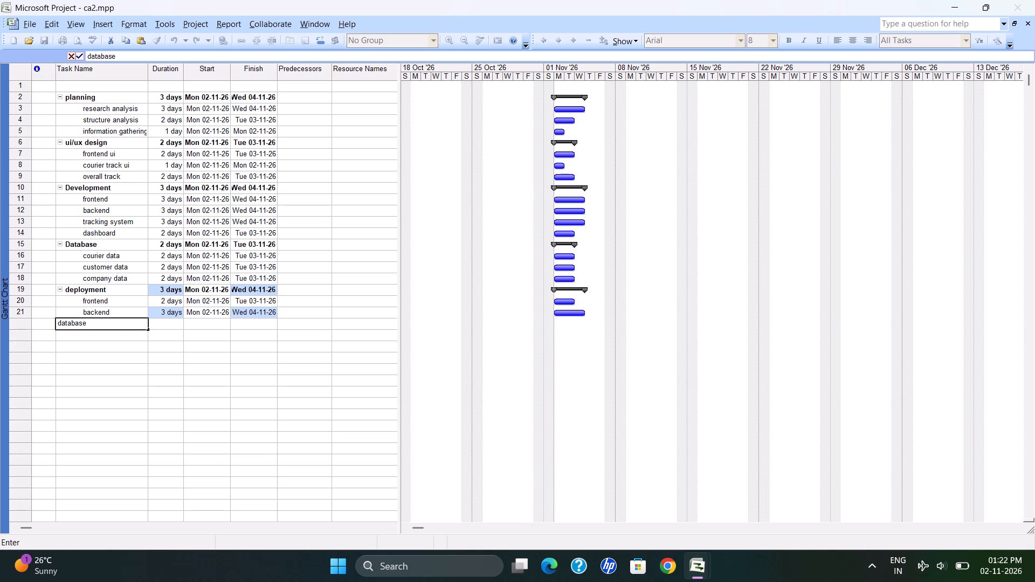
pyautogui.click(163, 325)
pyautogui.click(181, 321)
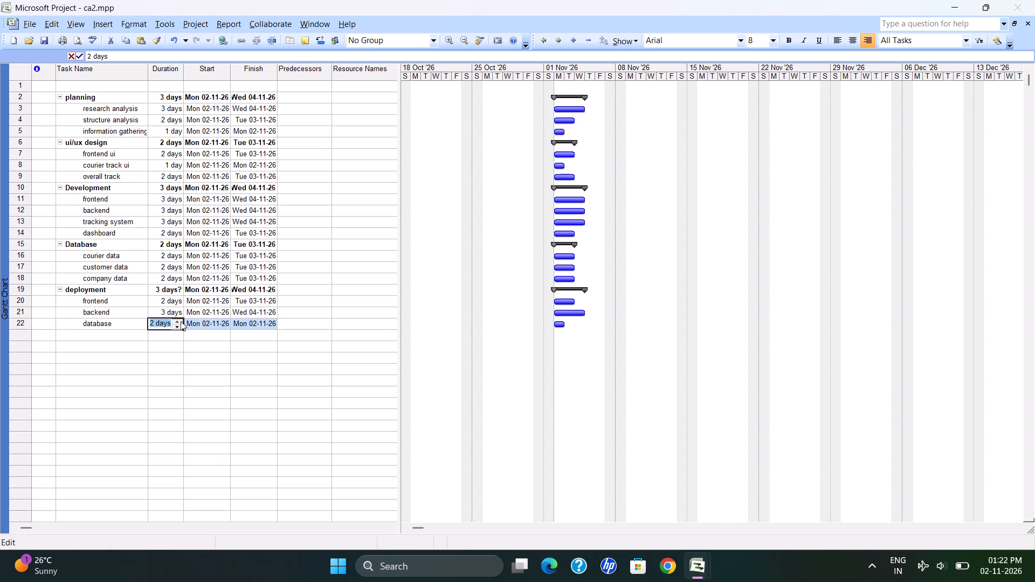
# Add the tasks Maintenance and checcking server in rows 23 and 24.
pyautogui.click(129, 335)
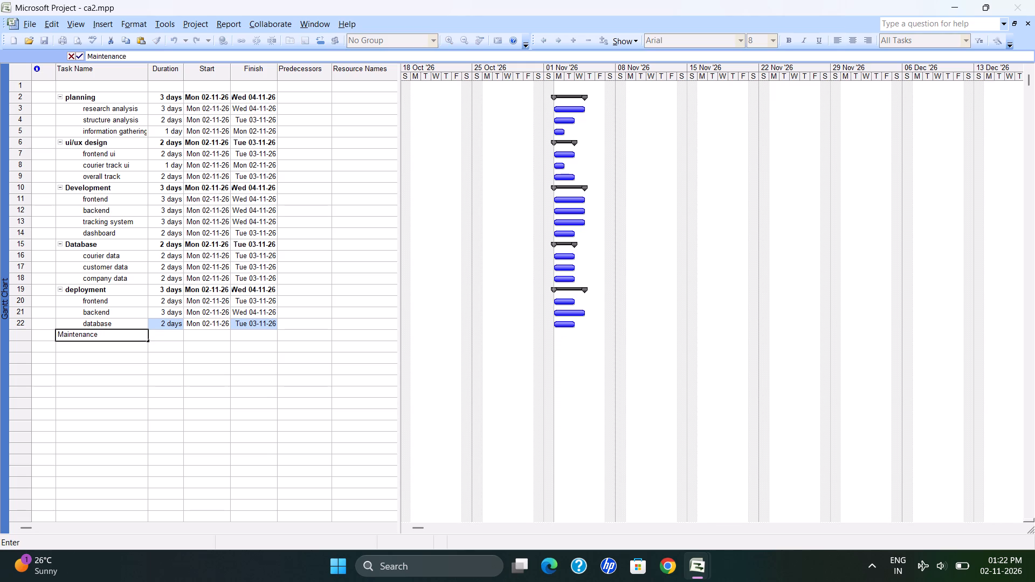
pyautogui.press('Return')
pyautogui.write('checr')
pyautogui.press('BackSpace')
pyautogui.write('cking')
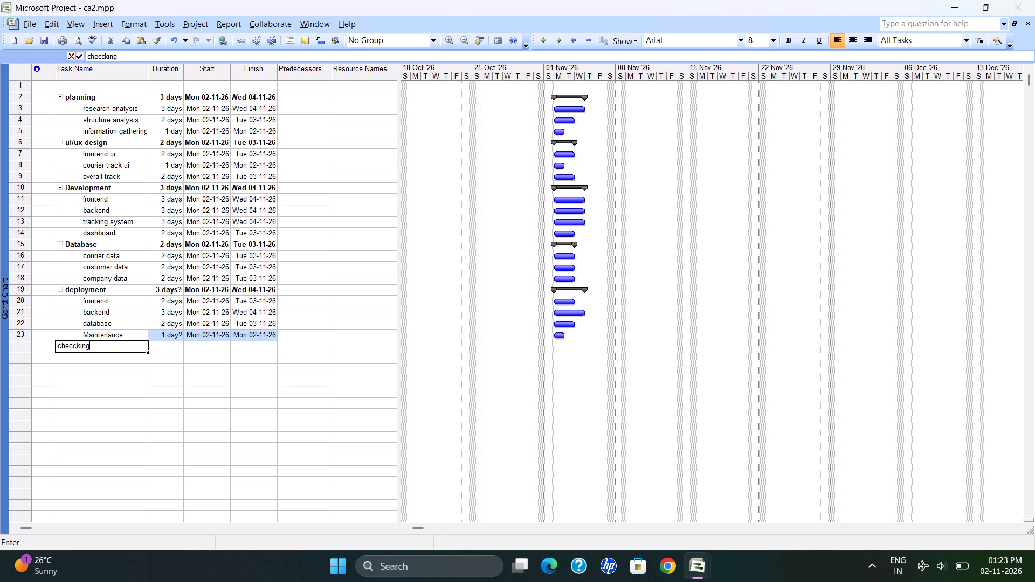
pyautogui.press('space')
pyautogui.write('server')
pyautogui.press('Return')
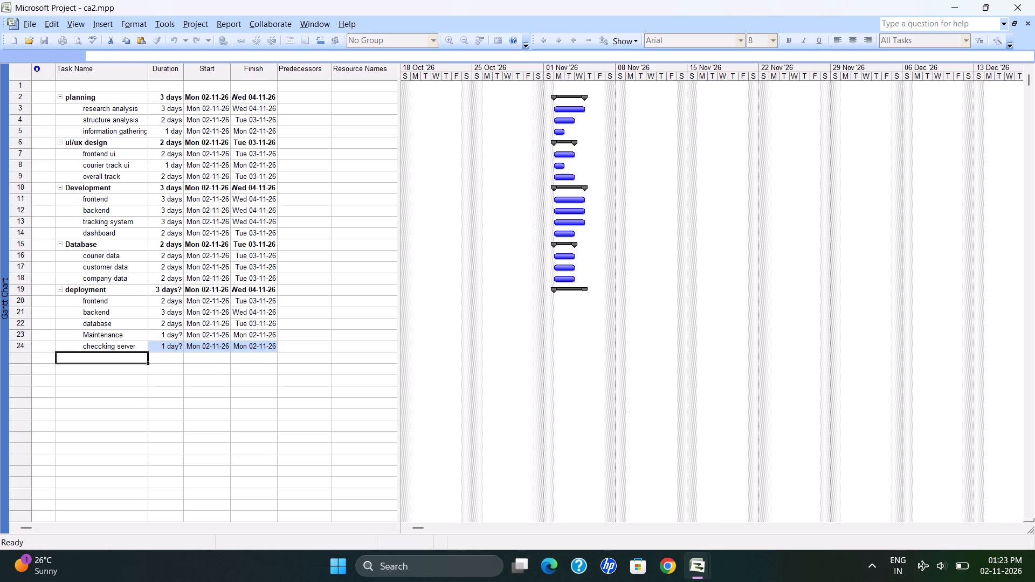
# Rename the Maintenance task in row 23 as Maintenance/testing.
pyautogui.click(128, 333)
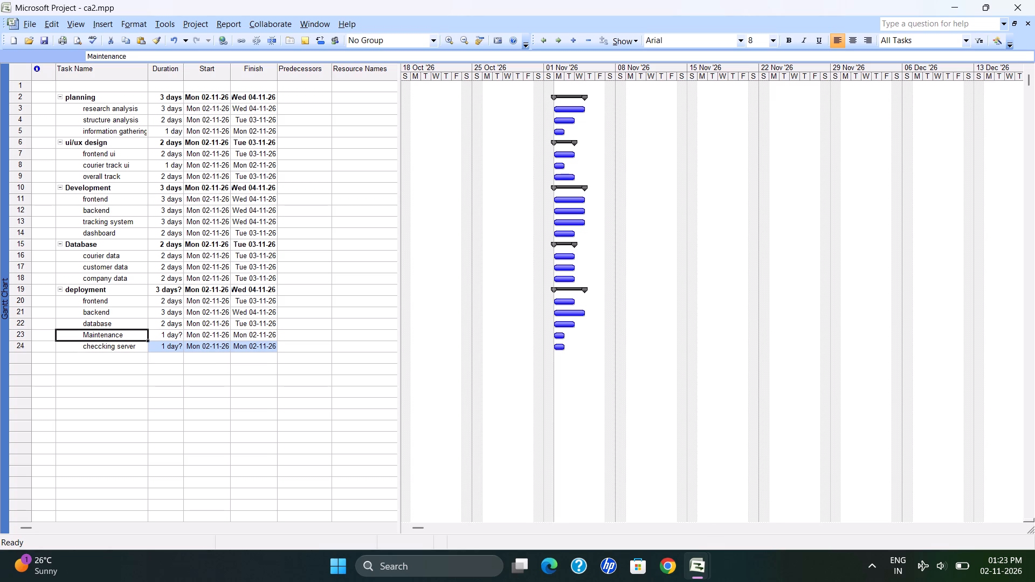
pyautogui.click(128, 333)
pyautogui.click(128, 333)
pyautogui.write('/testing')
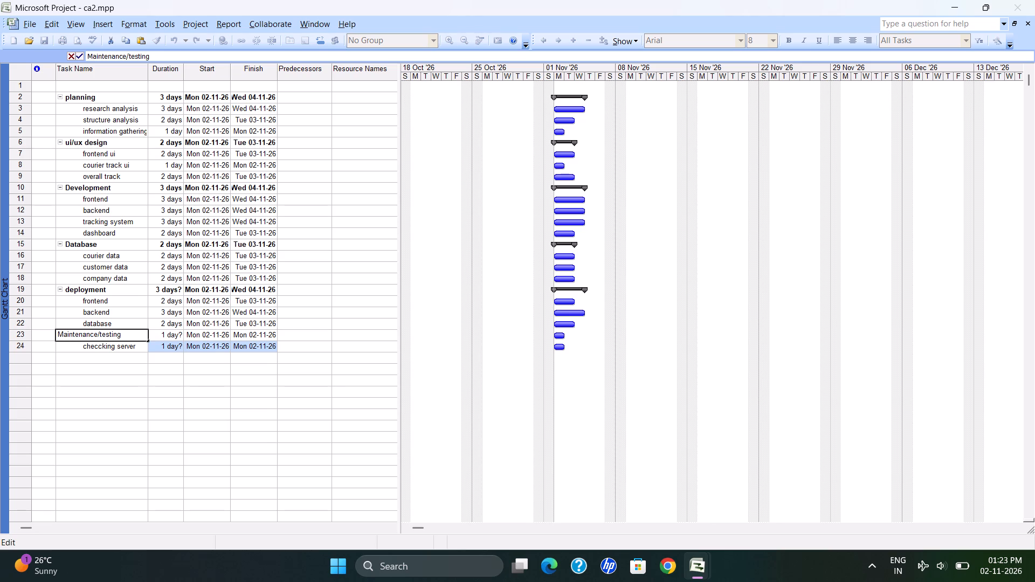
# Add the tasks unit testing and integration testing in rows 25 and 26.
pyautogui.click(96, 356)
pyautogui.write('unit testing')
pyautogui.press('Return')
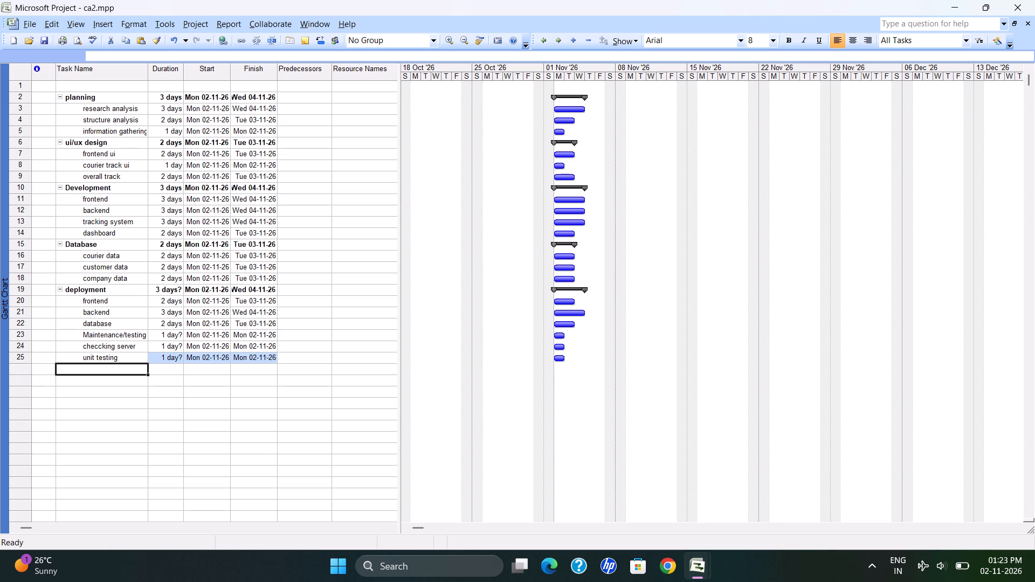
pyautogui.press('i')
pyautogui.write('nte')
pyautogui.write('gration testing')
pyautogui.press('Return')
# Outdent Maintenance/testing, checcking server, unit testing and integration testing in rows 23 to 26 to the top outline level.
pyautogui.click(95, 334)
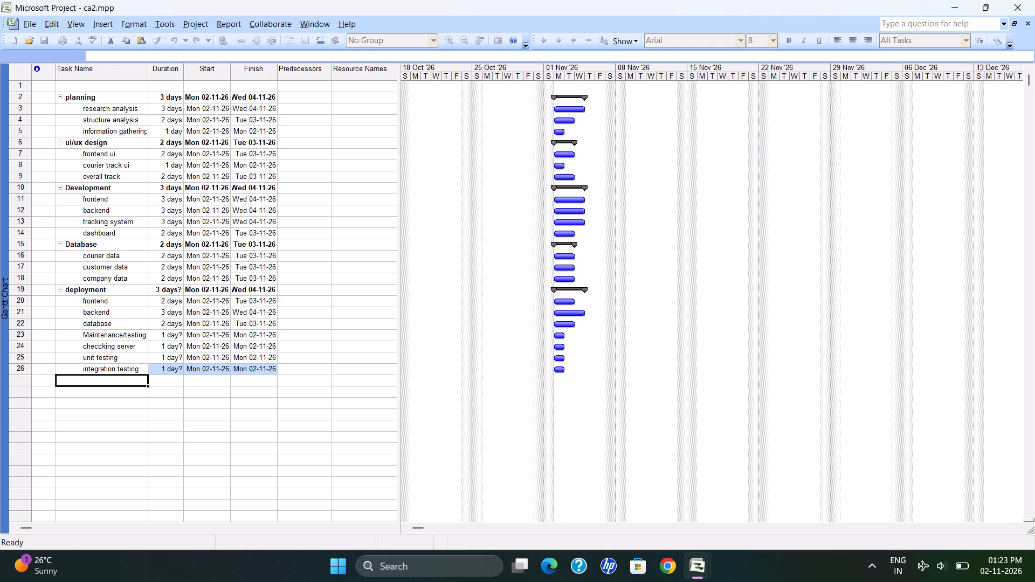
pyautogui.hotkey('shift', 'Down')
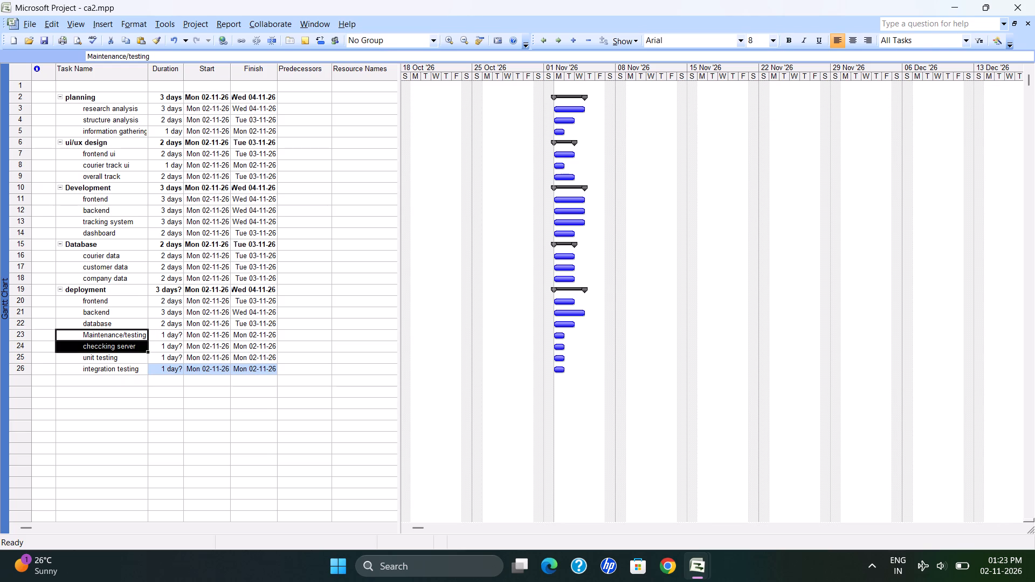
pyautogui.hotkey('shift', 'Down')
pyautogui.hotkey('shift', 'Down')
pyautogui.click(224, 22)
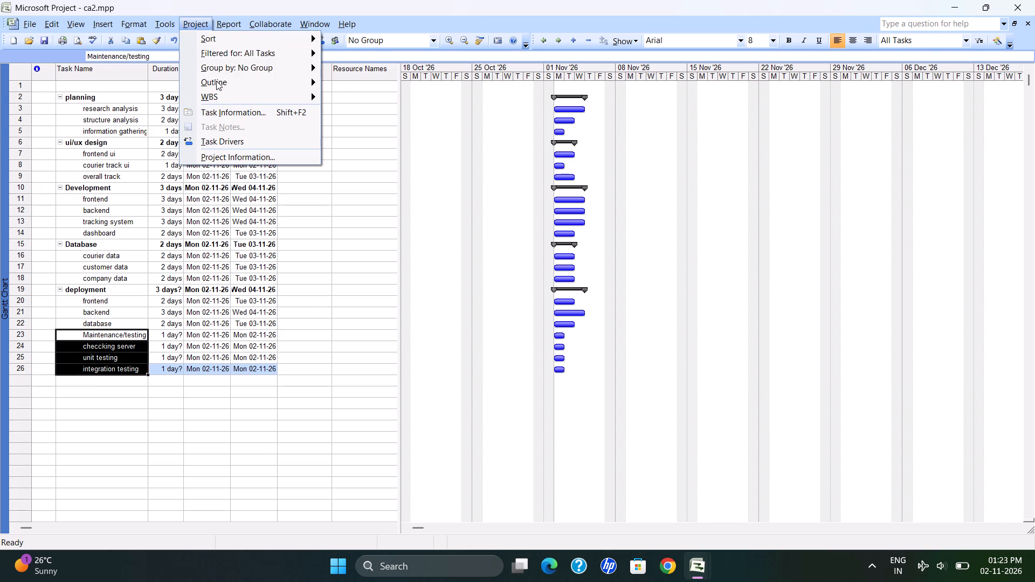
pyautogui.click(347, 94)
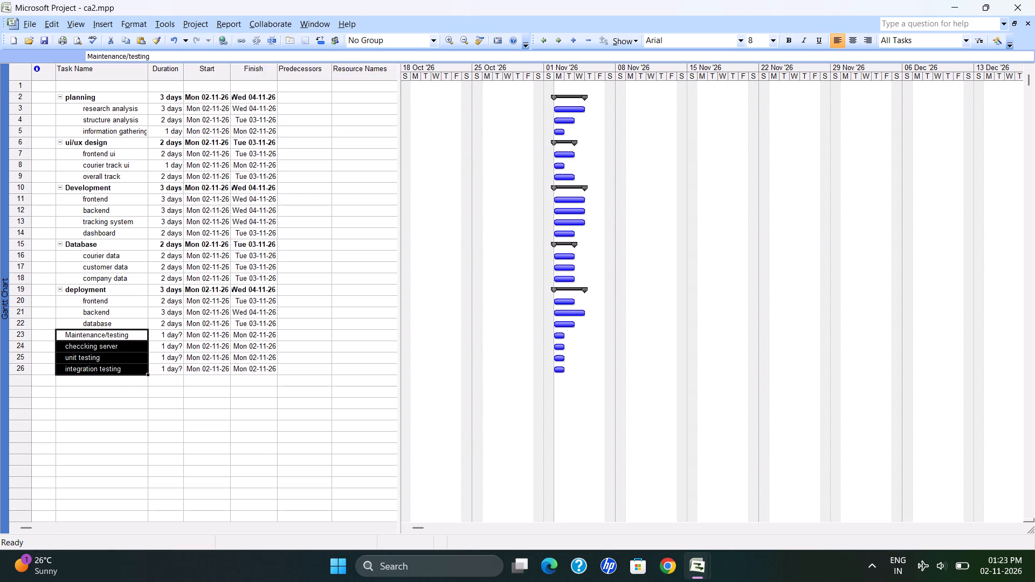
pyautogui.click(128, 339)
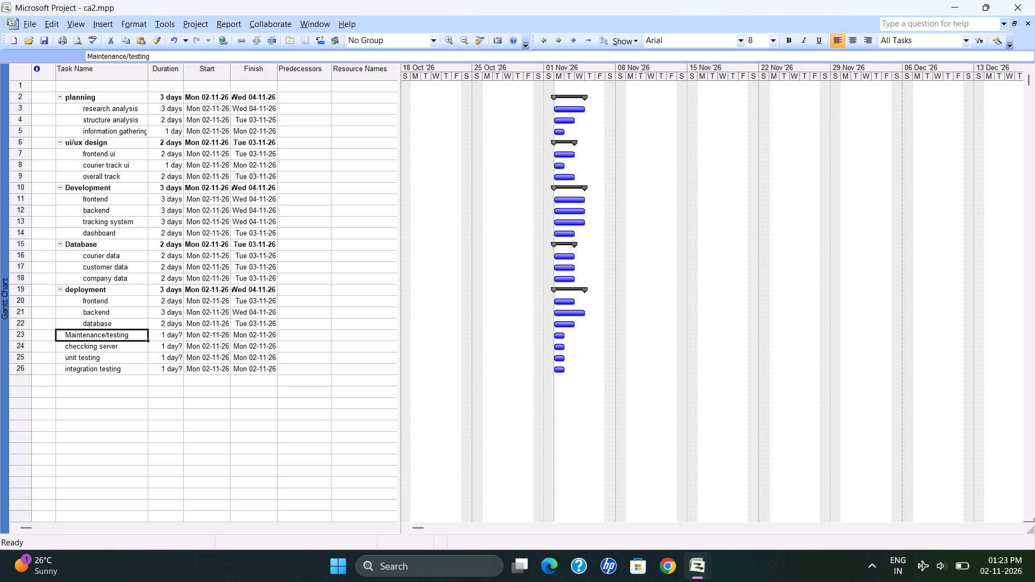
# Indent checcking server, unit testing and integration testing in rows 24 to 26 as subtasks of Maintenance/testing.
pyautogui.click(121, 345)
pyautogui.hotkey('shift', 'Down')
pyautogui.hotkey('shift', 'Down')
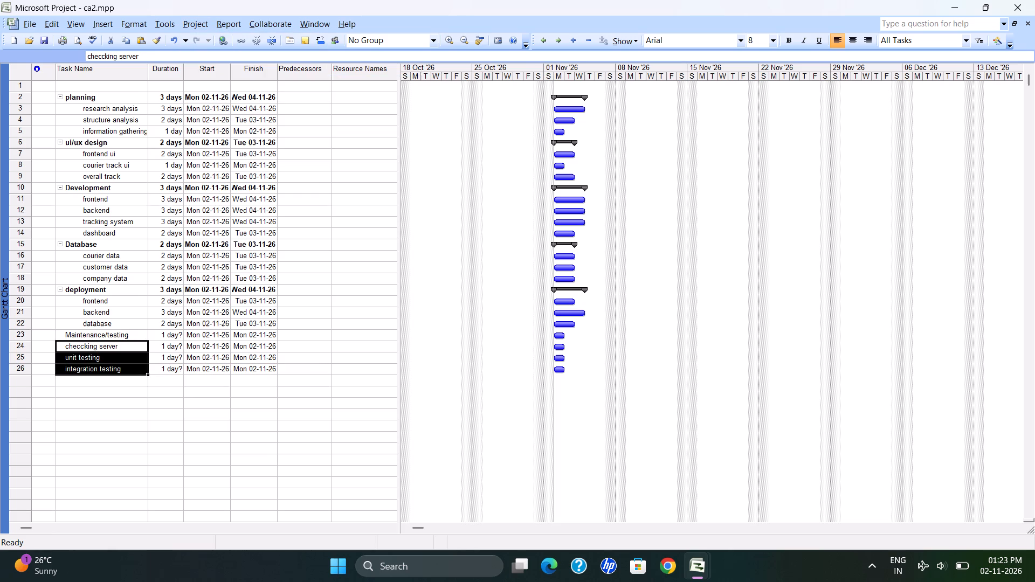
pyautogui.click(197, 23)
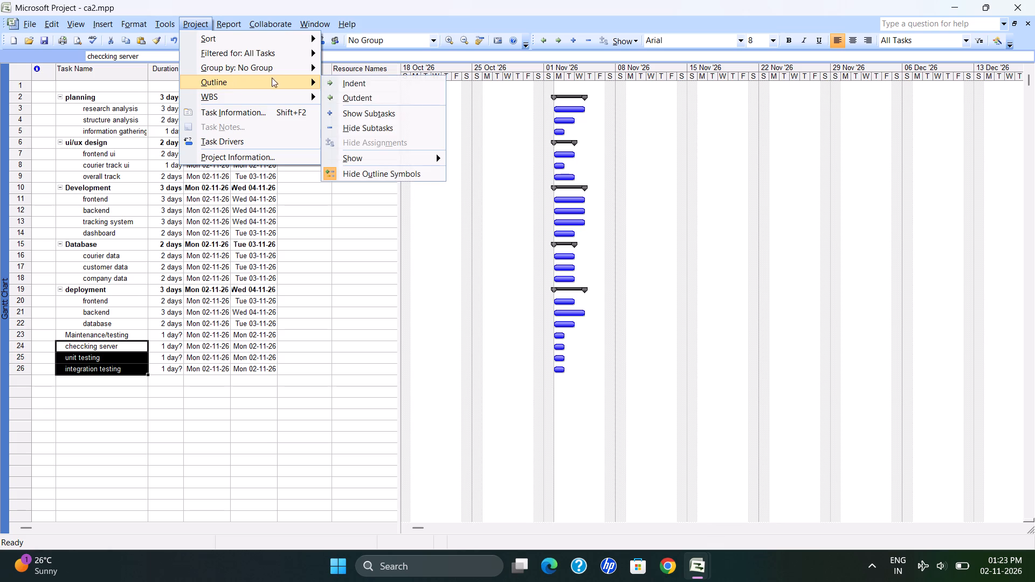
pyautogui.click(332, 84)
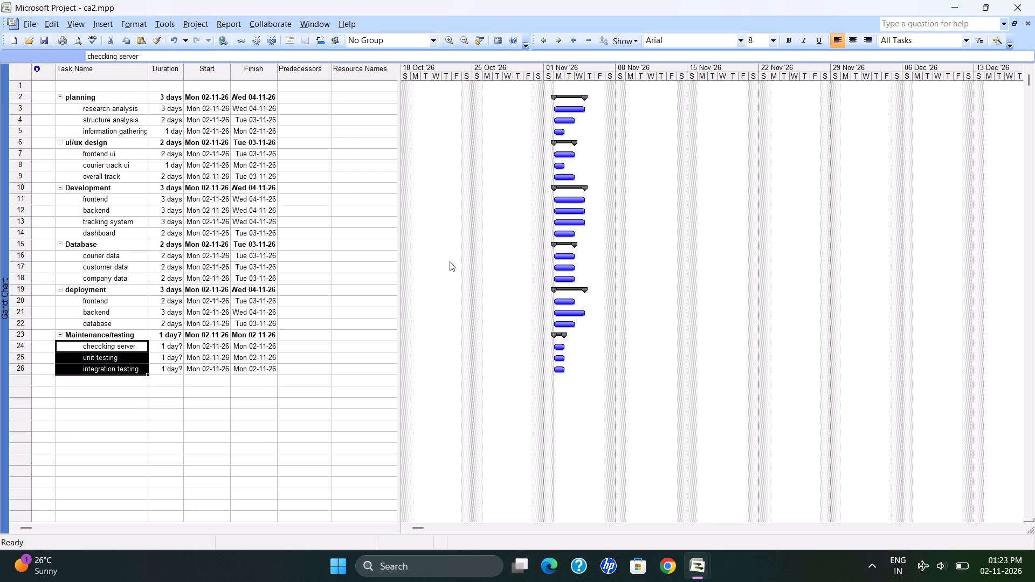
# Set the durations of checcking server and unit testing to 2 days each, and integration testing to 1 day.
pyautogui.click(169, 337)
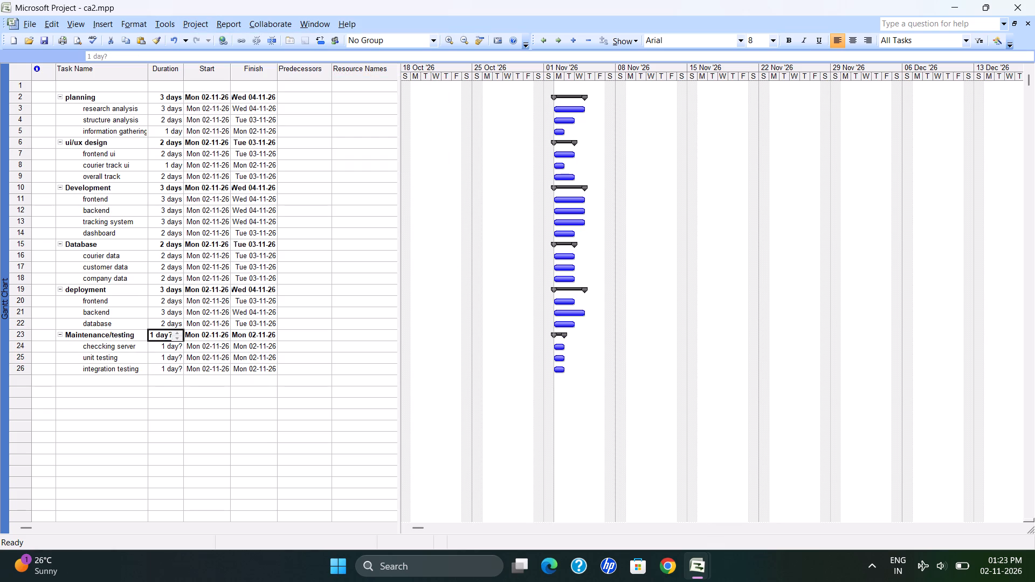
pyautogui.click(169, 348)
pyautogui.click(174, 347)
pyautogui.click(167, 362)
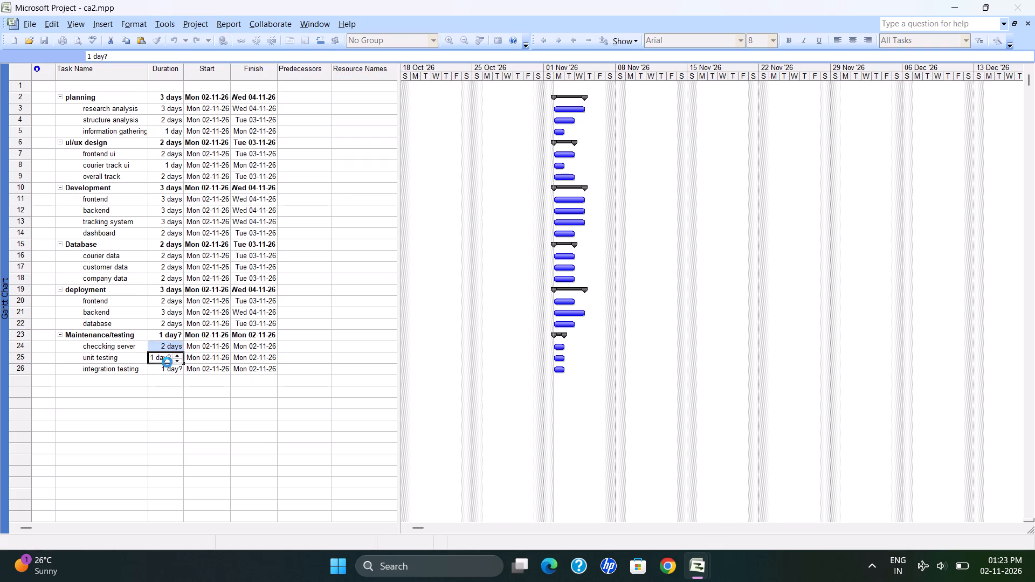
pyautogui.click(177, 356)
pyautogui.click(172, 370)
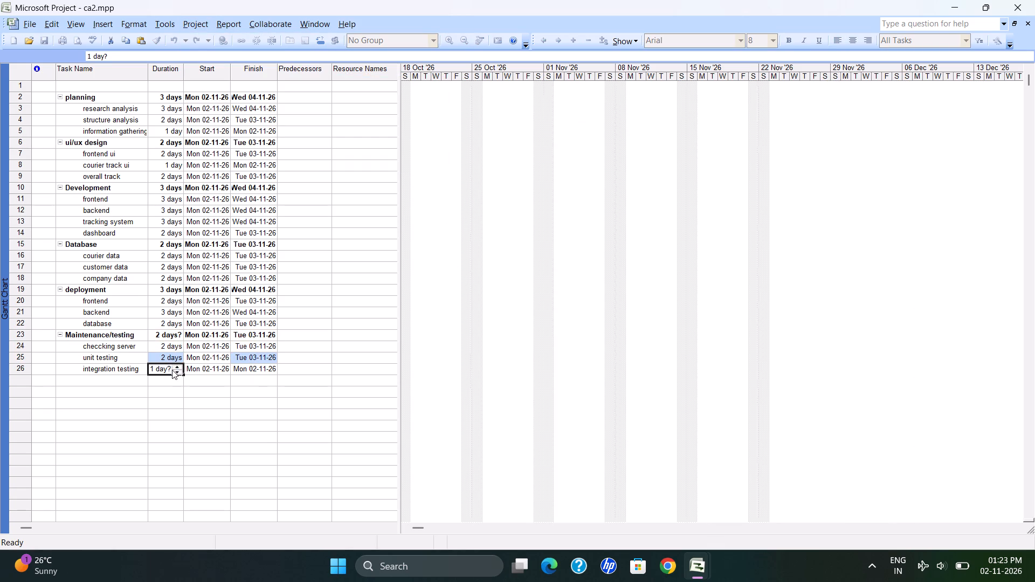
pyautogui.click(175, 368)
pyautogui.click(175, 373)
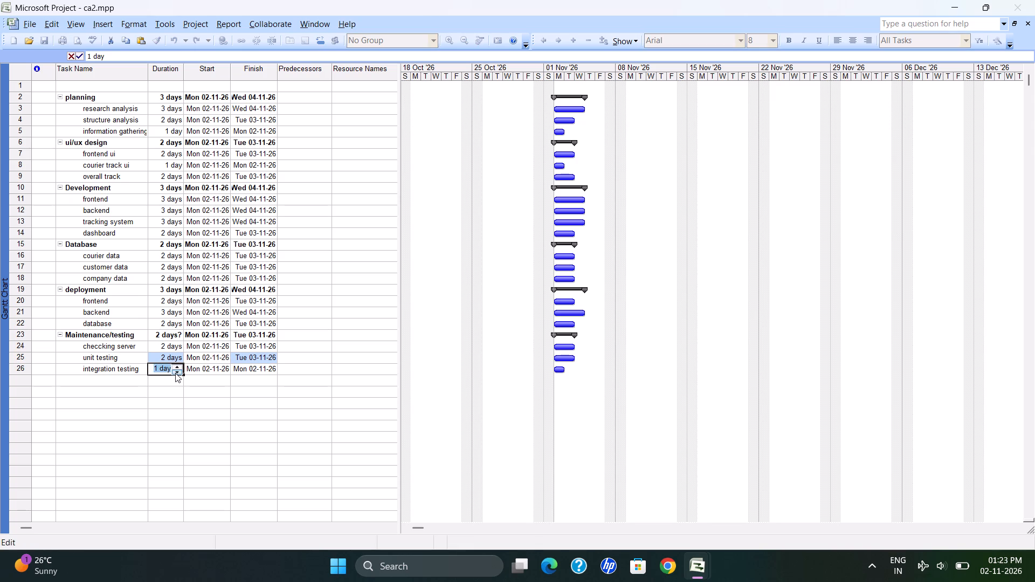
pyautogui.click(454, 378)
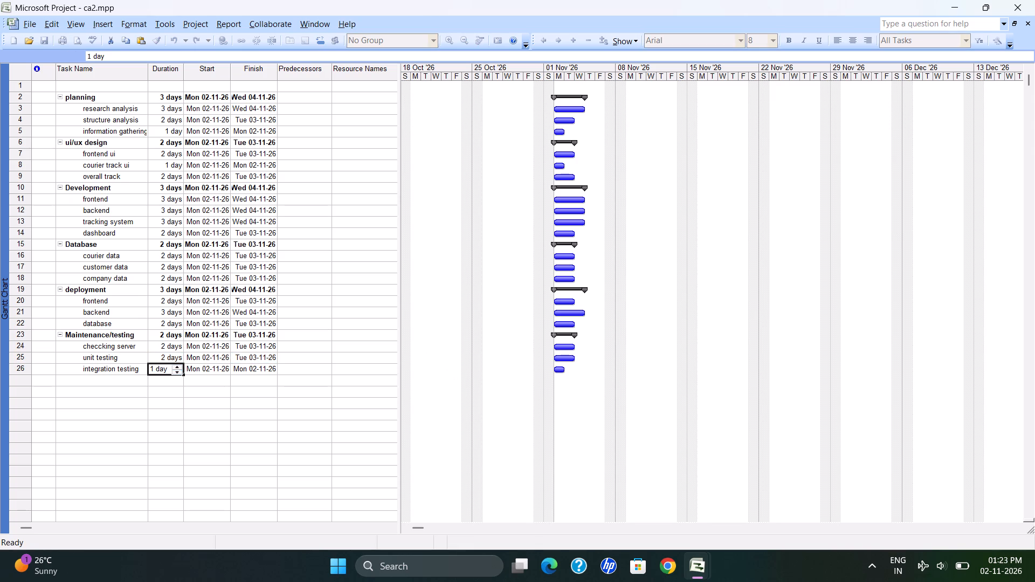
pyautogui.scroll(1, 199, 337)
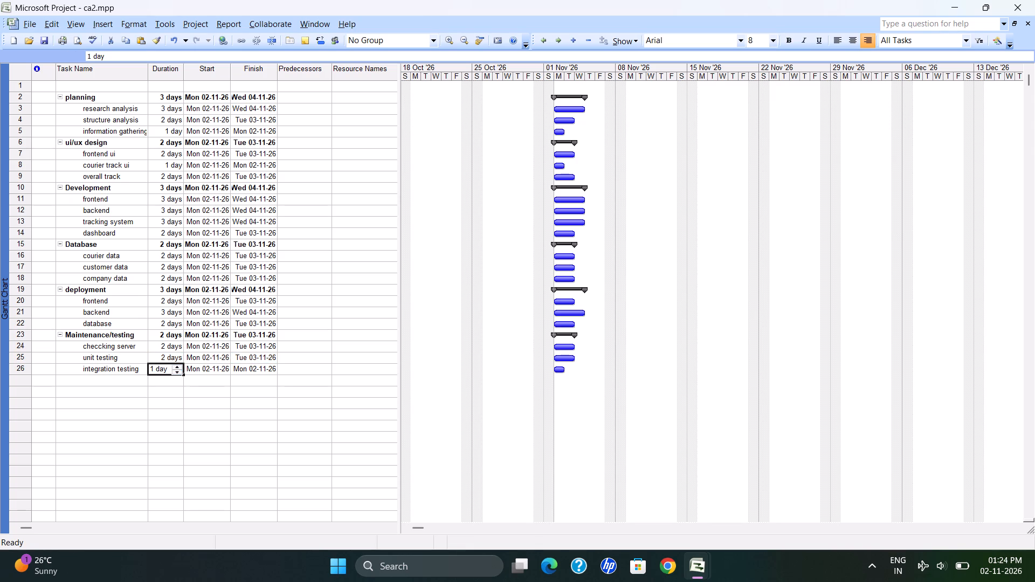
# Save the project file.
pyautogui.hotkey('ctrl', 's')
# In the Network Diagram view, link deployment as predecessor of Maintenance/testing, and the Database phase as predecessor of deployment.
pyautogui.click(72, 25)
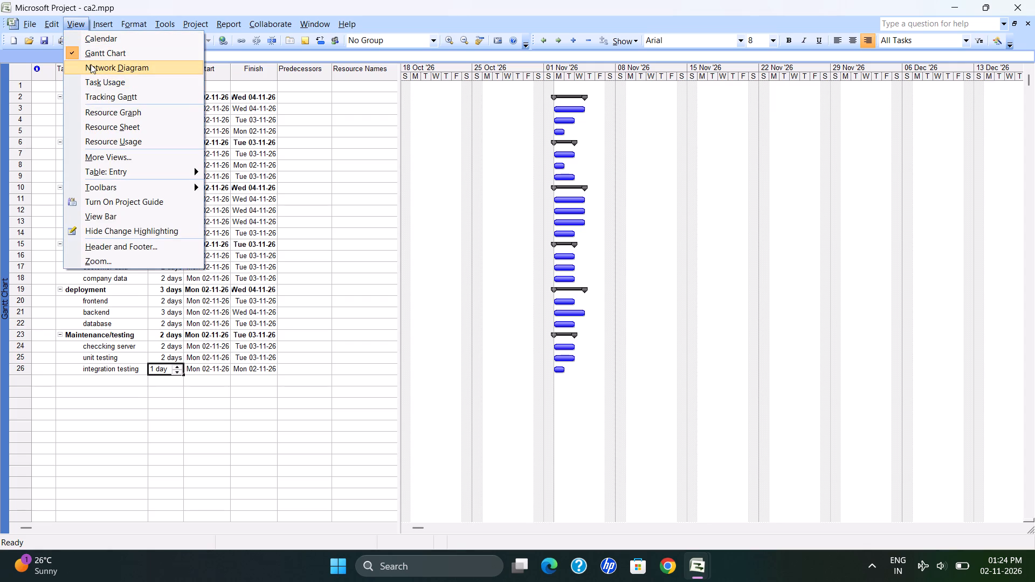
pyautogui.click(91, 64)
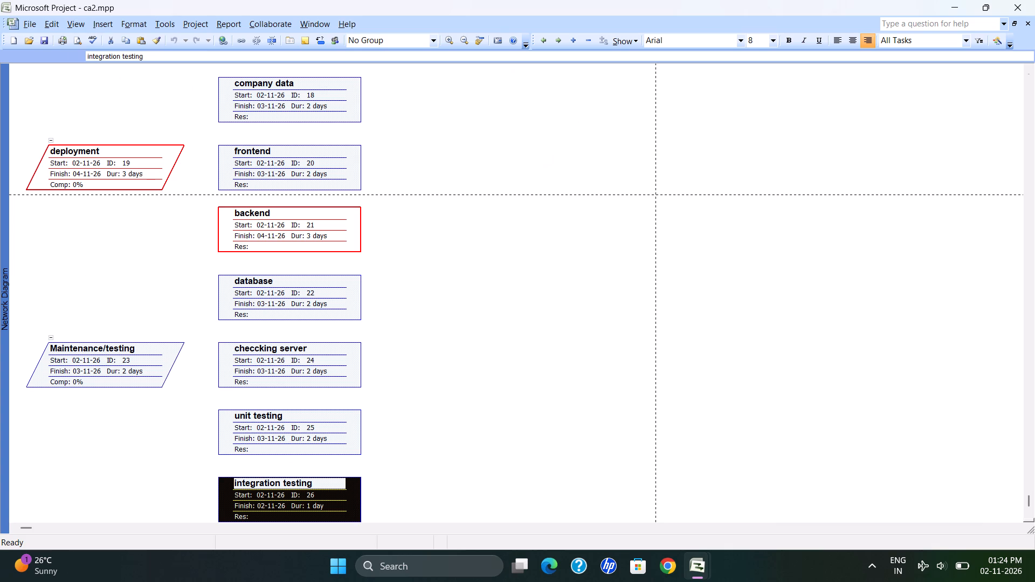
pyautogui.moveTo(131, 163); pyautogui.dragTo(128, 348)
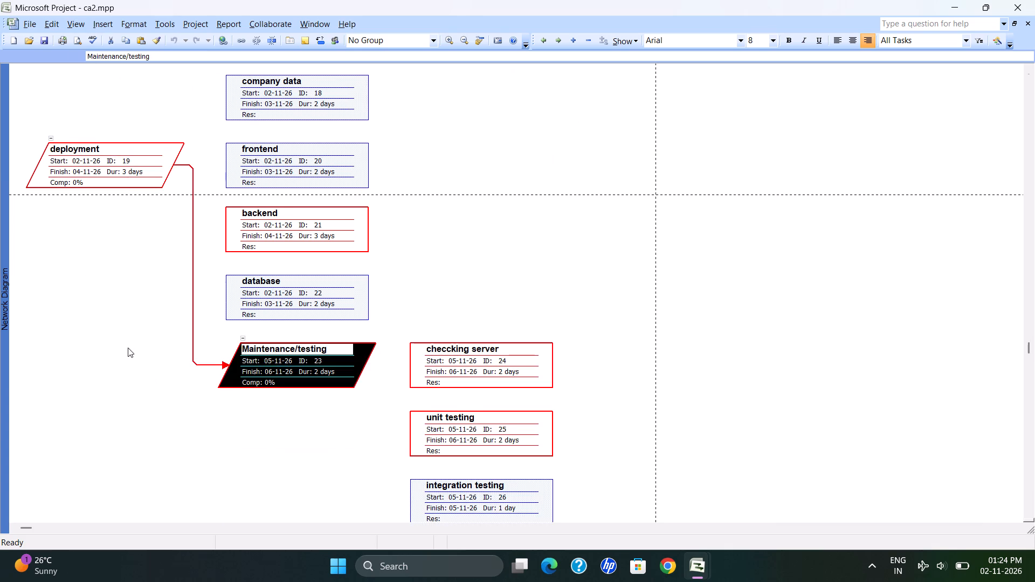
pyautogui.scroll(1, 127, 290)
pyautogui.moveTo(118, 167); pyautogui.dragTo(100, 356)
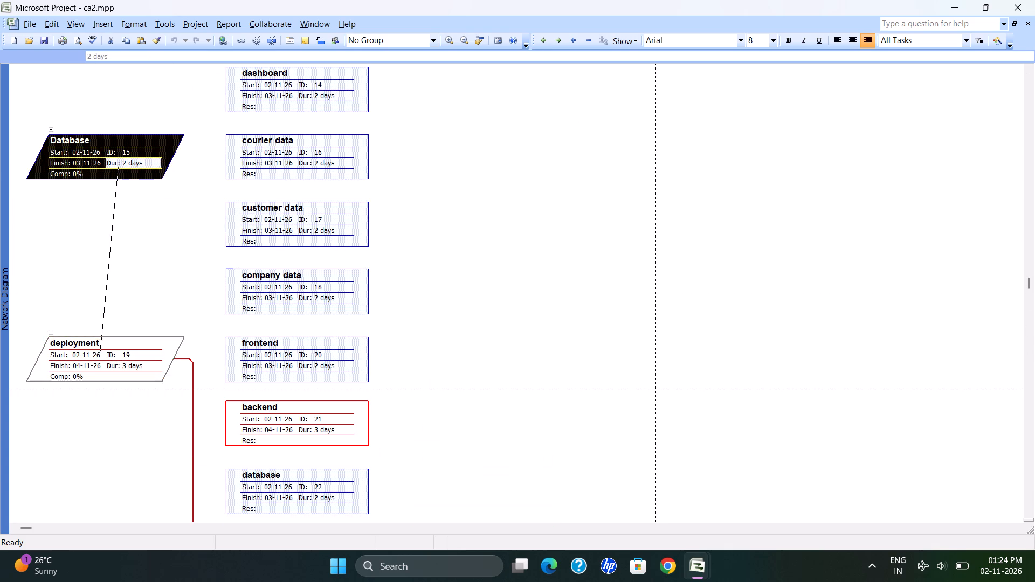
pyautogui.moveTo(100, 356); pyautogui.dragTo(100, 362)
# Link the remaining phases in the network diagram: Development to Database, ui/ux design to Development, and planning to ui/ux design.
pyautogui.scroll(2, 93, 281)
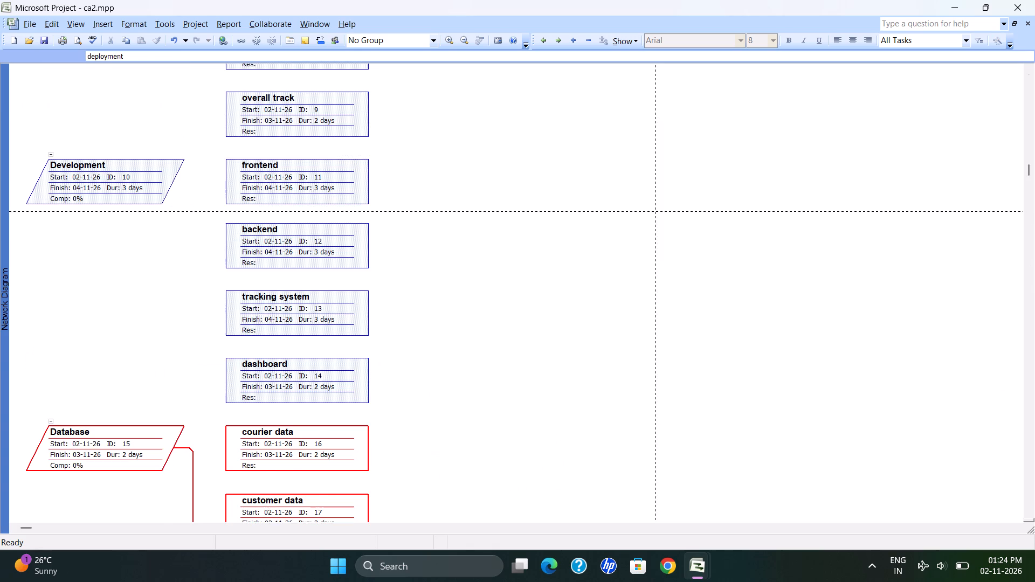
pyautogui.moveTo(95, 229); pyautogui.dragTo(122, 484)
pyautogui.scroll(1, 126, 282)
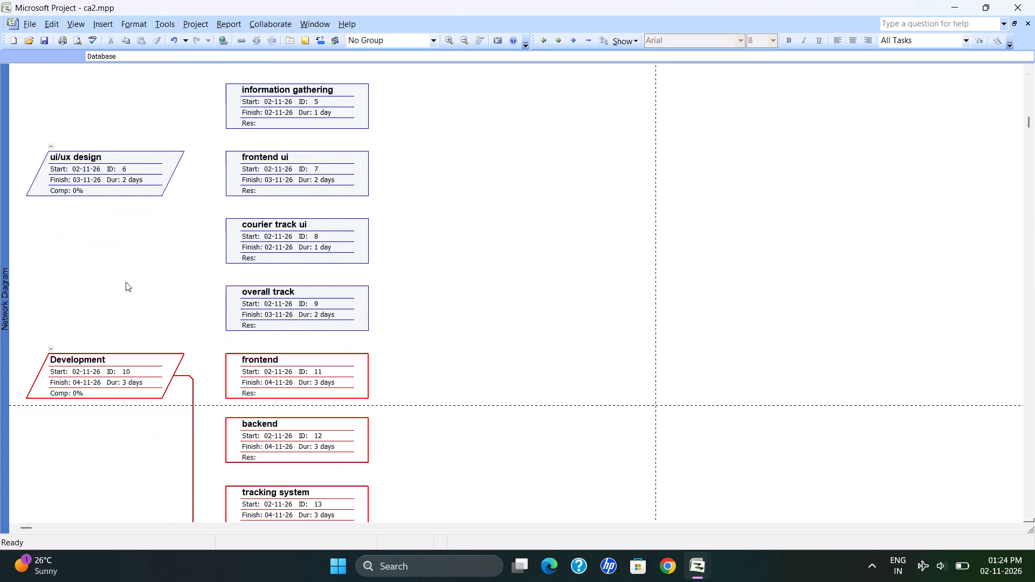
pyautogui.moveTo(103, 185); pyautogui.dragTo(97, 368)
pyautogui.scroll(2, 97, 368)
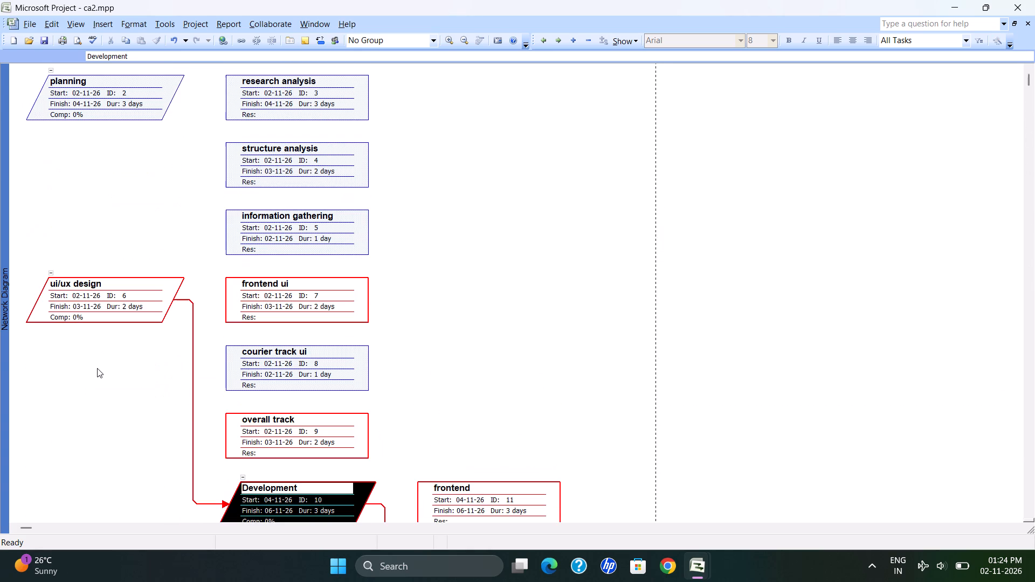
pyautogui.moveTo(102, 100); pyautogui.dragTo(98, 283)
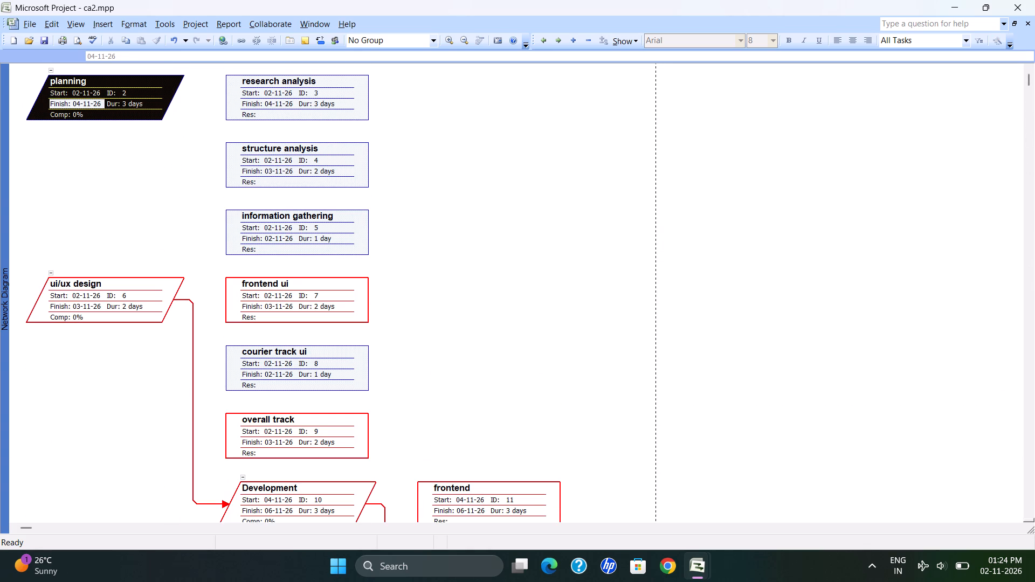
pyautogui.moveTo(98, 283); pyautogui.dragTo(82, 292)
pyautogui.scroll(3, 79, 212)
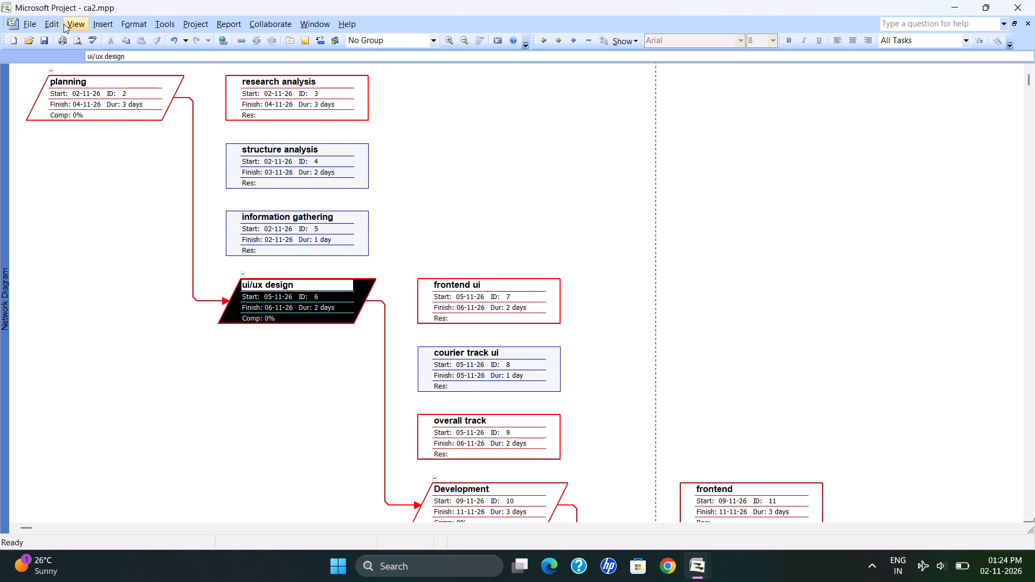
# Show the linked phases in the Gantt Chart view.
pyautogui.click(64, 24)
pyautogui.click(80, 49)
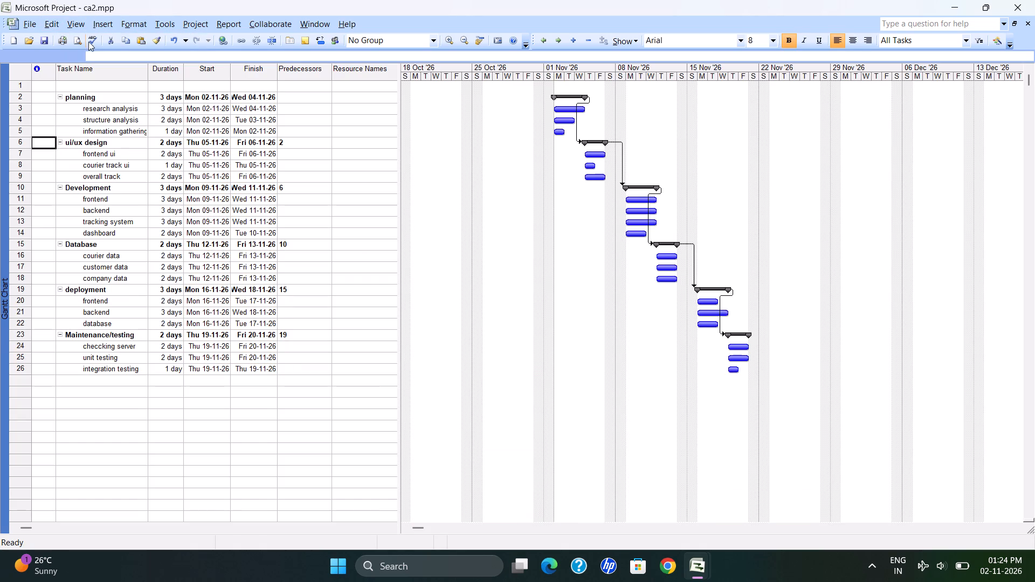
# In the Resource Sheet view, add the resources project manager and ui/ux developer in rows 2 and 3.
pyautogui.moveTo(79, 25); pyautogui.dragTo(102, 113)
pyautogui.click(69, 23)
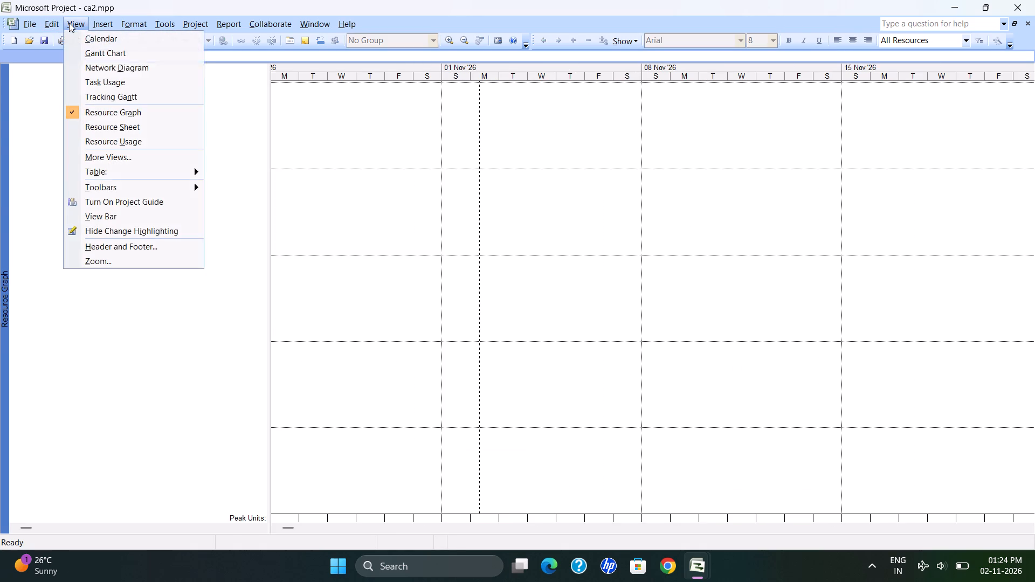
pyautogui.click(93, 126)
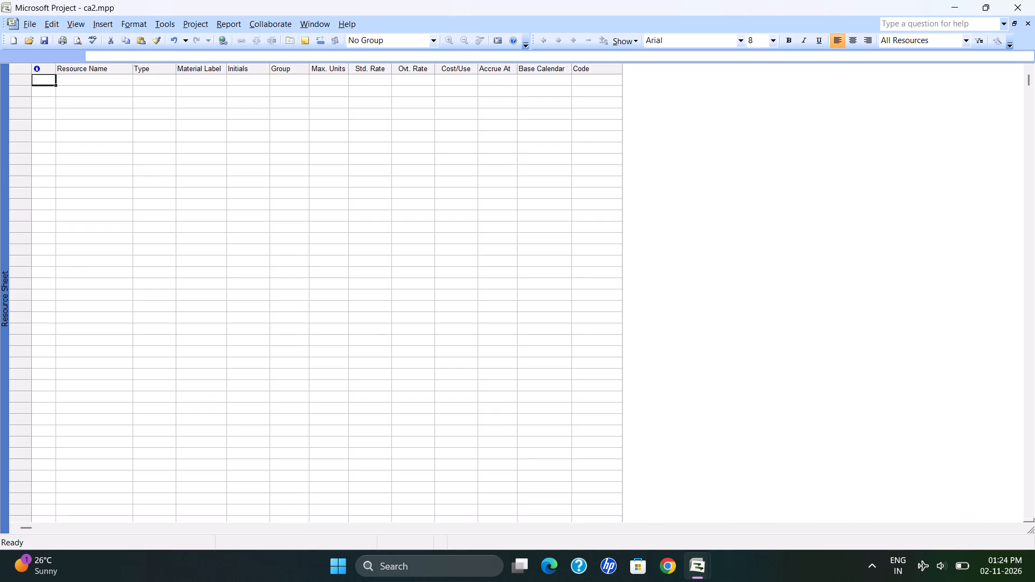
pyautogui.click(85, 92)
pyautogui.write('project mana')
pyautogui.write('ger')
pyautogui.press('Return')
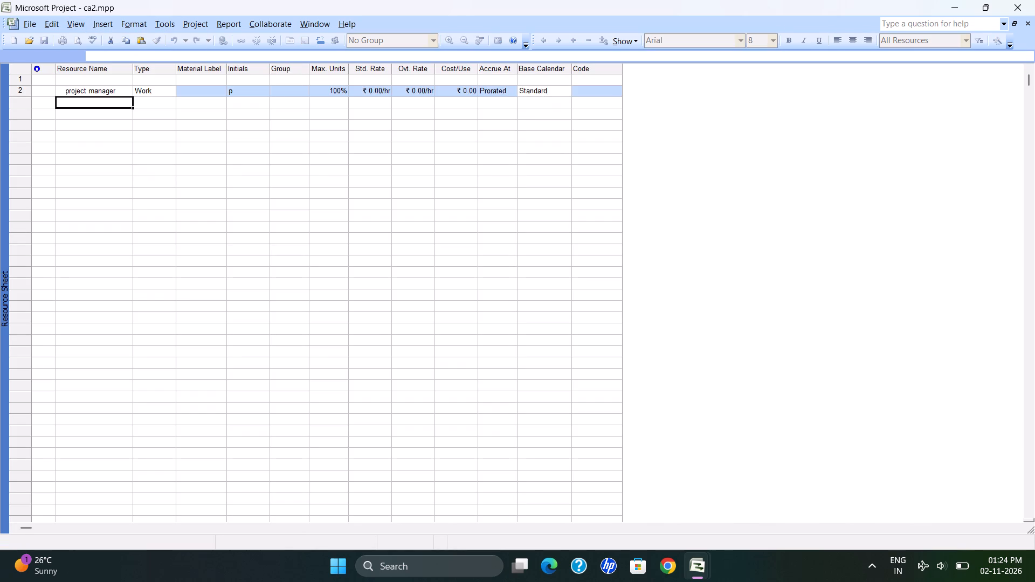
pyautogui.write('ui')
pyautogui.write('/ux')
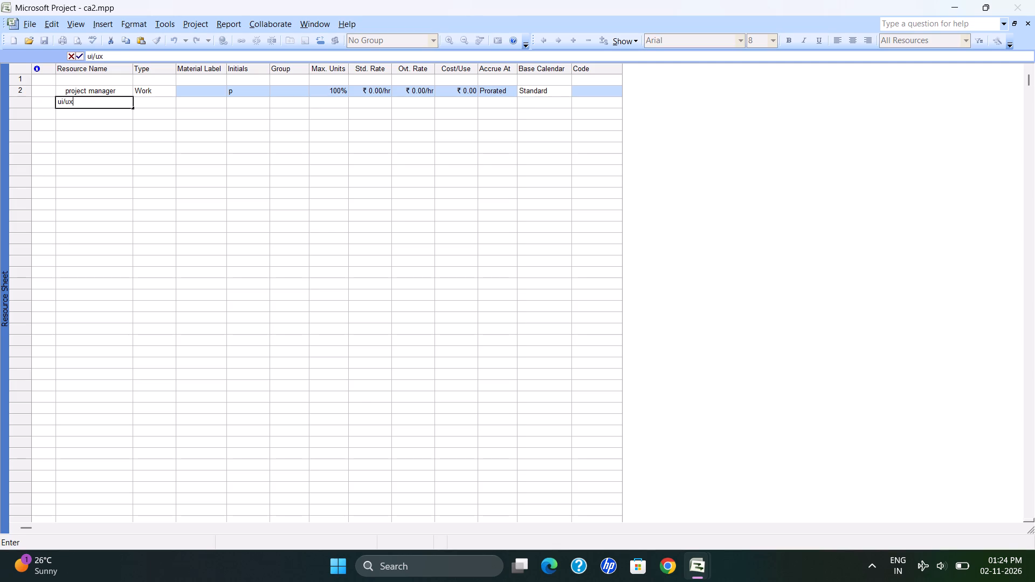
pyautogui.press('space')
pyautogui.write('developer')
pyautogui.press('Return')
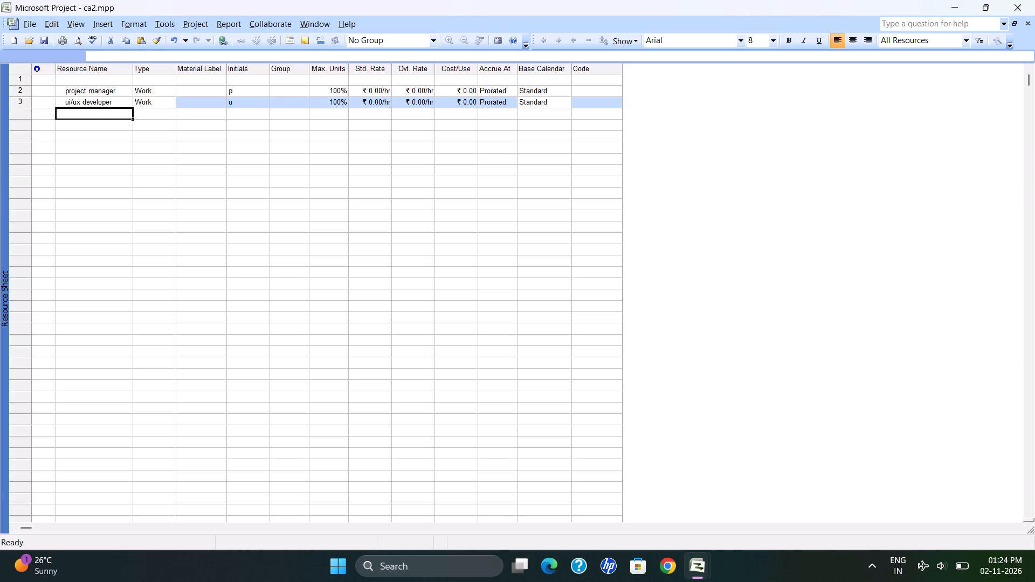
# Add the resources frontend developer and backend developer in rows 4 and 5 of the resource sheet.
pyautogui.write('frontend')
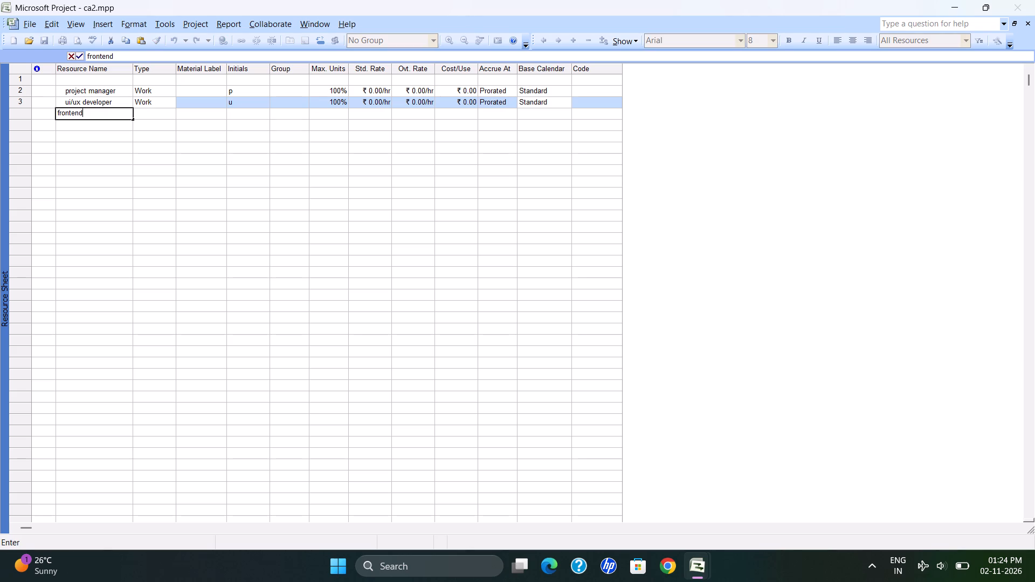
pyautogui.press('space')
pyautogui.write('backend')
pyautogui.press('space')
pyautogui.press('BackSpace')
pyautogui.press('BackSpace')
pyautogui.press('BackSpace')
pyautogui.press('BackSpace')
pyautogui.press('BackSpace')
pyautogui.press('BackSpace')
pyautogui.press('BackSpace')
pyautogui.press('BackSpace')
pyautogui.write('deve')
pyautogui.write('loper')
pyautogui.press('Return')
pyautogui.write('backend developer')
pyautogui.press('Return')
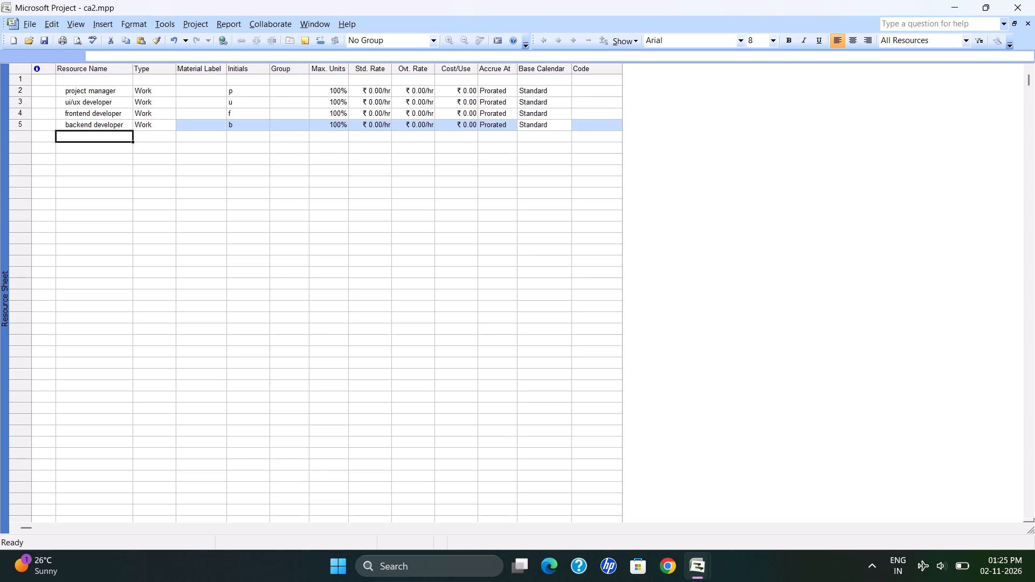
# Add the resource QA in row 6 of the resource sheet.
pyautogui.press('t')
pyautogui.press('BackSpace')
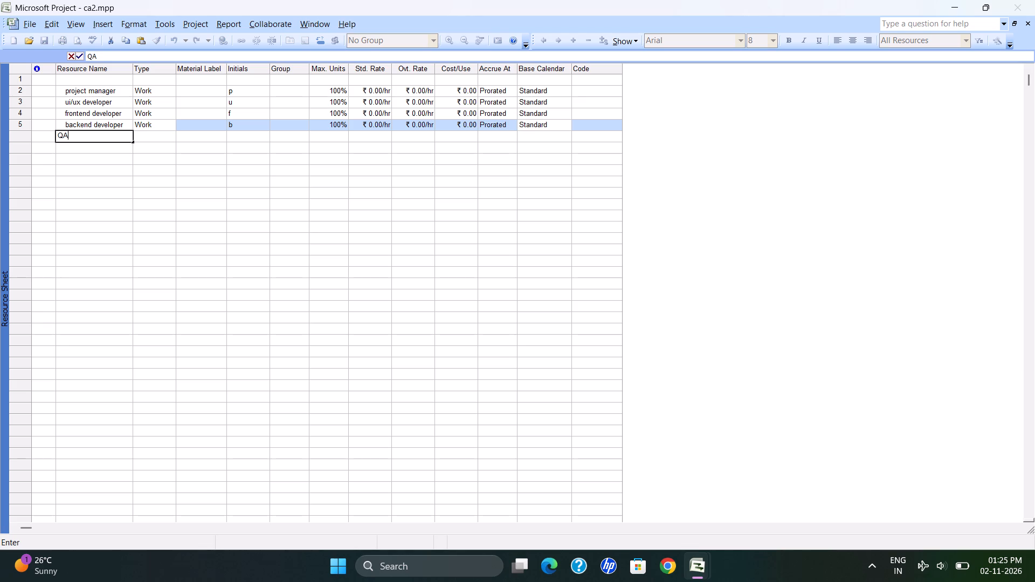
pyautogui.press('Return')
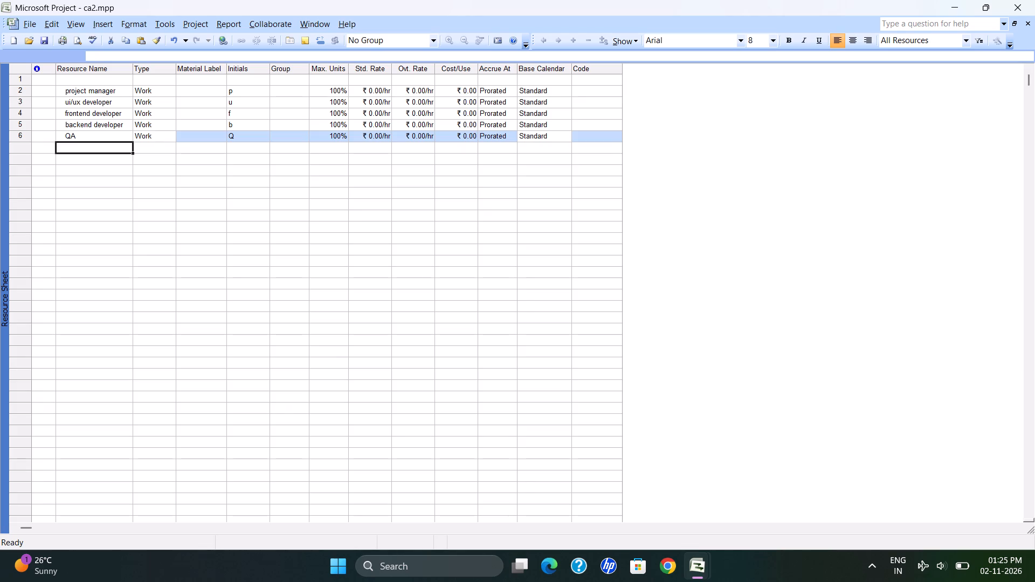
# Add the resource devops engineer in row 7 of the resource sheet.
pyautogui.write('deve')
pyautogui.write('opl')
pyautogui.press('BackSpace')
pyautogui.press('BackSpace')
pyautogui.press('BackSpace')
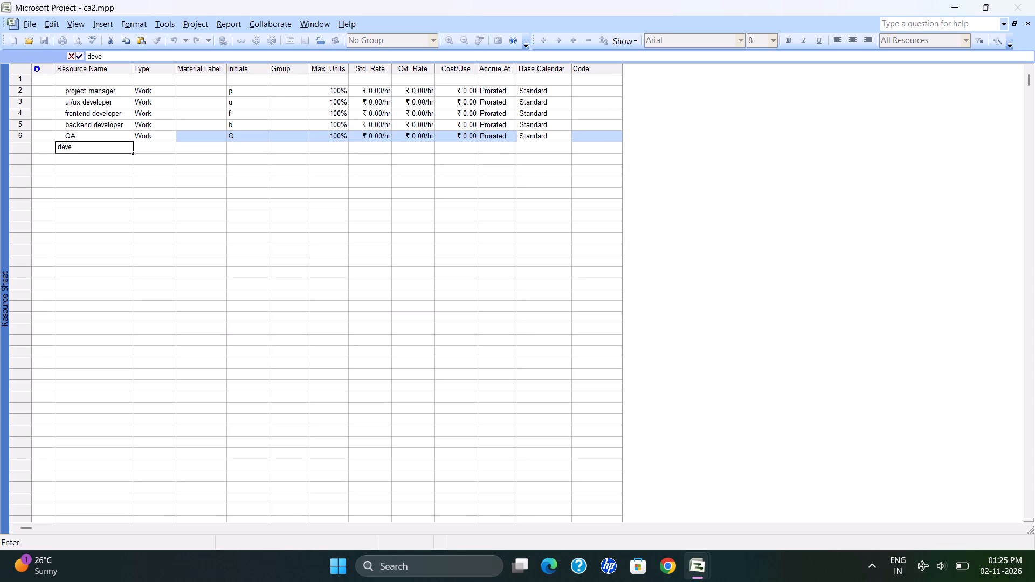
pyautogui.press('BackSpace')
pyautogui.write('opl')
pyautogui.press('BackSpace')
pyautogui.write('s')
pyautogui.press('space')
pyautogui.write('tea')
pyautogui.press('BackSpace')
pyautogui.press('BackSpace')
pyautogui.press('BackSpace')
pyautogui.write('enf')
pyautogui.press('BackSpace')
pyautogui.write('ginn')
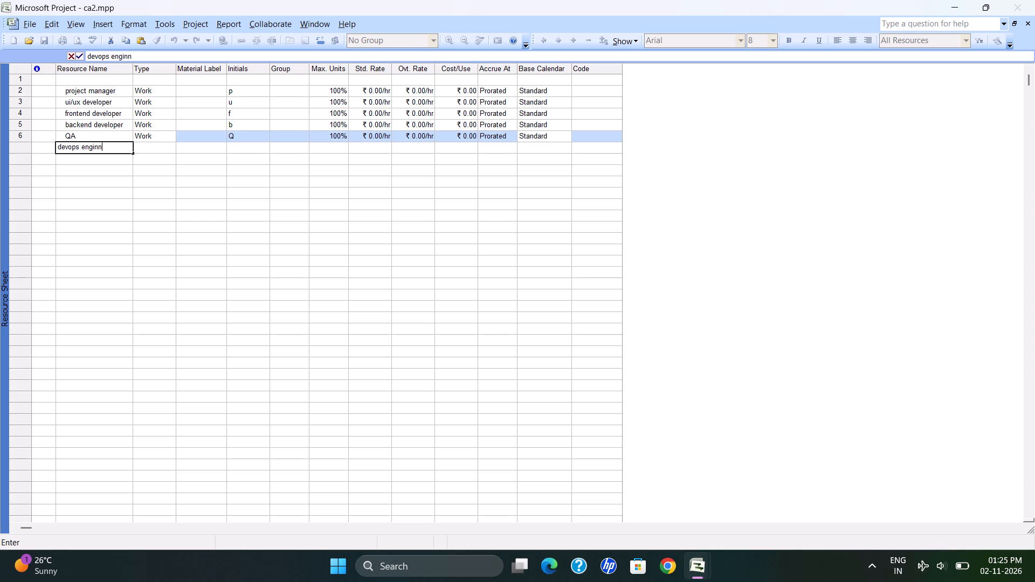
pyautogui.press('BackSpace')
pyautogui.write('ing')
pyautogui.press('BackSpace')
pyautogui.press('BackSpace')
pyautogui.press('BackSpace')
pyautogui.press('i')
pyautogui.press('BackSpace')
pyautogui.press('BackSpace')
pyautogui.write('neer')
pyautogui.press('Return')
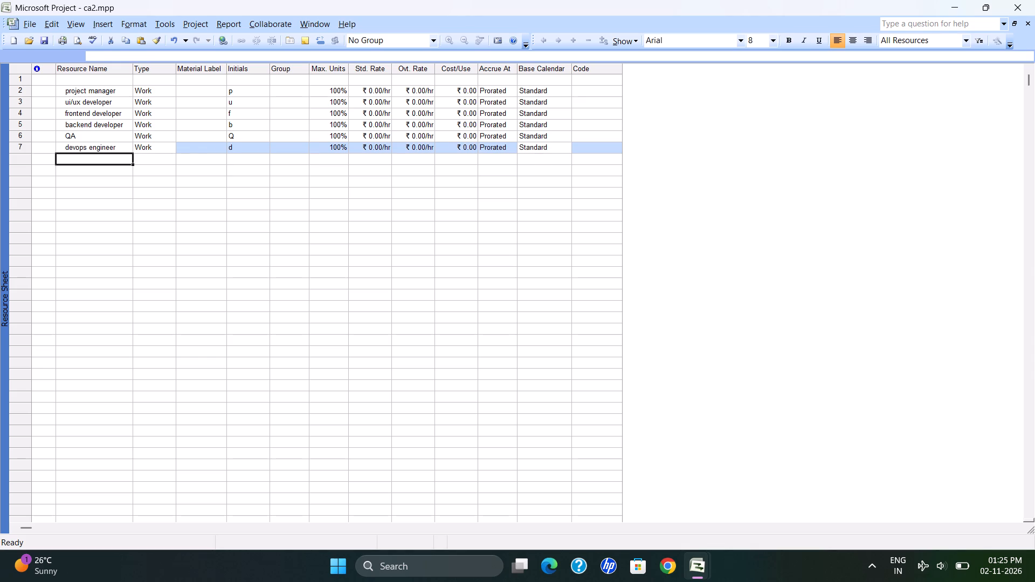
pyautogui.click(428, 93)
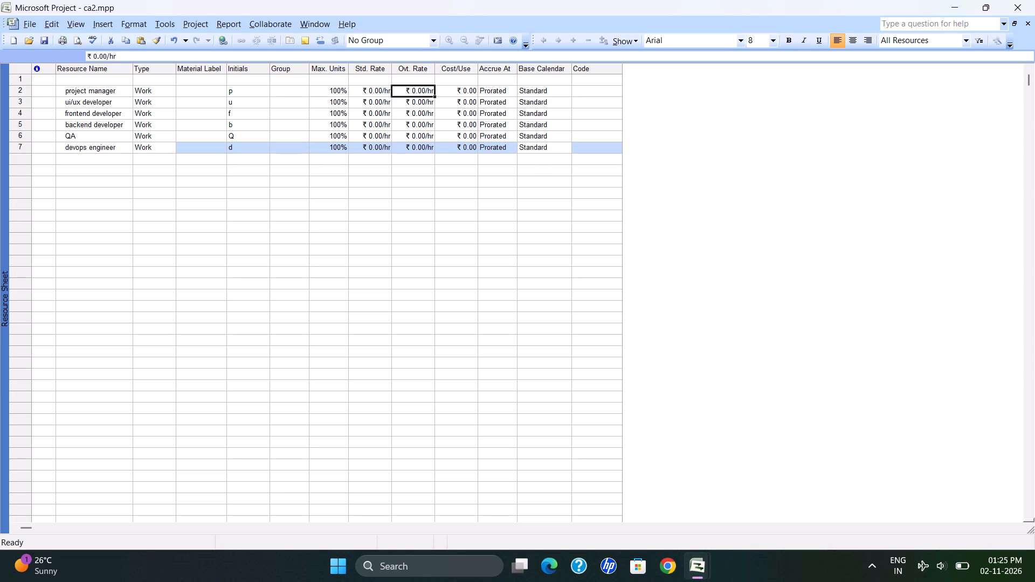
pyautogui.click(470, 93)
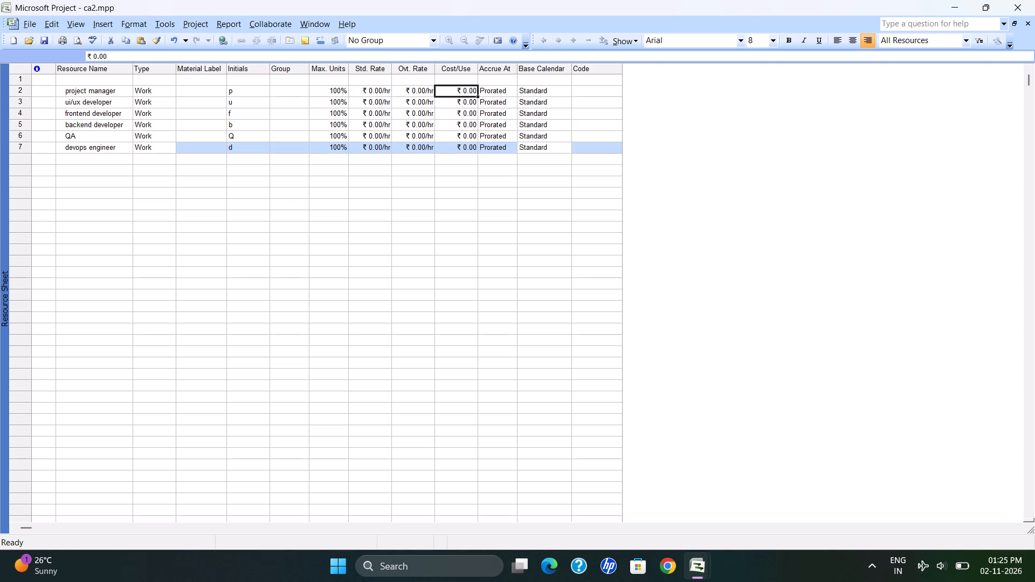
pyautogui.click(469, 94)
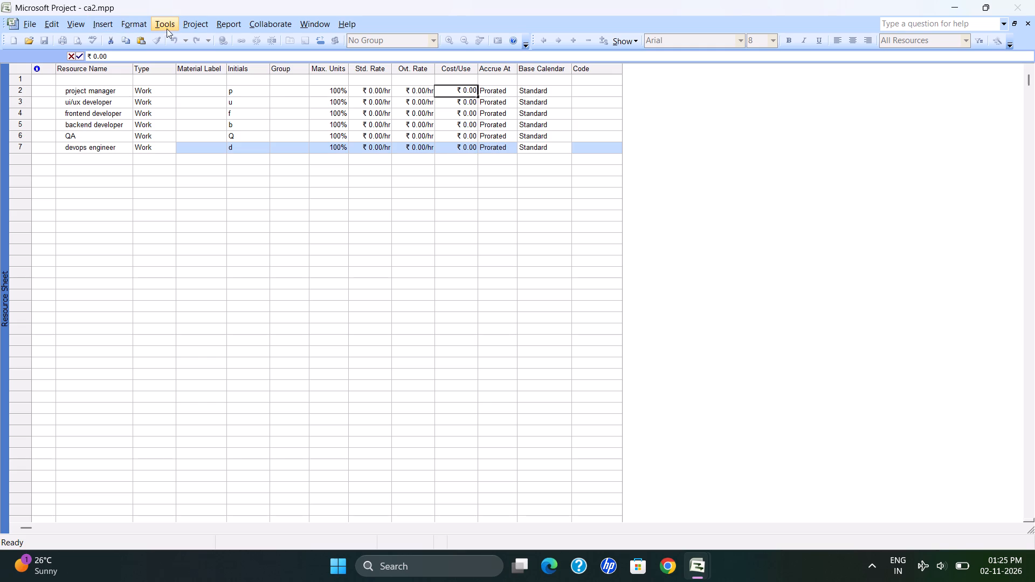
# Switch from the resource sheet to the Gantt Chart view.
pyautogui.click(70, 25)
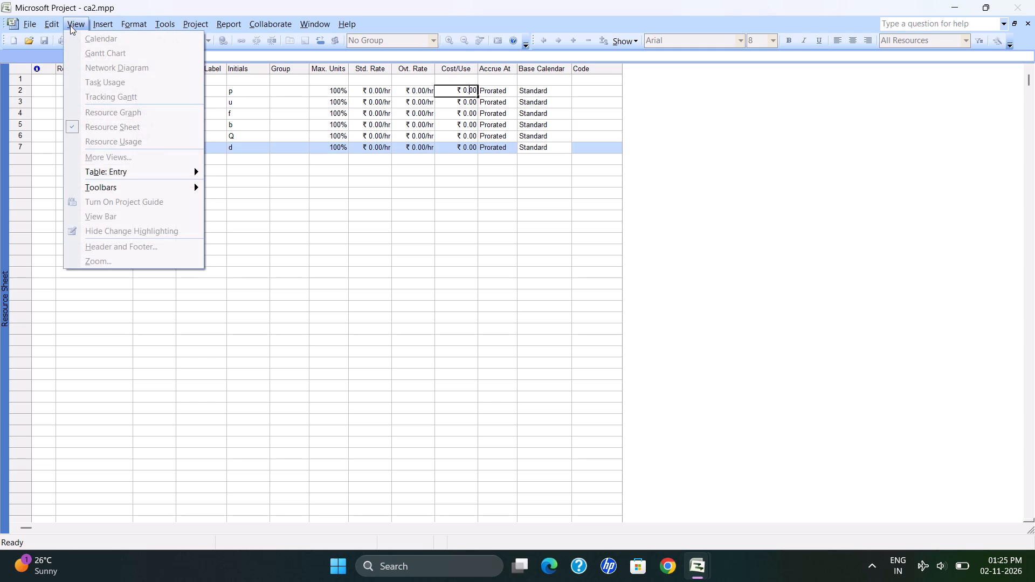
pyautogui.click(257, 228)
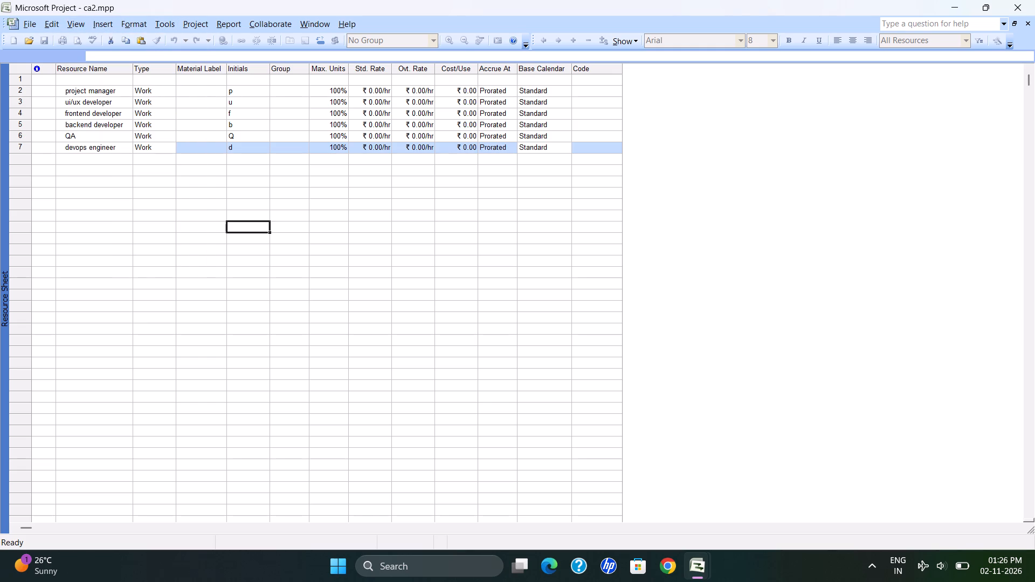
pyautogui.click(177, 201)
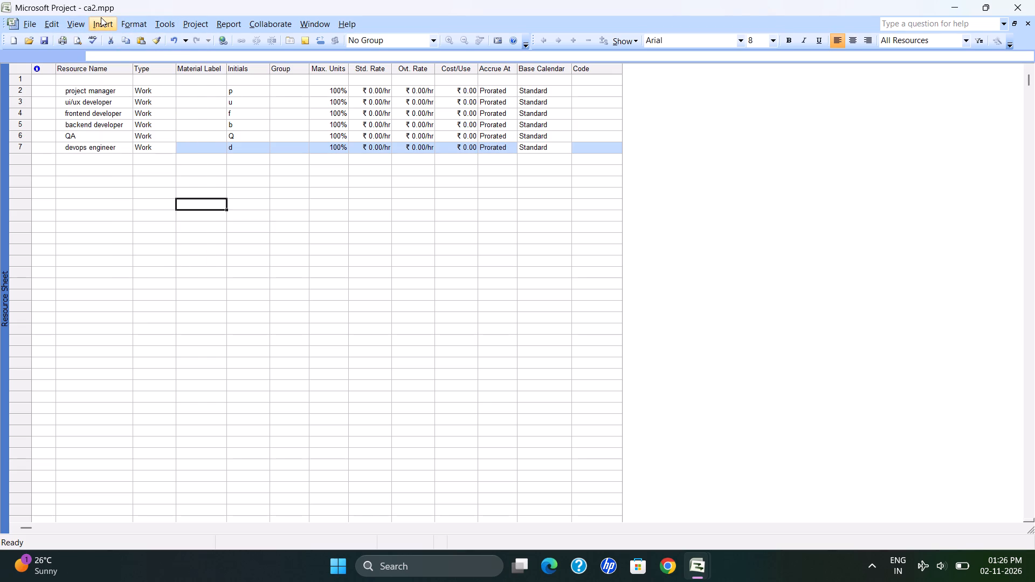
pyautogui.click(101, 17)
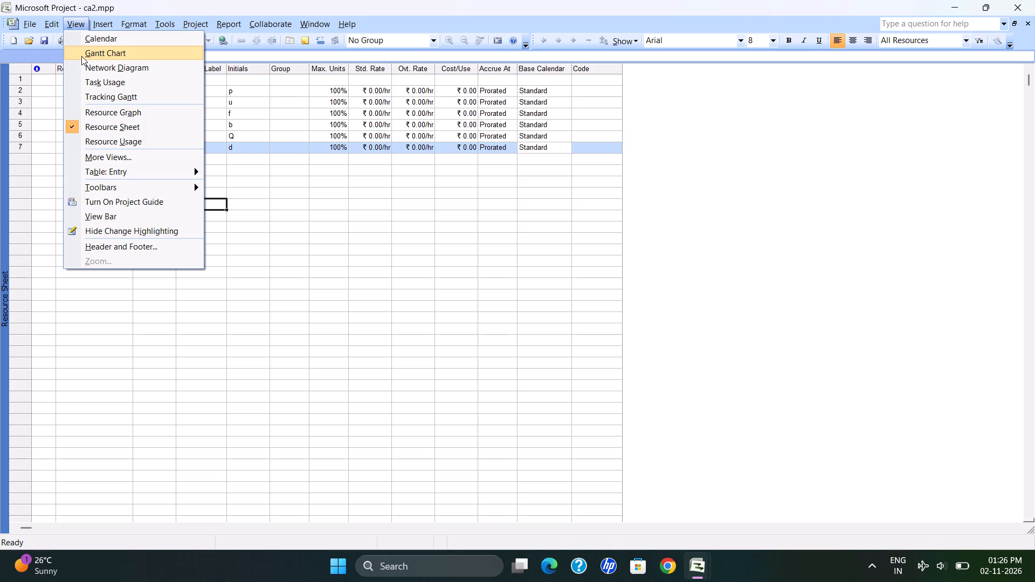
pyautogui.click(81, 56)
# Open the Change Working Time settings and view the 24 Hours and ui/ux developer calendars.
pyautogui.click(106, 25)
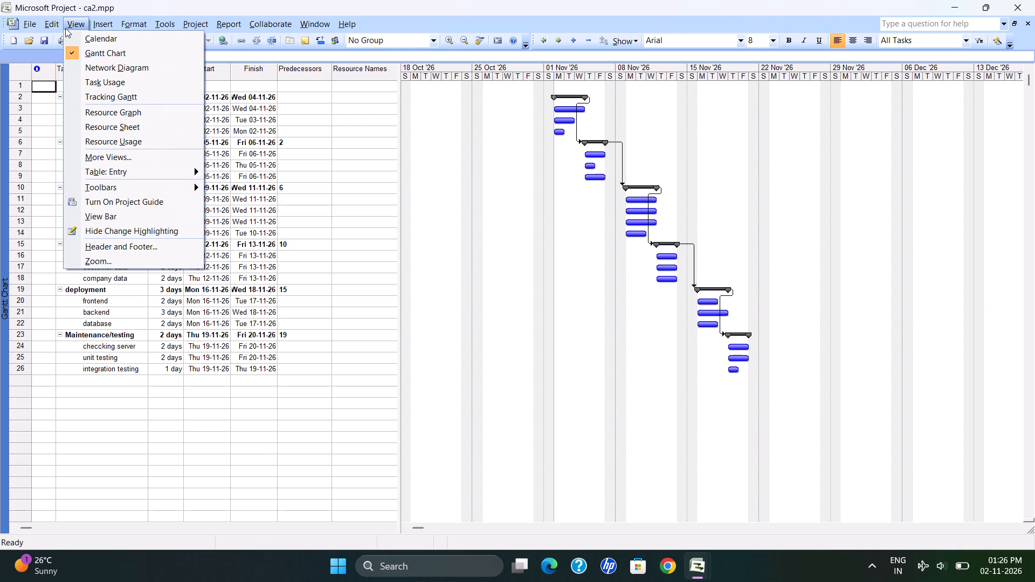
pyautogui.click(164, 25)
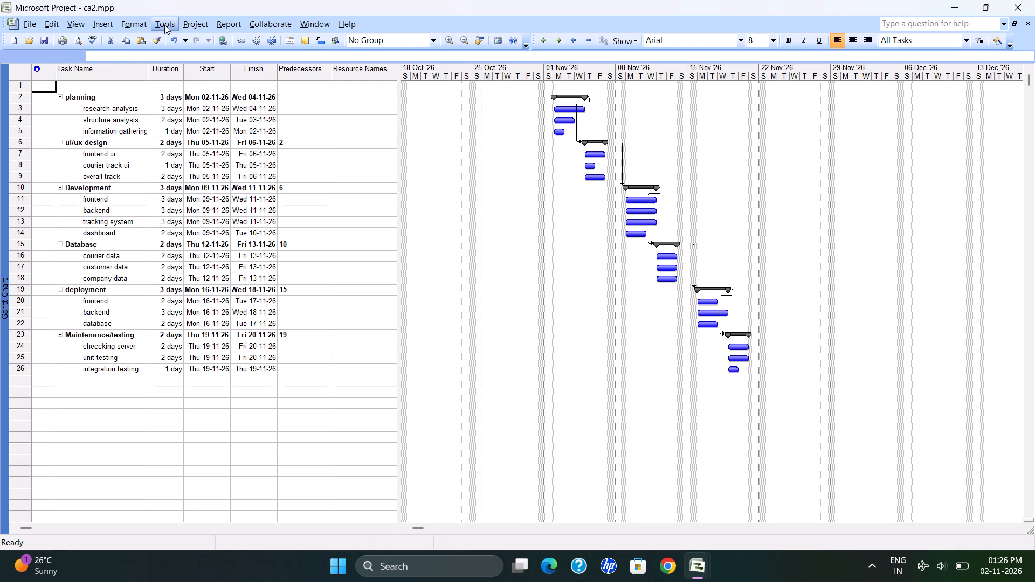
pyautogui.click(164, 25)
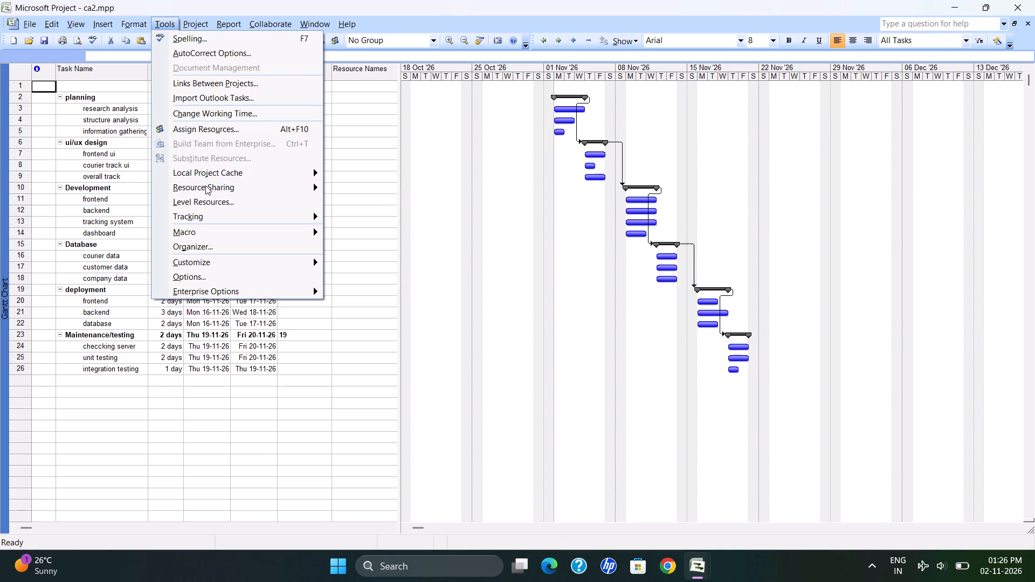
pyautogui.click(222, 115)
pyautogui.click(493, 114)
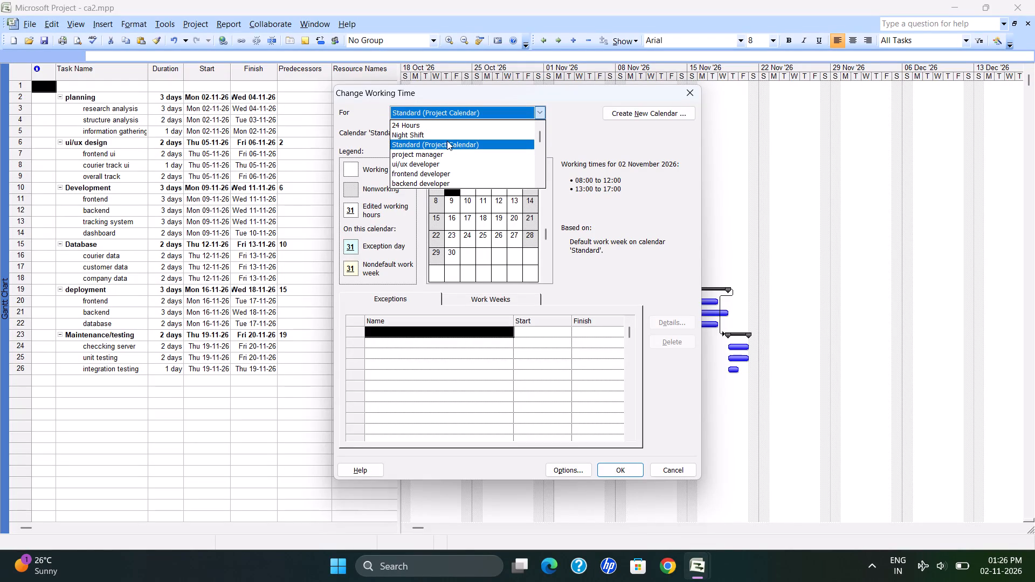
pyautogui.moveTo(447, 141); pyautogui.dragTo(444, 123)
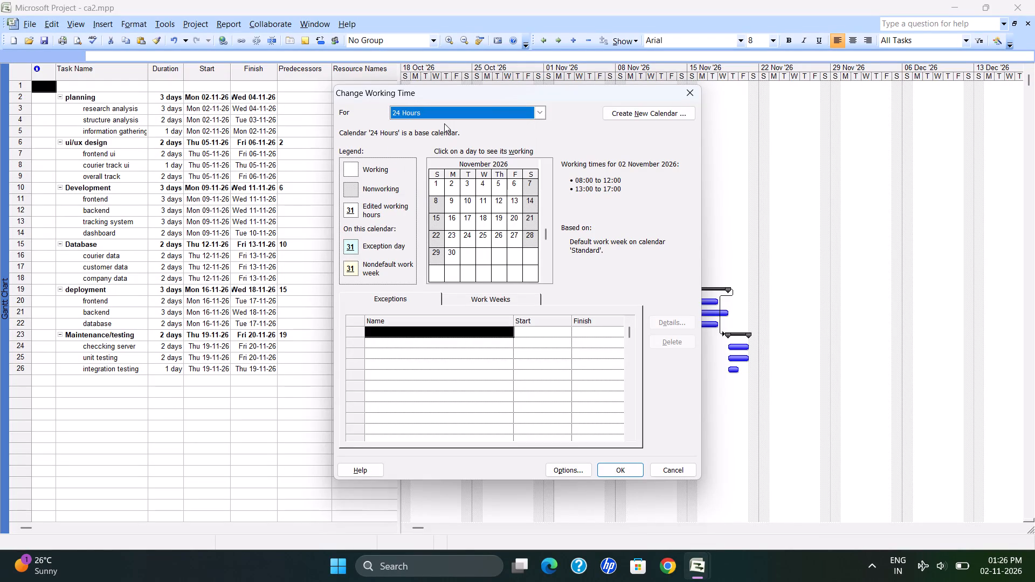
pyautogui.click(444, 123)
pyautogui.click(472, 111)
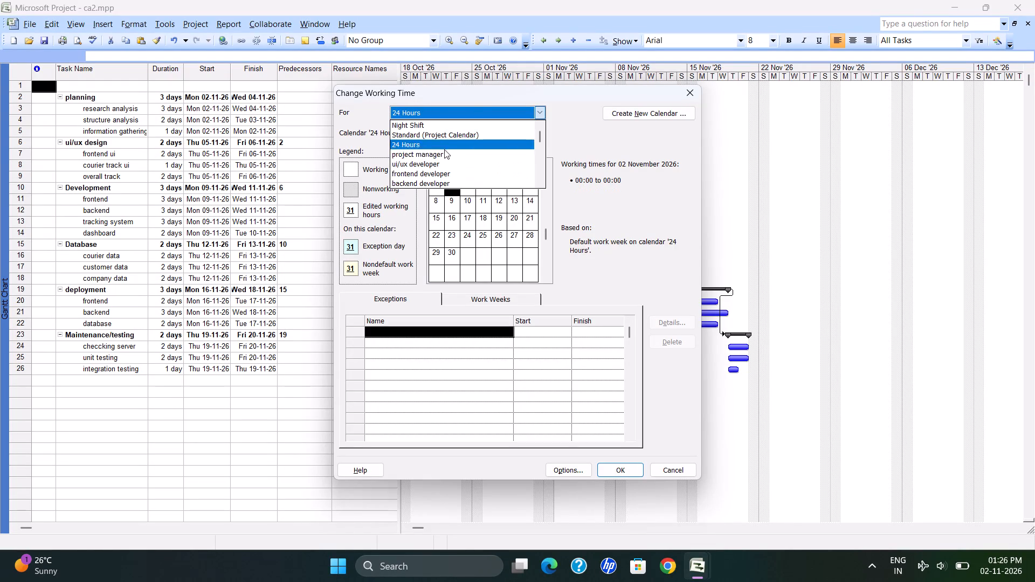
pyautogui.click(441, 159)
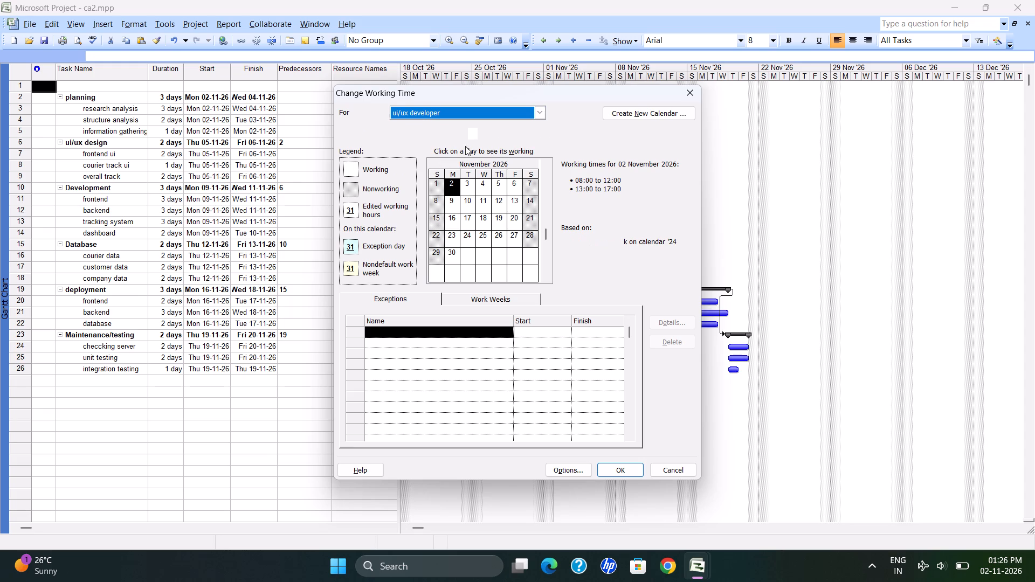
pyautogui.click(585, 133)
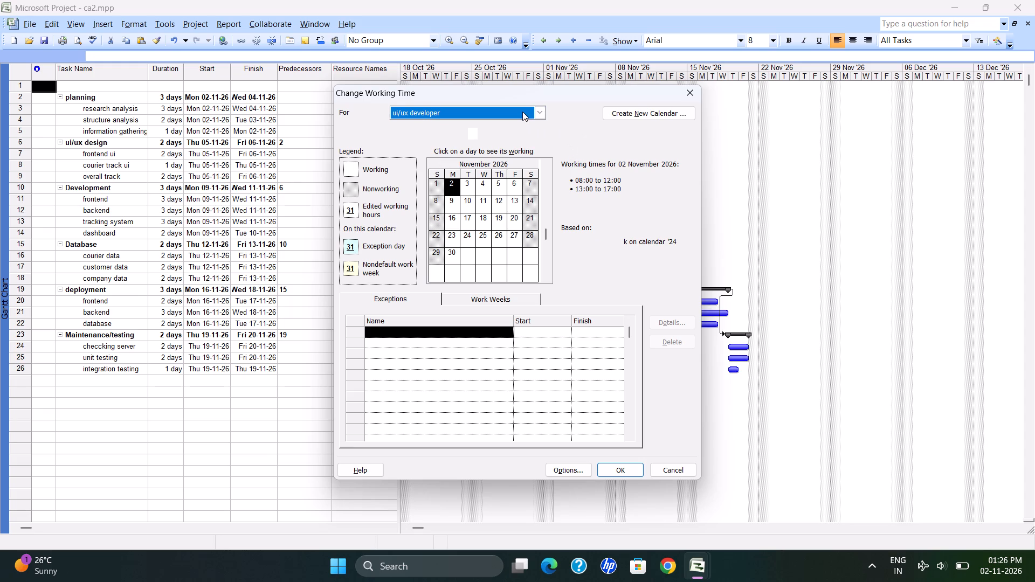
pyautogui.click(522, 112)
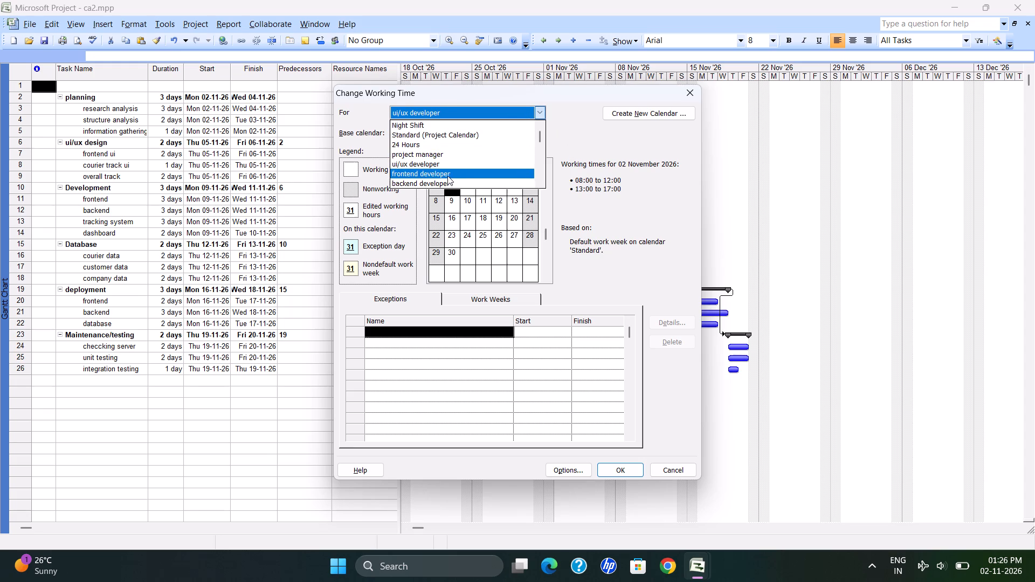
# Check the Standard project calendar's working times for 10, 23, 30 and 24 November 2026, then close the working time settings.
pyautogui.click(437, 136)
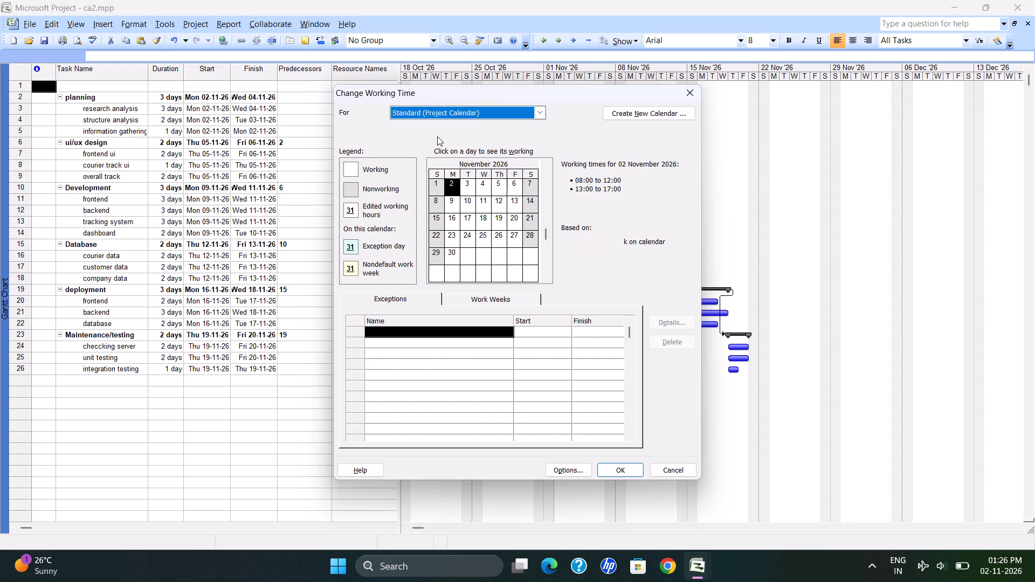
pyautogui.click(467, 207)
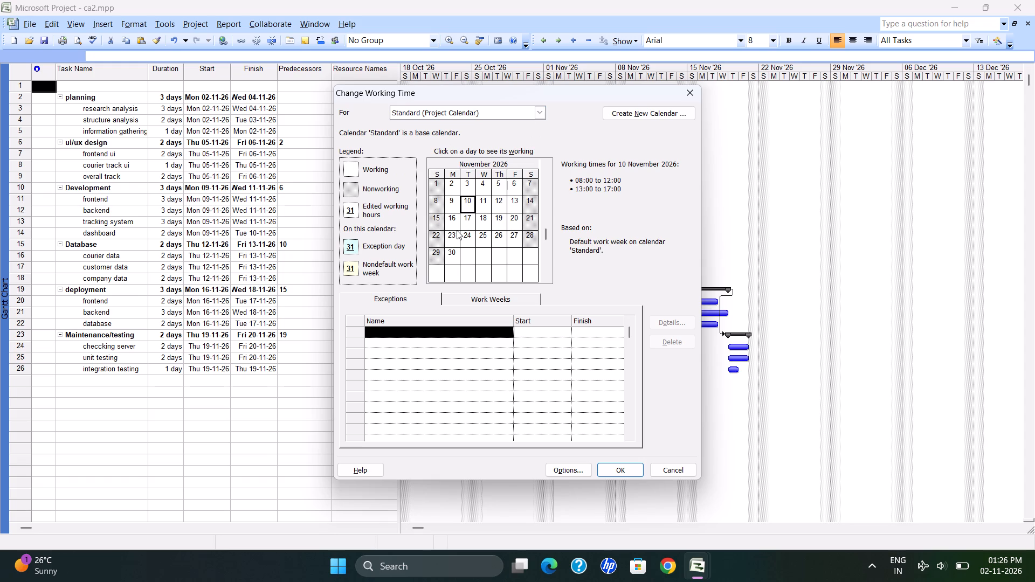
pyautogui.click(457, 230)
pyautogui.click(453, 251)
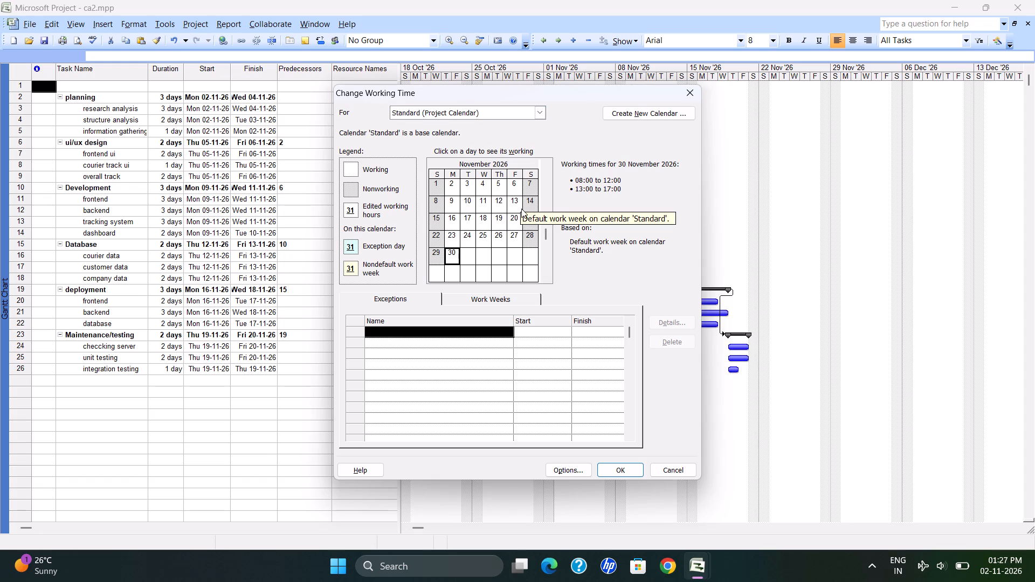
pyautogui.click(466, 238)
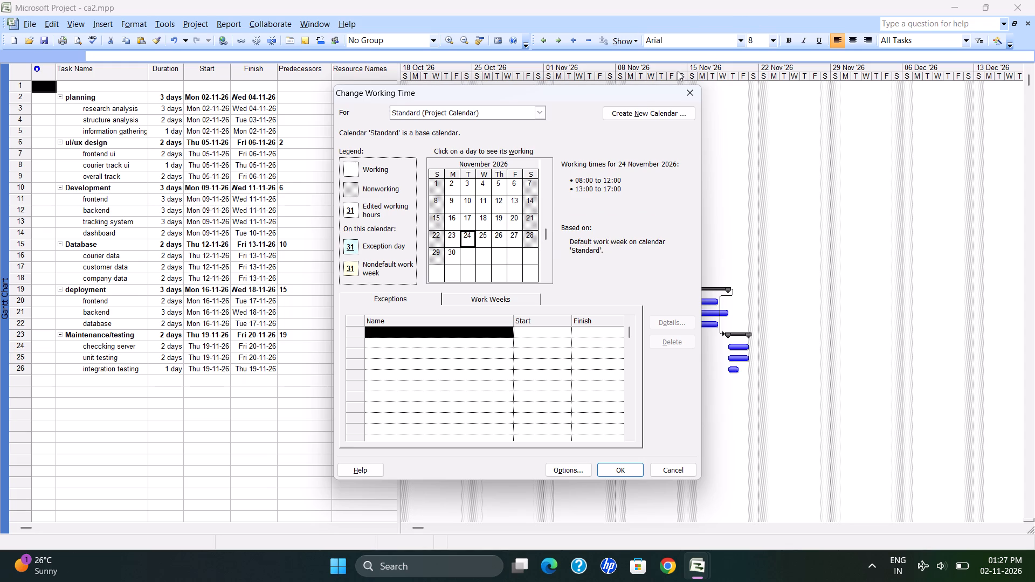
pyautogui.click(685, 90)
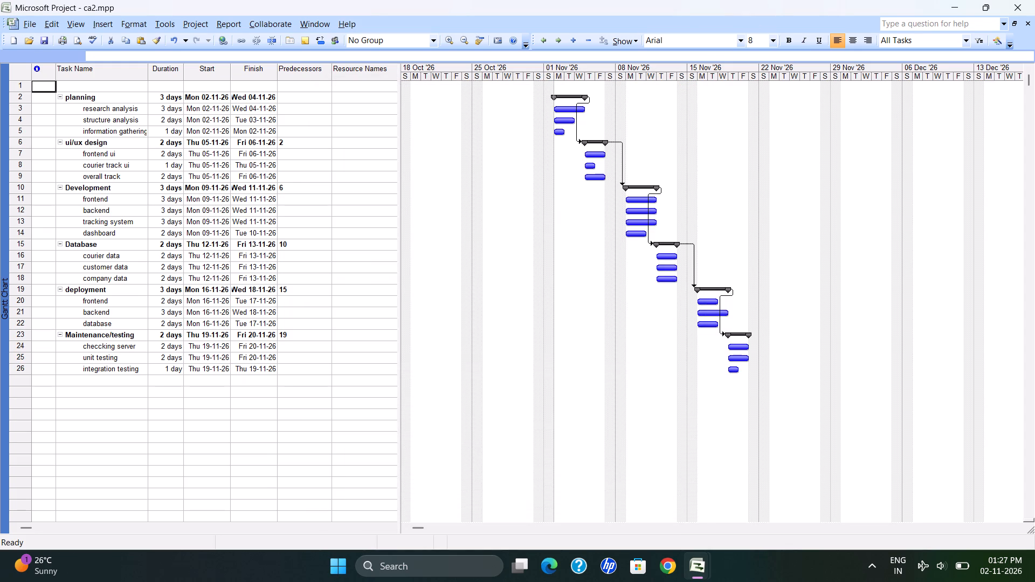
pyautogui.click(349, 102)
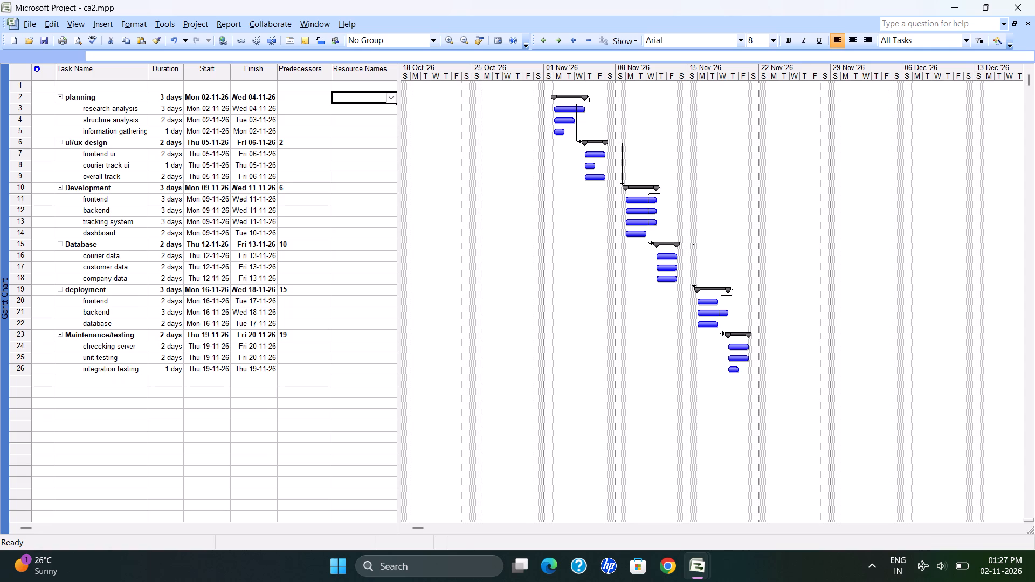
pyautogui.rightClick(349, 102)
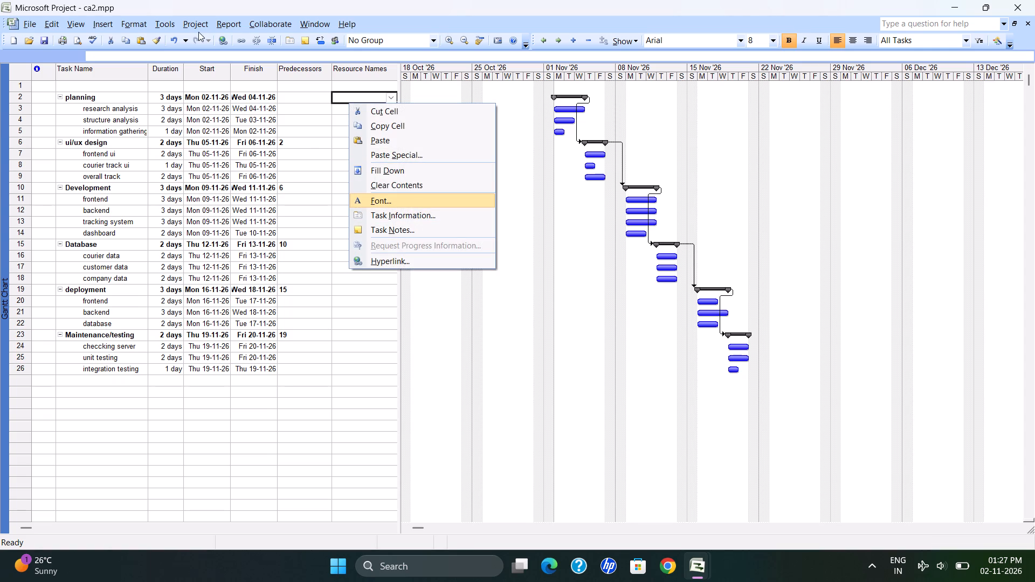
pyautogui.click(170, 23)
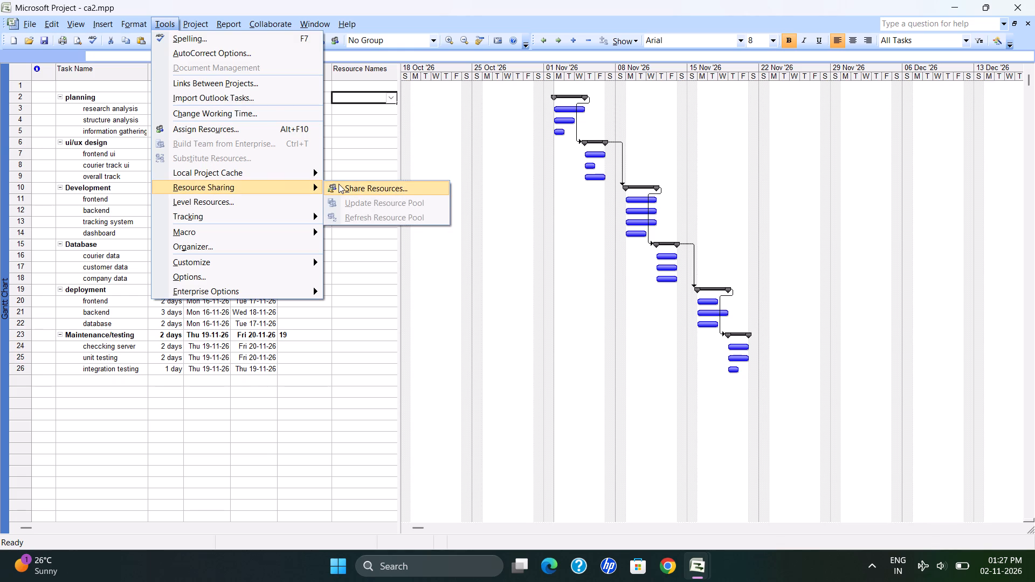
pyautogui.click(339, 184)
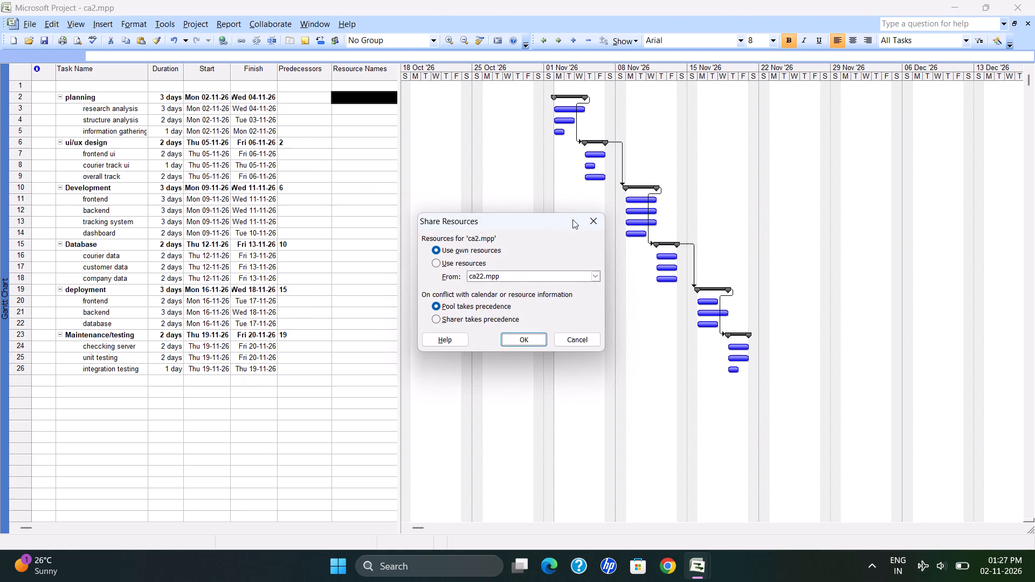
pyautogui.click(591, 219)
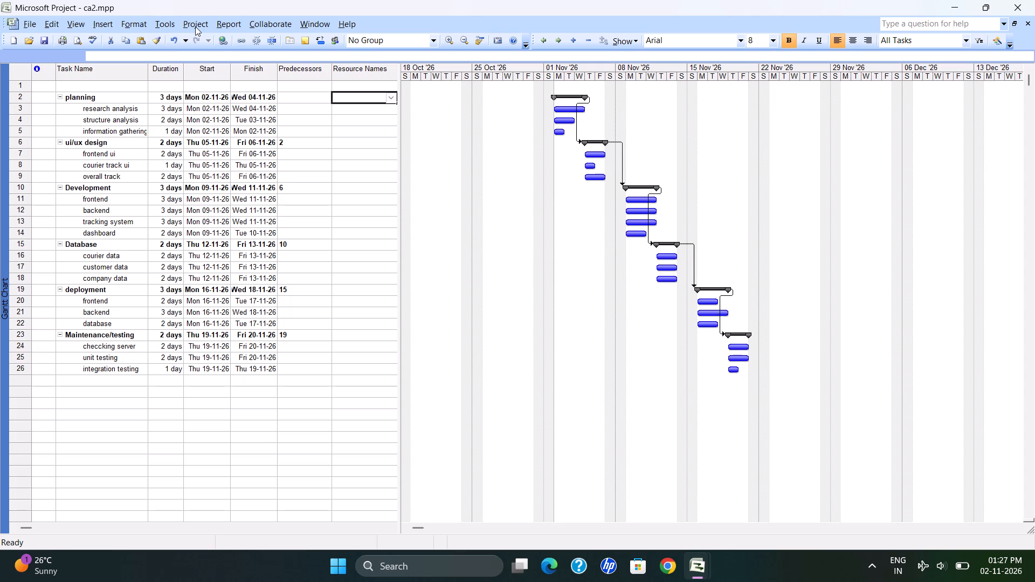
# Open Assign Resources and assign the project manager to the planning summary task.
pyautogui.click(195, 26)
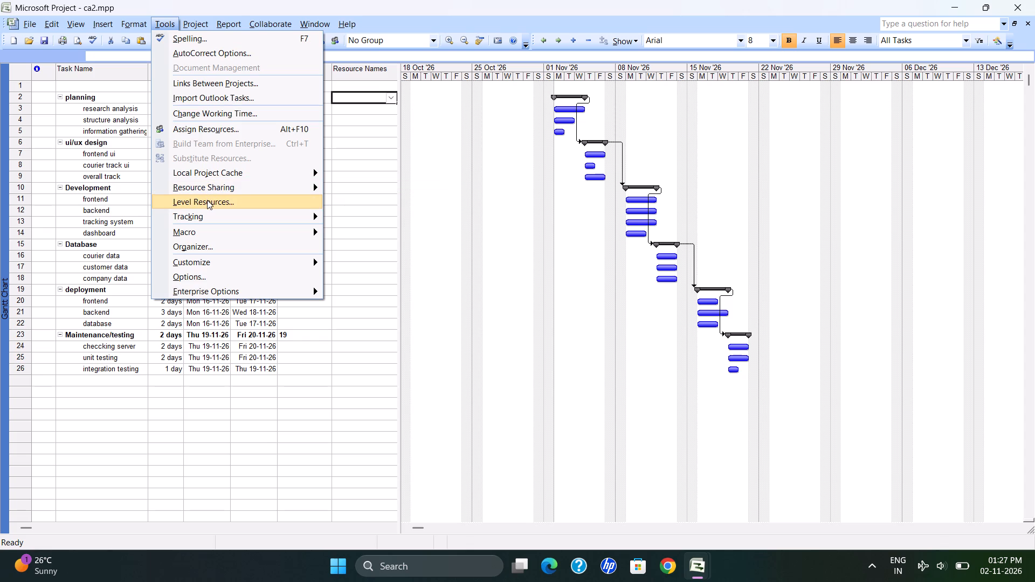
pyautogui.click(205, 124)
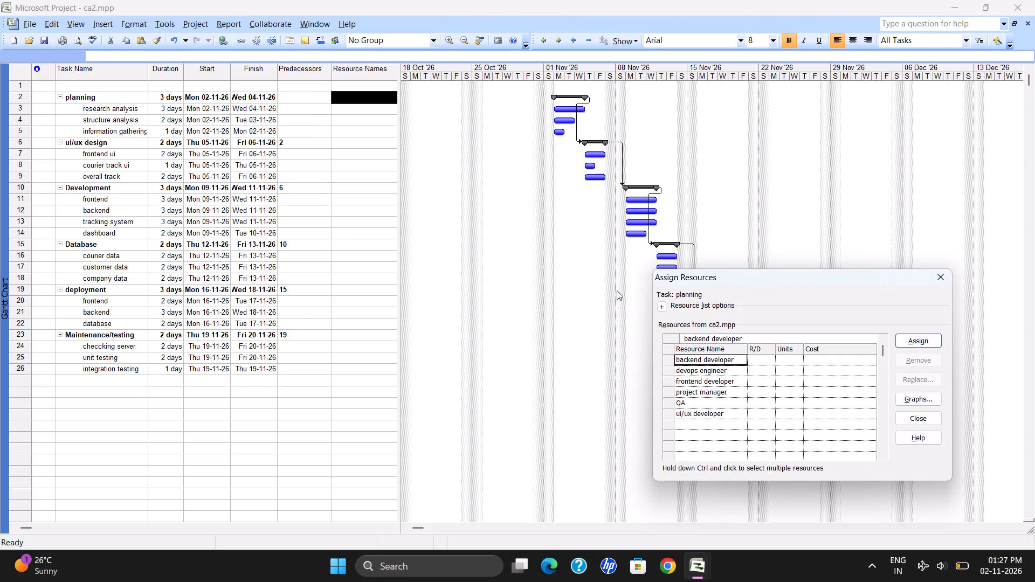
pyautogui.click(699, 398)
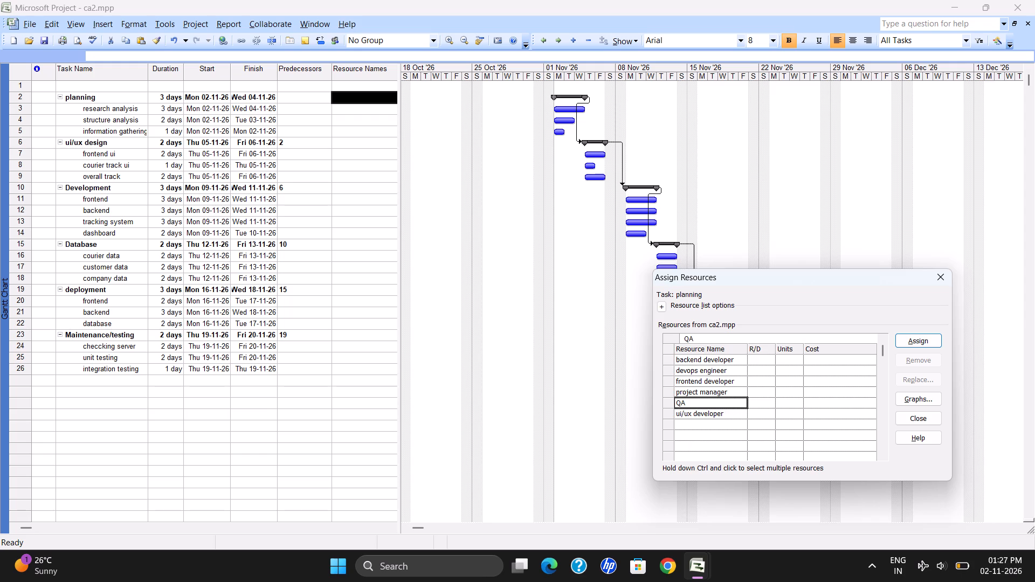
pyautogui.click(698, 394)
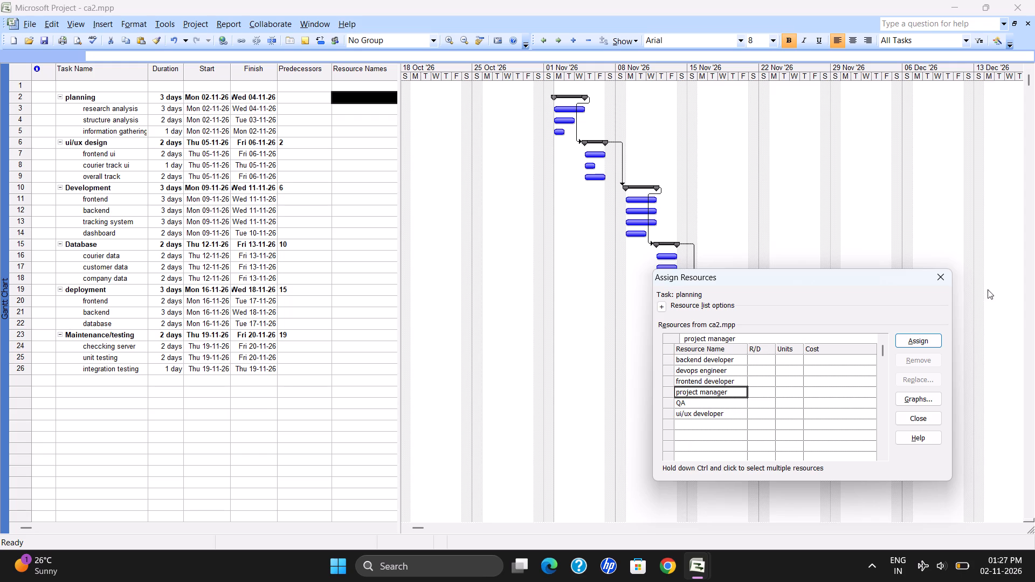
pyautogui.click(917, 334)
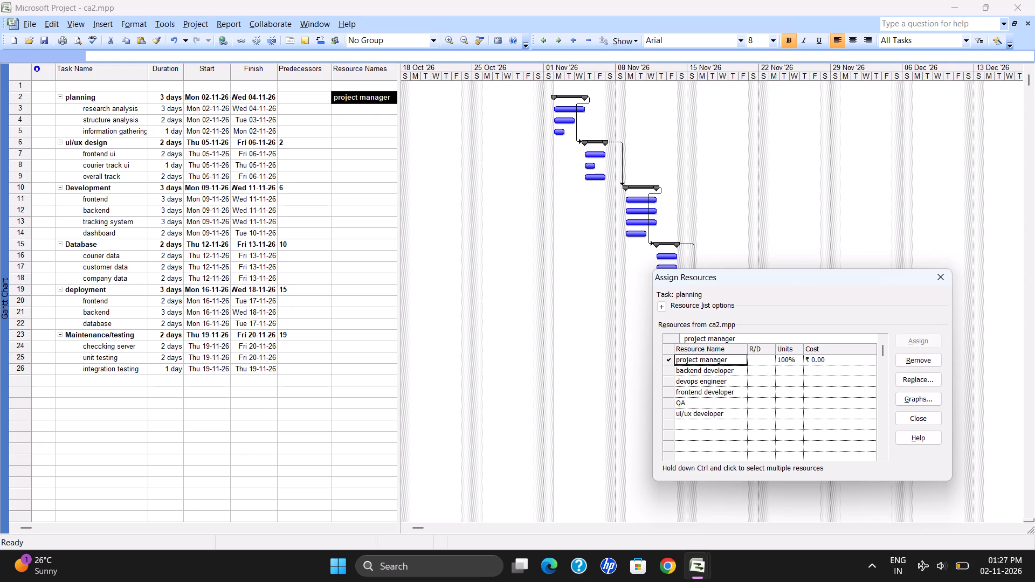
# Assign the ui/ux developer to the ui/ux design summary task.
pyautogui.click(348, 142)
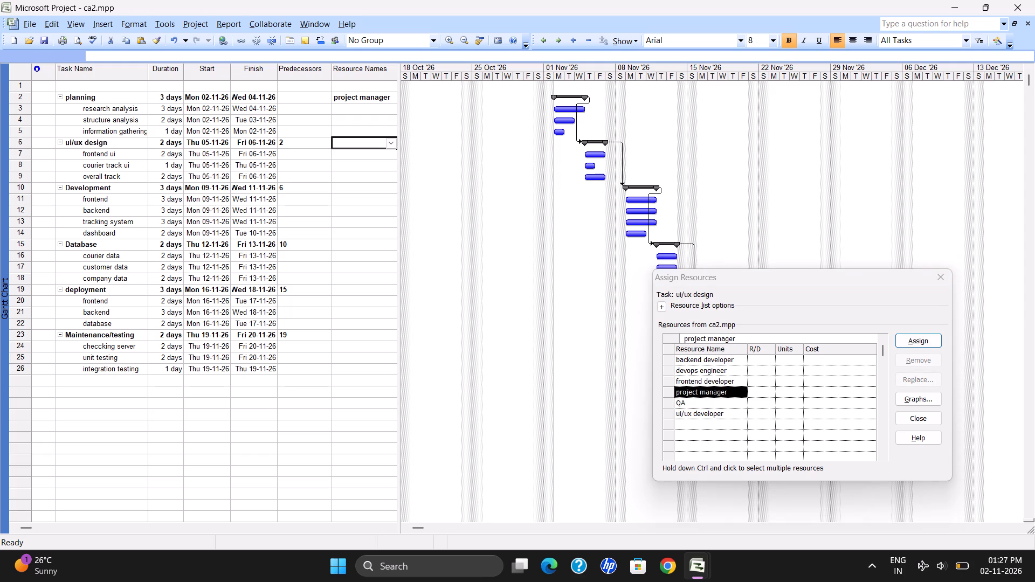
pyautogui.click(701, 411)
pyautogui.click(926, 340)
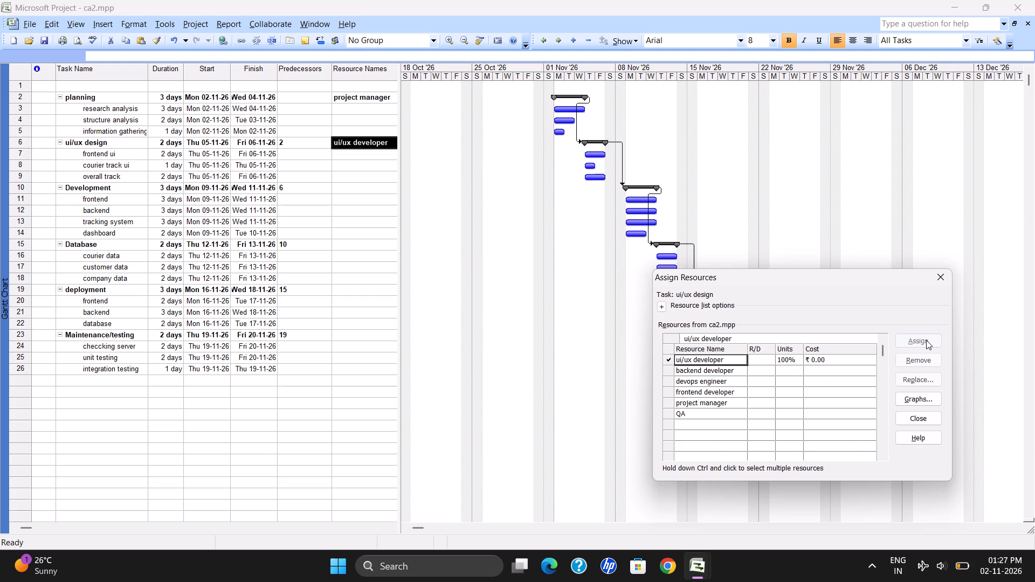
# Assign the backend developer, devops engineer and frontend developer together to the Development summary task.
pyautogui.click(362, 186)
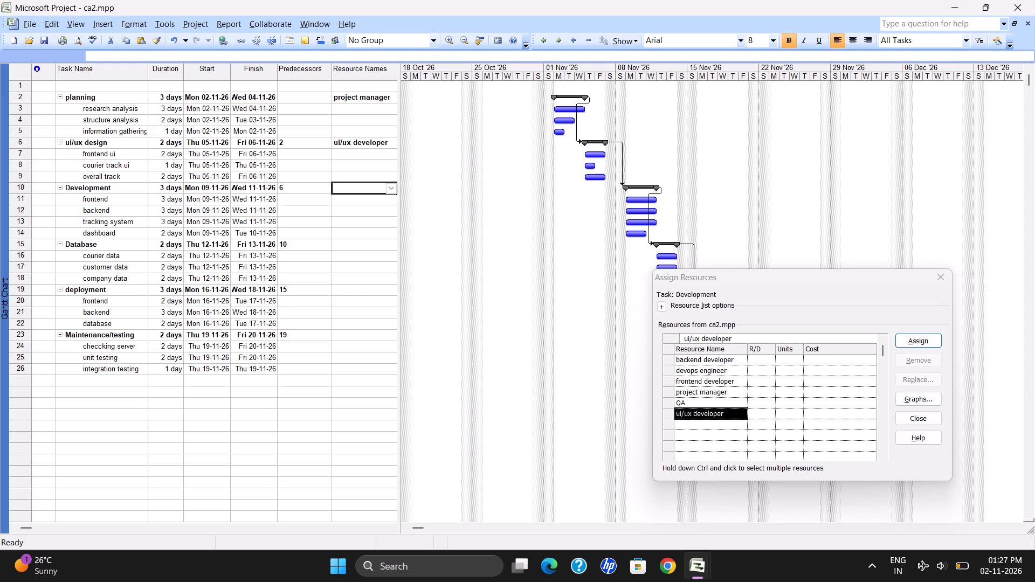
pyautogui.click(710, 367)
pyautogui.press('Up')
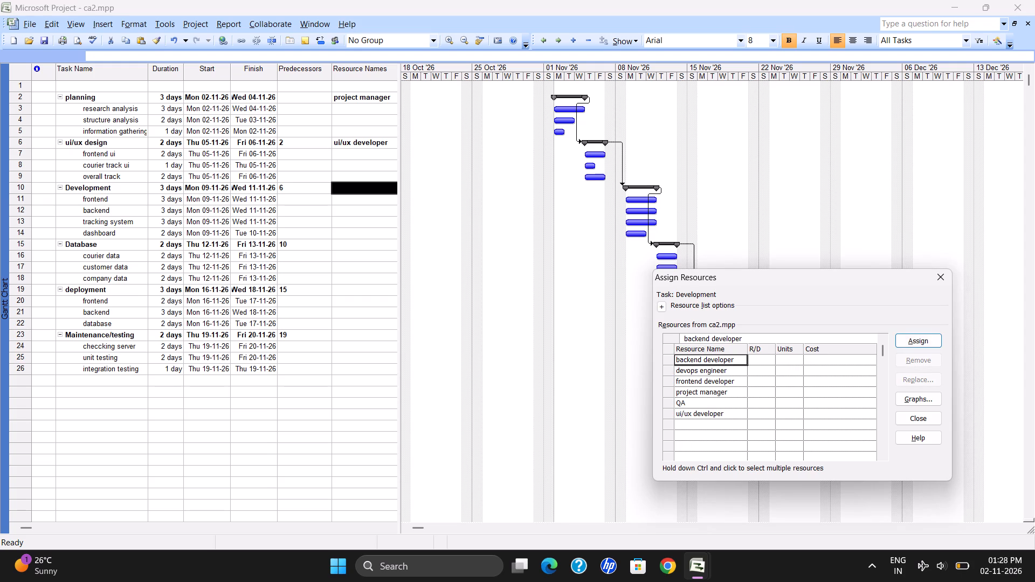
pyautogui.hotkey('shift', 'Down')
pyautogui.hotkey('shift', 'Down')
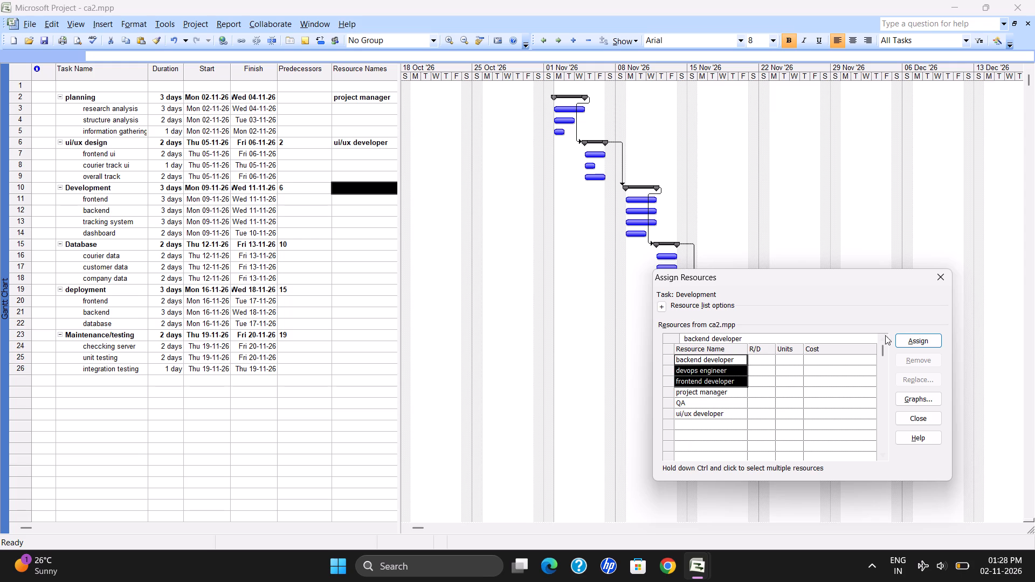
pyautogui.click(906, 336)
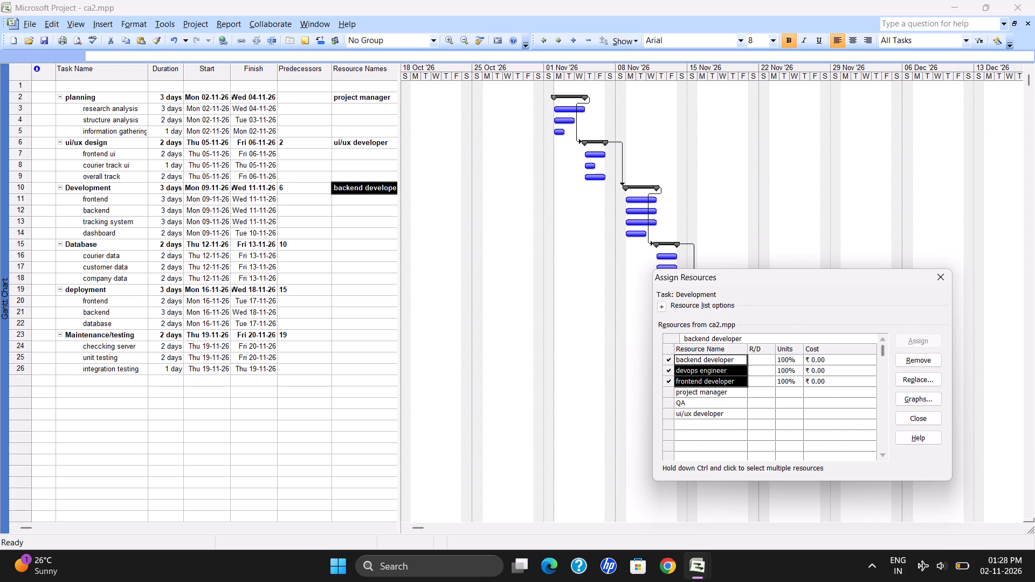
# Assign the devops engineer to the Database and deployment summary tasks.
pyautogui.click(355, 251)
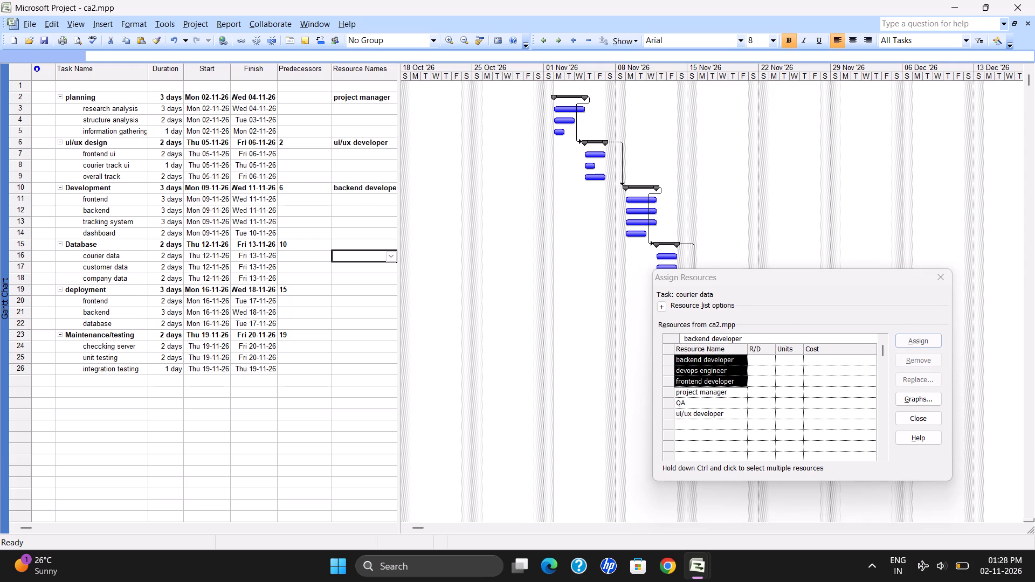
pyautogui.click(351, 240)
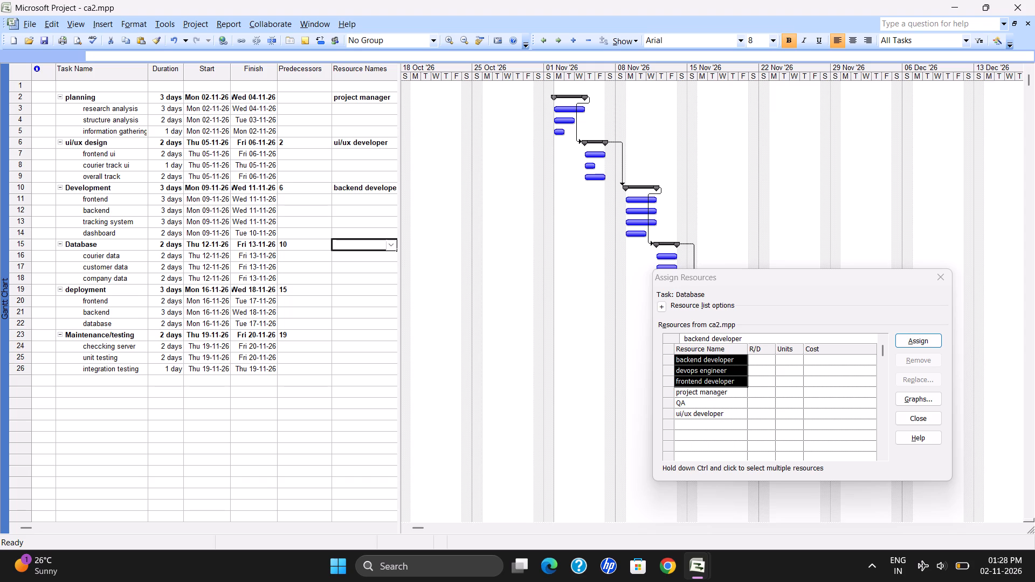
pyautogui.click(703, 408)
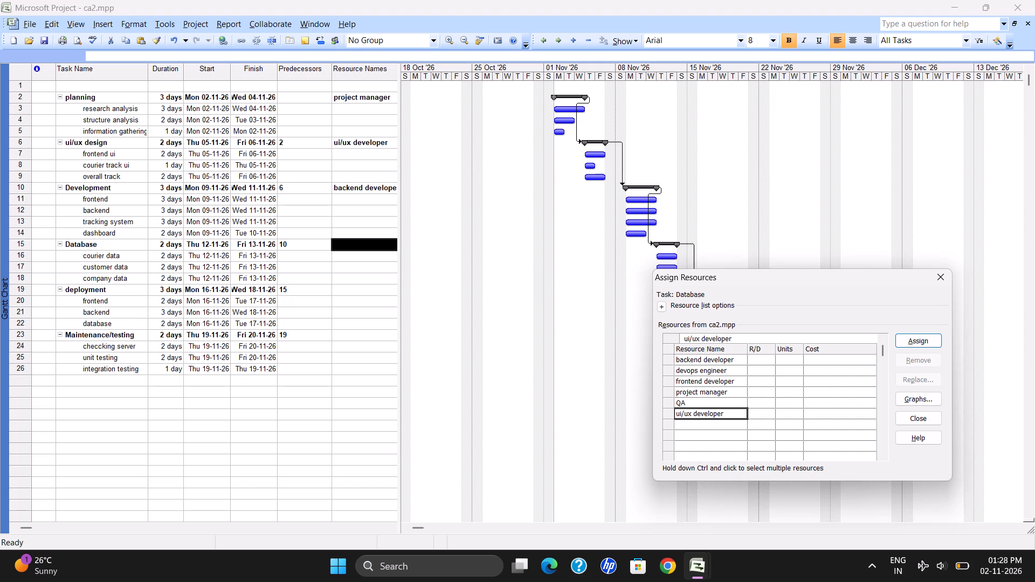
pyautogui.click(713, 371)
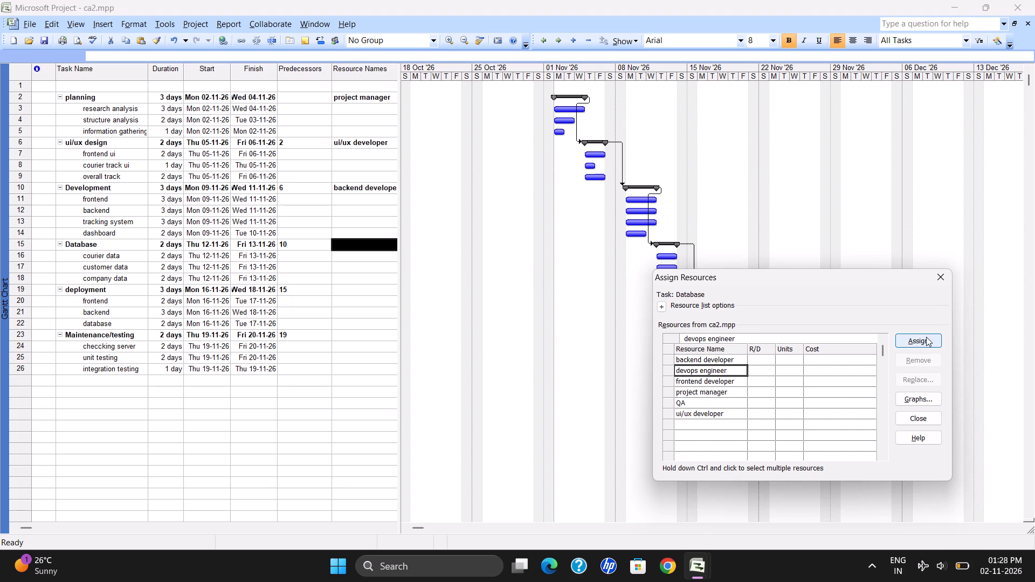
pyautogui.click(926, 337)
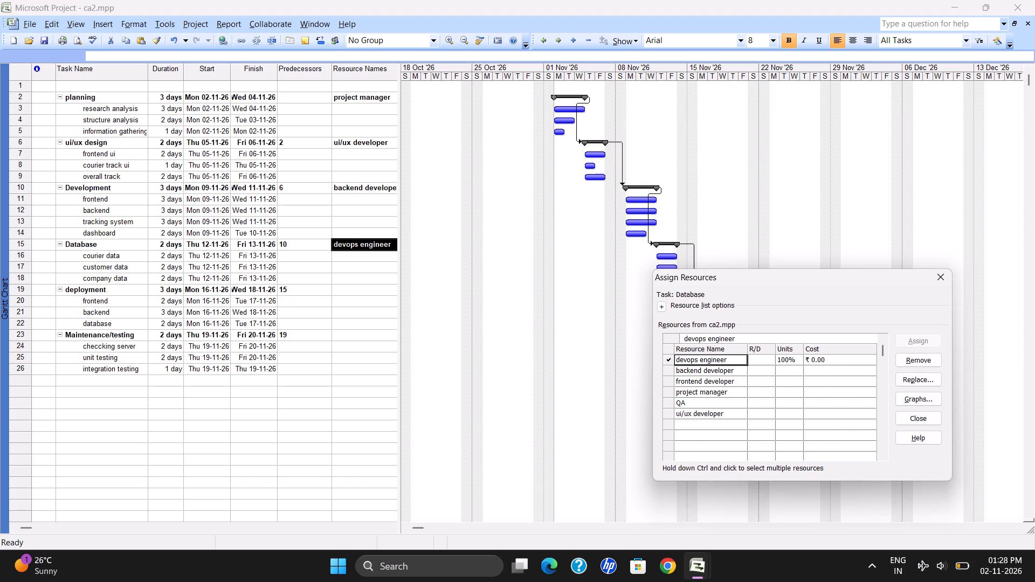
pyautogui.click(349, 292)
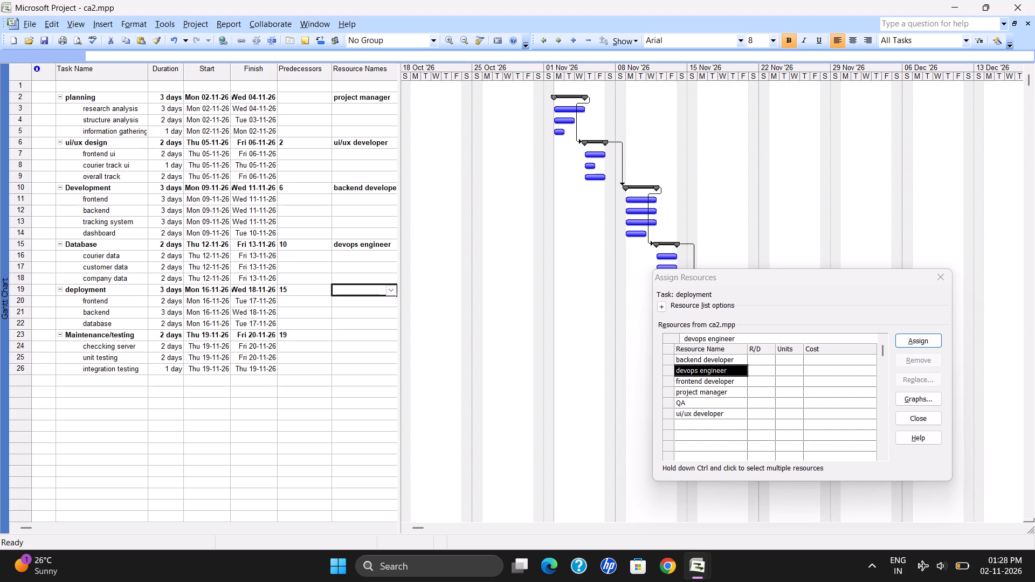
pyautogui.click(915, 343)
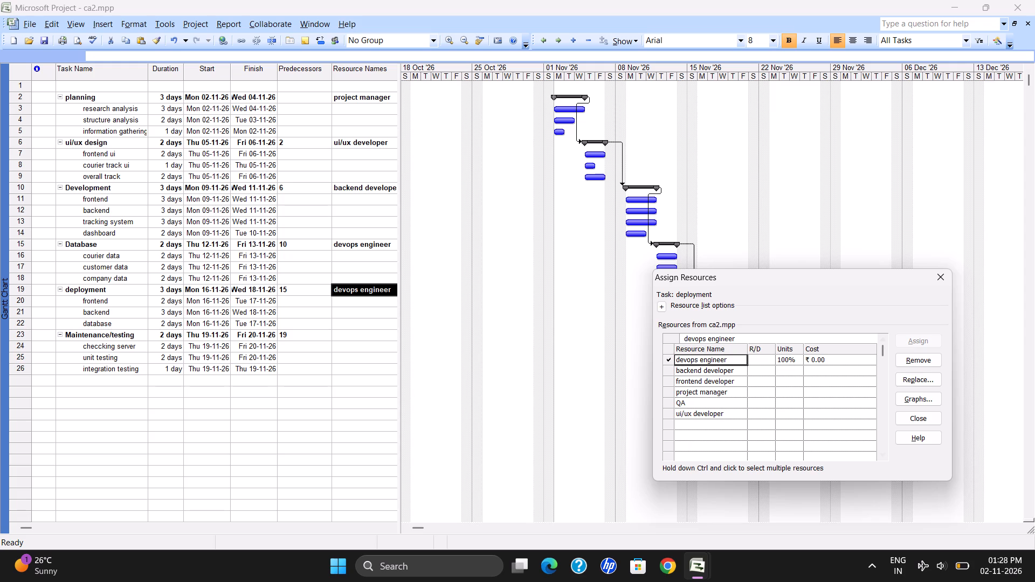
# Assign QA to the Maintenance/testing summary task.
pyautogui.click(362, 334)
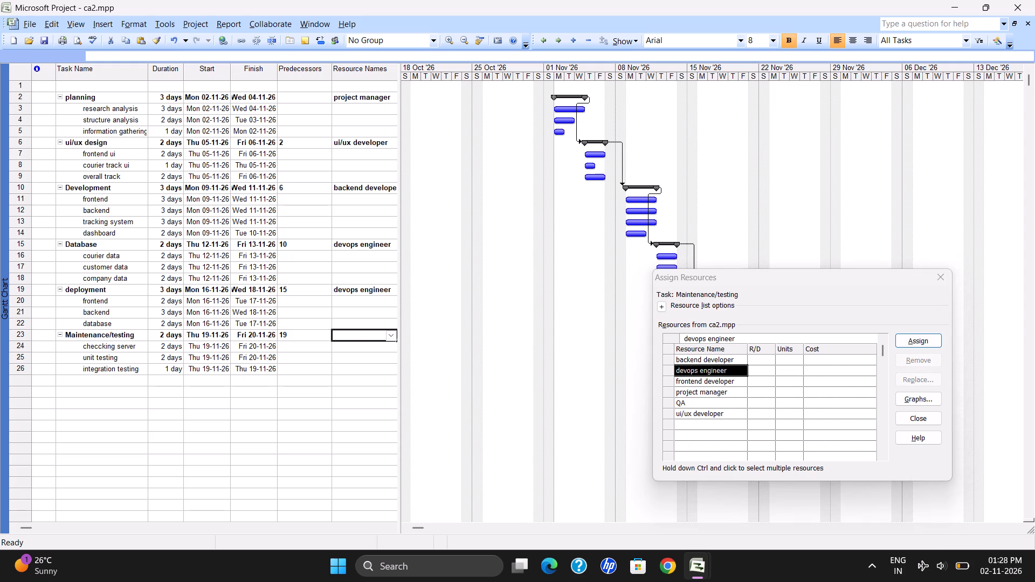
pyautogui.click(703, 401)
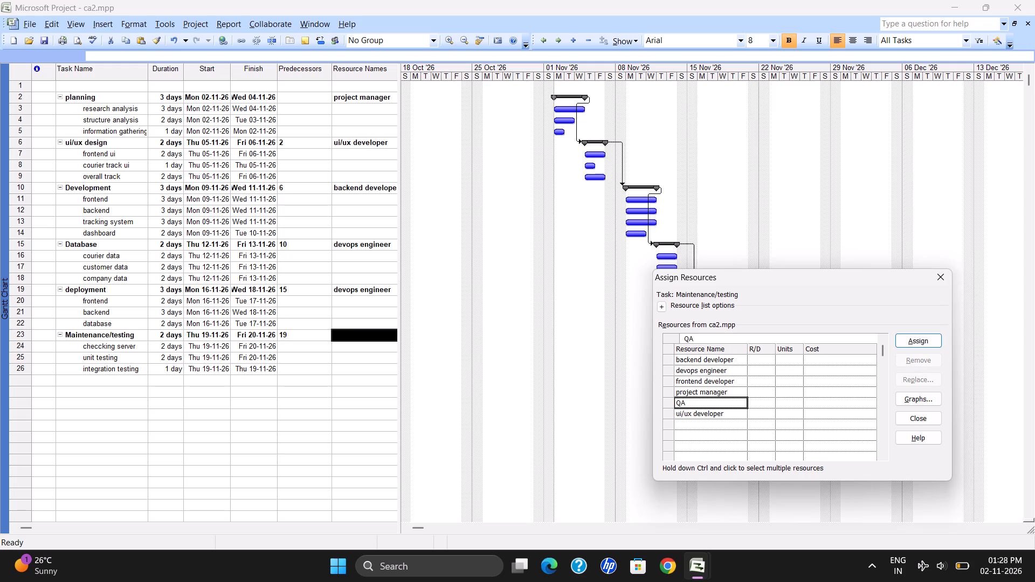
pyautogui.click(917, 341)
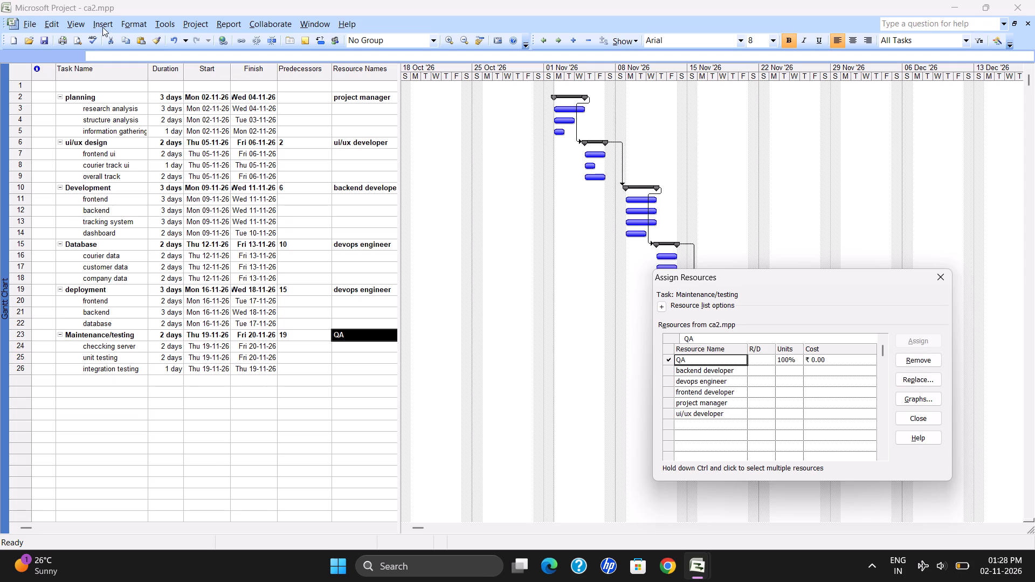
# Switch to the Resource Sheet and add the resource database engineer in row 8.
pyautogui.click(79, 24)
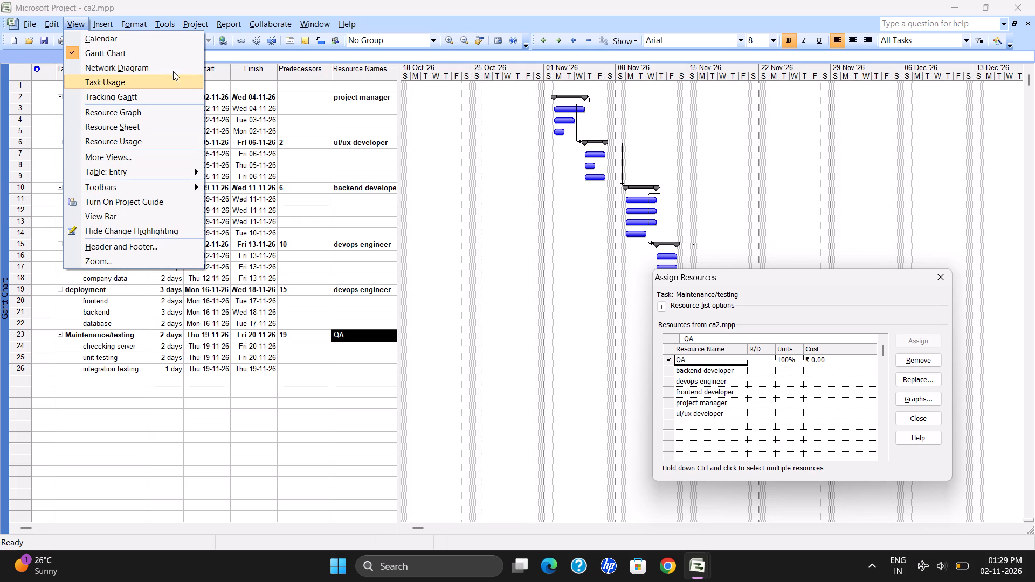
pyautogui.click(114, 129)
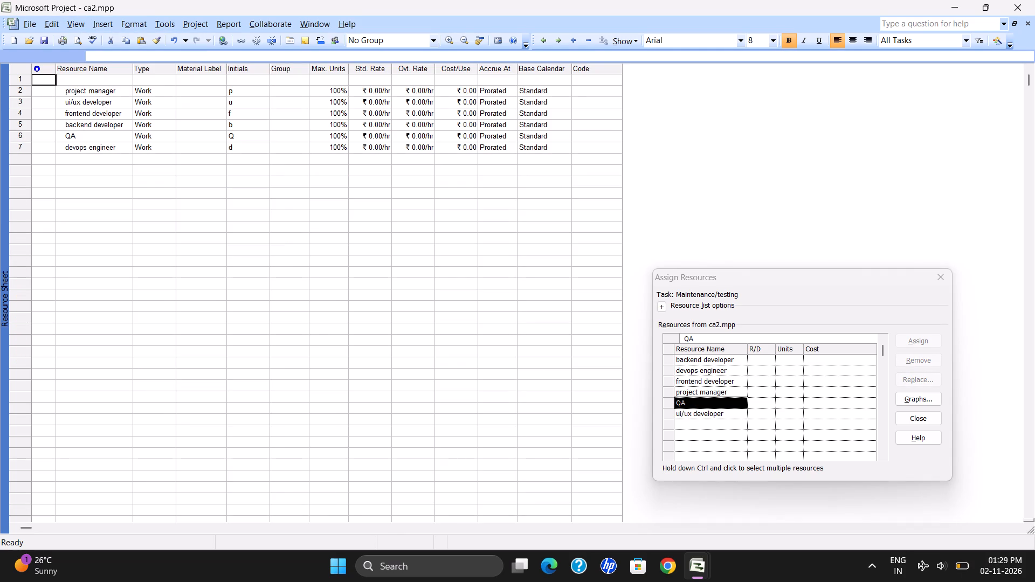
pyautogui.click(77, 154)
pyautogui.write('data')
pyautogui.write('base engineer')
pyautogui.press('Return')
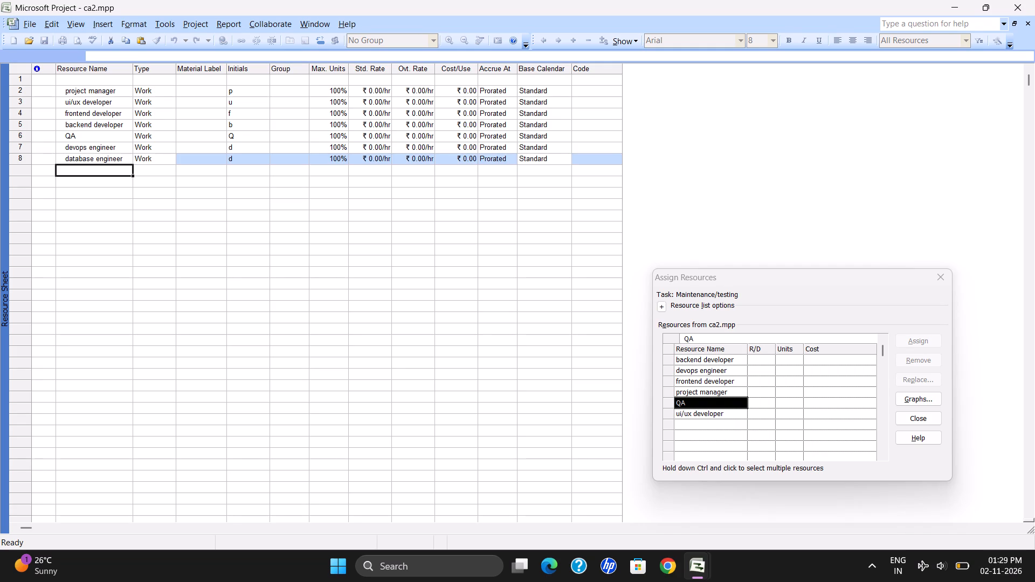
# Return to the Gantt Chart, additionally assign the database engineer to the Database summary task, and close Assign Resources.
pyautogui.click(79, 26)
pyautogui.click(81, 59)
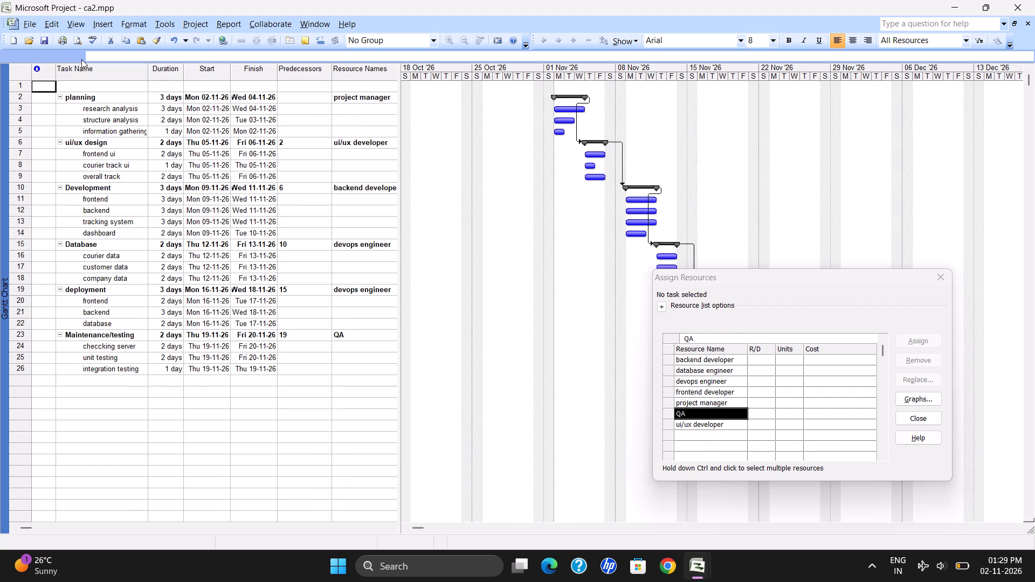
pyautogui.click(343, 247)
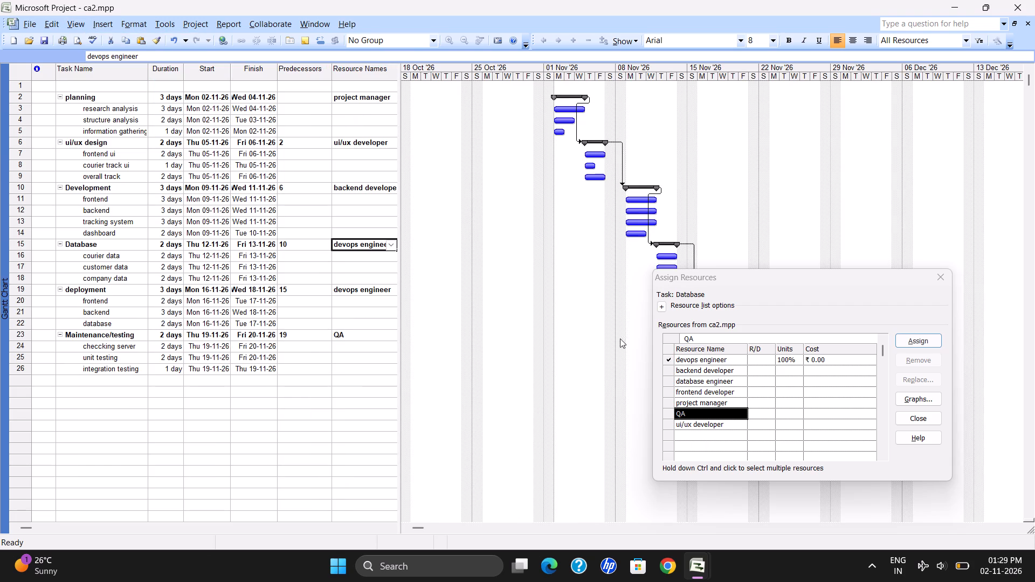
pyautogui.click(689, 386)
pyautogui.click(922, 339)
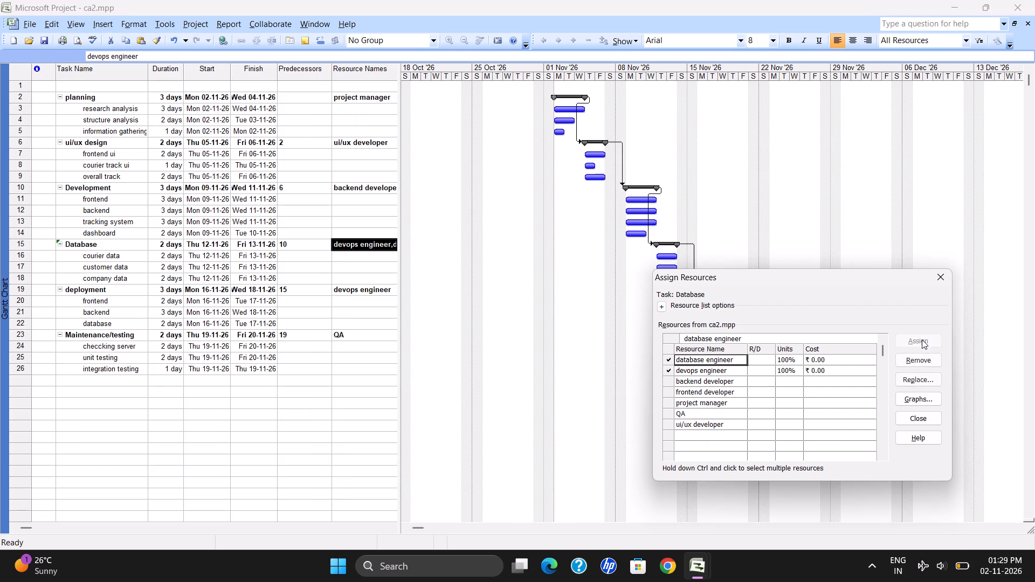
pyautogui.click(944, 279)
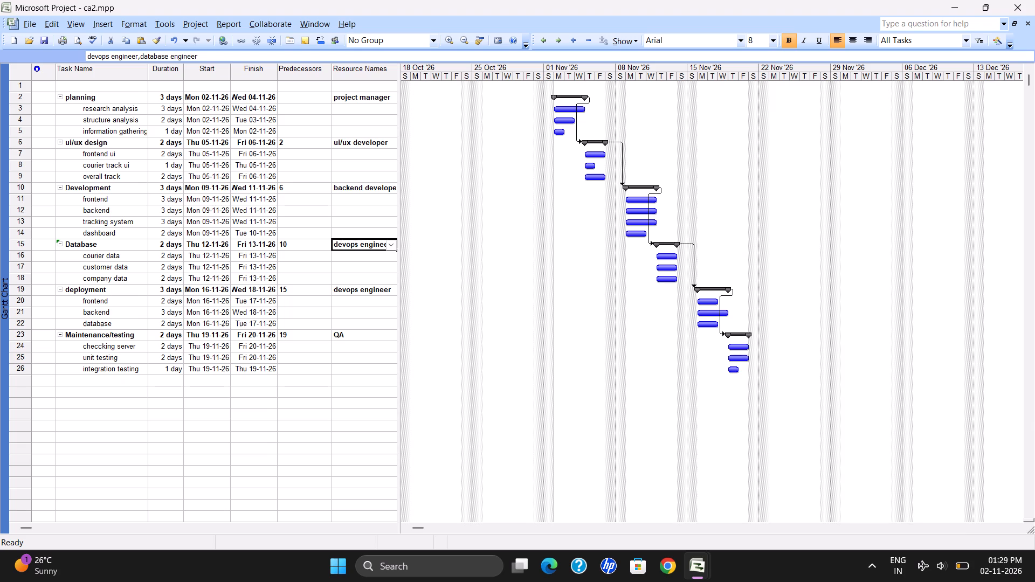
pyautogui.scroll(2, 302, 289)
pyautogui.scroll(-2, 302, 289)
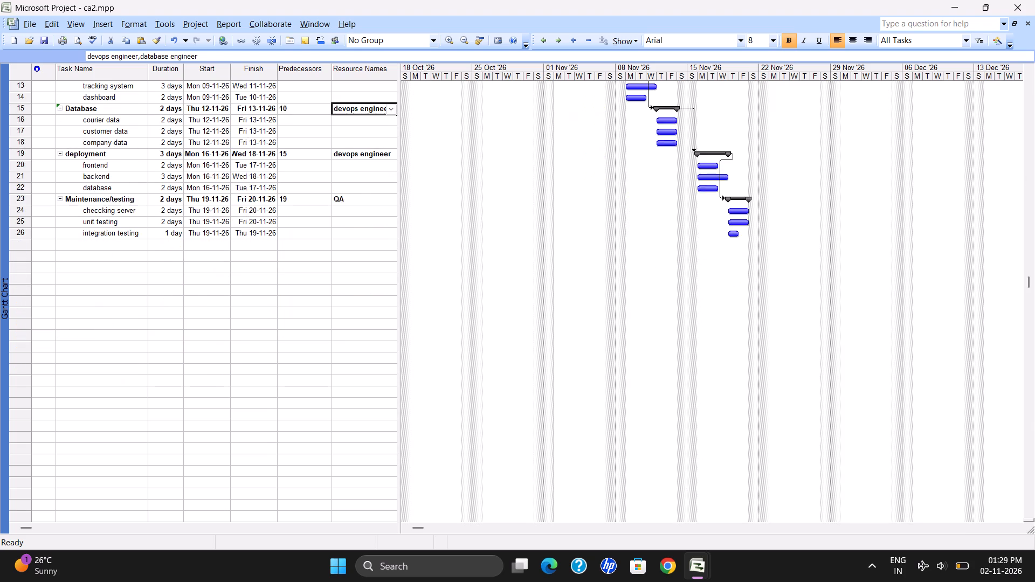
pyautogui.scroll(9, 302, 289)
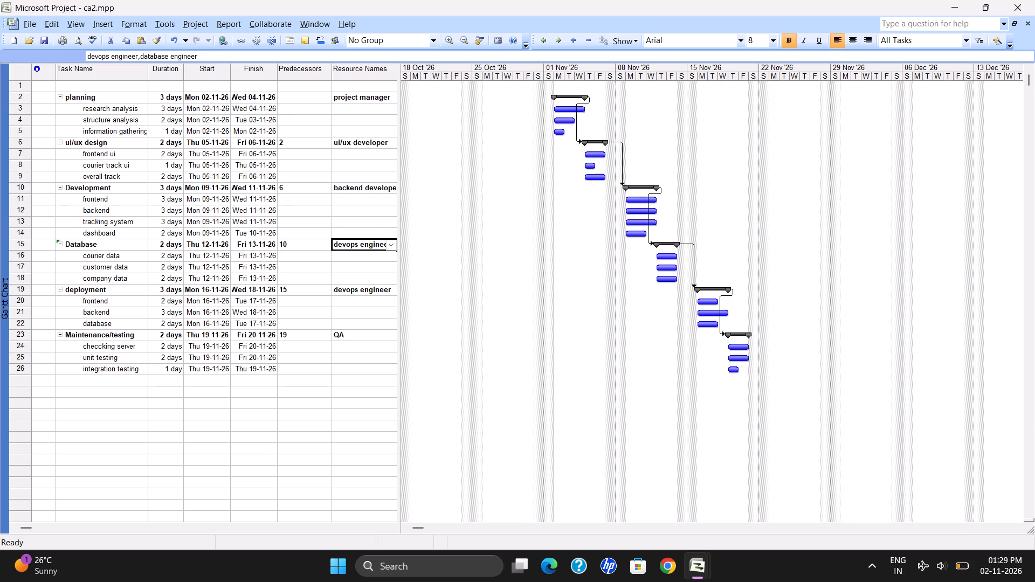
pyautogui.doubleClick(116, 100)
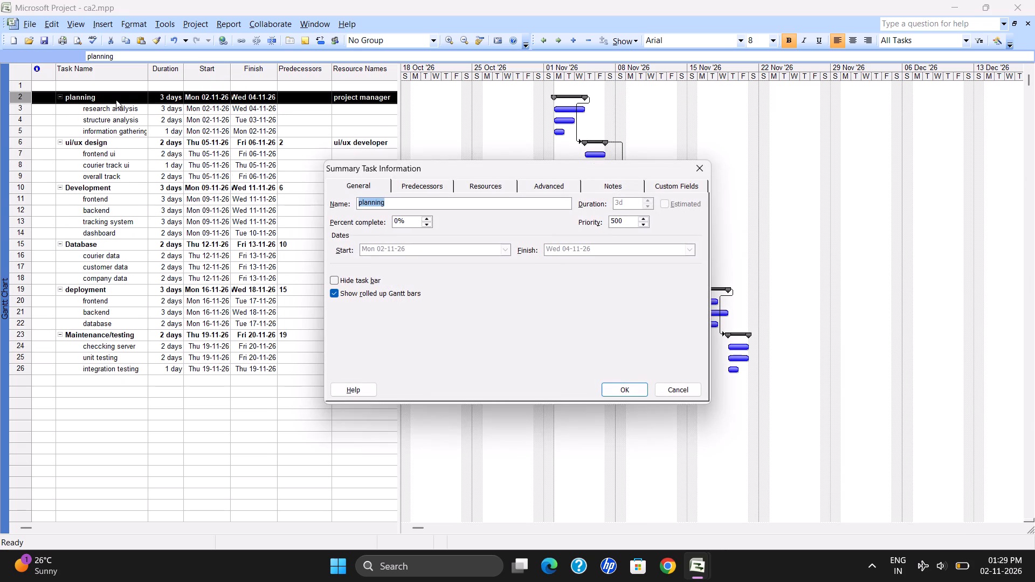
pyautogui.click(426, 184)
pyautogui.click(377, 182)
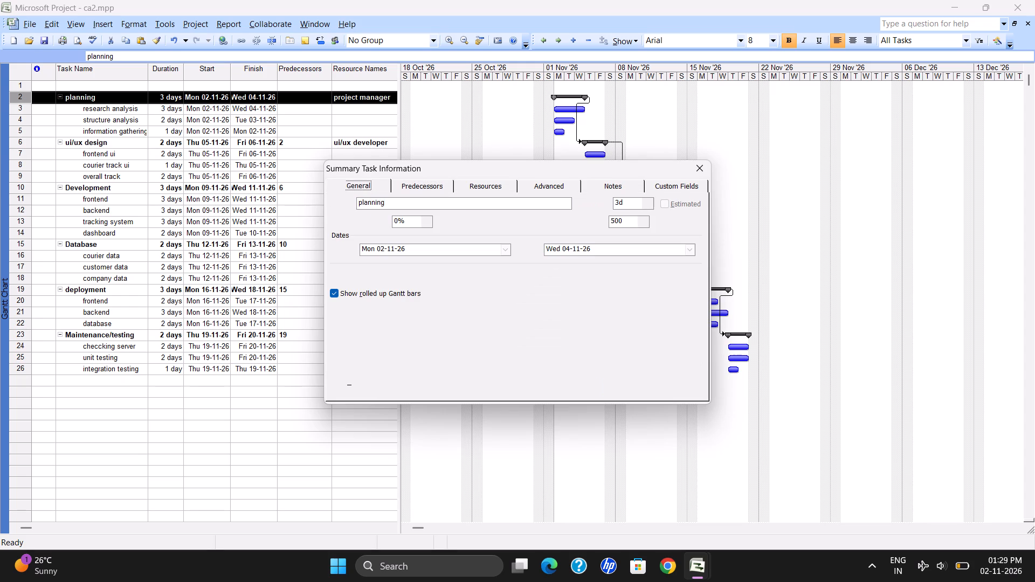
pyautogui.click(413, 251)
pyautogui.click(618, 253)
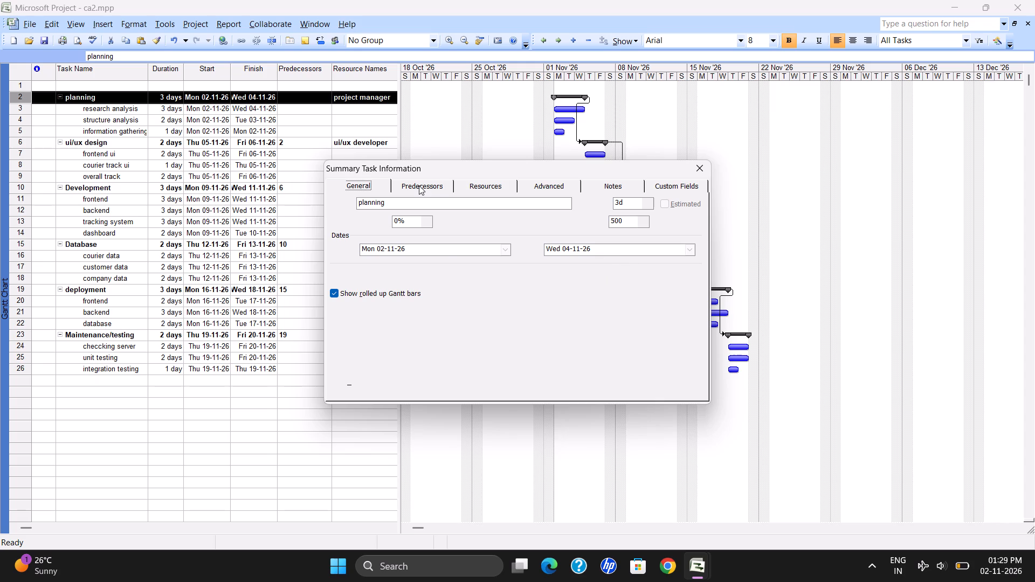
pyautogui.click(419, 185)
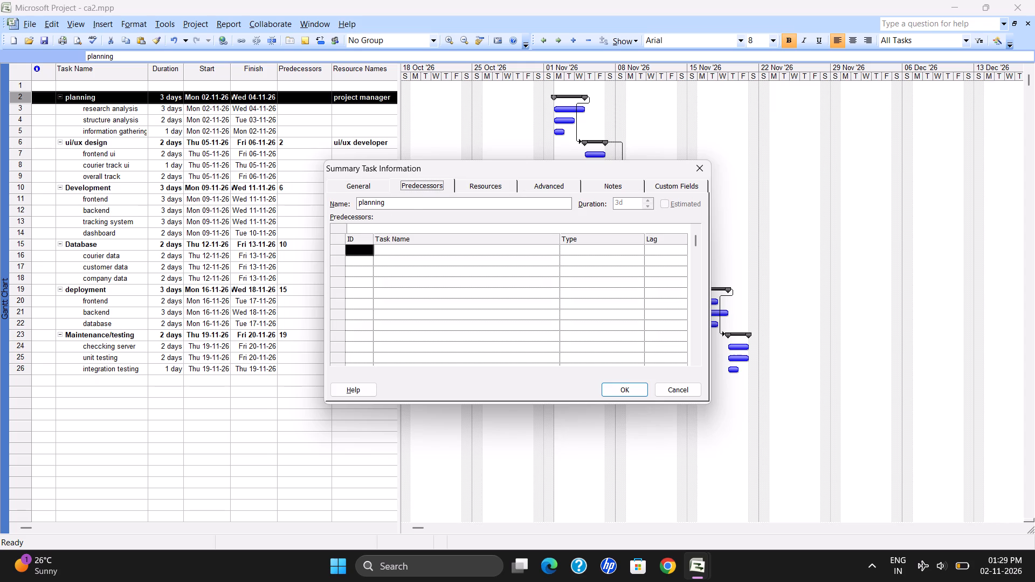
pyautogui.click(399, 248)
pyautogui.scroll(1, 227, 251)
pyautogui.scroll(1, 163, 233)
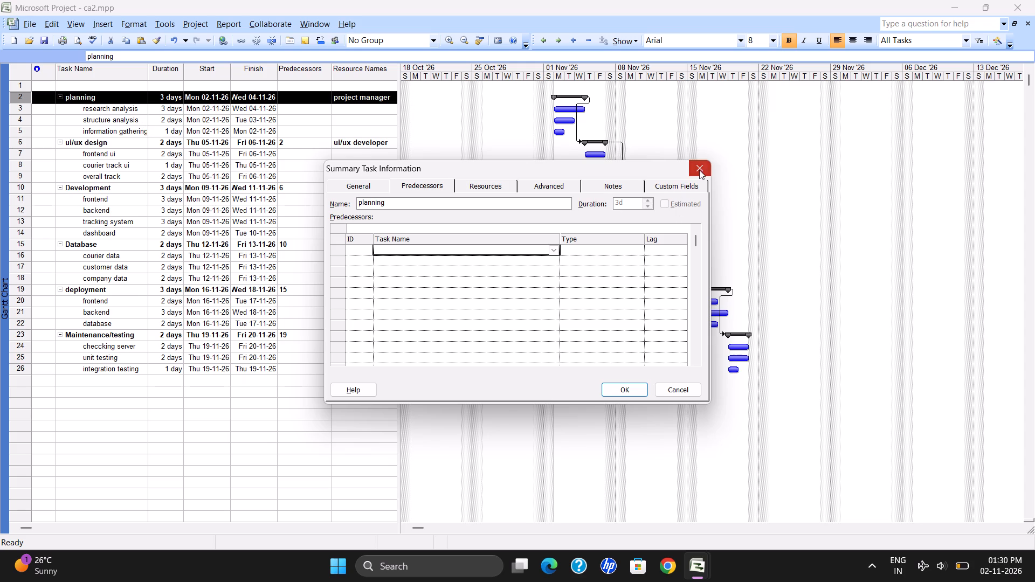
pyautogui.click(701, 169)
# Add information gathering as a predecessor of the research analysis task under planning.
pyautogui.click(130, 113)
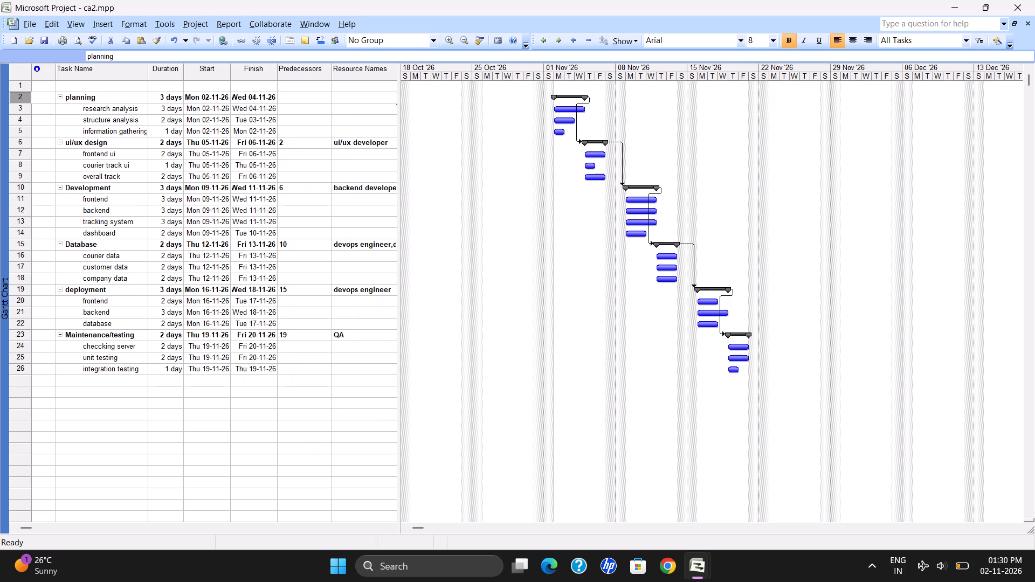
pyautogui.doubleClick(130, 113)
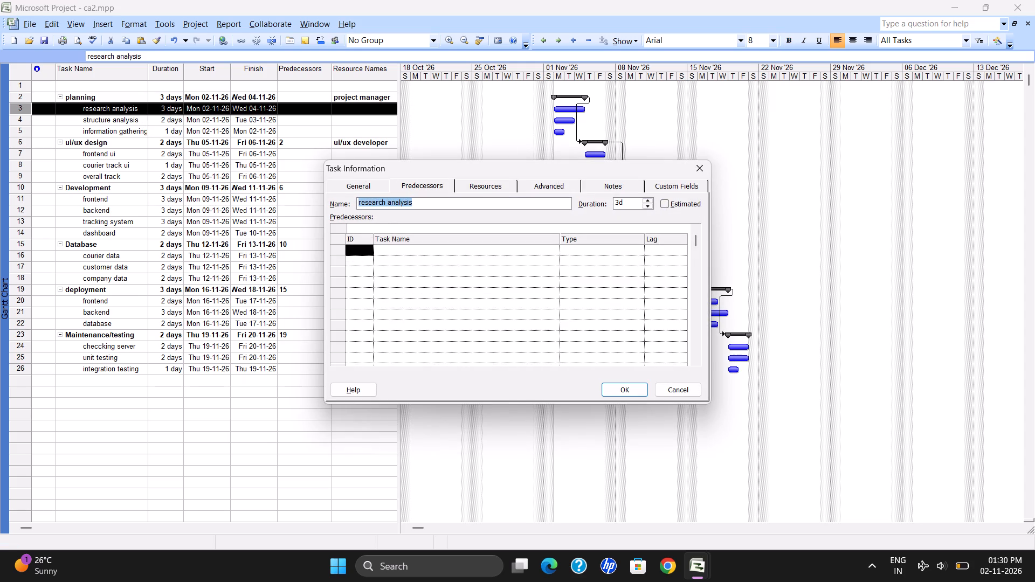
pyautogui.click(405, 255)
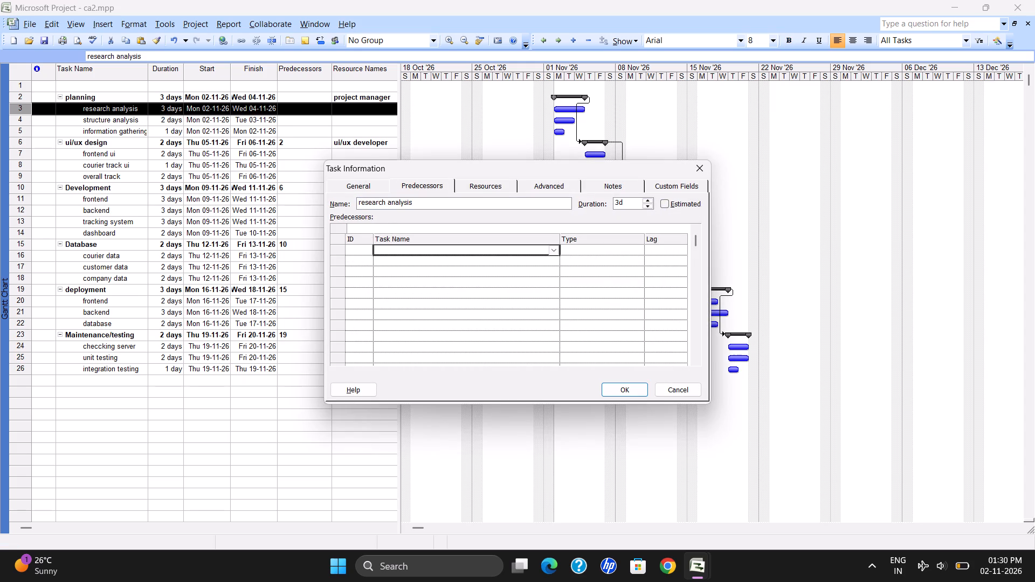
pyautogui.write('information g')
pyautogui.write('at')
pyautogui.press('BackSpace')
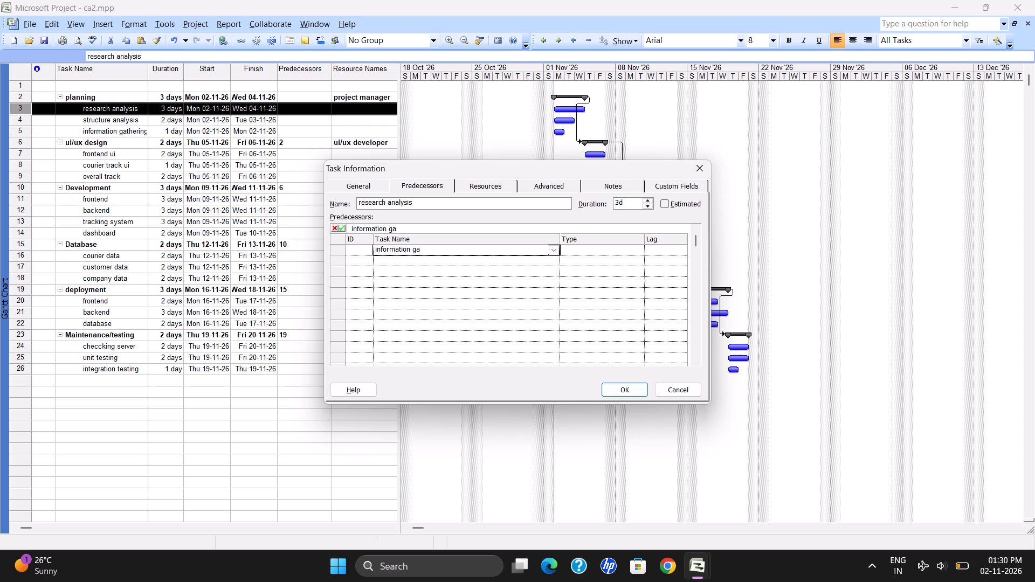
pyautogui.write('thering')
pyautogui.click(623, 386)
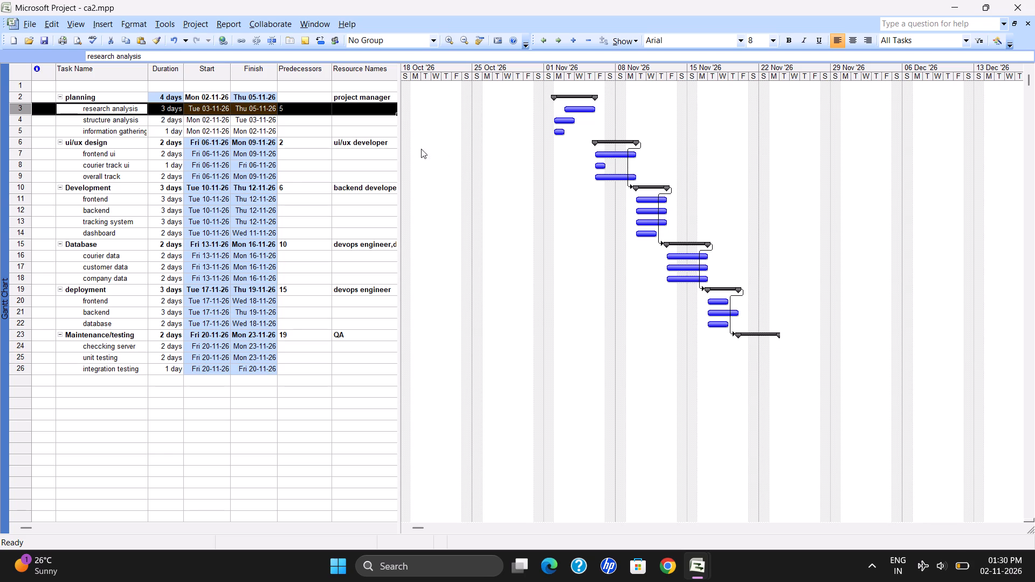
# Set a 1-day lag on research analysis's link to its predecessor information gathering.
pyautogui.doubleClick(134, 110)
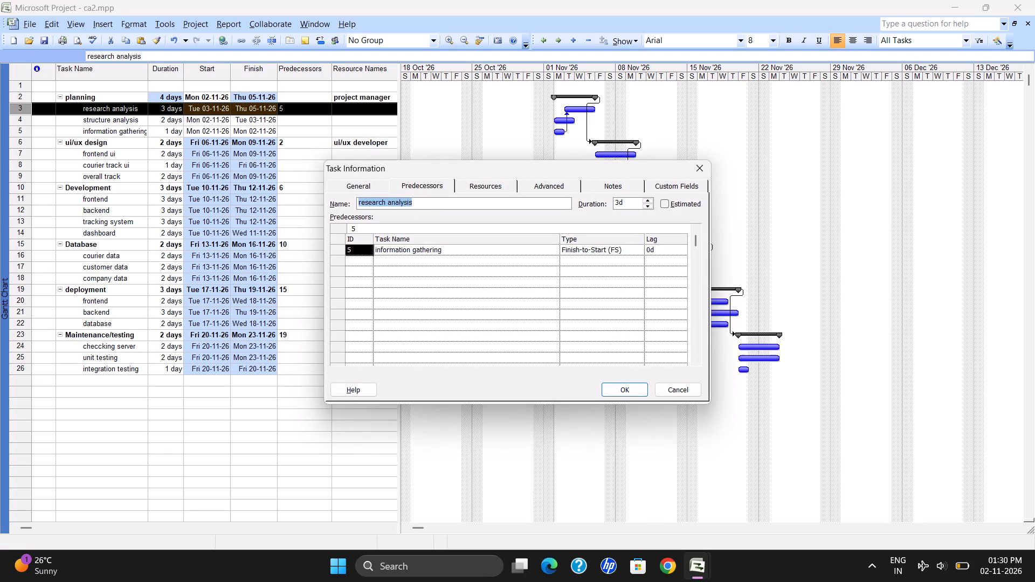
pyautogui.click(664, 252)
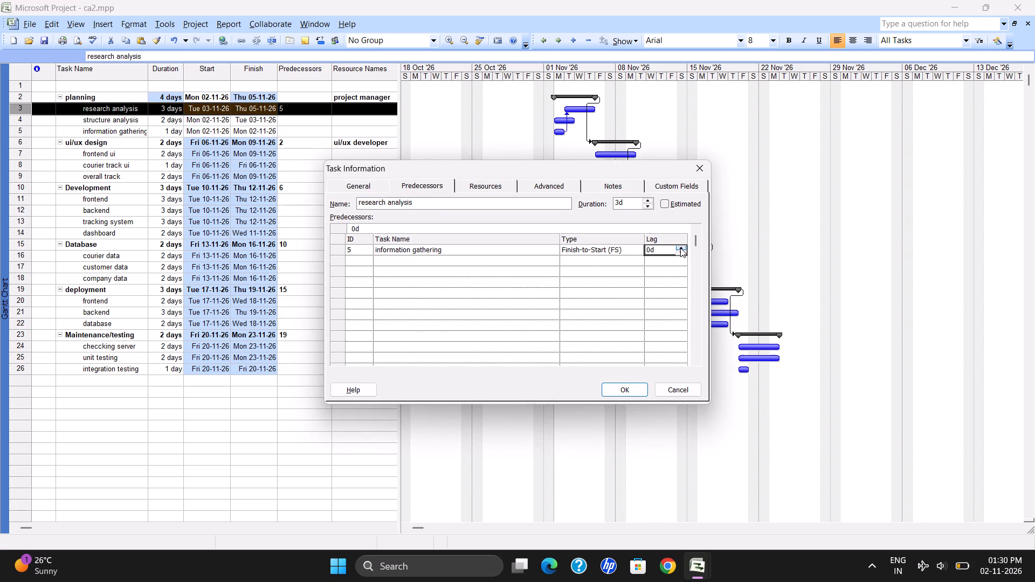
pyautogui.click(680, 248)
pyautogui.click(623, 386)
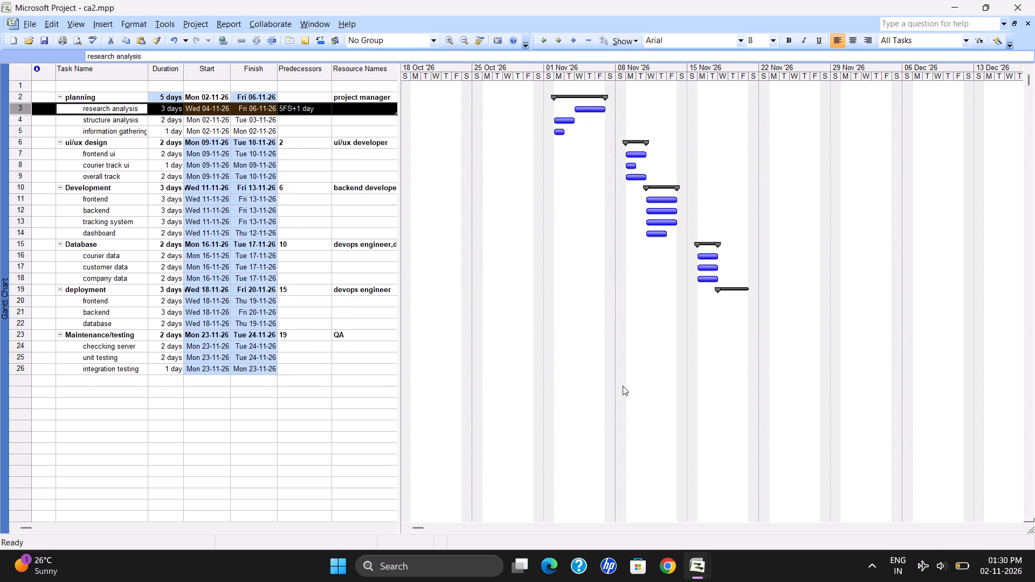
# Enter courier track ui as the predecessor of the frontend ui task under ui/ux design.
pyautogui.doubleClick(96, 153)
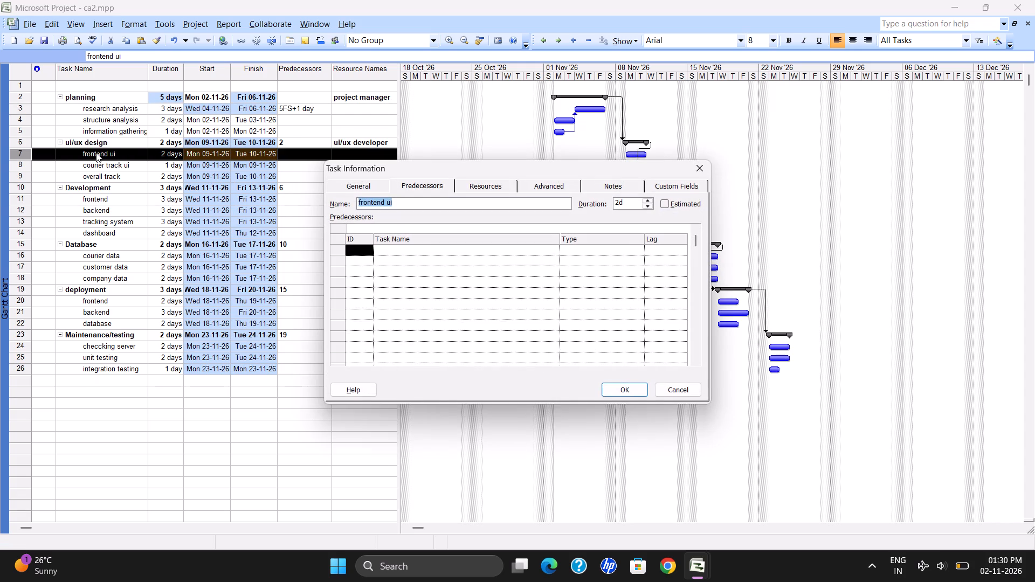
pyautogui.click(420, 253)
pyautogui.write('couri')
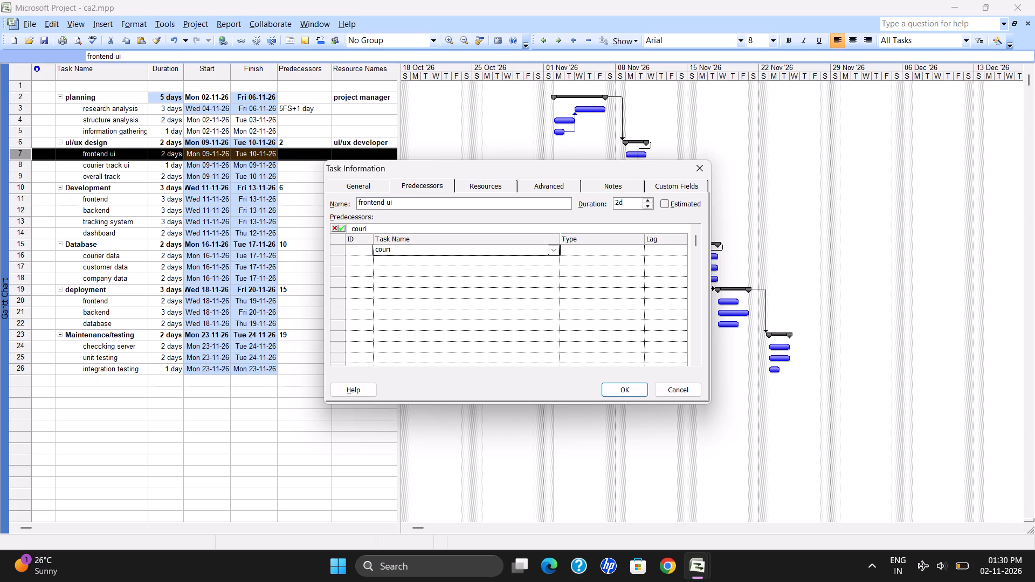
pyautogui.write('er tract ui')
pyautogui.click(576, 250)
pyautogui.click(530, 336)
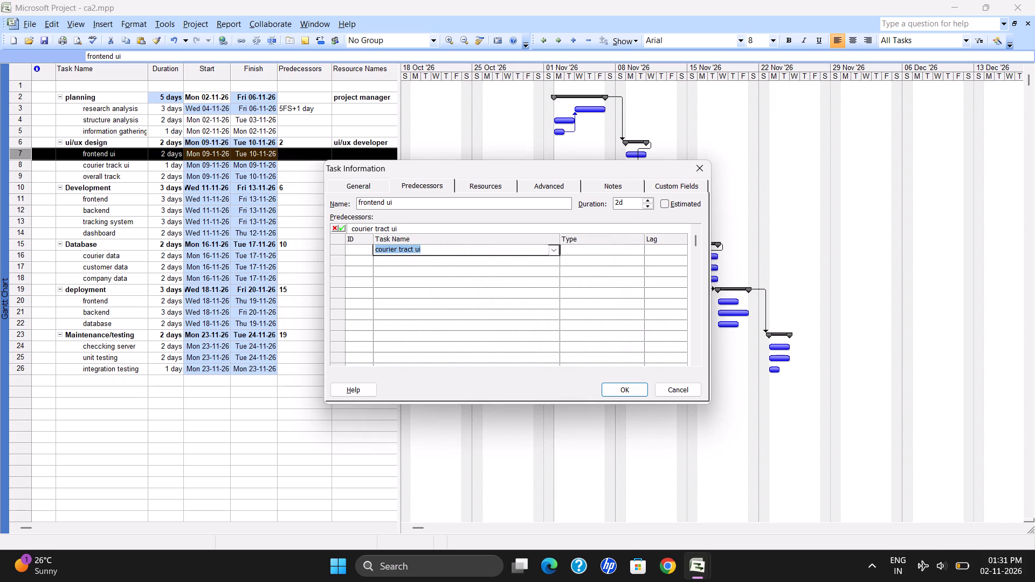
pyautogui.click(413, 248)
pyautogui.press('BackSpace')
pyautogui.press('k')
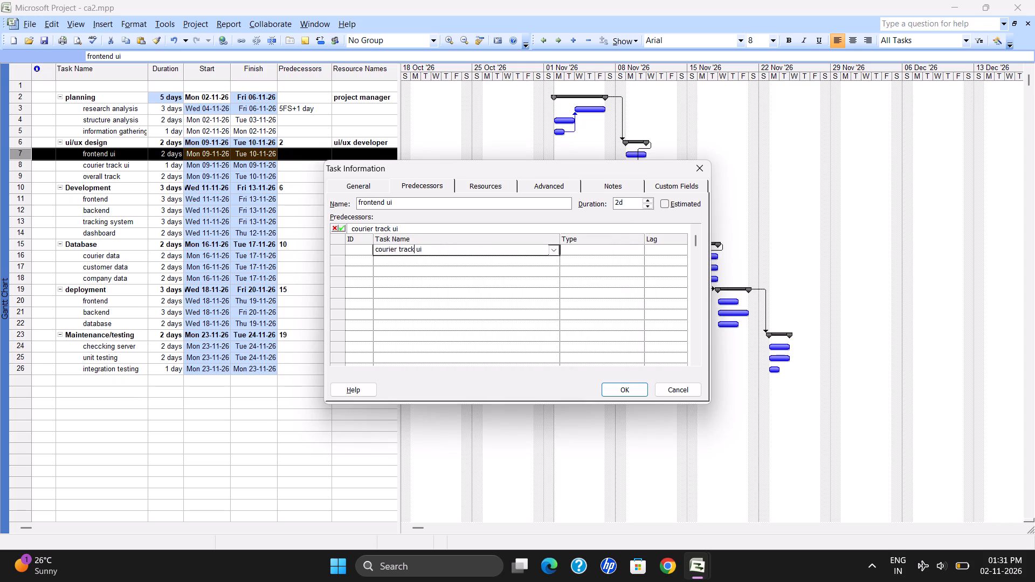
pyautogui.click(595, 244)
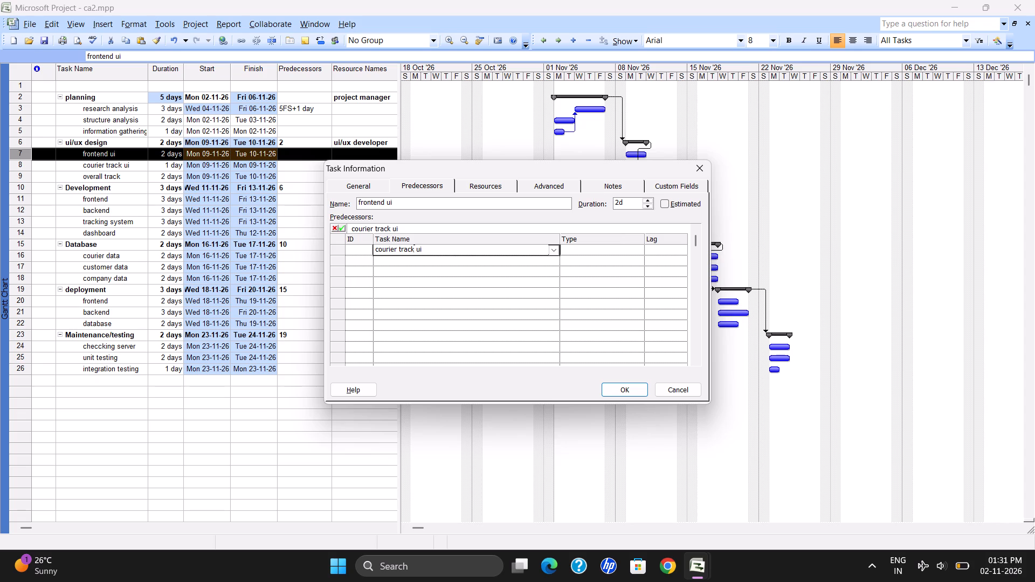
# Make frontend ui's predecessor link Start-to-Start (SS) with a 1-day lag and apply it.
pyautogui.click(626, 250)
pyautogui.click(638, 251)
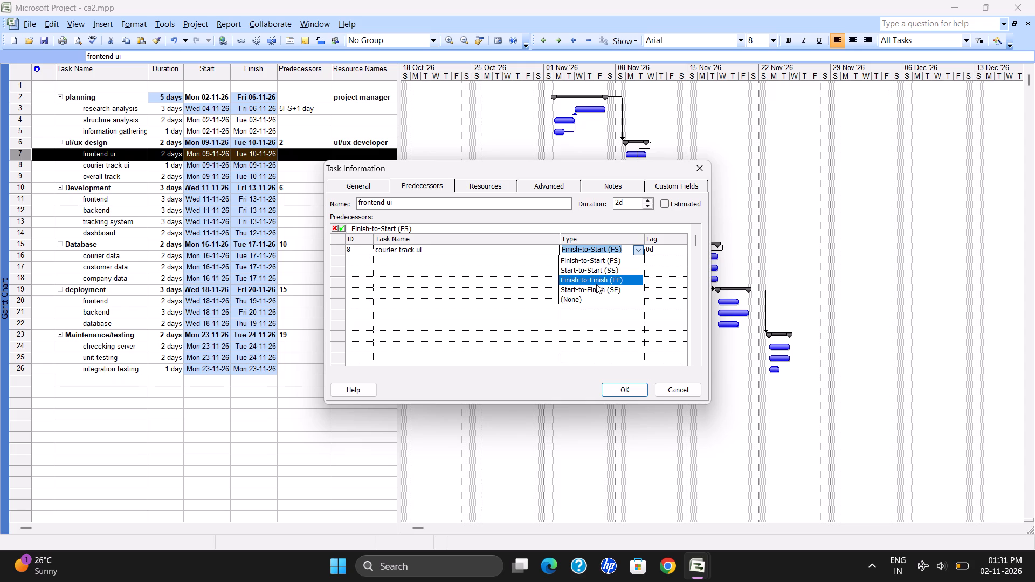
pyautogui.click(597, 269)
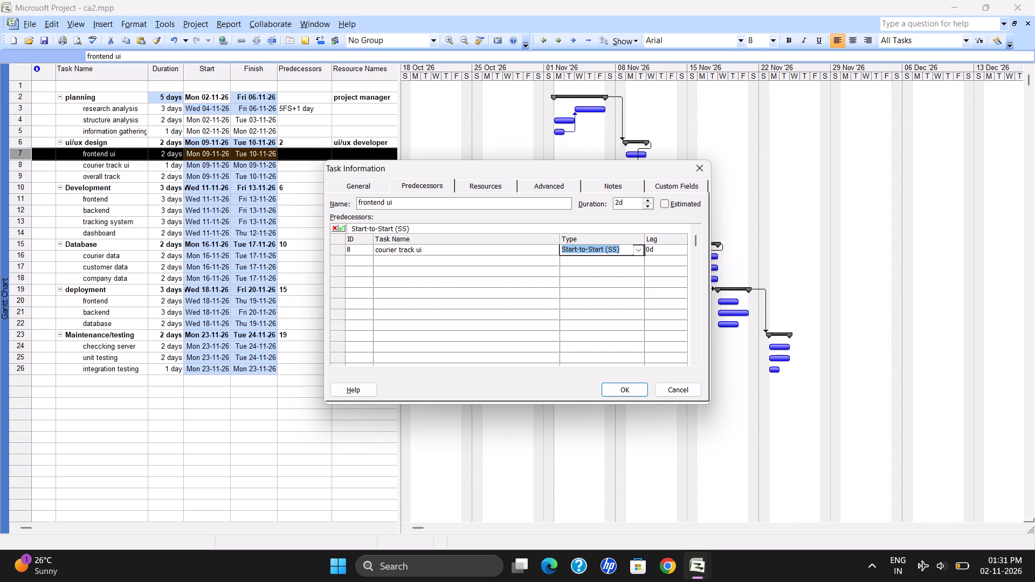
pyautogui.click(660, 251)
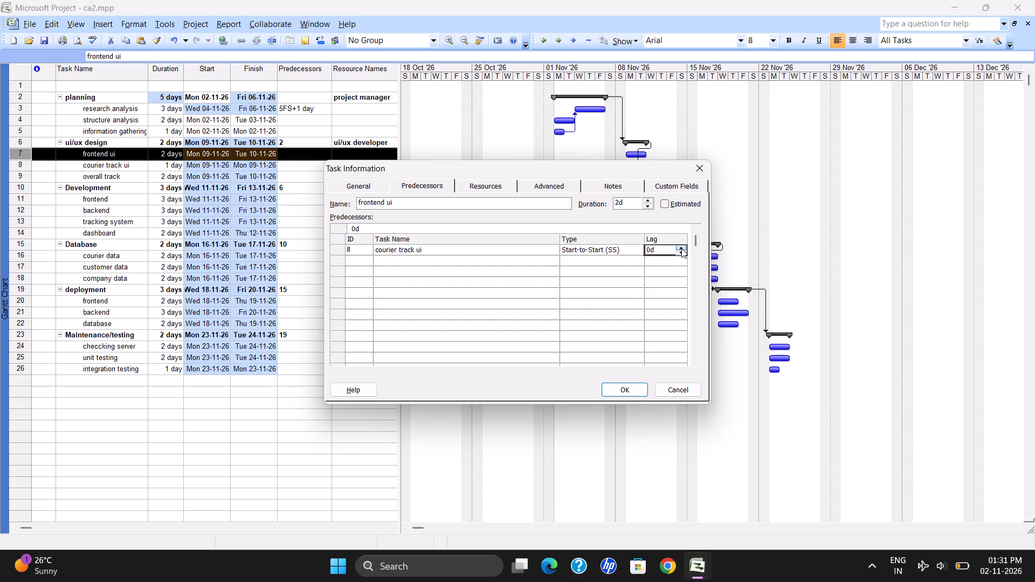
pyautogui.click(681, 248)
pyautogui.click(615, 392)
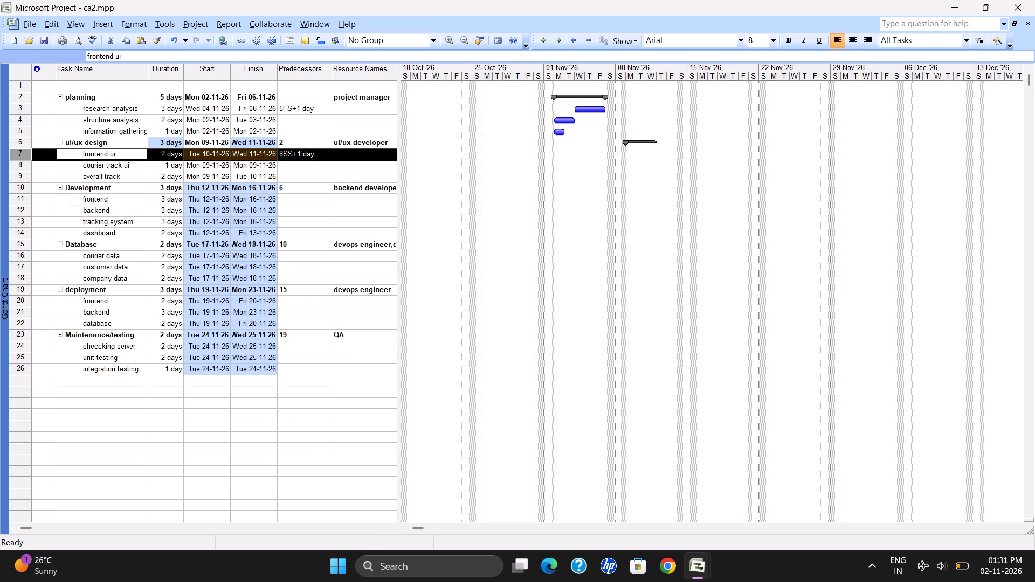
# Add dashboard as a Finish-to-Finish (FF) predecessor of the backend task under Development, with a 2-day lag.
pyautogui.click(102, 209)
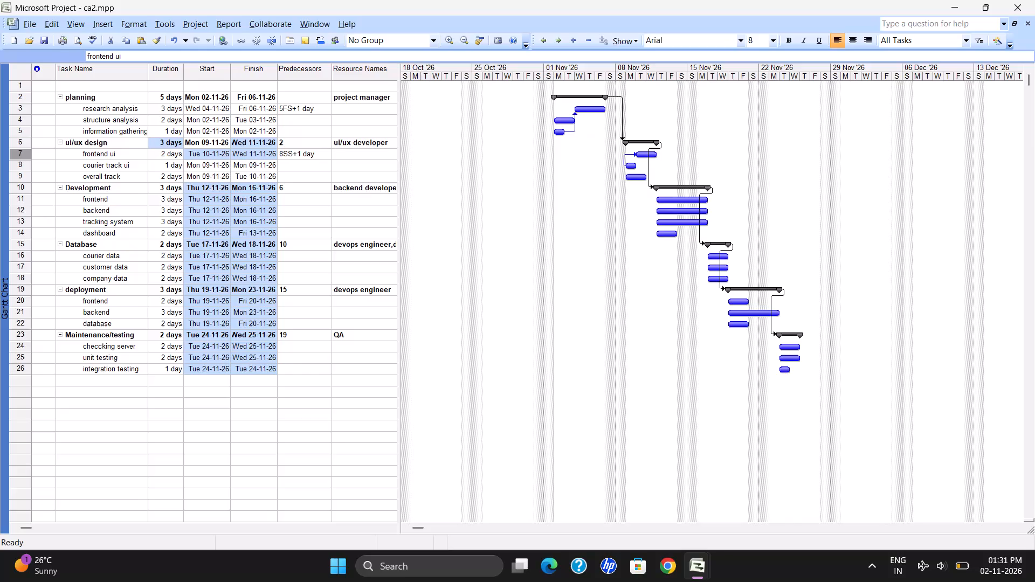
pyautogui.doubleClick(99, 212)
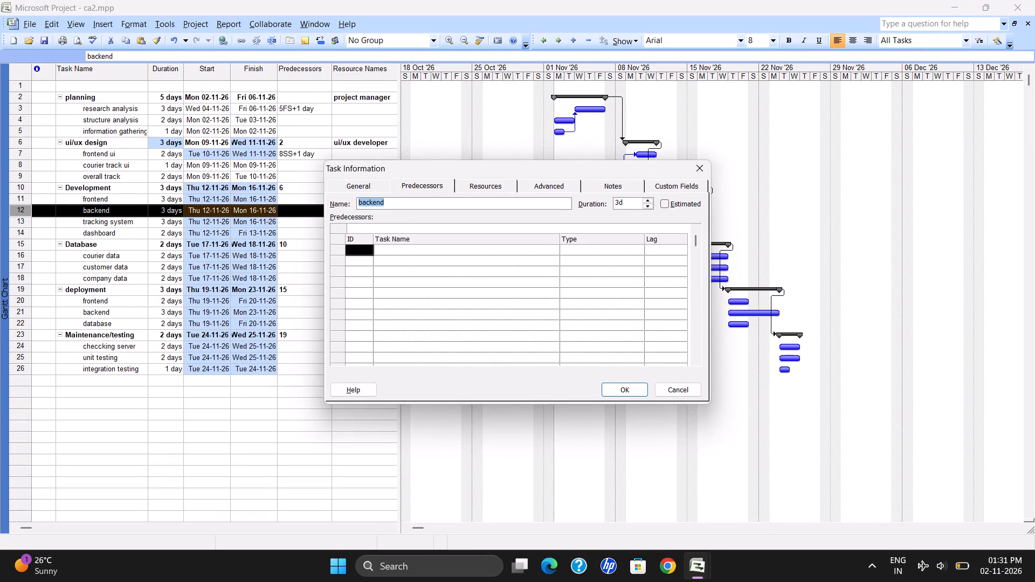
pyautogui.click(407, 252)
pyautogui.write('dashboard')
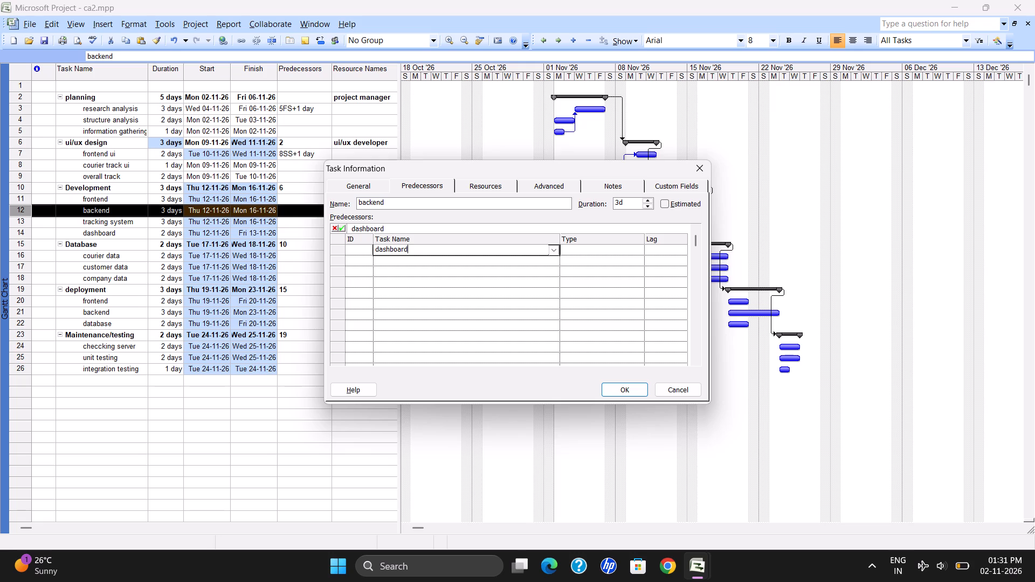
pyautogui.click(579, 252)
pyautogui.click(641, 252)
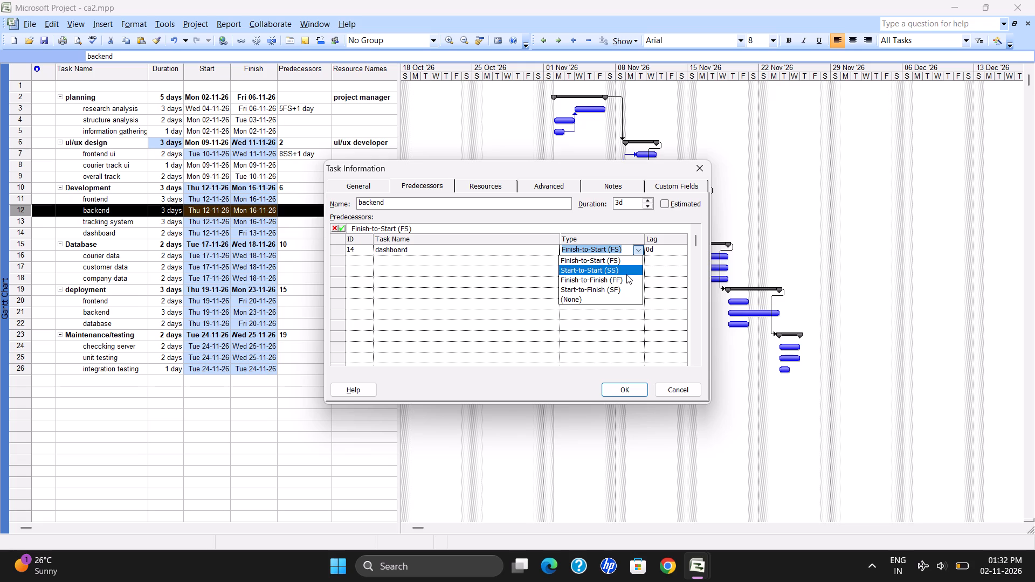
pyautogui.click(626, 280)
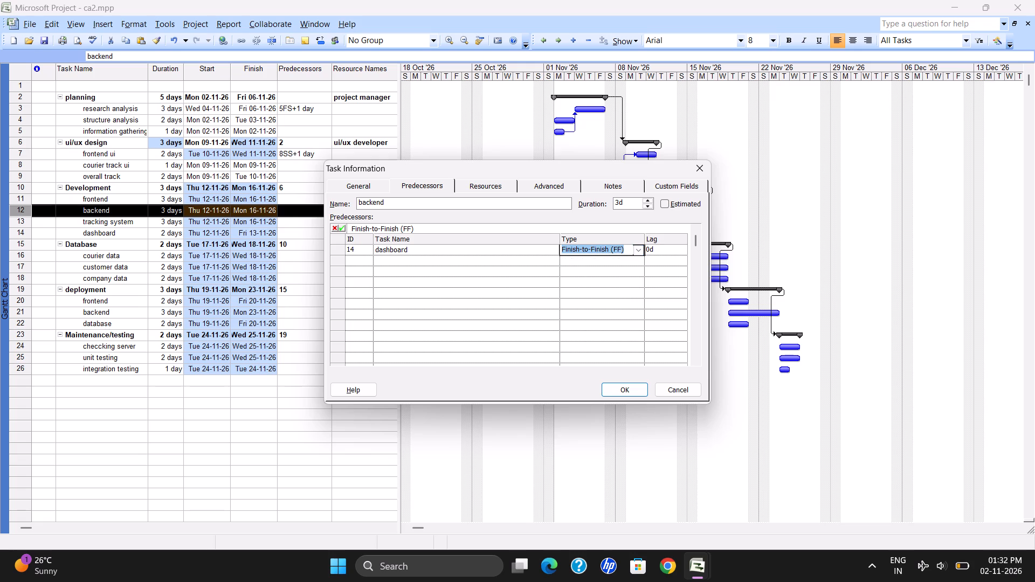
pyautogui.click(664, 248)
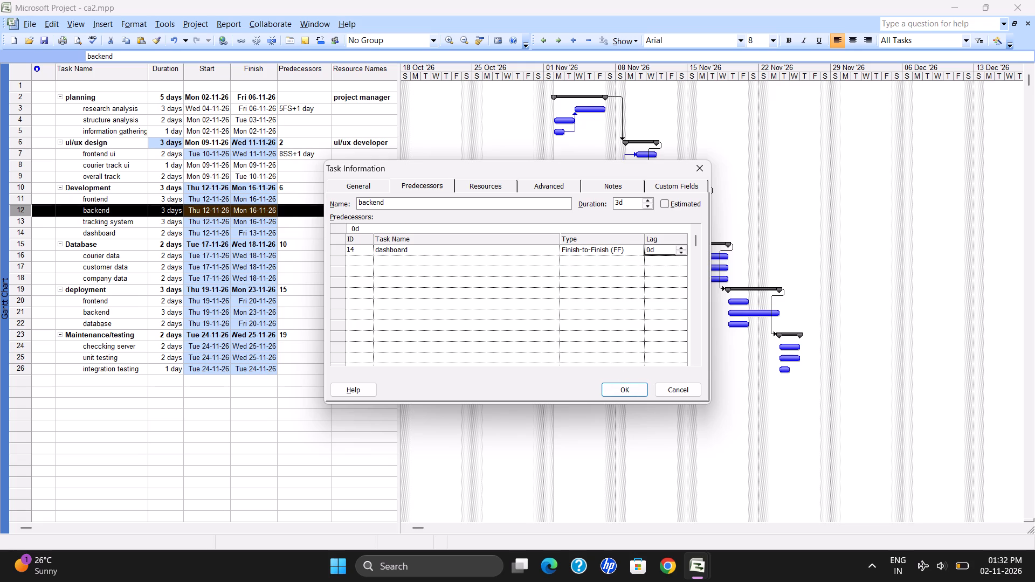
pyautogui.click(680, 248)
pyautogui.click(680, 248)
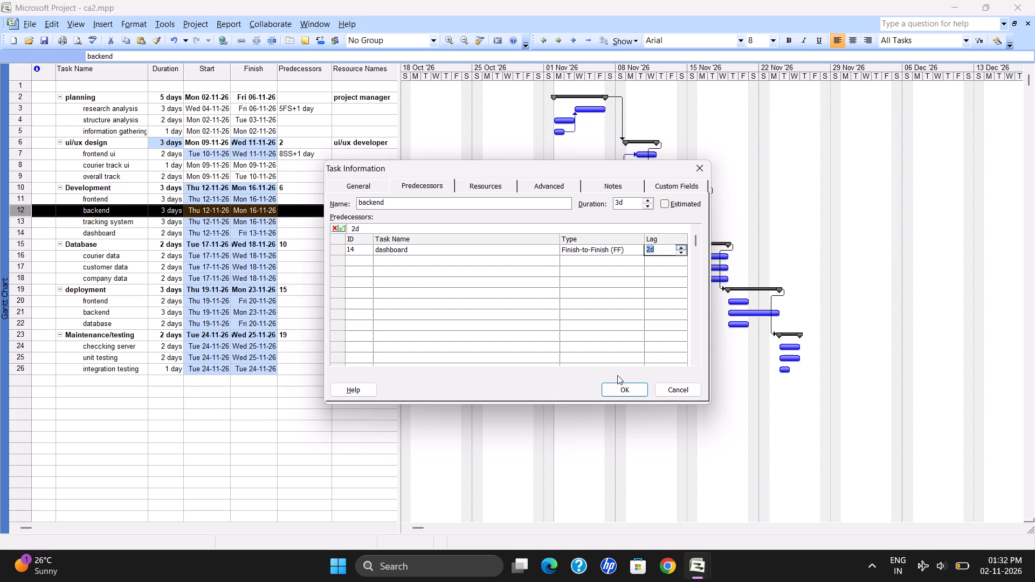
pyautogui.click(617, 384)
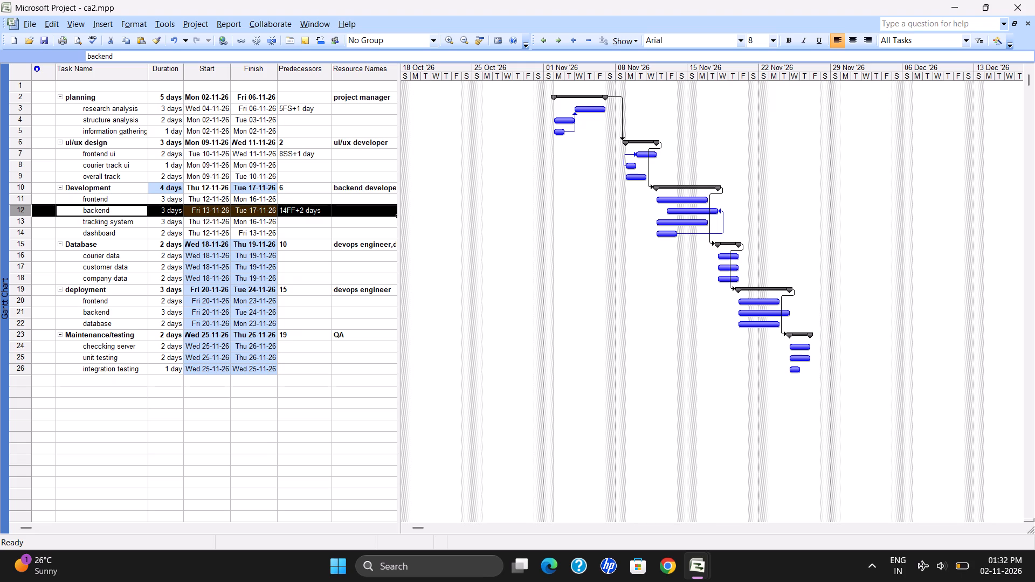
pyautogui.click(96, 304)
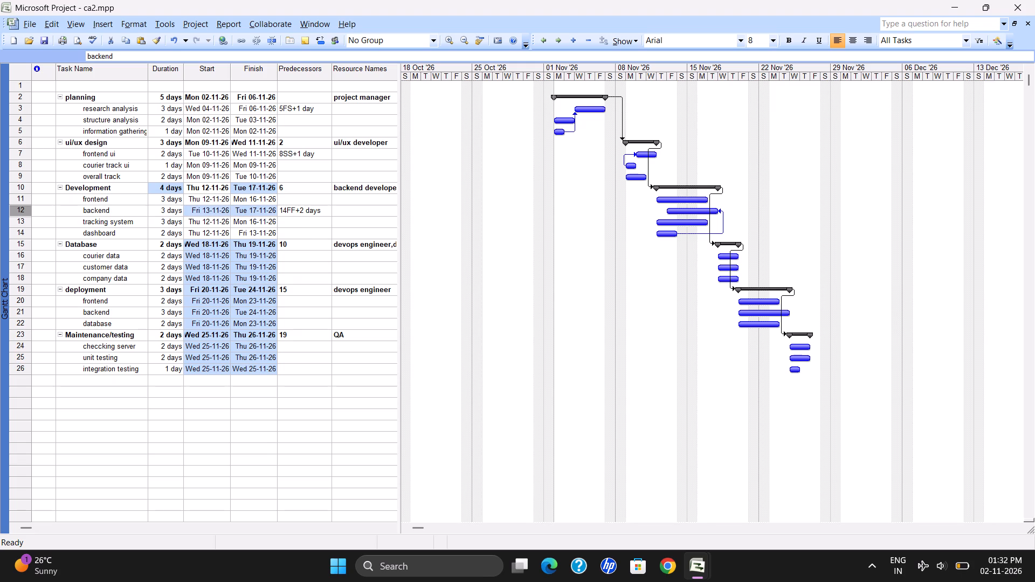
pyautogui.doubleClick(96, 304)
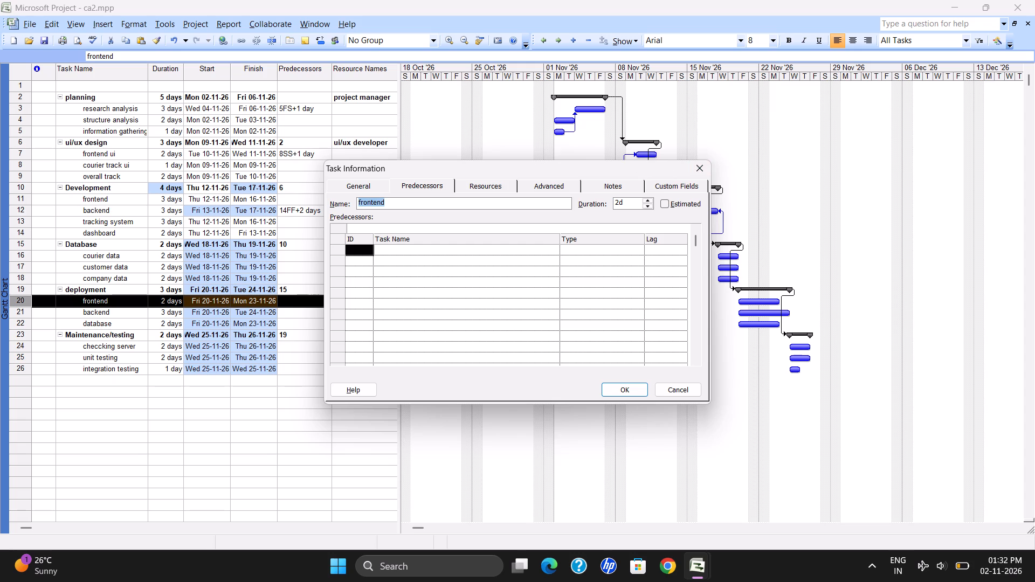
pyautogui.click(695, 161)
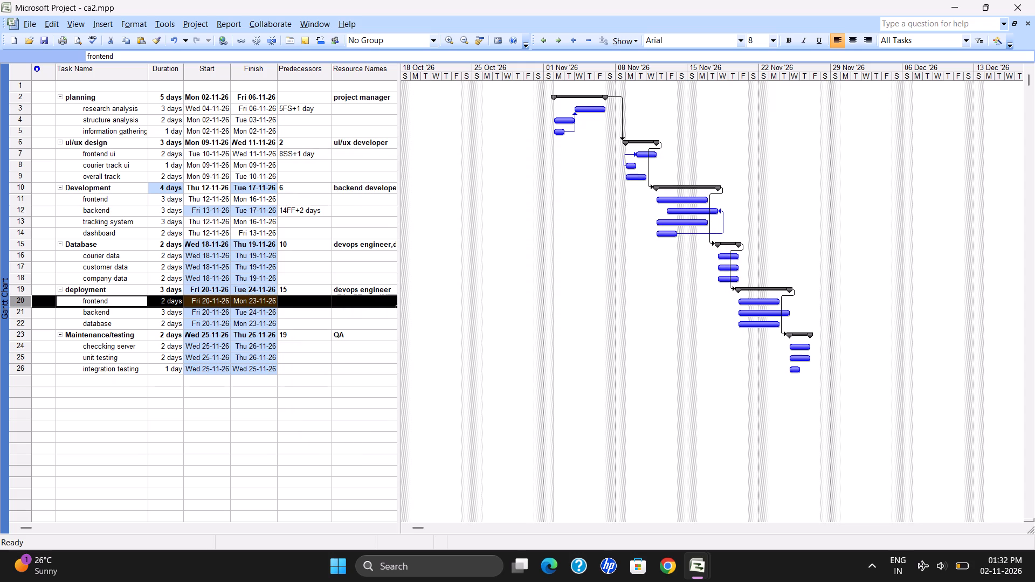
# Add frontend as a Finish-to-Start (FS) predecessor of the database task under deployment, with no lag.
pyautogui.doubleClick(99, 325)
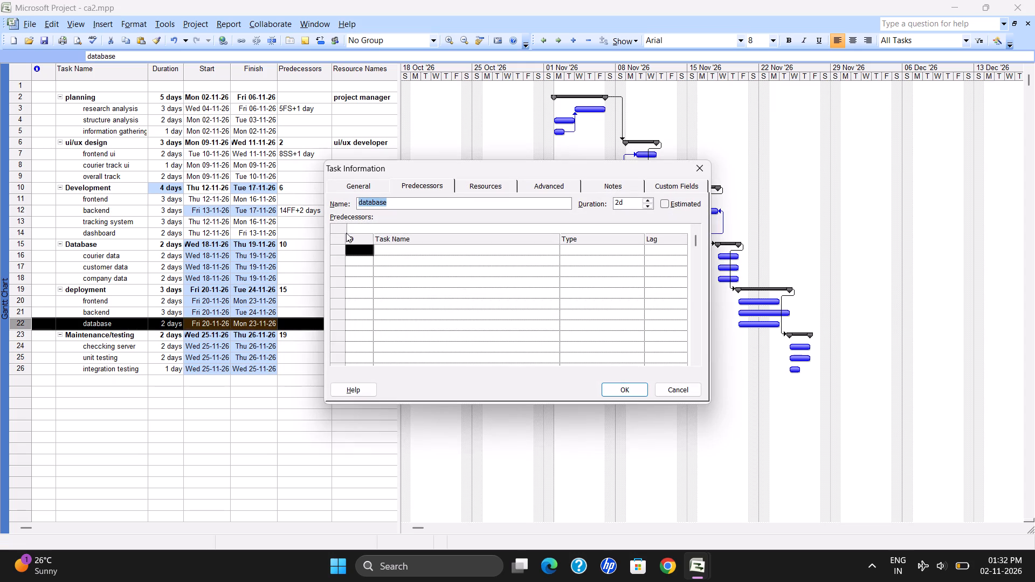
pyautogui.click(397, 253)
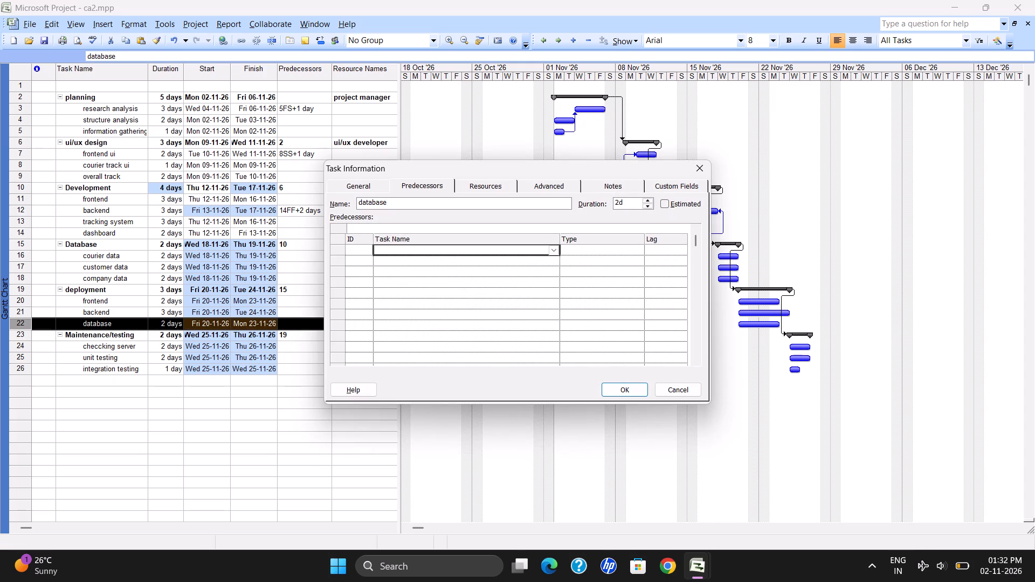
pyautogui.write('frontend')
pyautogui.click(619, 245)
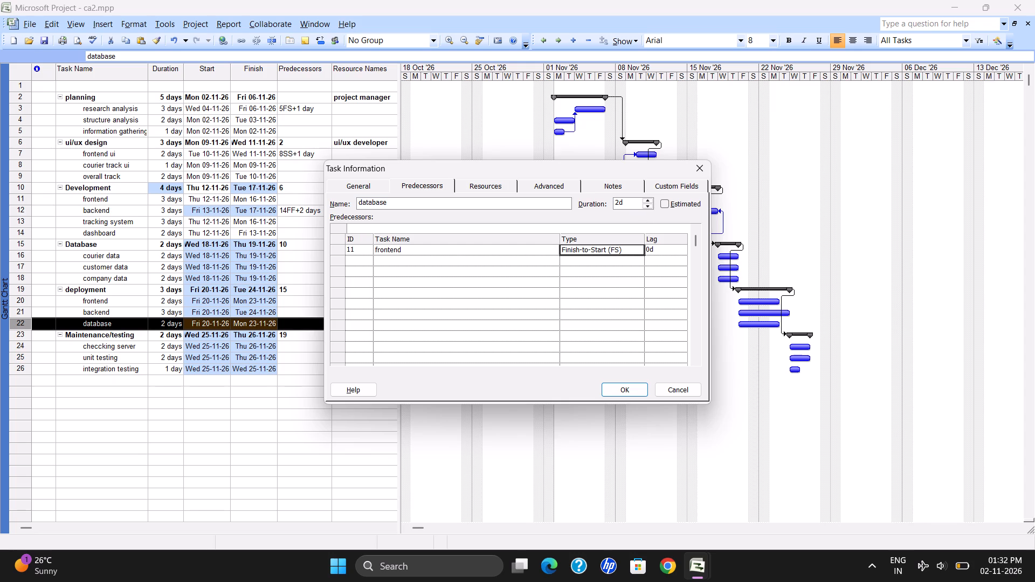
pyautogui.click(623, 389)
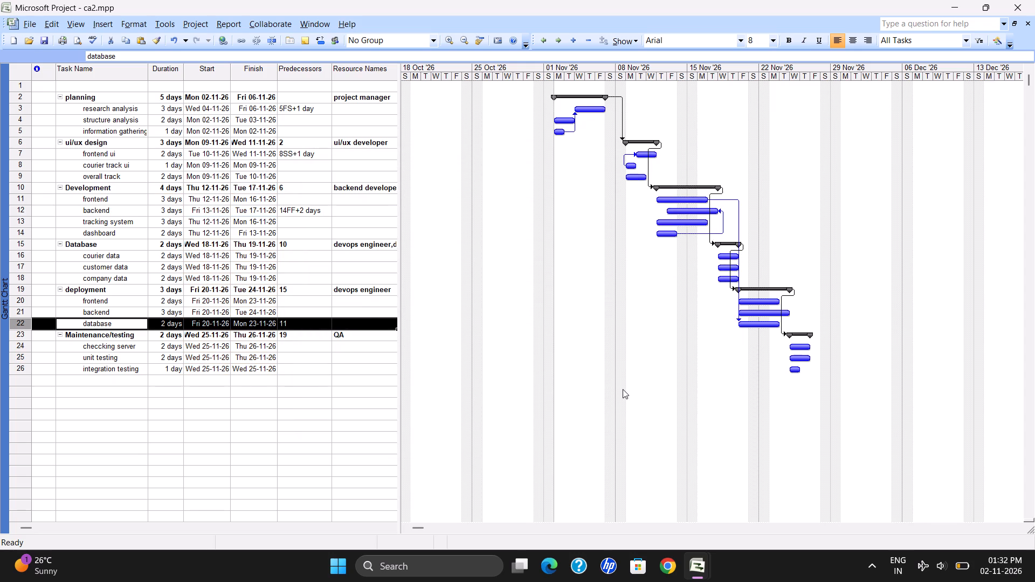
# Add integration testing as a Start-to-Finish (SF) predecessor of the unit testing task under Maintenance/testing.
pyautogui.scroll(1, 516, 321)
pyautogui.scroll(2, 778, 286)
pyautogui.doubleClick(192, 356)
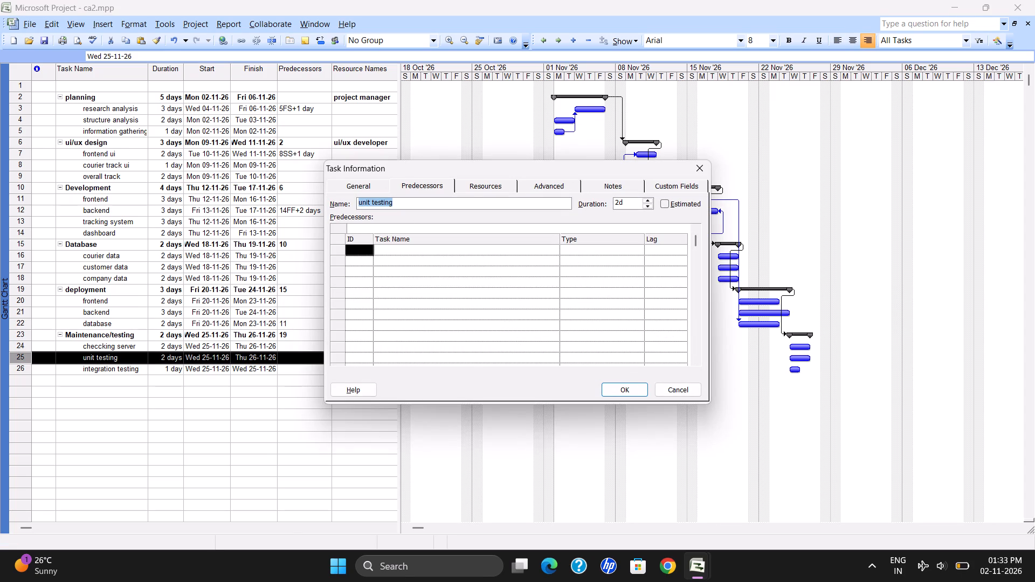
pyautogui.click(432, 184)
pyautogui.click(432, 184)
pyautogui.click(411, 256)
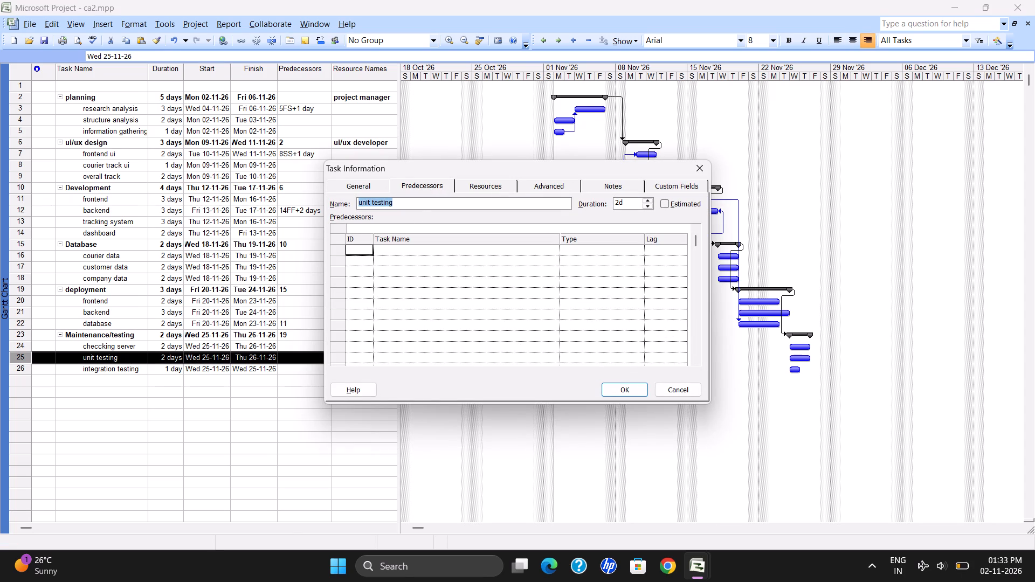
pyautogui.click(404, 247)
pyautogui.write('integration')
pyautogui.press('space')
pyautogui.write('tesy')
pyautogui.press('BackSpace')
pyautogui.write('ting')
pyautogui.click(588, 252)
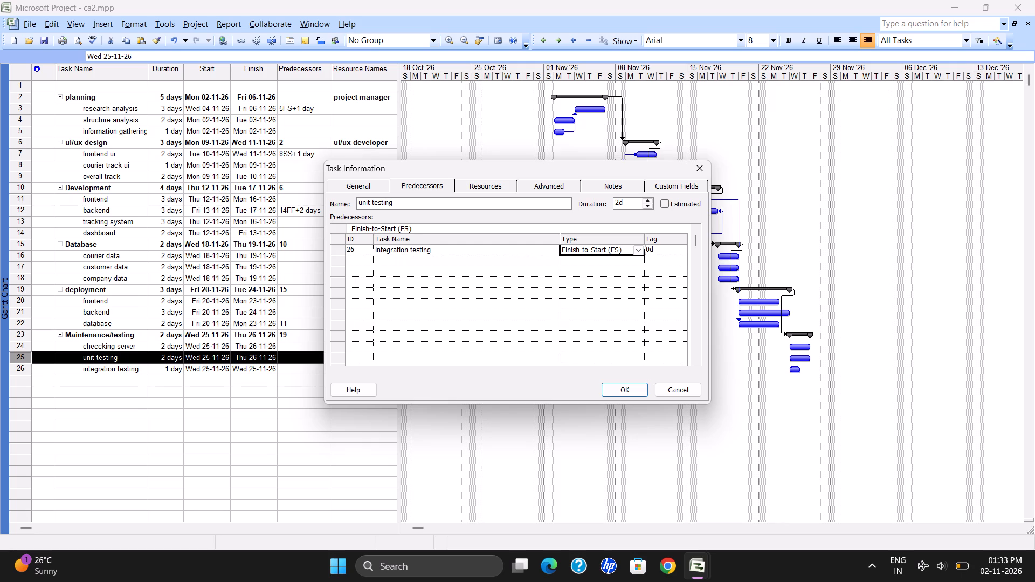
pyautogui.click(638, 249)
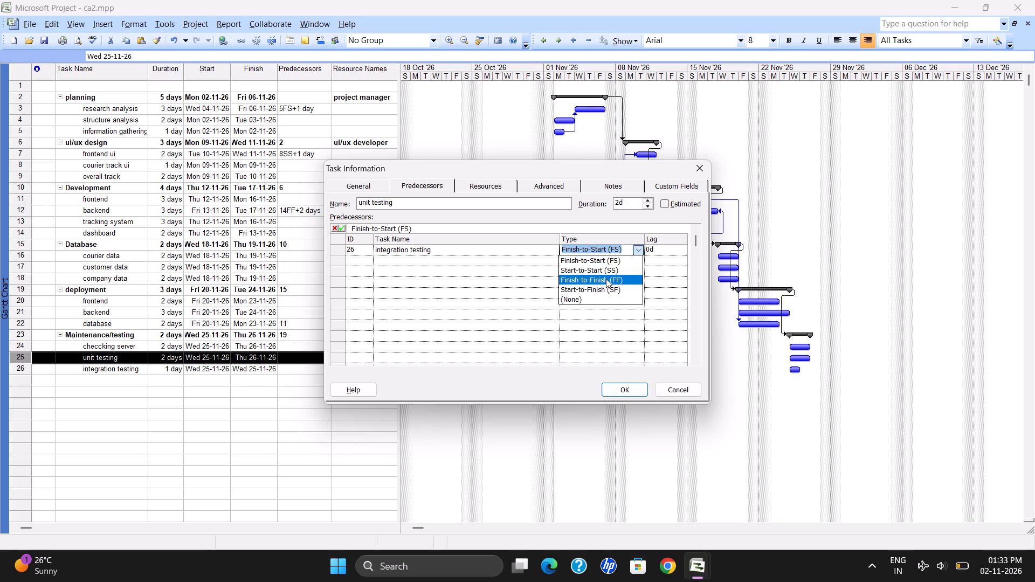
pyautogui.click(603, 286)
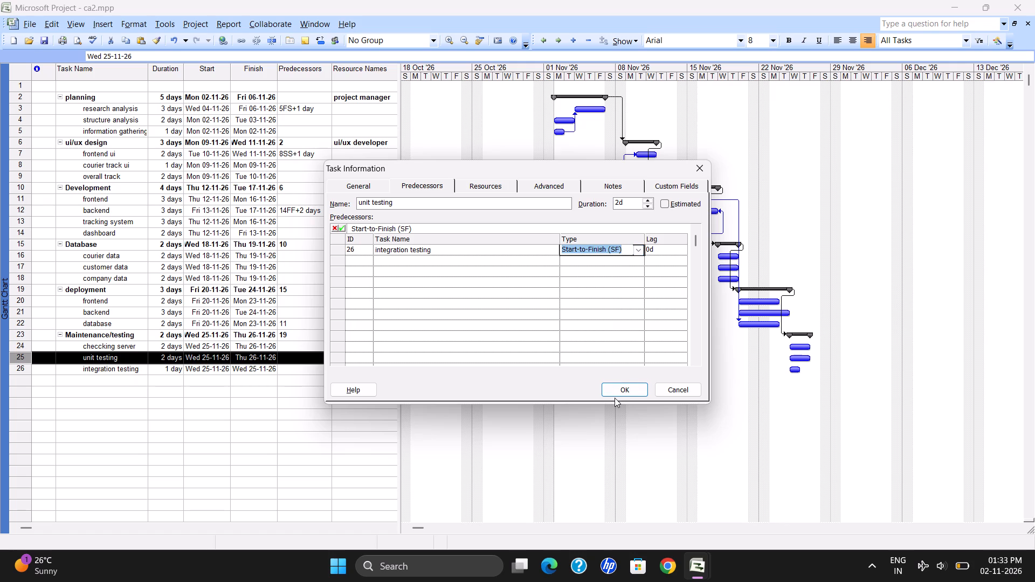
pyautogui.click(615, 398)
pyautogui.click(622, 385)
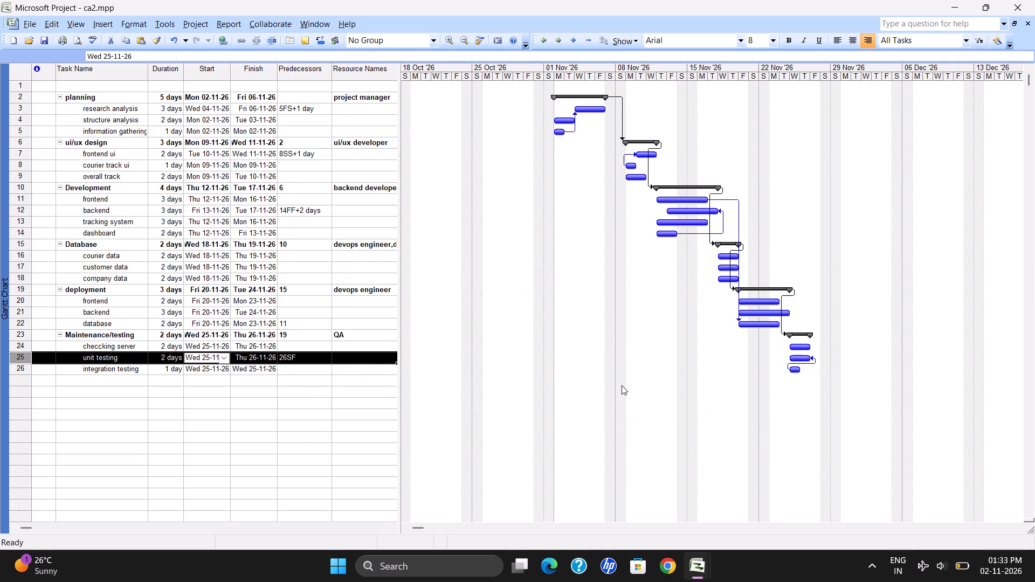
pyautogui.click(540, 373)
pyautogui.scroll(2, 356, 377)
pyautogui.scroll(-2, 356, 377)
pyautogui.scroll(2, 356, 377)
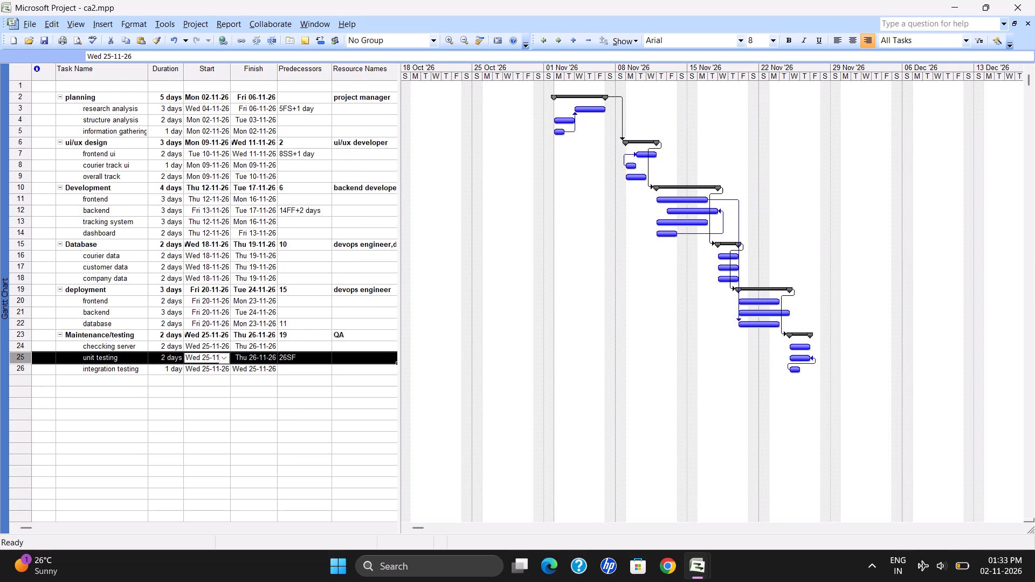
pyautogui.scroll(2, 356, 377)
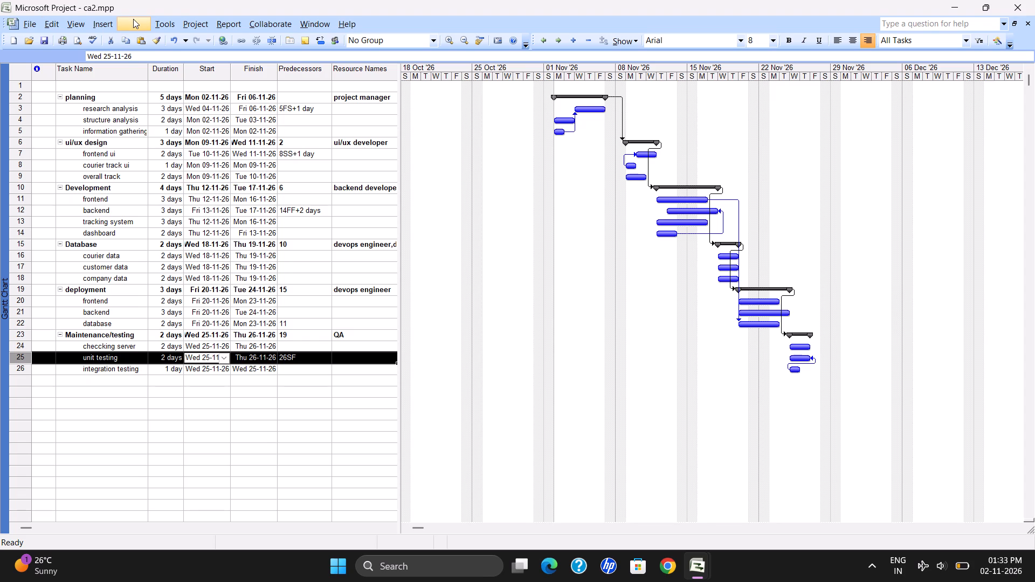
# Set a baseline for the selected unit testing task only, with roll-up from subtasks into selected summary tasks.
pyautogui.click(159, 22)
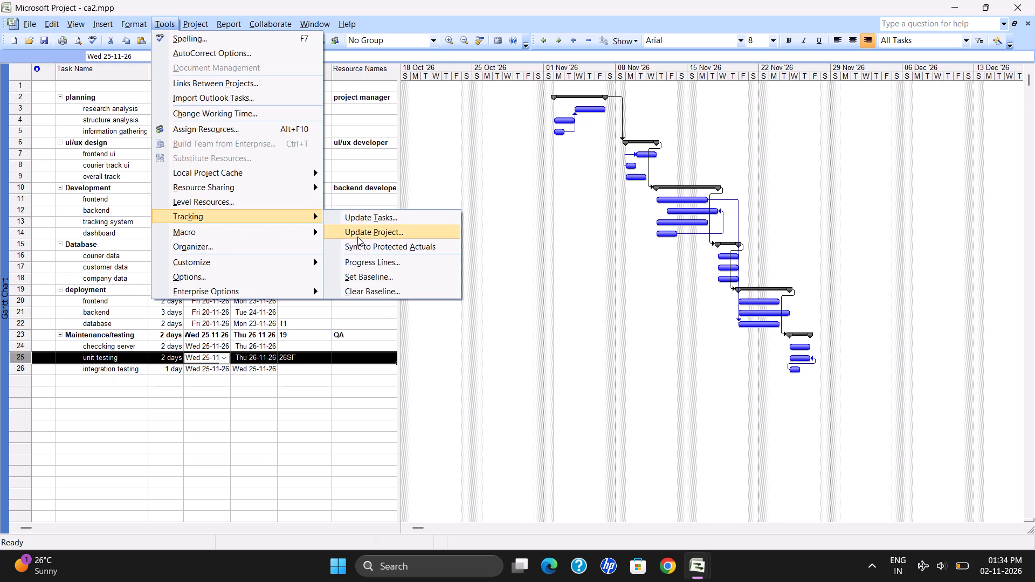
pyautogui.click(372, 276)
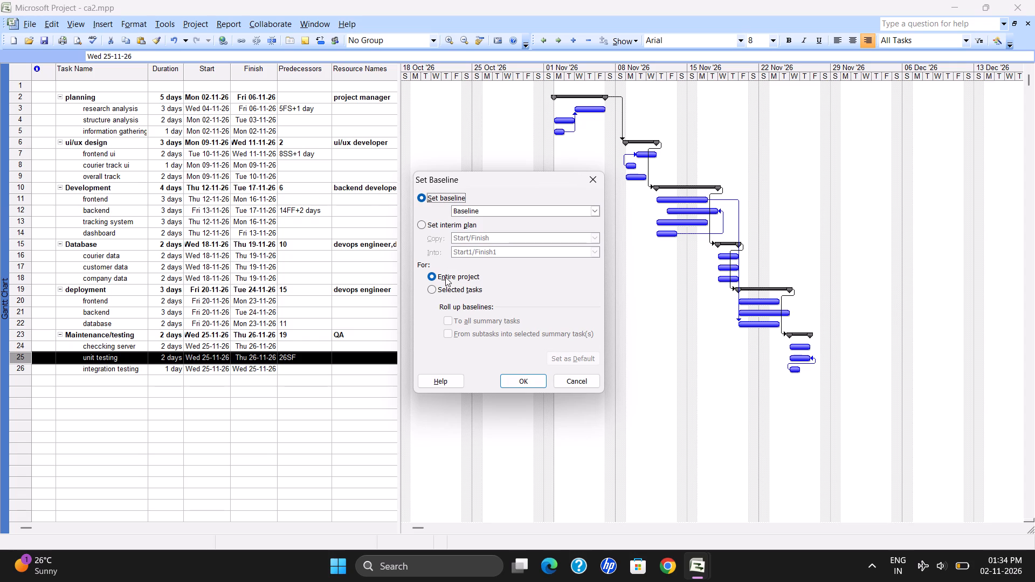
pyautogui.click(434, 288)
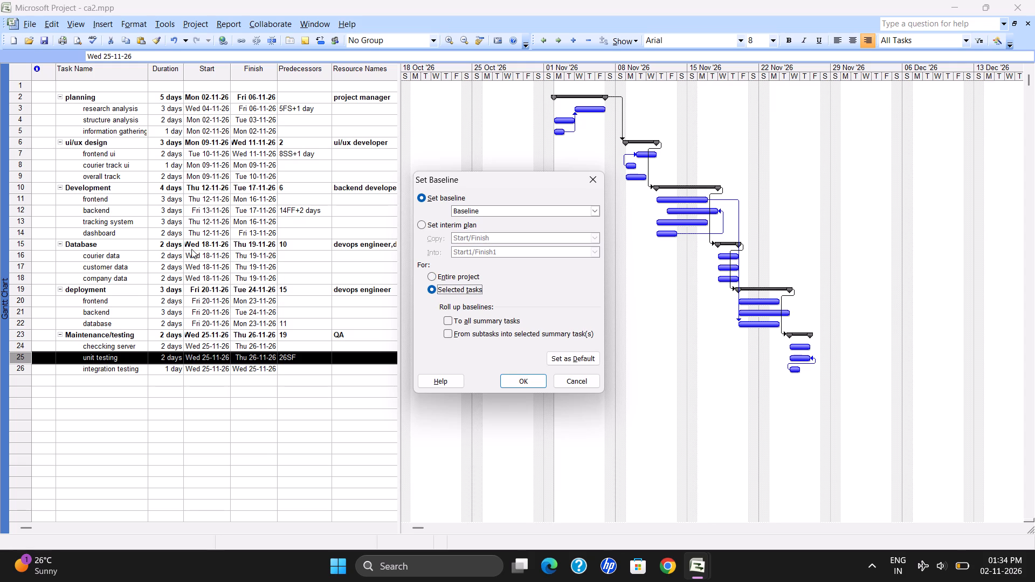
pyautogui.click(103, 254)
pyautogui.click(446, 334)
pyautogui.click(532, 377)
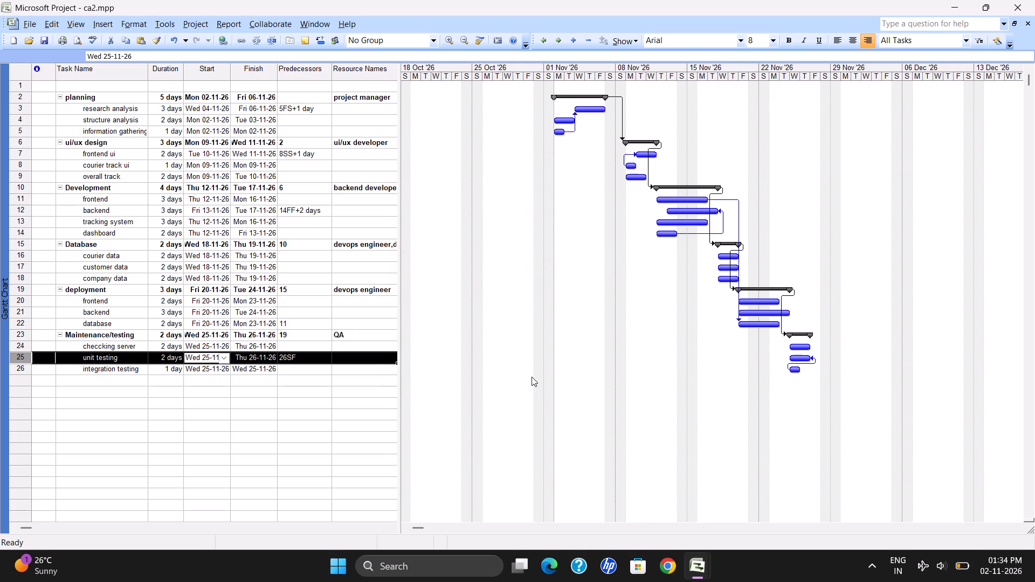
# Set the baseline for the entire project, overwriting the data in the previously saved Baseline.
pyautogui.click(100, 224)
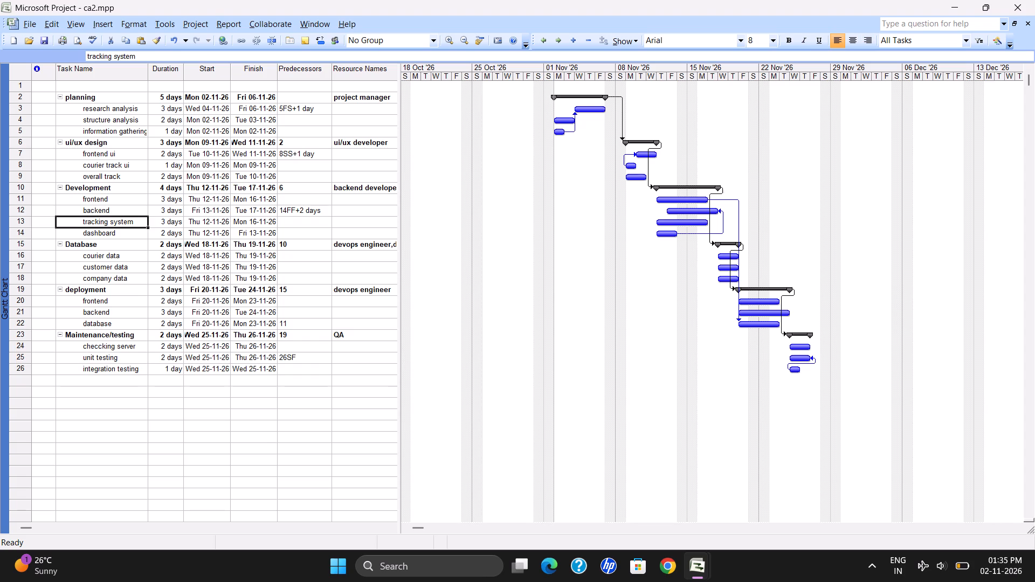
pyautogui.click(172, 18)
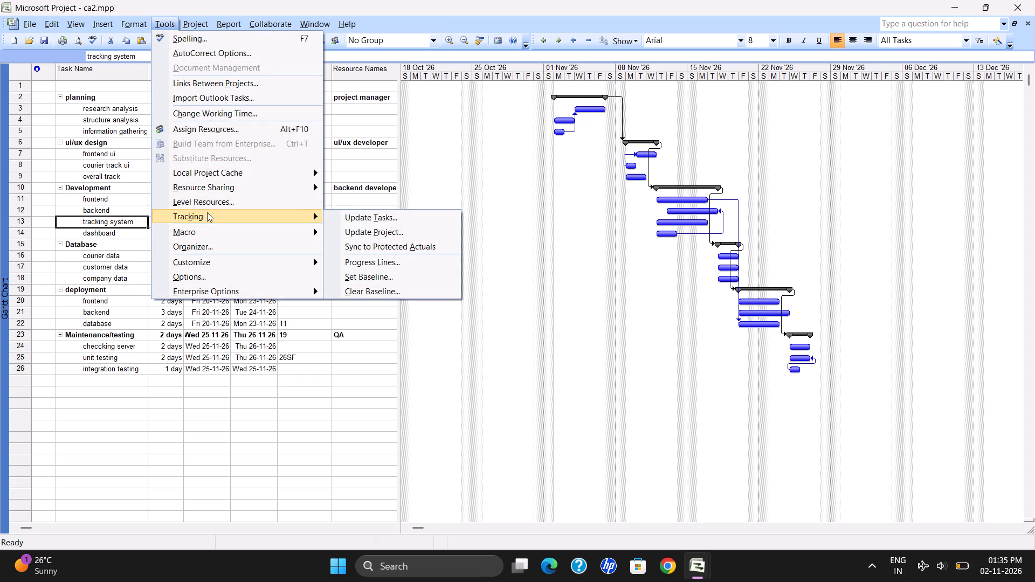
pyautogui.click(410, 273)
pyautogui.click(419, 221)
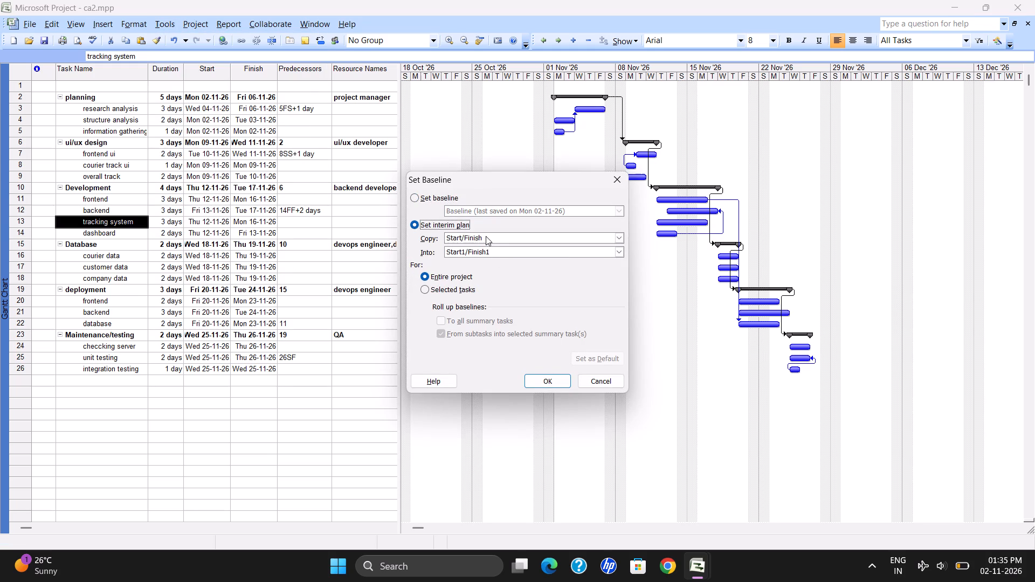
pyautogui.click(414, 198)
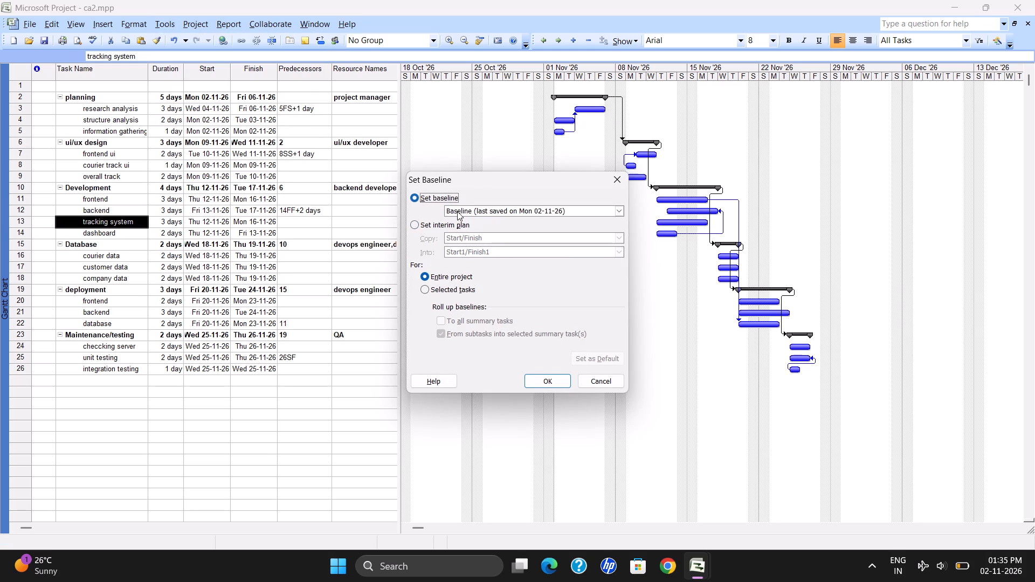
pyautogui.click(464, 211)
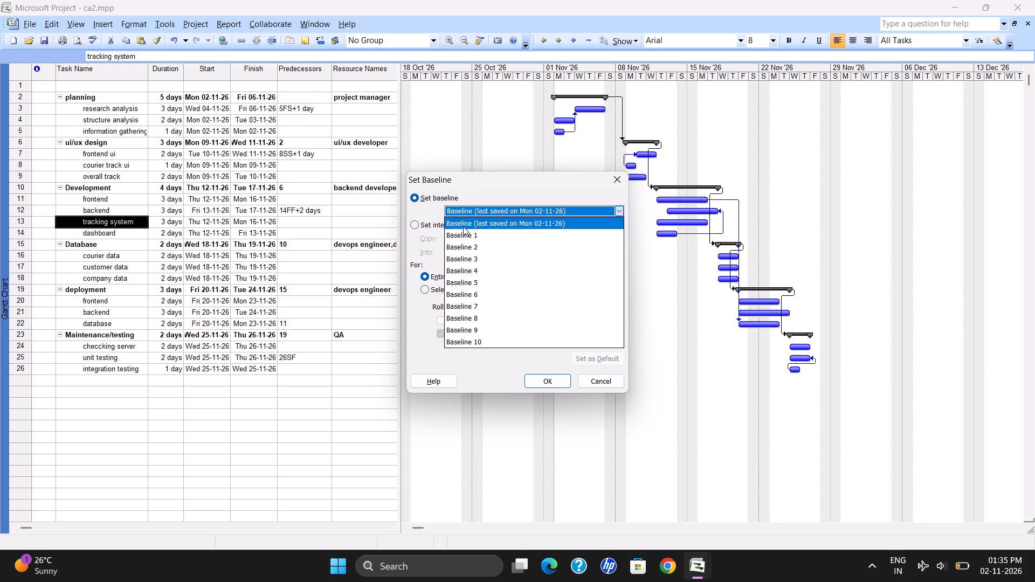
pyautogui.click(461, 211)
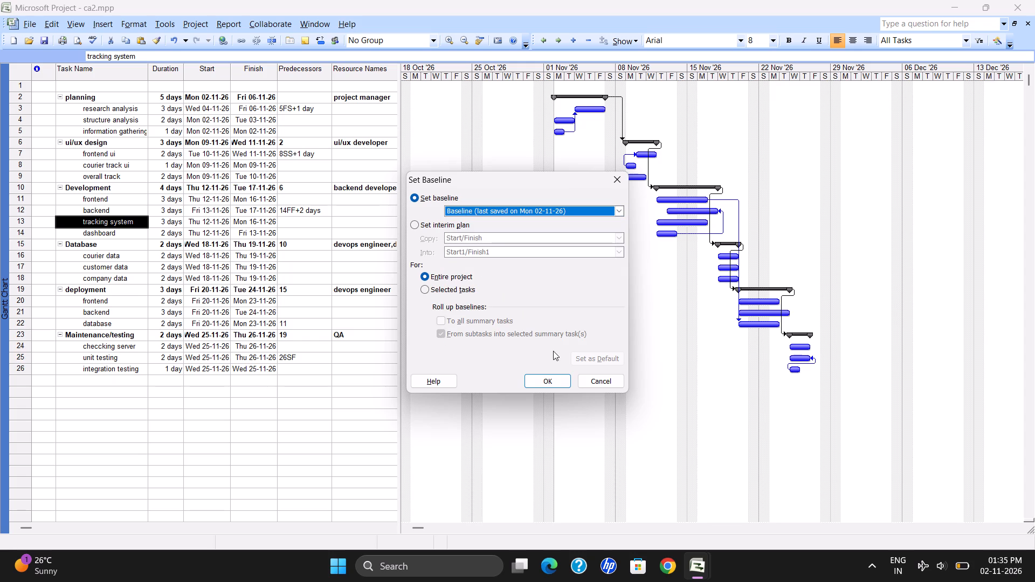
pyautogui.click(547, 379)
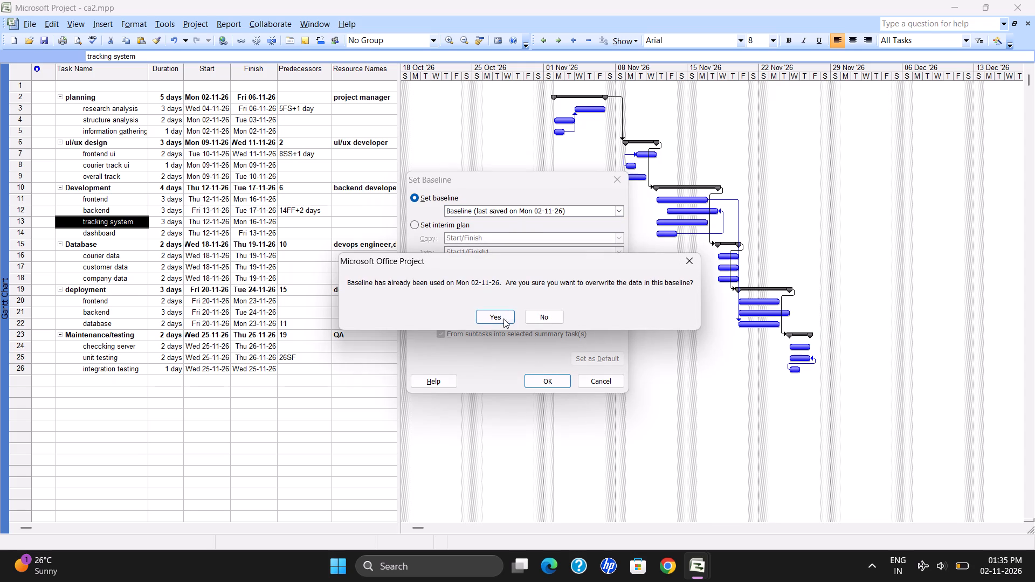
pyautogui.click(499, 316)
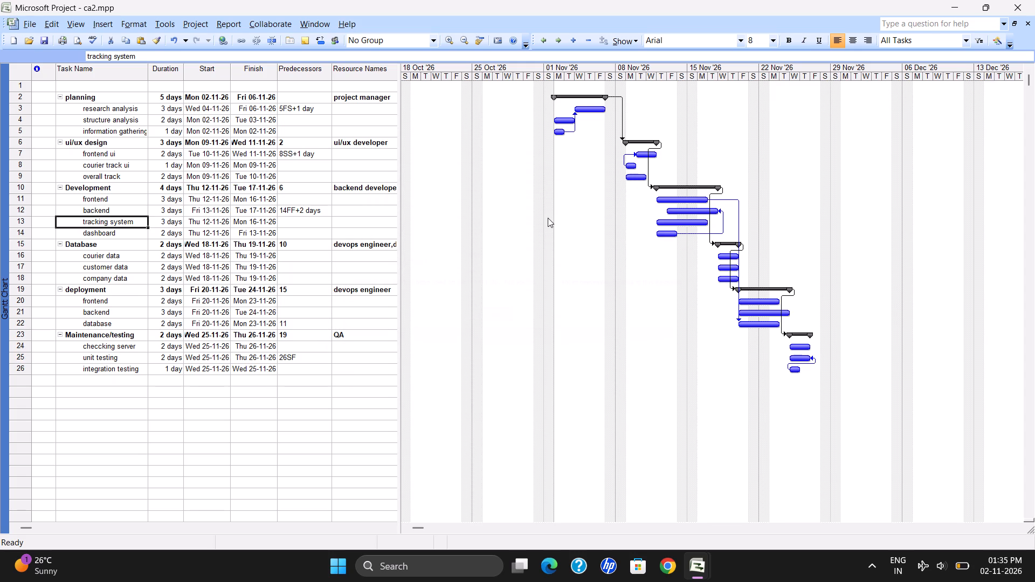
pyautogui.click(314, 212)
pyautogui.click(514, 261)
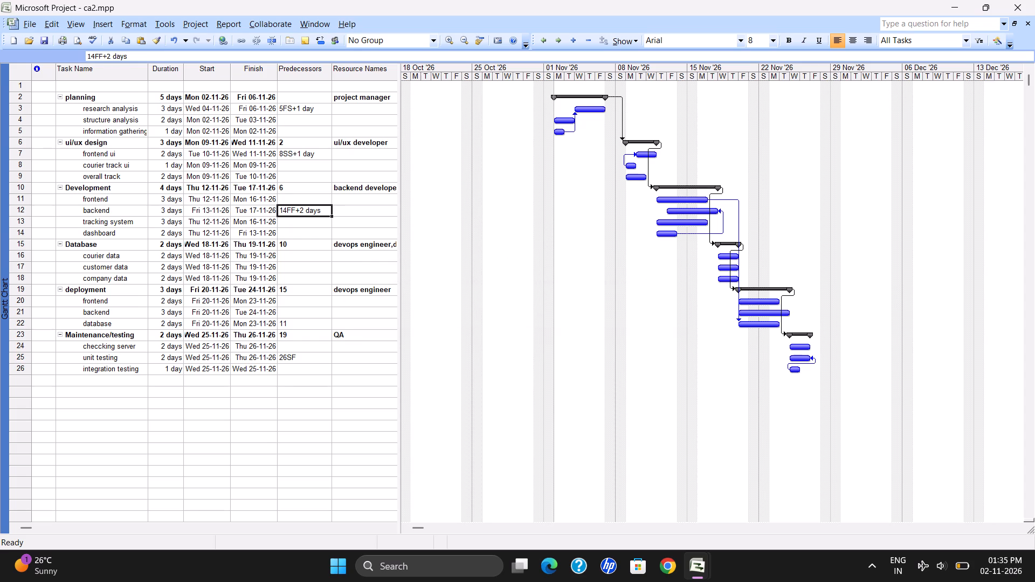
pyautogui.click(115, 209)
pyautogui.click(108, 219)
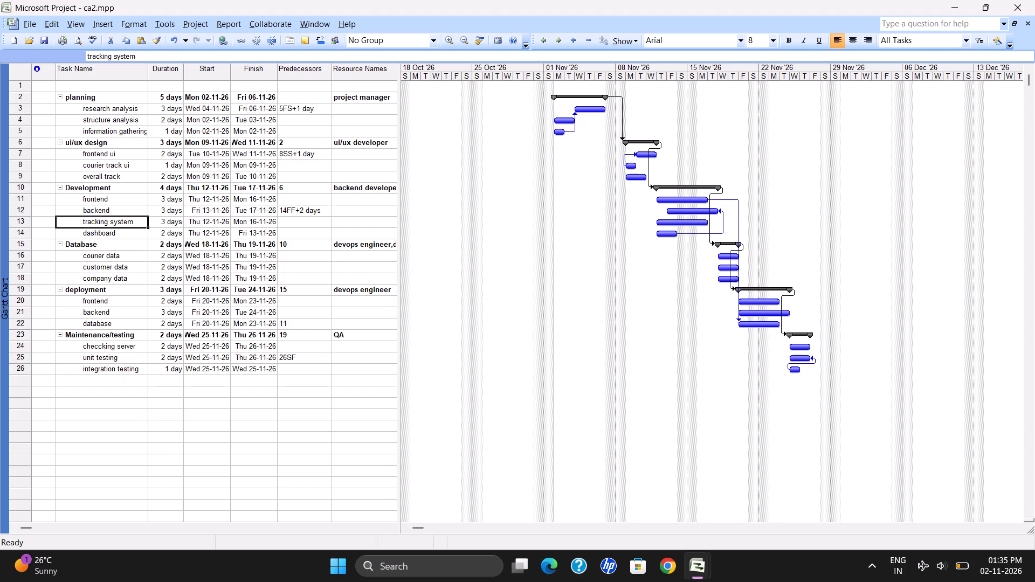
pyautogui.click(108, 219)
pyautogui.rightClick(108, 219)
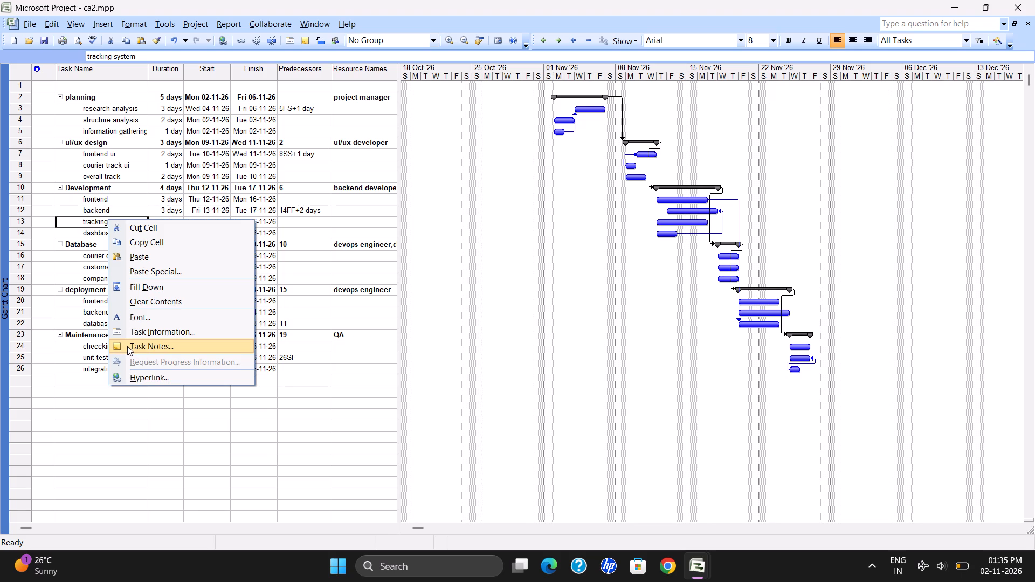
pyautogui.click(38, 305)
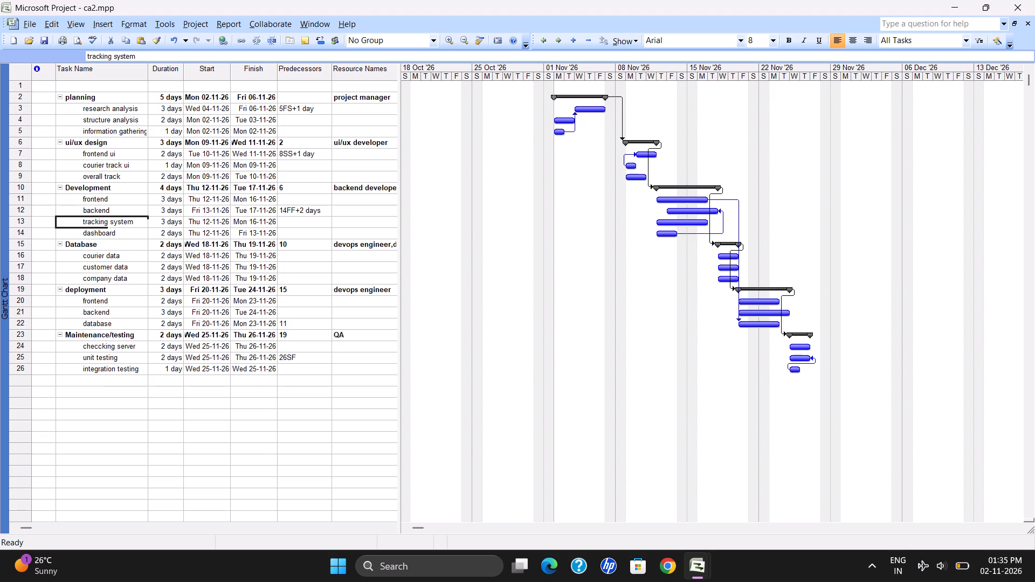
# Write a task note for the backend task under Development, starting with "integrate backend in very".
pyautogui.click(73, 212)
pyautogui.rightClick(73, 212)
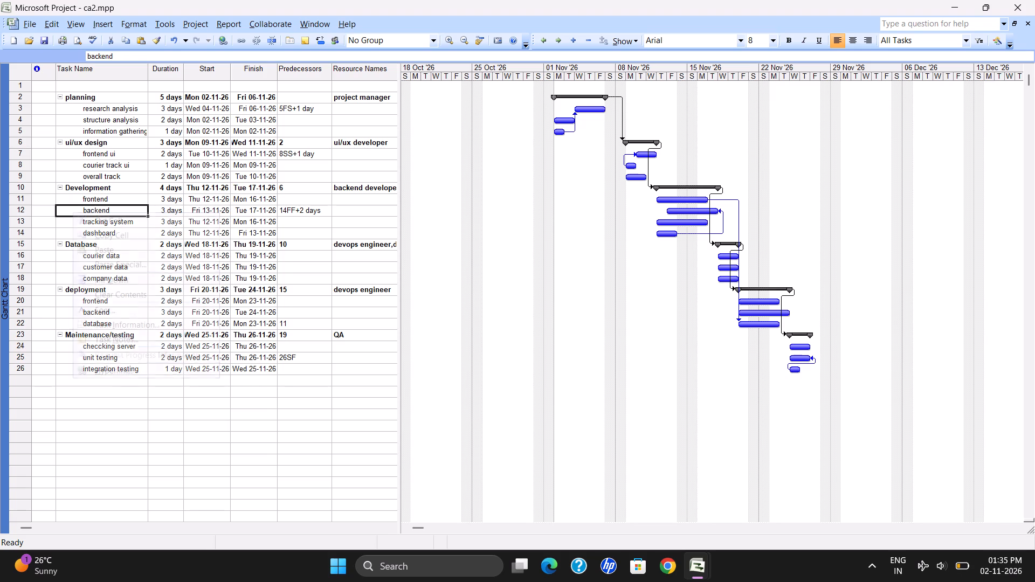
pyautogui.click(107, 338)
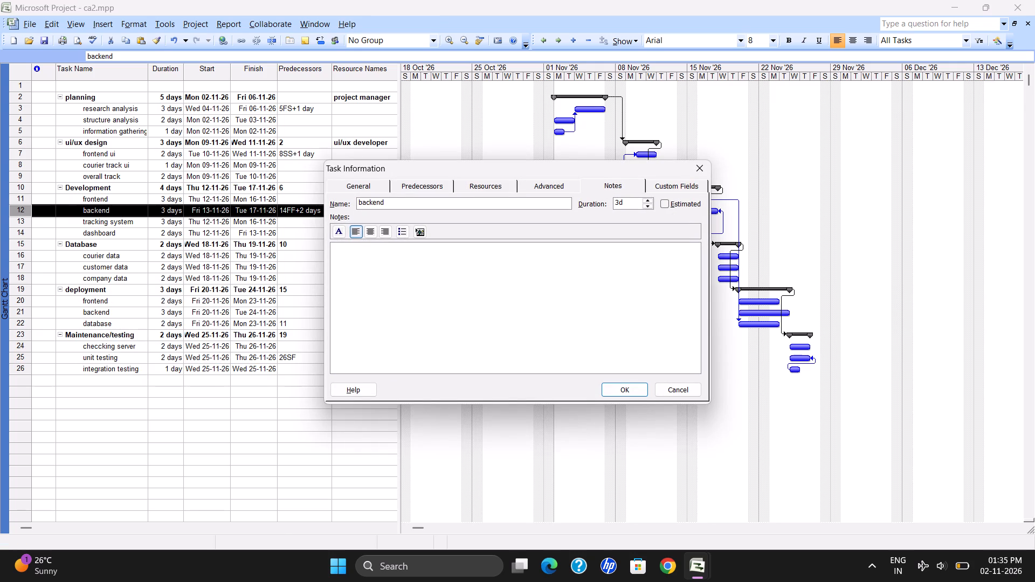
pyautogui.press('i')
pyautogui.press('BackSpace')
pyautogui.write('integrate backend very')
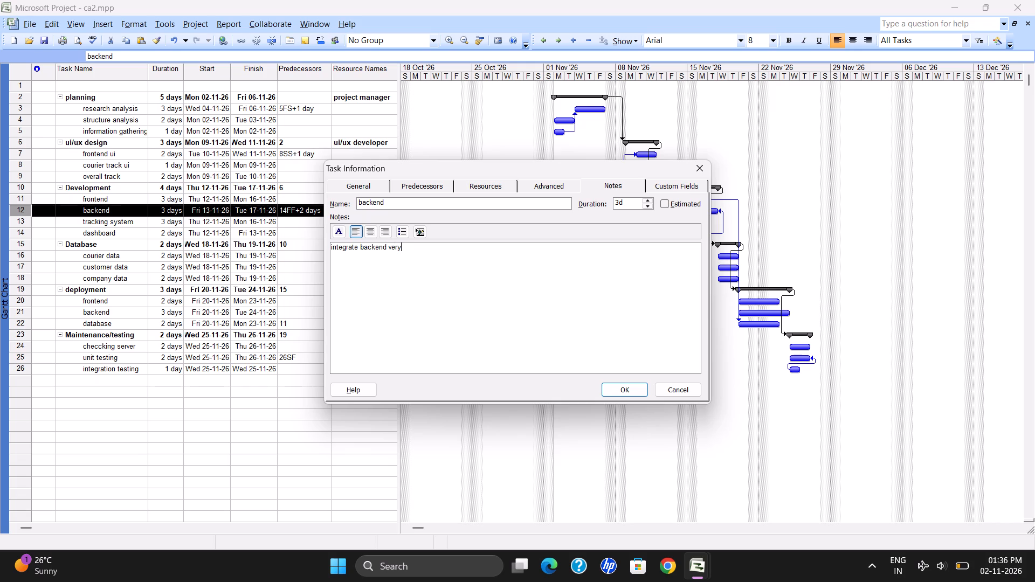
pyautogui.press('space')
pyautogui.press('BackSpace')
pyautogui.press('BackSpace')
pyautogui.press('BackSpace')
pyautogui.press('BackSpace')
pyautogui.press('BackSpace')
pyautogui.write('in very')
pyautogui.press('space')
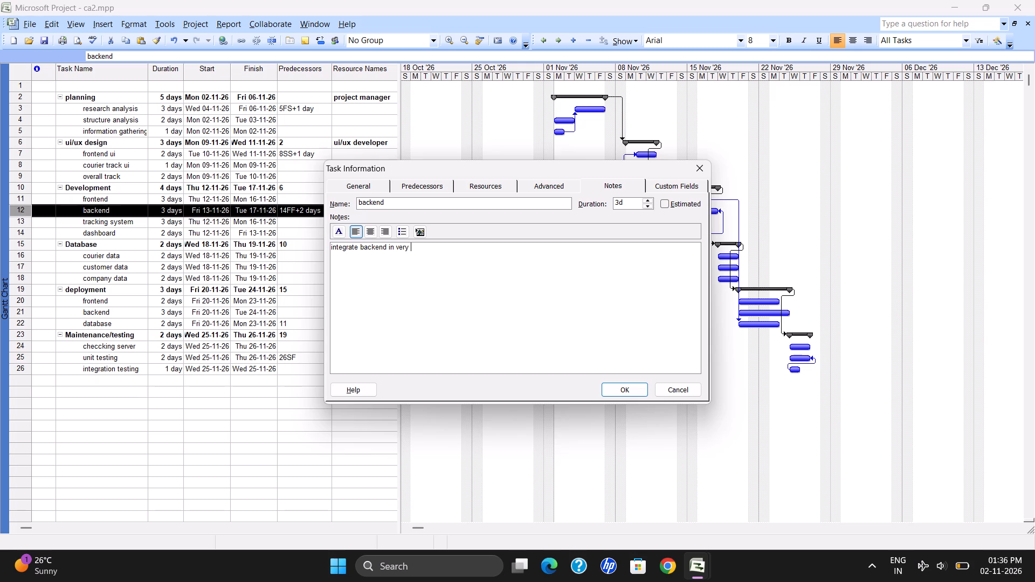
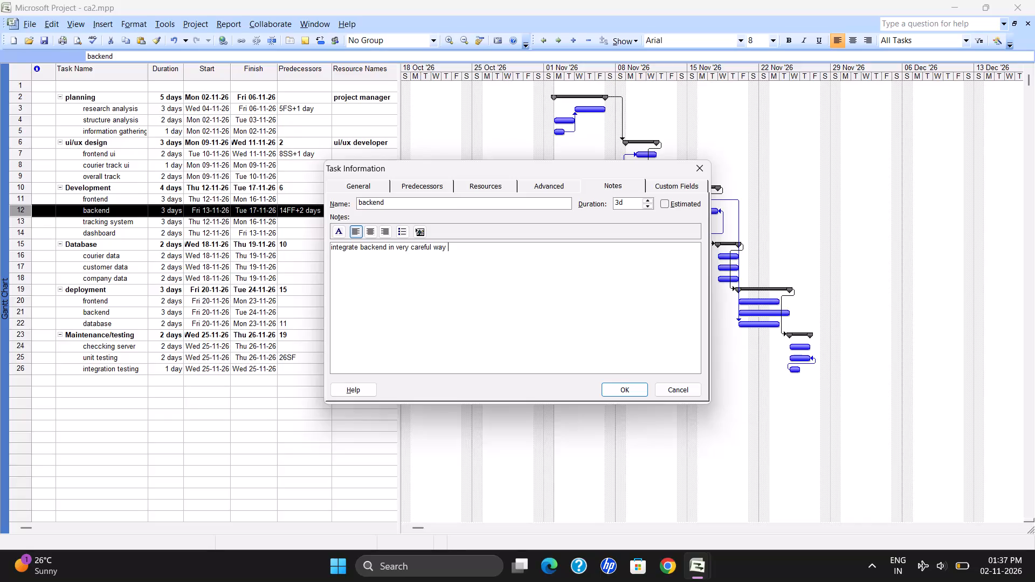
# Complete the backend task's note with "so that it work and not get error" and save it.
pyautogui.write('so that it work and not get error')
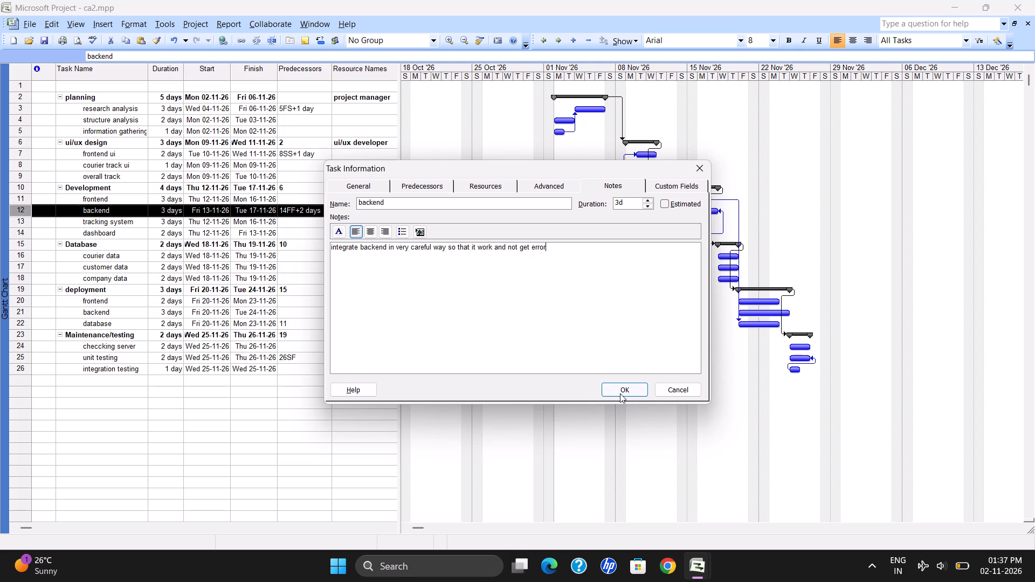
pyautogui.click(622, 393)
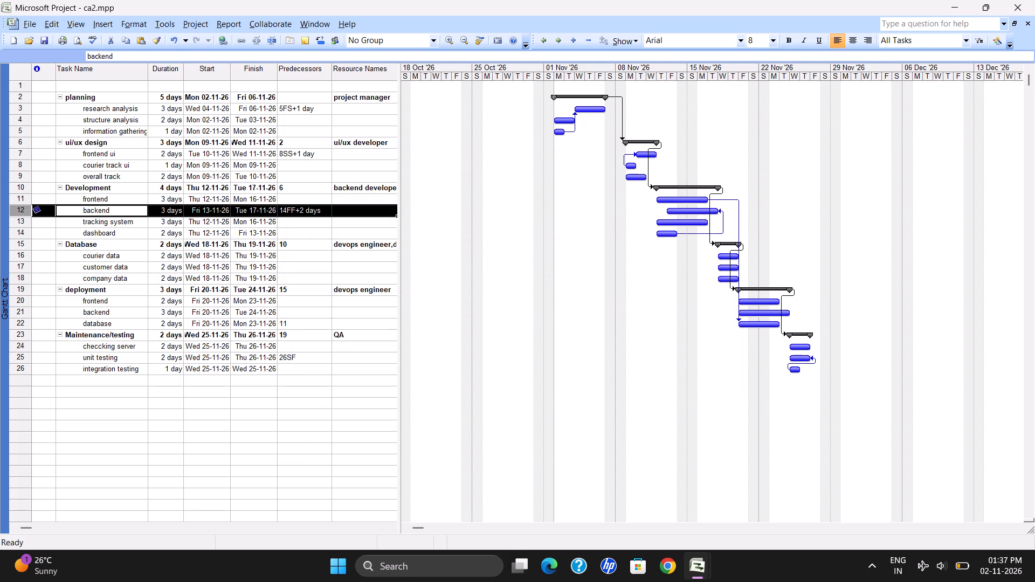
# Add the note "ui should be customeer friendly if it is not customer will confuse regarding the functional" to the courier track ui task.
pyautogui.click(75, 221)
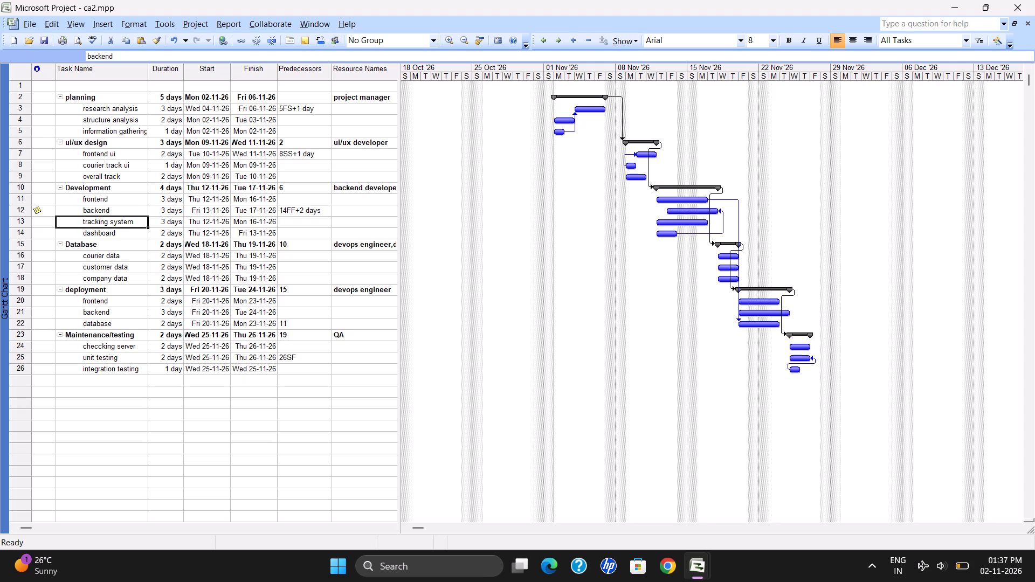
pyautogui.click(53, 171)
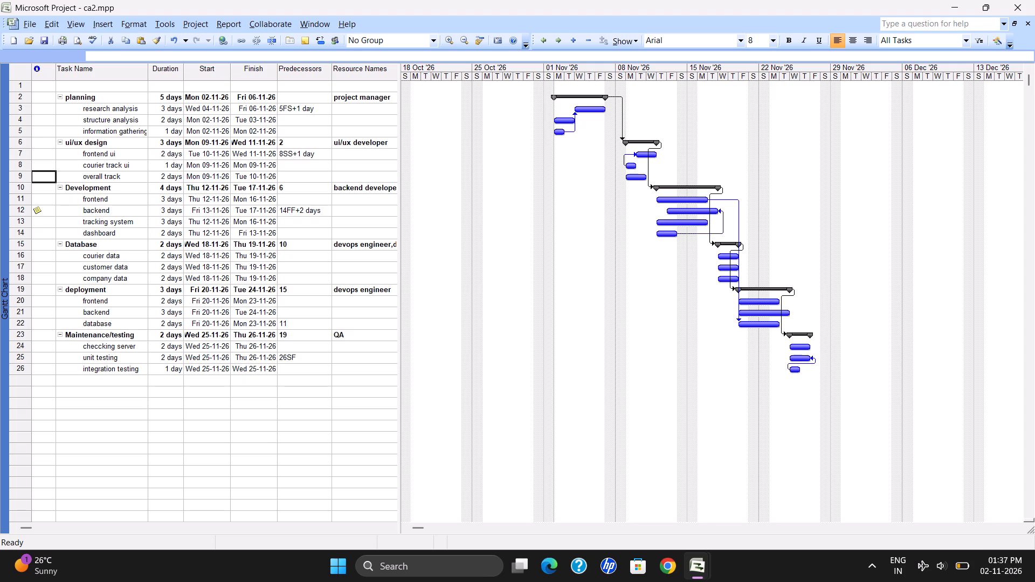
pyautogui.click(50, 167)
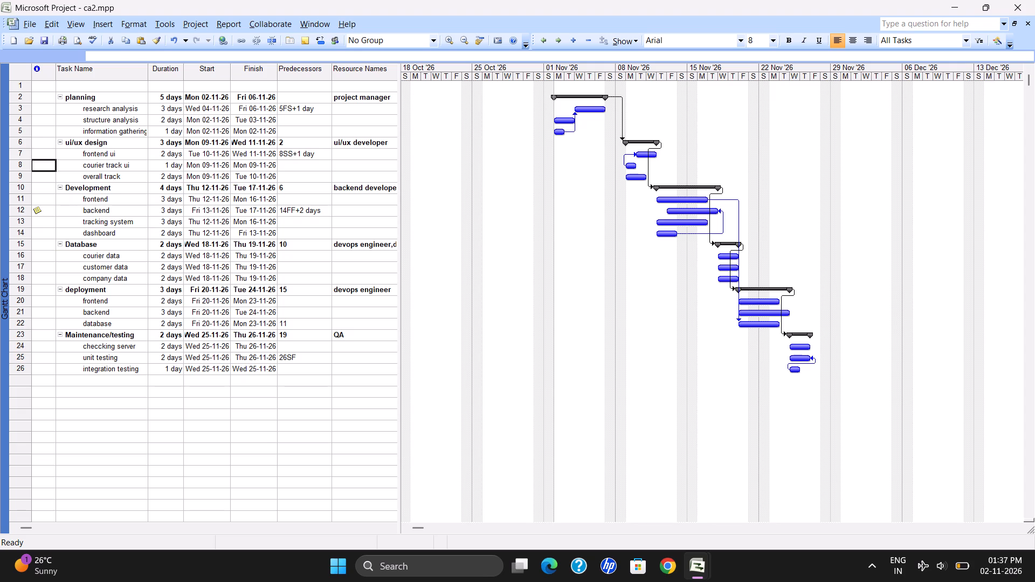
pyautogui.click(91, 163)
pyautogui.rightClick(91, 163)
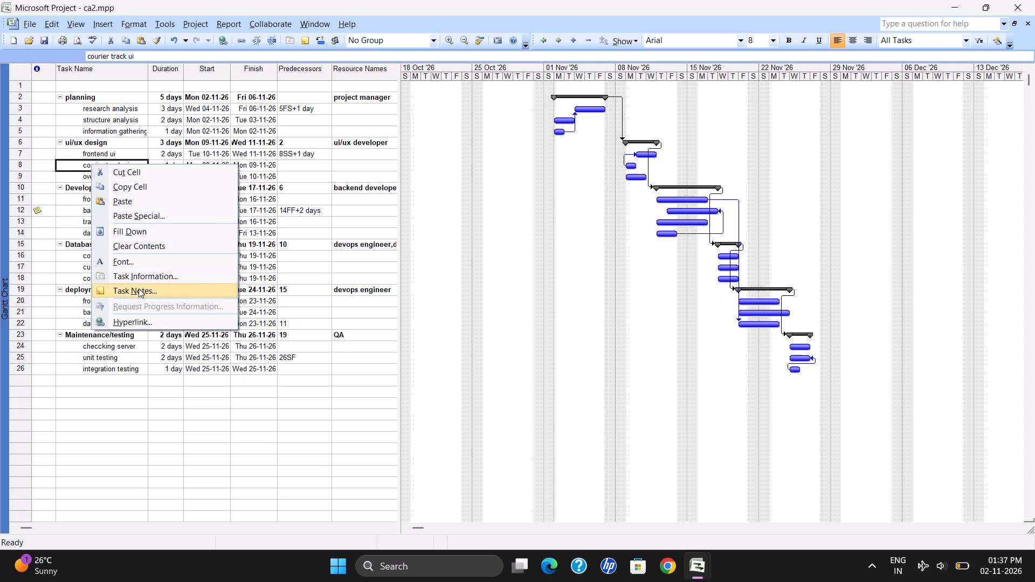
pyautogui.click(139, 288)
pyautogui.click(397, 250)
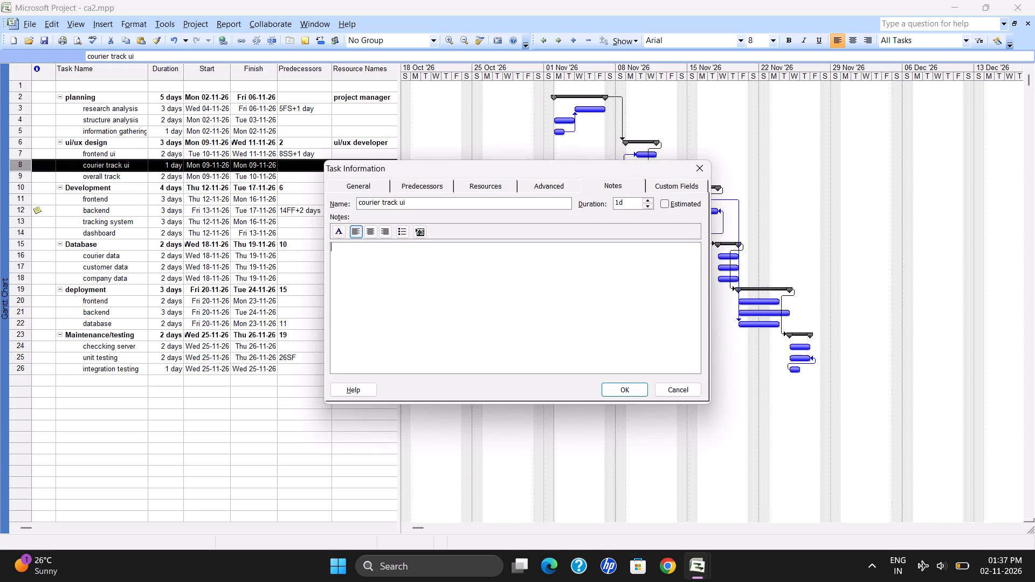
pyautogui.write('ui should be customeer friendl')
pyautogui.write('y if it is not customer will con')
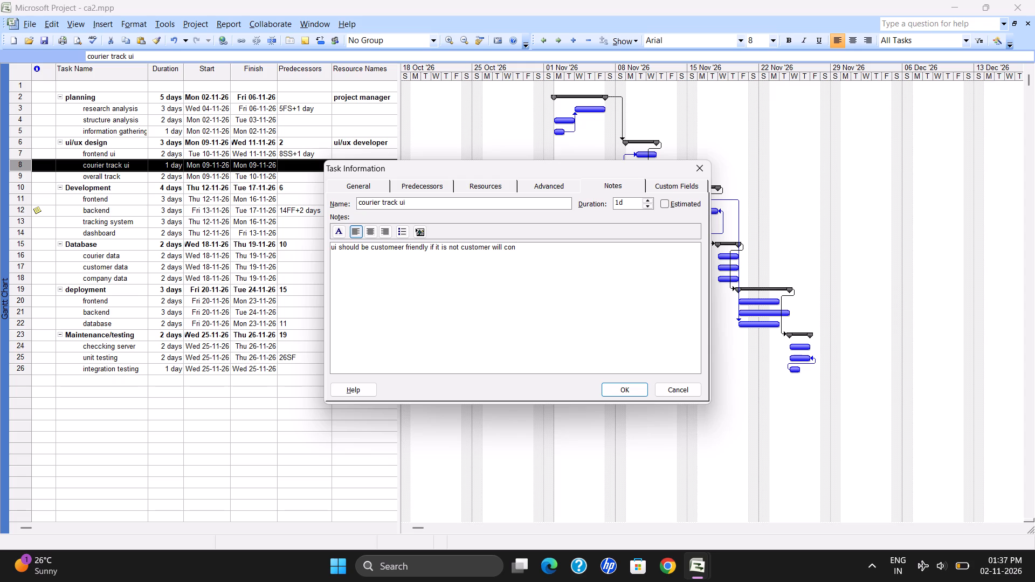
pyautogui.write('fuse regarding the functional')
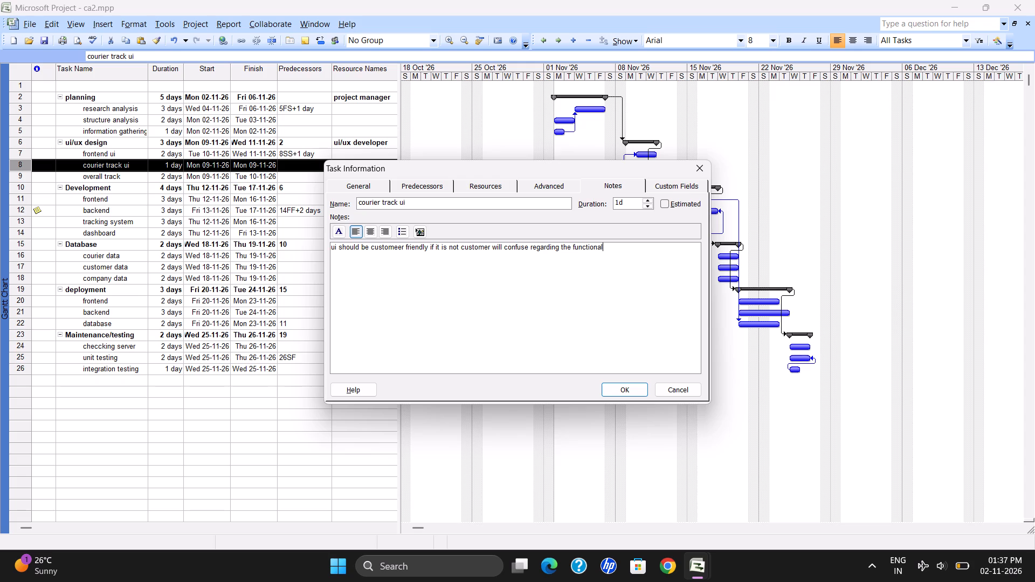
pyautogui.click(621, 387)
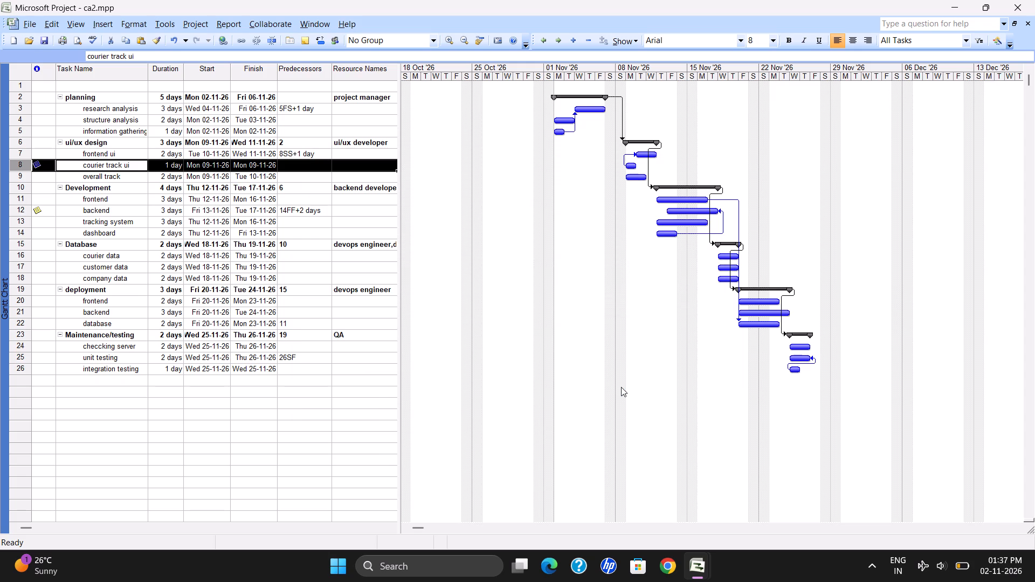
pyautogui.click(479, 210)
pyautogui.click(513, 231)
pyautogui.click(47, 95)
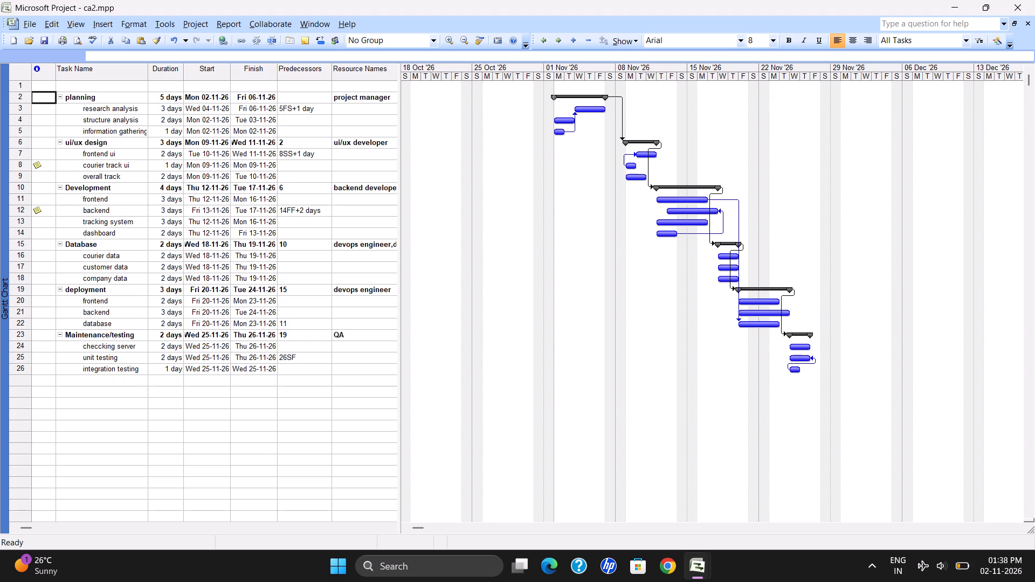
pyautogui.rightClick(47, 95)
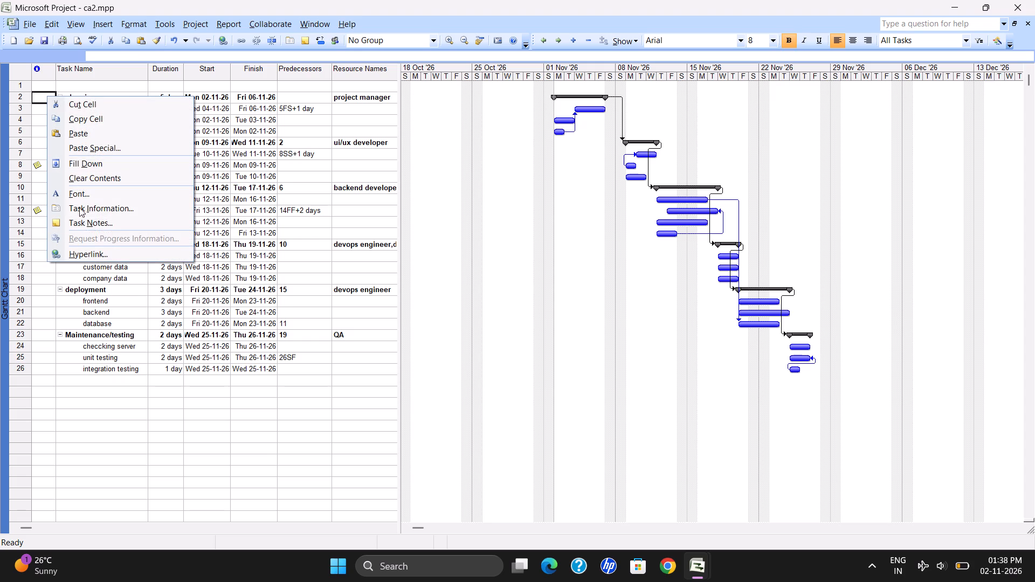
pyautogui.click(96, 253)
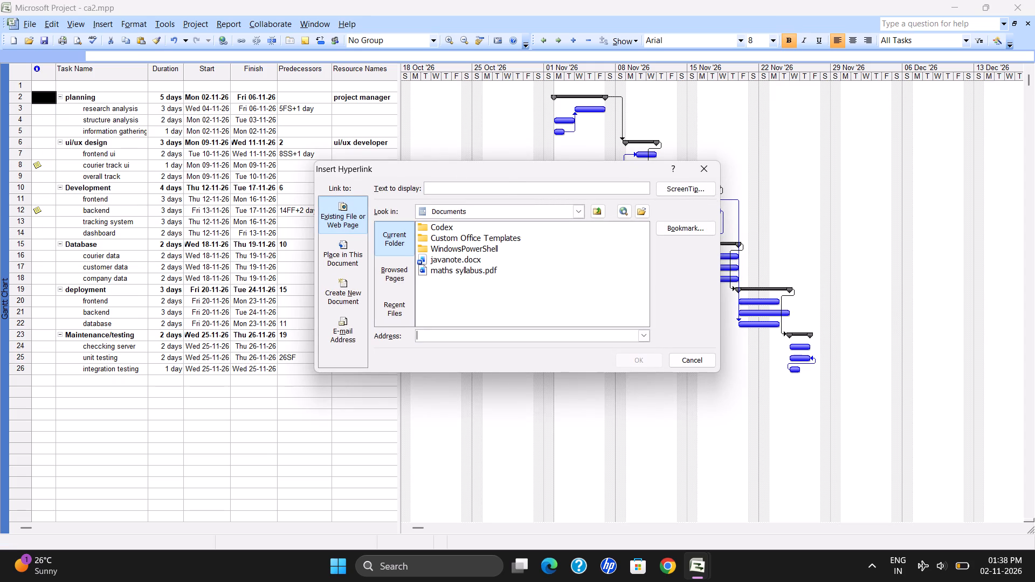
pyautogui.click(495, 189)
pyautogui.click(465, 337)
pyautogui.write('www.goo')
pyautogui.write('gle.com')
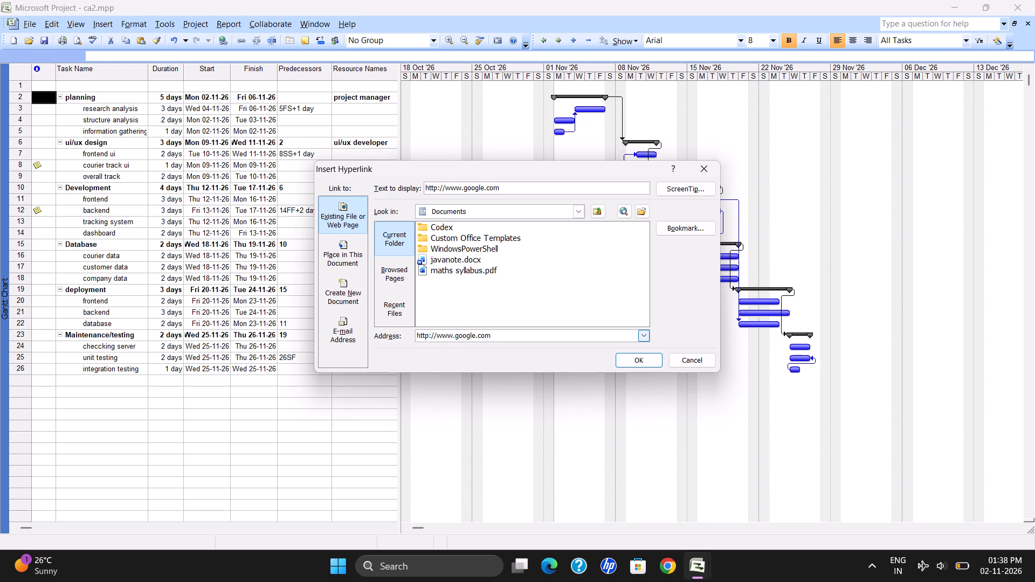
pyautogui.click(639, 359)
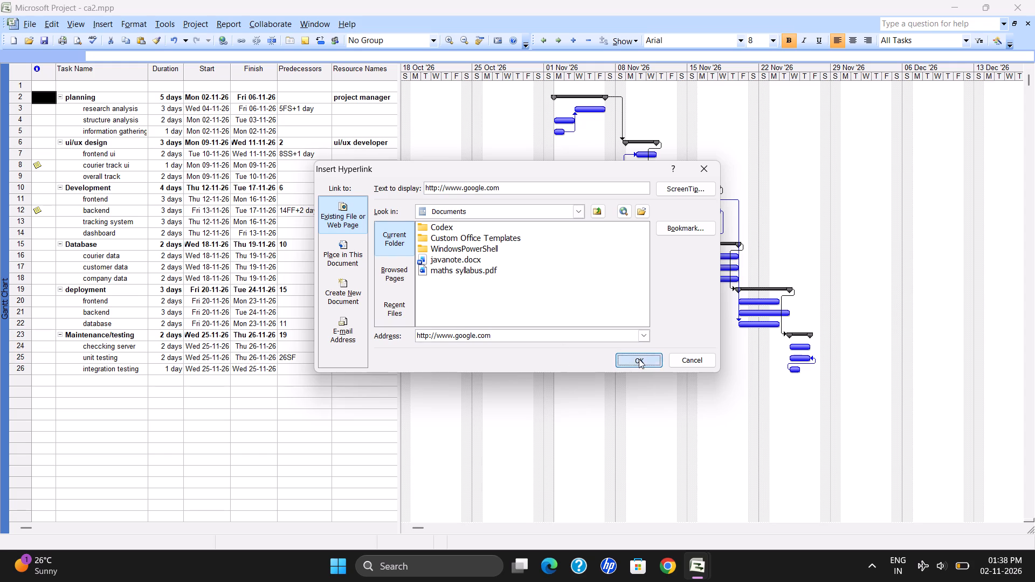
# Follow the planning task's hyperlink to test it.
pyautogui.click(37, 97)
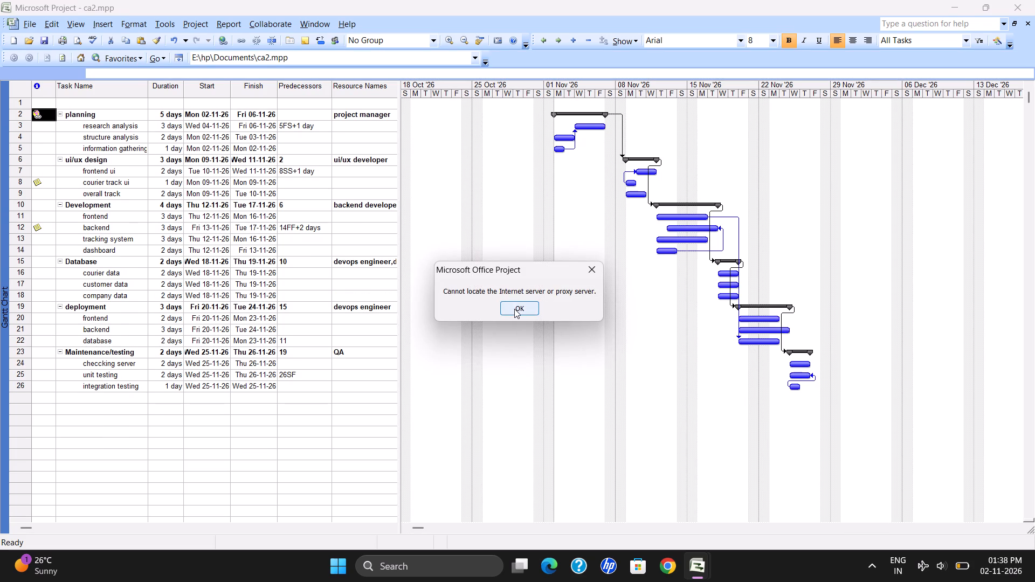
pyautogui.click(515, 309)
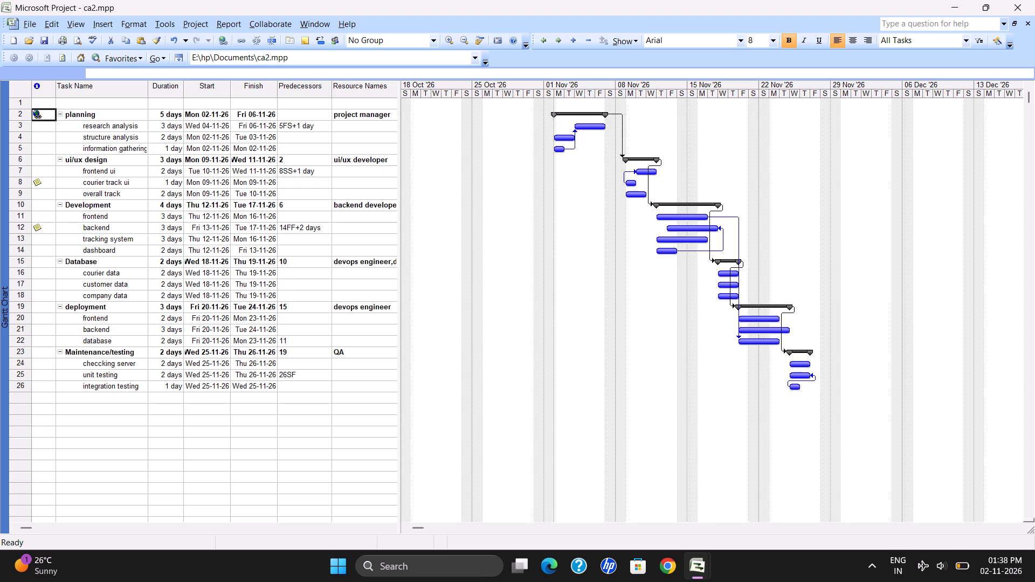
# Review the planning summary task's information and set its deadline, picking 24 December 2026 from the calendar.
pyautogui.doubleClick(131, 117)
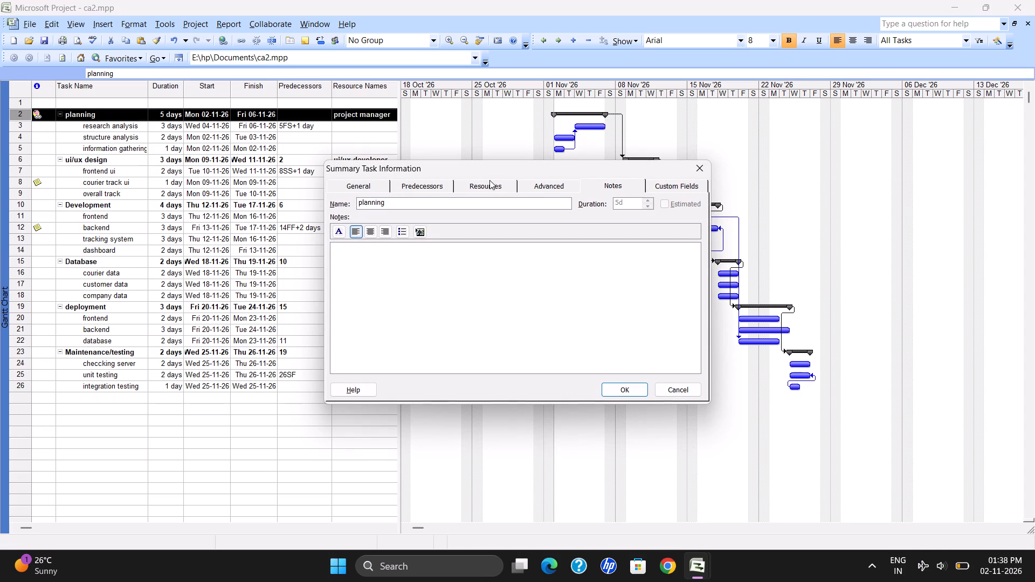
pyautogui.click(536, 181)
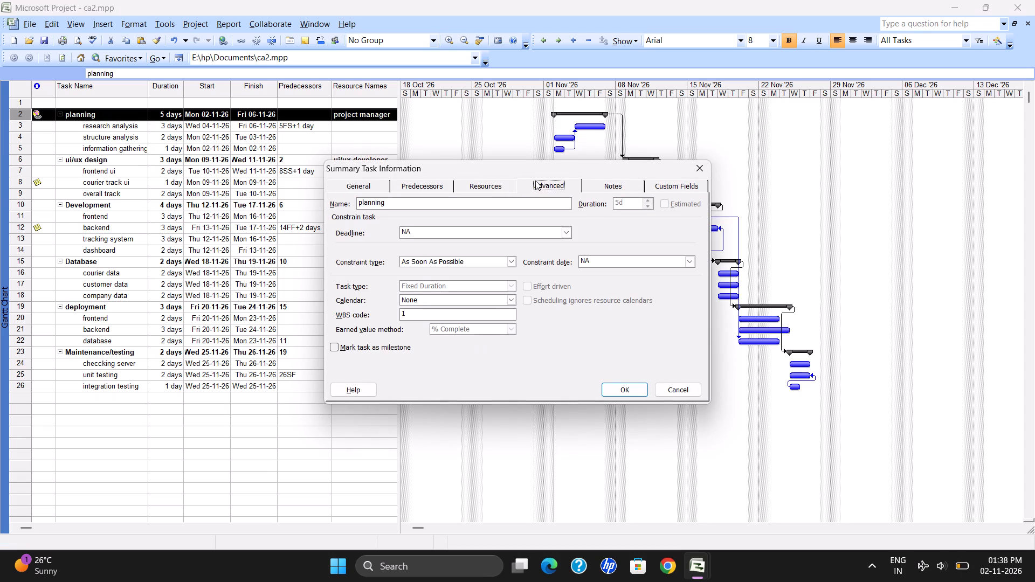
pyautogui.click(489, 186)
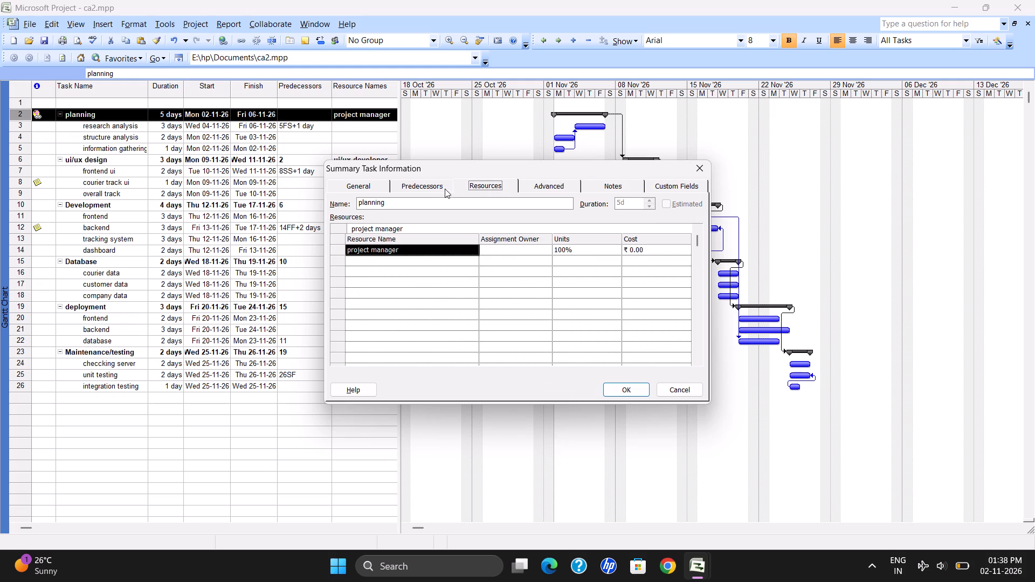
pyautogui.click(437, 191)
pyautogui.click(370, 188)
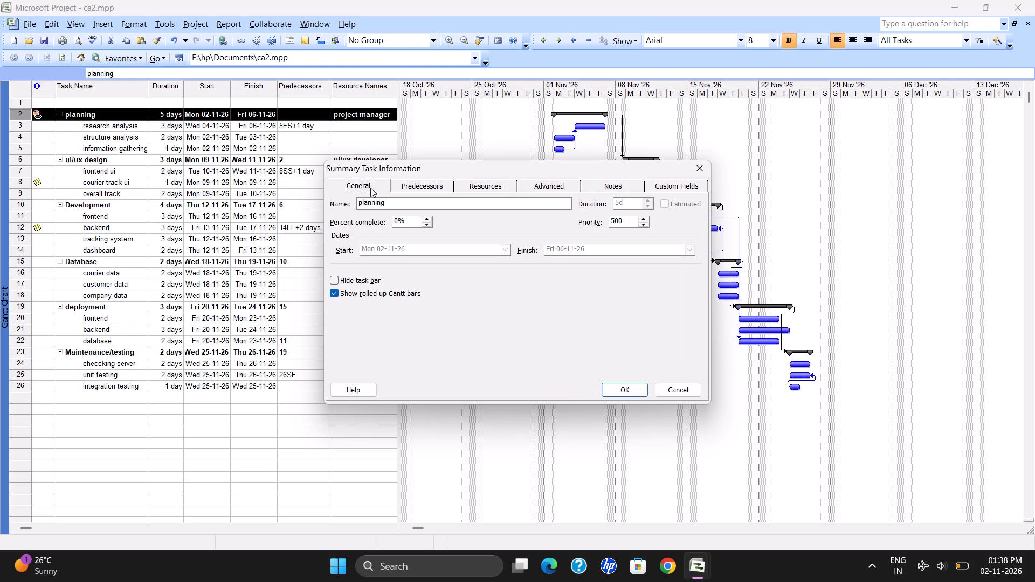
pyautogui.click(590, 251)
pyautogui.click(540, 182)
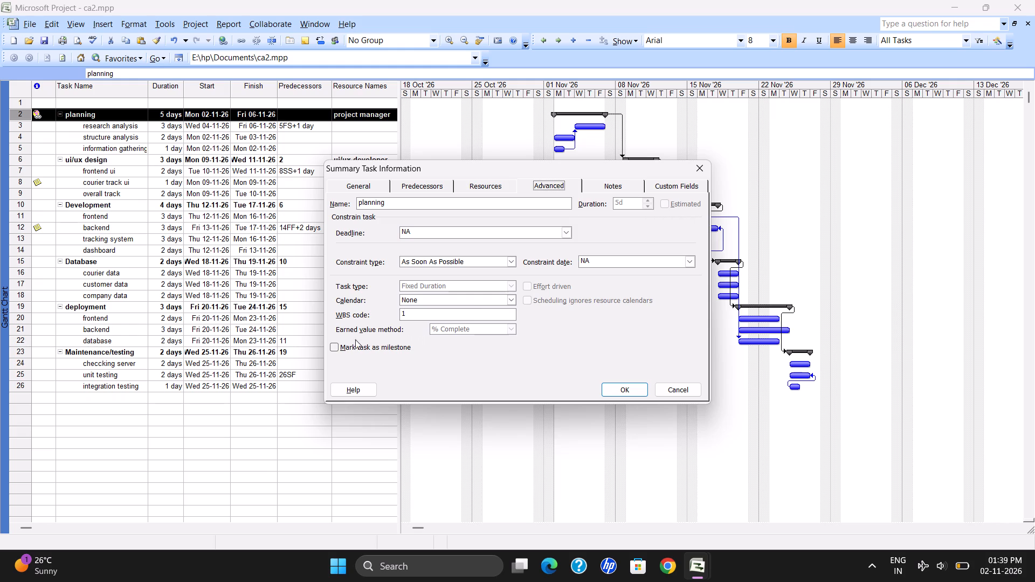
pyautogui.click(469, 235)
pyautogui.click(564, 234)
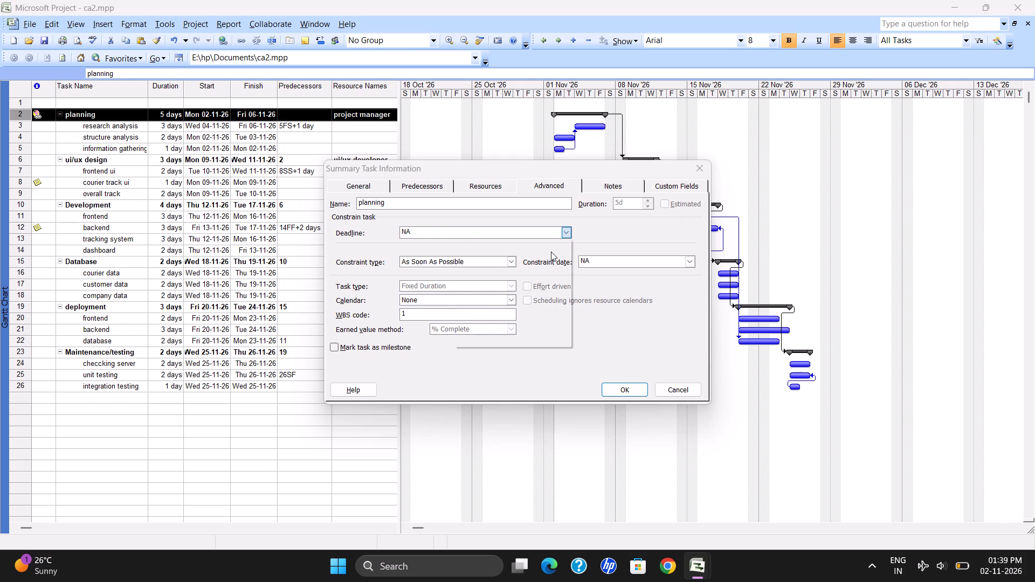
pyautogui.click(564, 248)
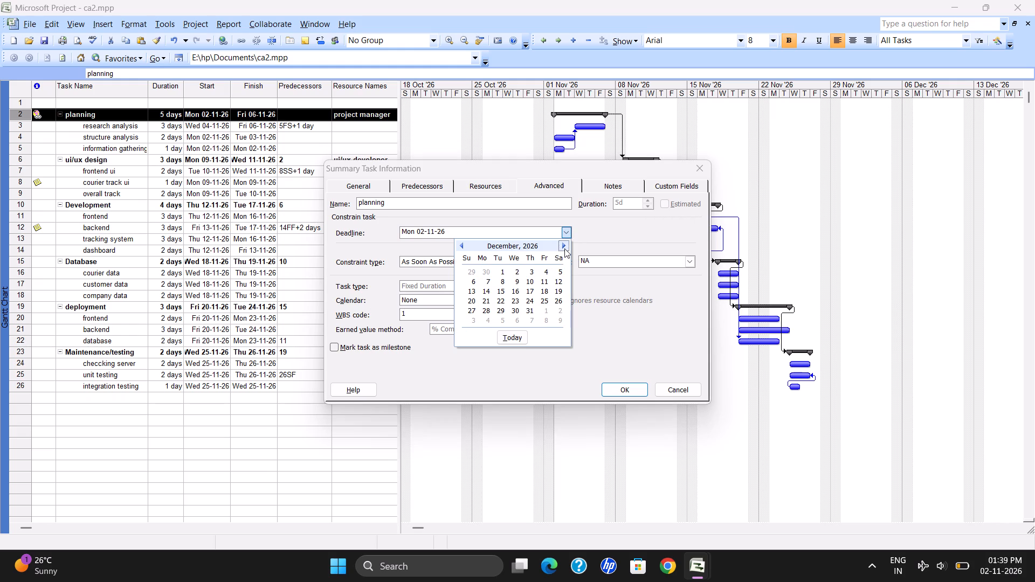
pyautogui.click(530, 306)
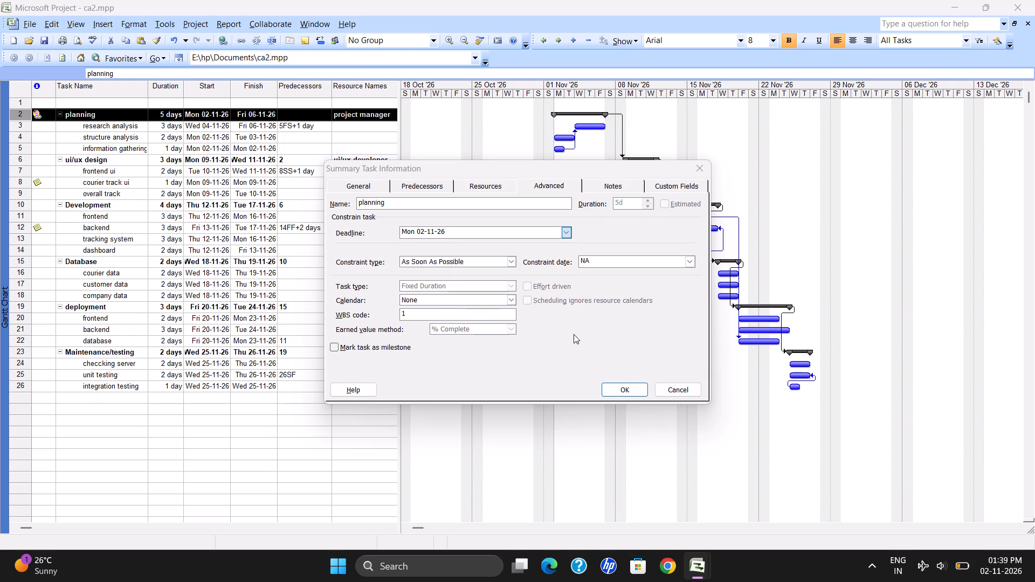
pyautogui.click(627, 384)
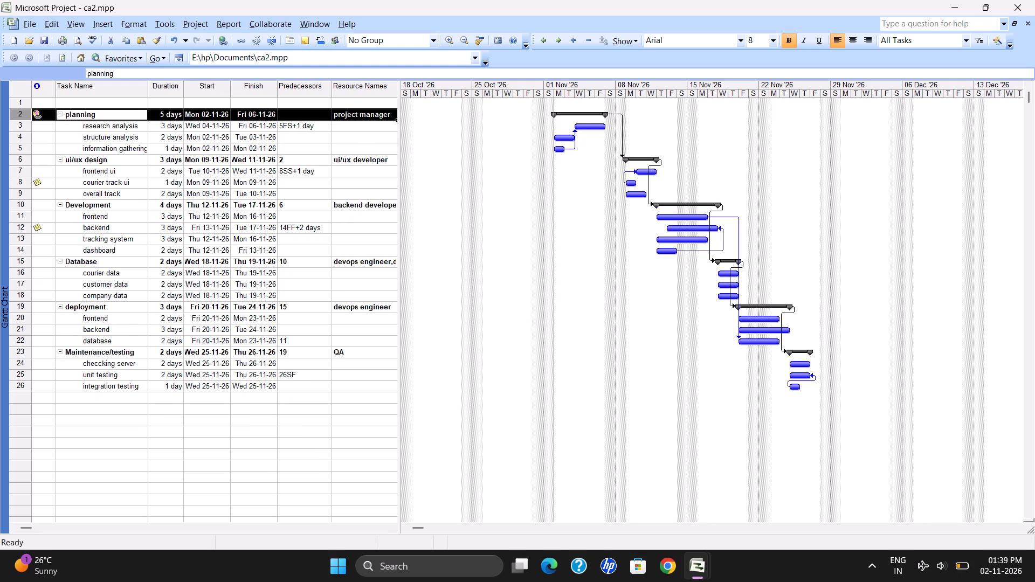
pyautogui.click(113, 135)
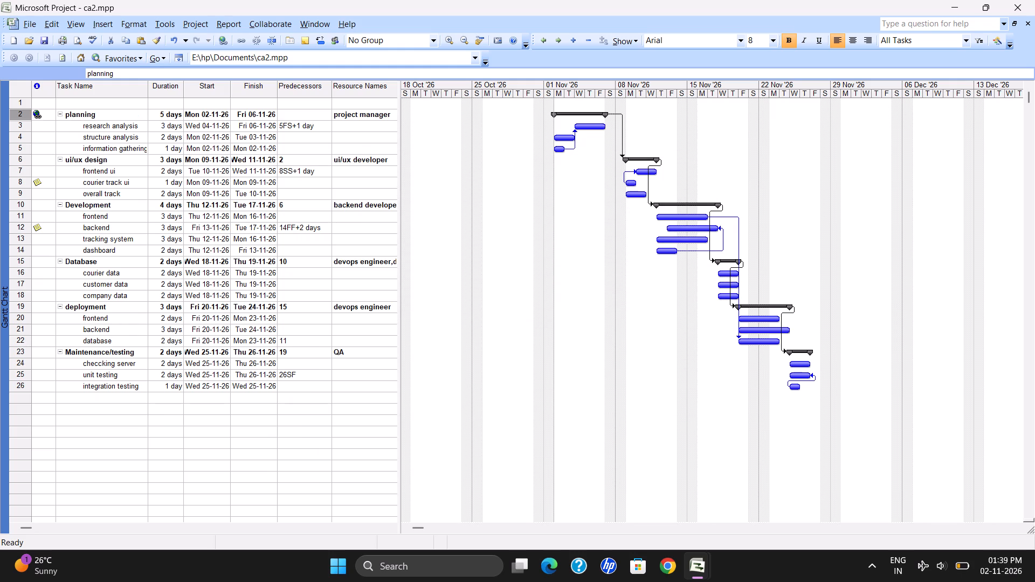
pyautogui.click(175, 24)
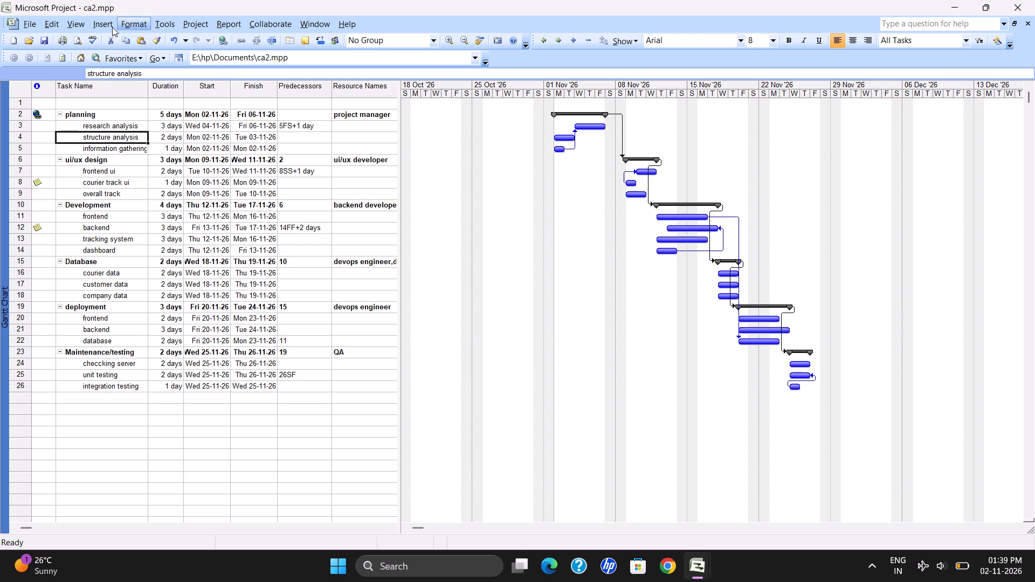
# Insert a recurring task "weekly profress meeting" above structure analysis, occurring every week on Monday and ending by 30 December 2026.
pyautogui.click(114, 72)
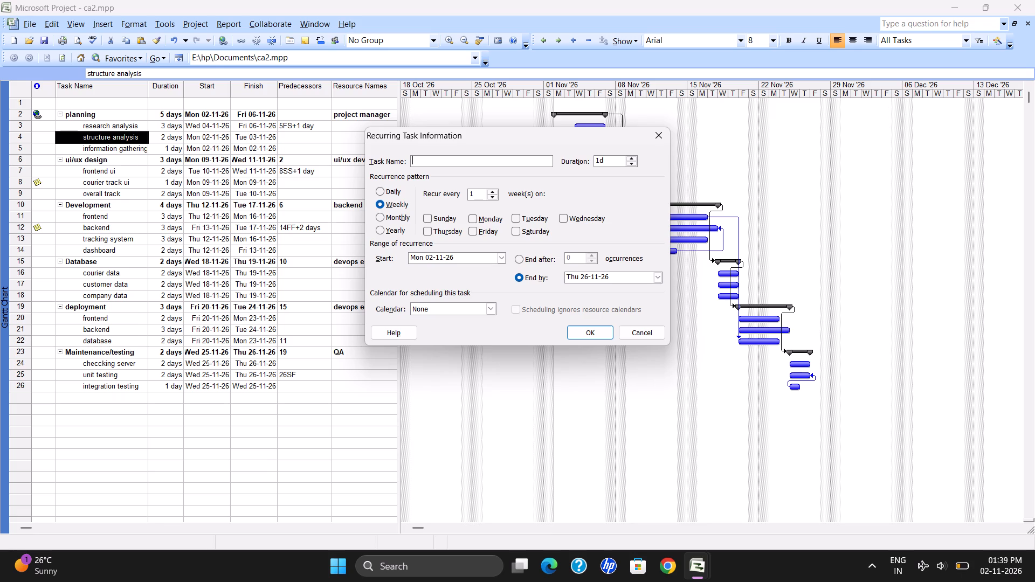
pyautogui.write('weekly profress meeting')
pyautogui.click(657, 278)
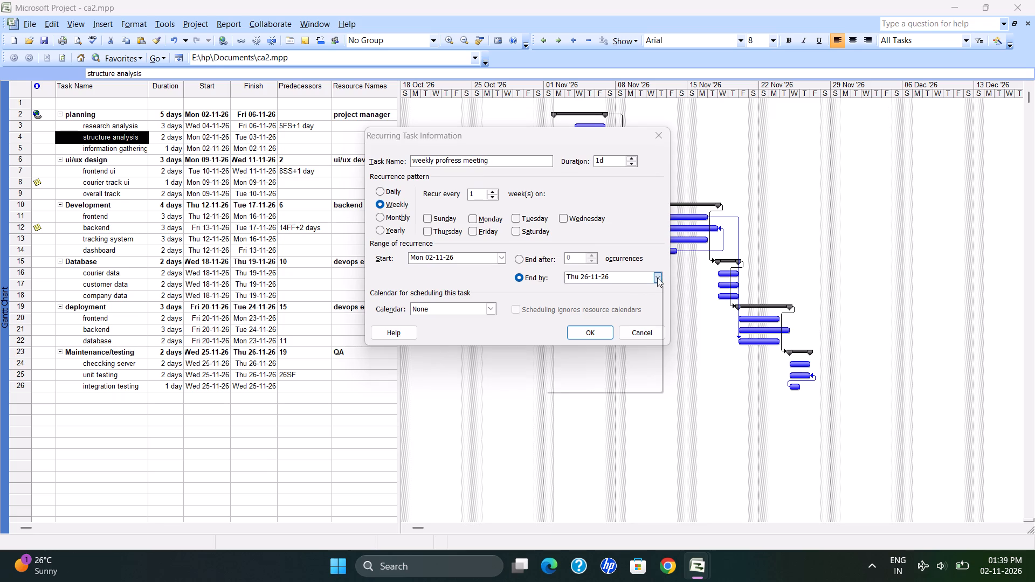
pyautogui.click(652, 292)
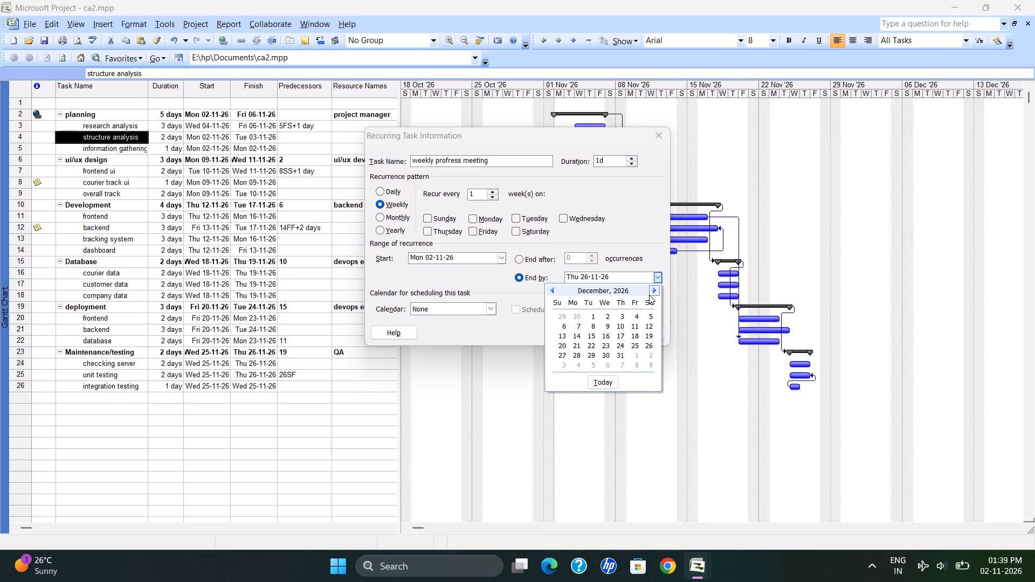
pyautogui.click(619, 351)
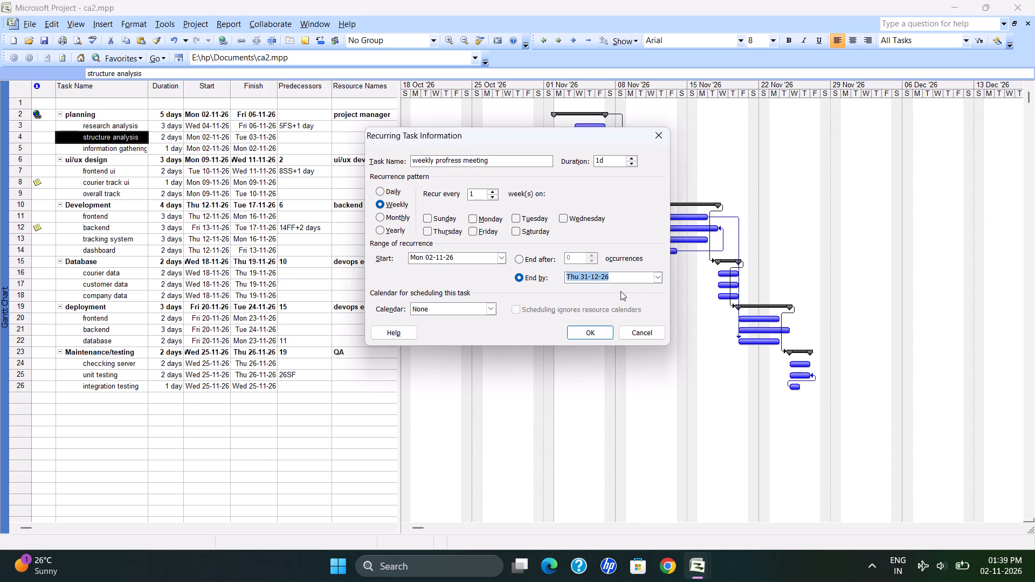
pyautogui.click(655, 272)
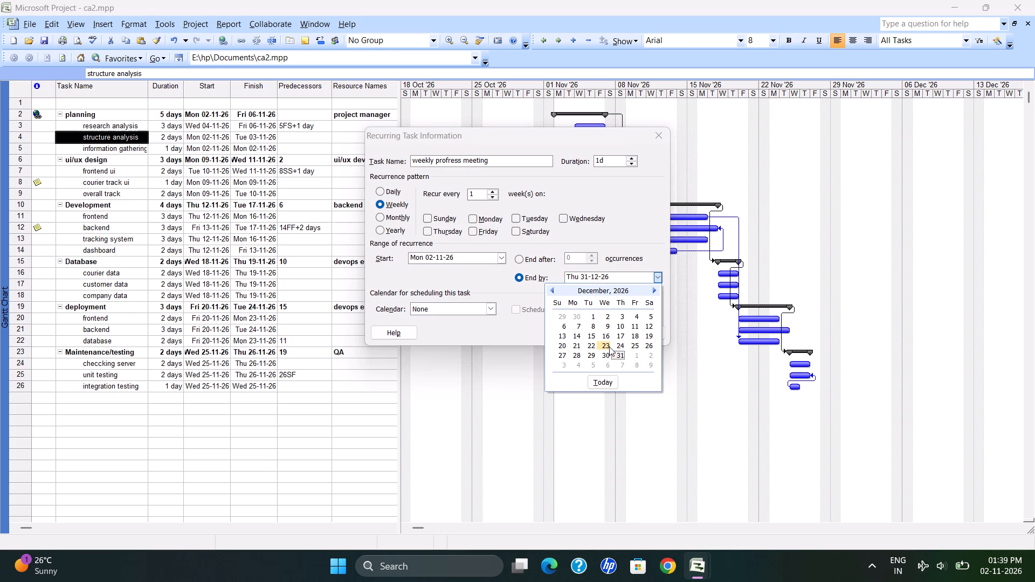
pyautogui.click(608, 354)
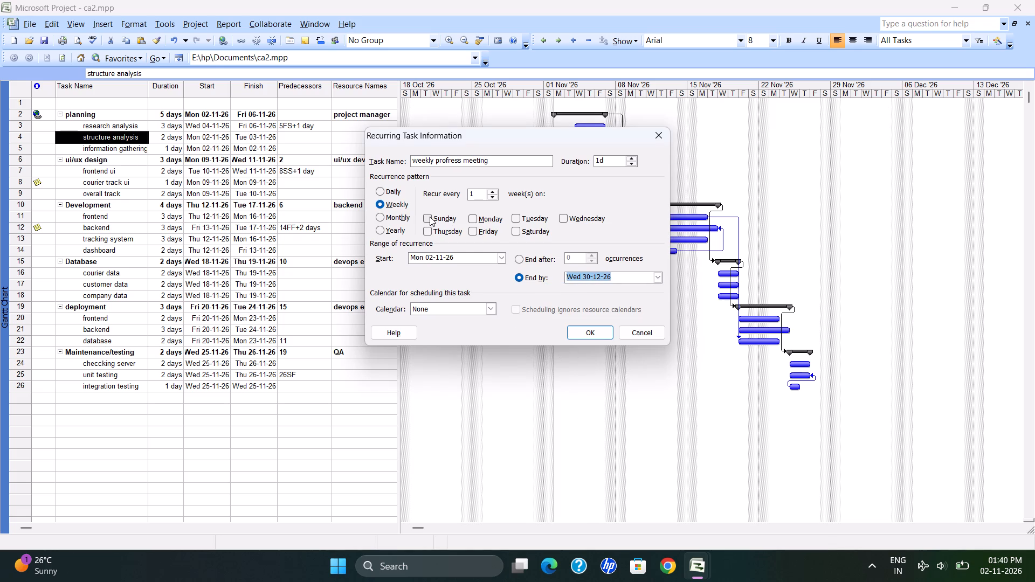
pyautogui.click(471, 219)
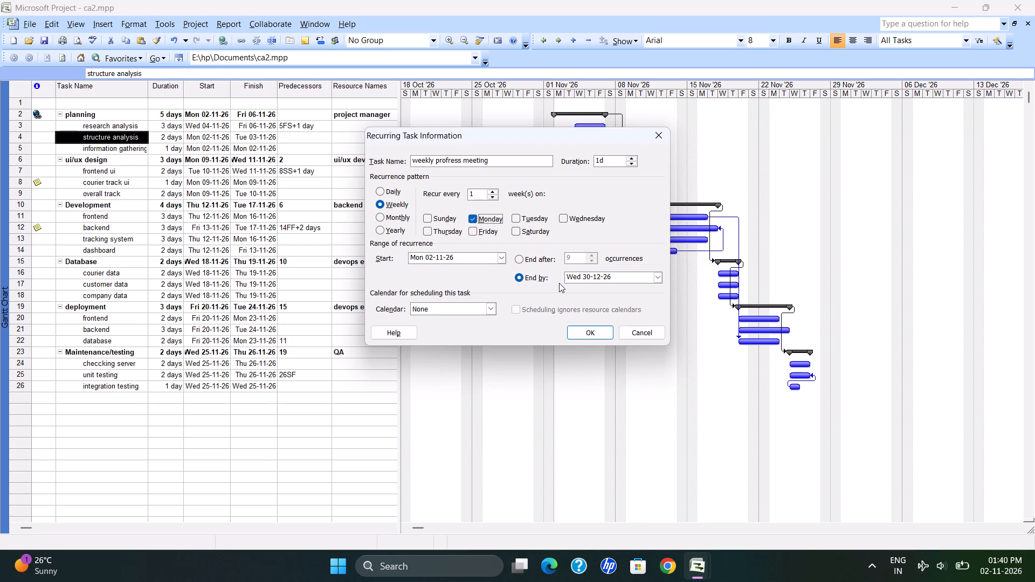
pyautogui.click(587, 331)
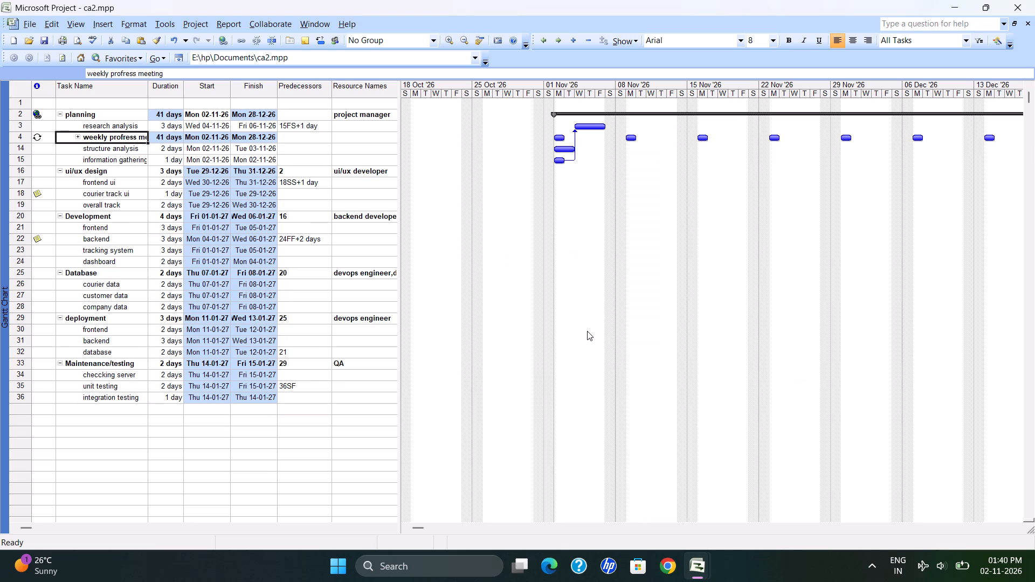
# Examine the shifted schedule and Gantt bars, and expand and collapse the recurring meeting to review its individual occurrences.
pyautogui.hscroll(-2, 812, 251)
pyautogui.hscroll(1, 812, 251)
pyautogui.hscroll(-1, 812, 251)
pyautogui.scroll(-1, 770, 221)
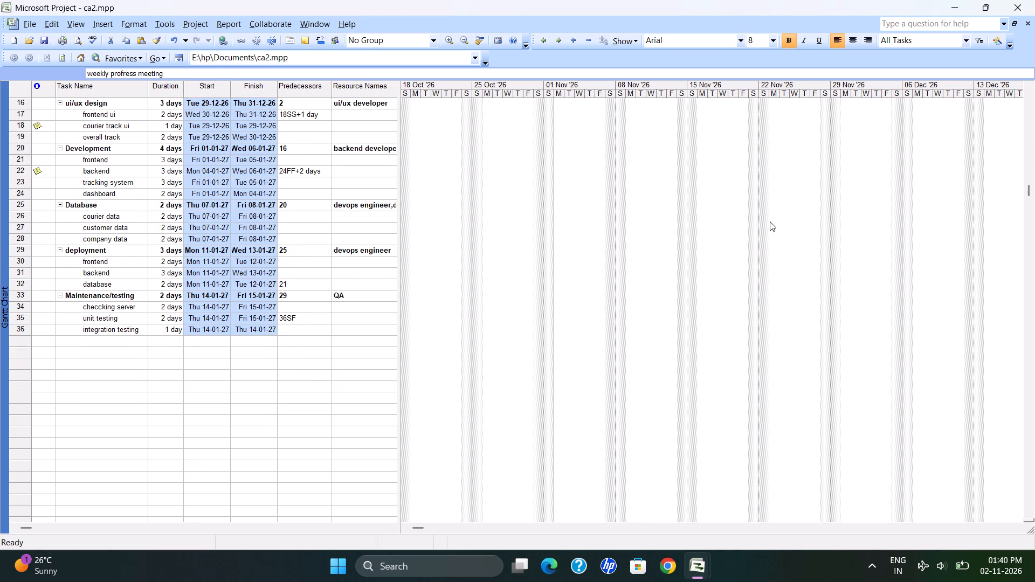
pyautogui.scroll(-1, 770, 221)
pyautogui.scroll(2, 770, 221)
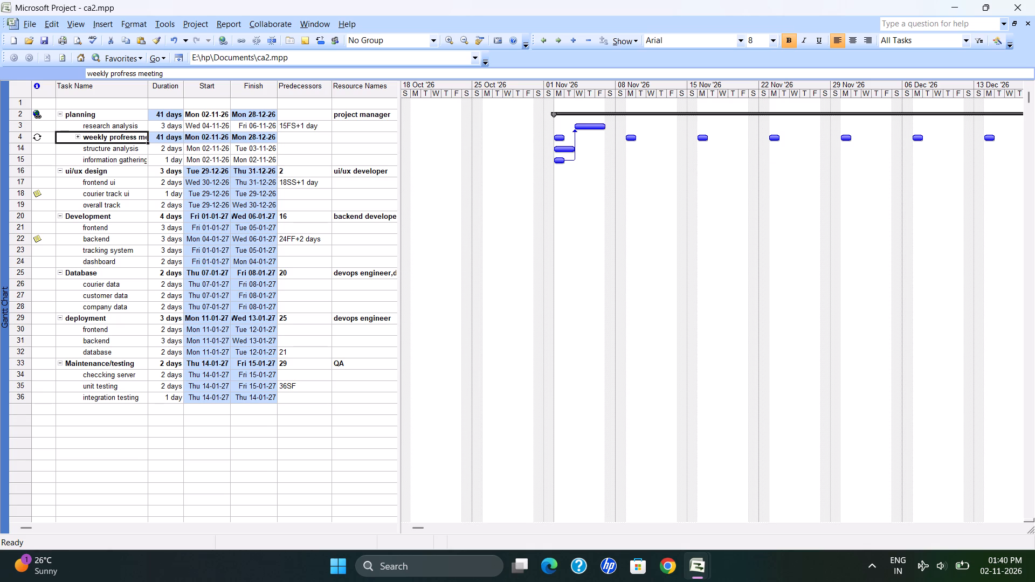
pyautogui.click(75, 139)
pyautogui.doubleClick(79, 137)
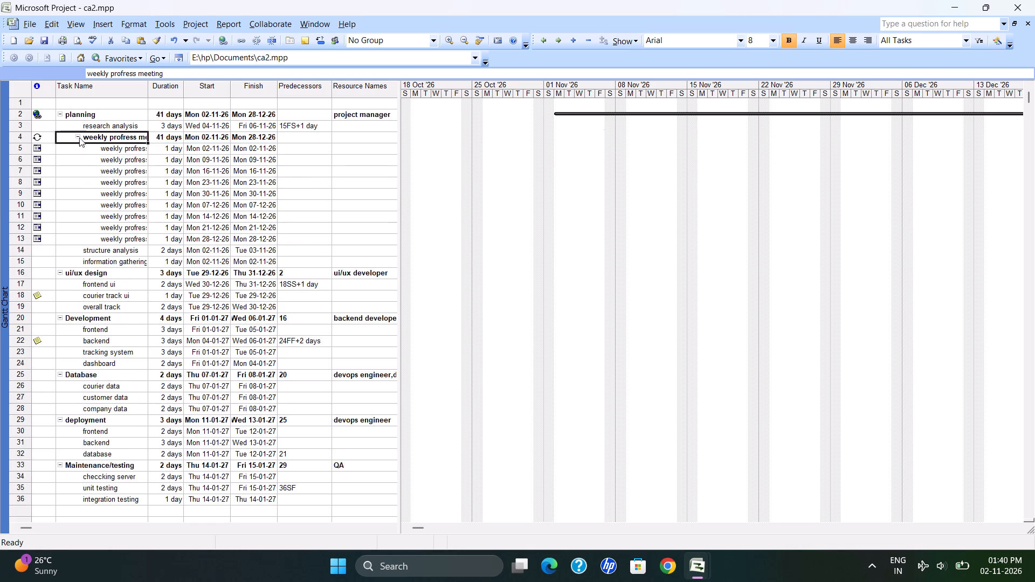
pyautogui.click(79, 137)
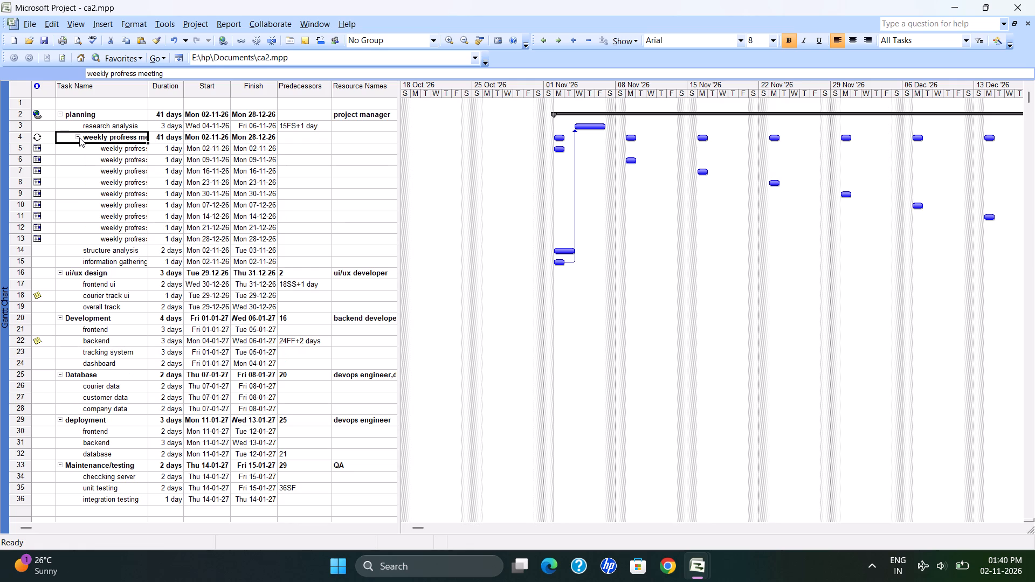
pyautogui.click(79, 137)
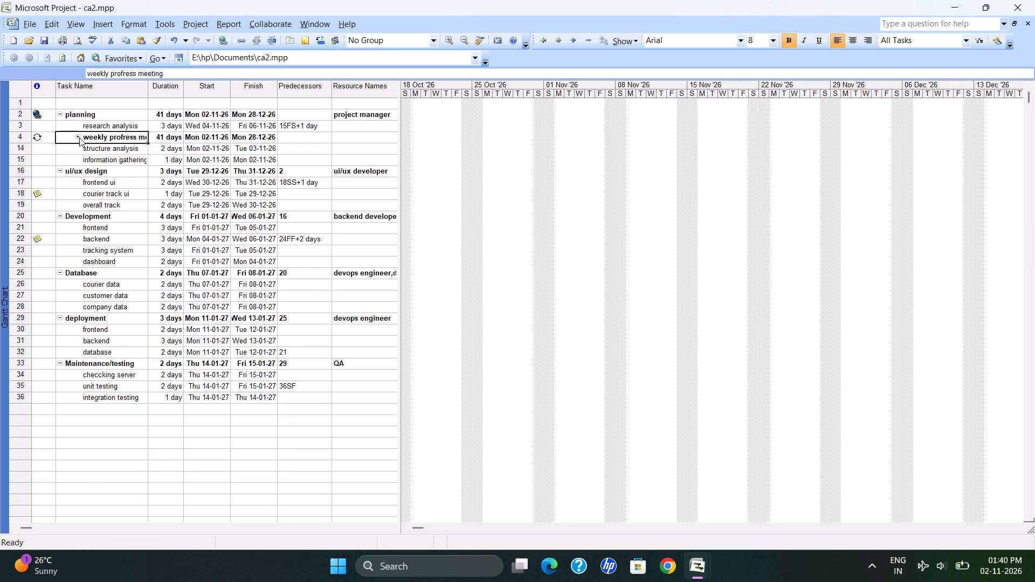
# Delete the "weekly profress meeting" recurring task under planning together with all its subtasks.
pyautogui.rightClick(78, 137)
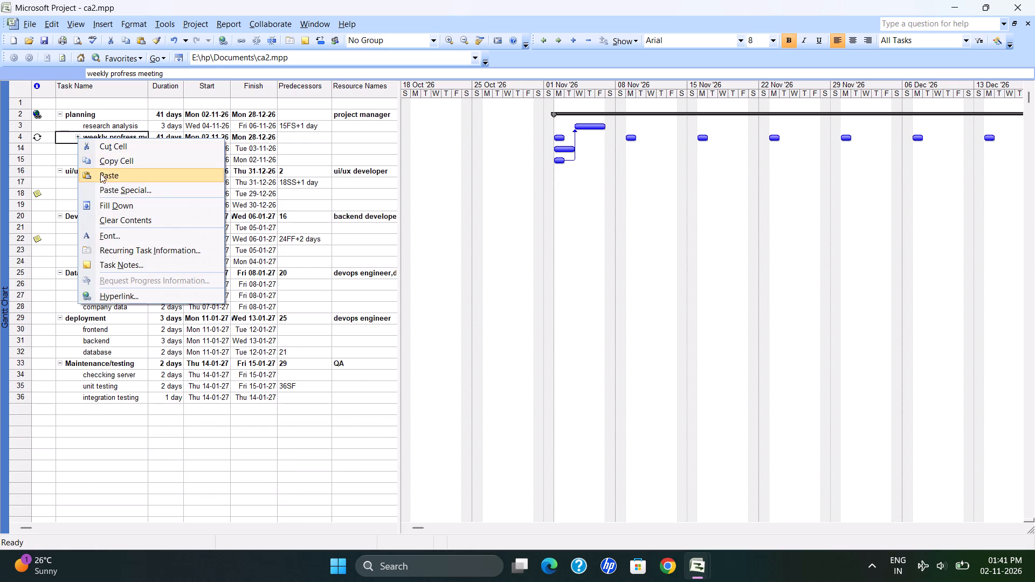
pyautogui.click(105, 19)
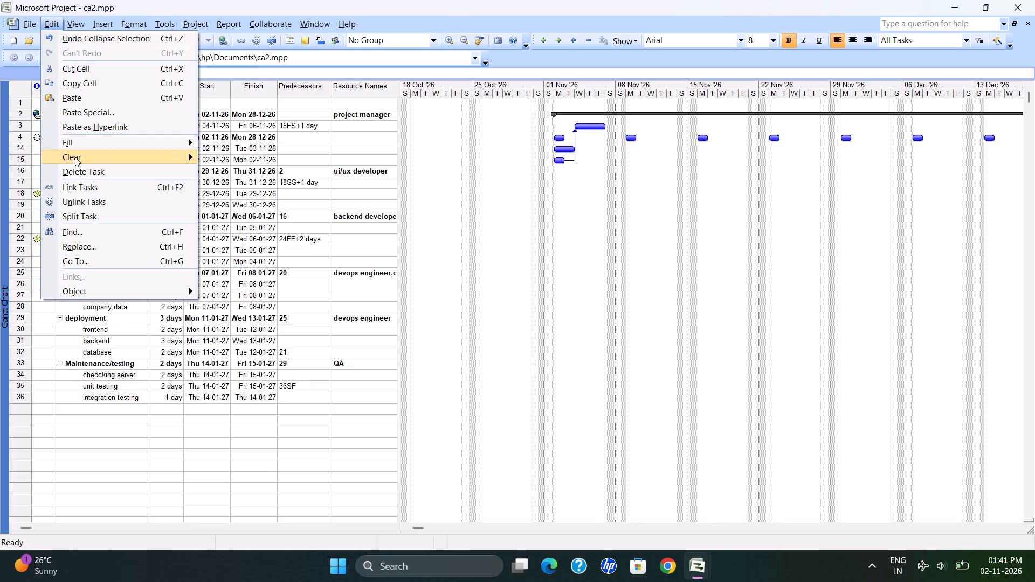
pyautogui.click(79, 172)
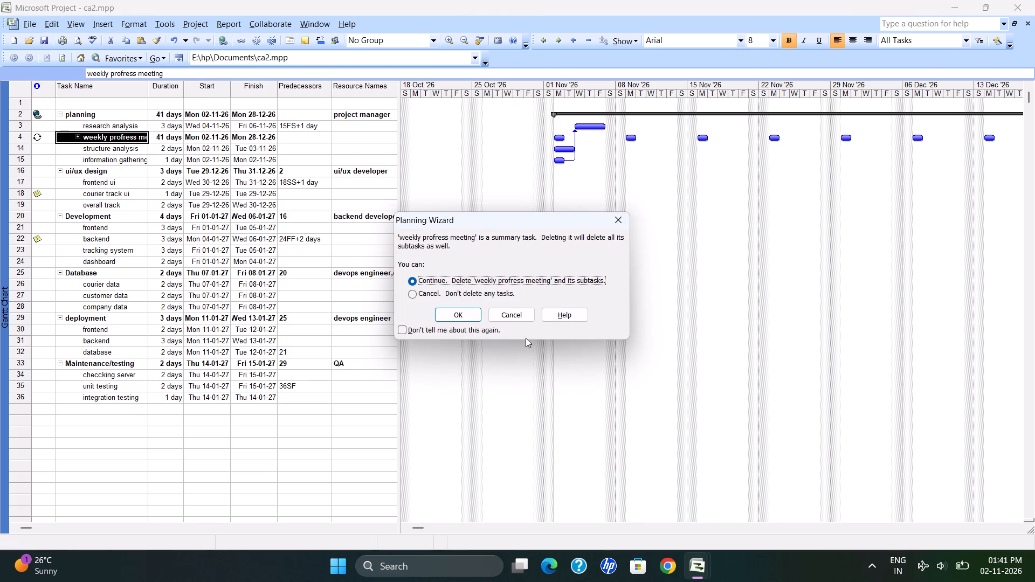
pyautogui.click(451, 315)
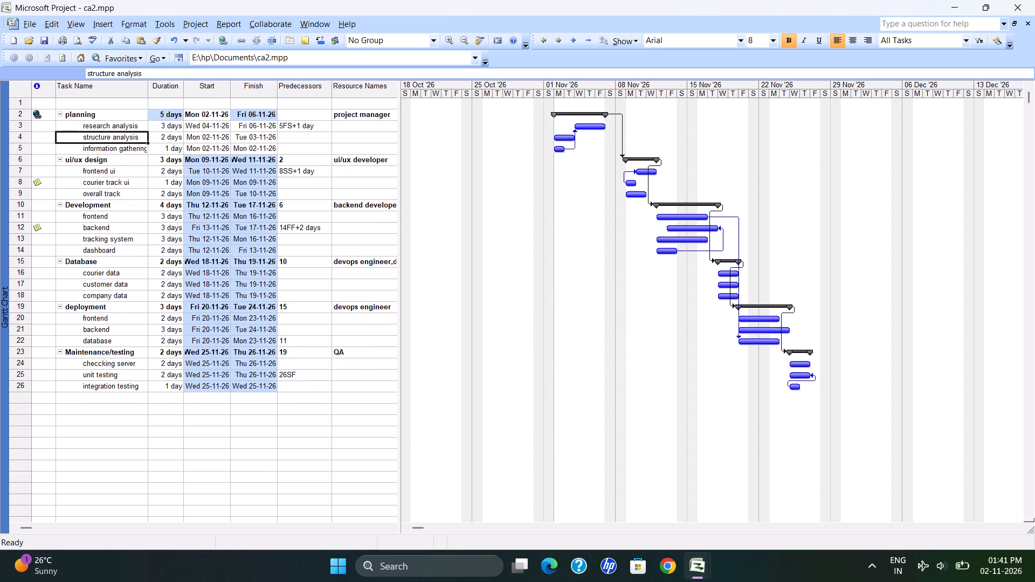
# Start a new recurring task in the empty first row above planning and name it "weekly progress meeting".
pyautogui.click(113, 116)
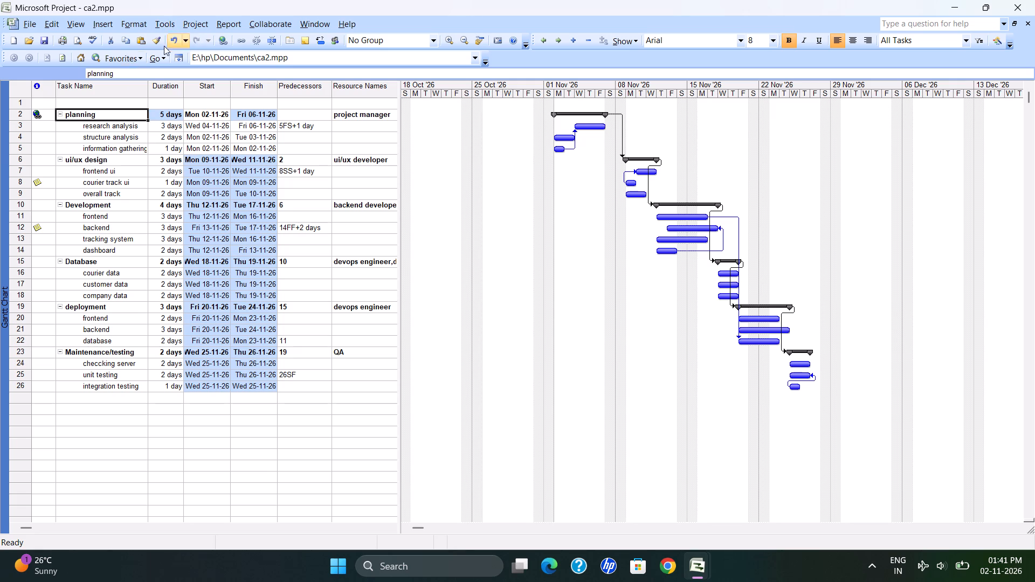
pyautogui.click(84, 102)
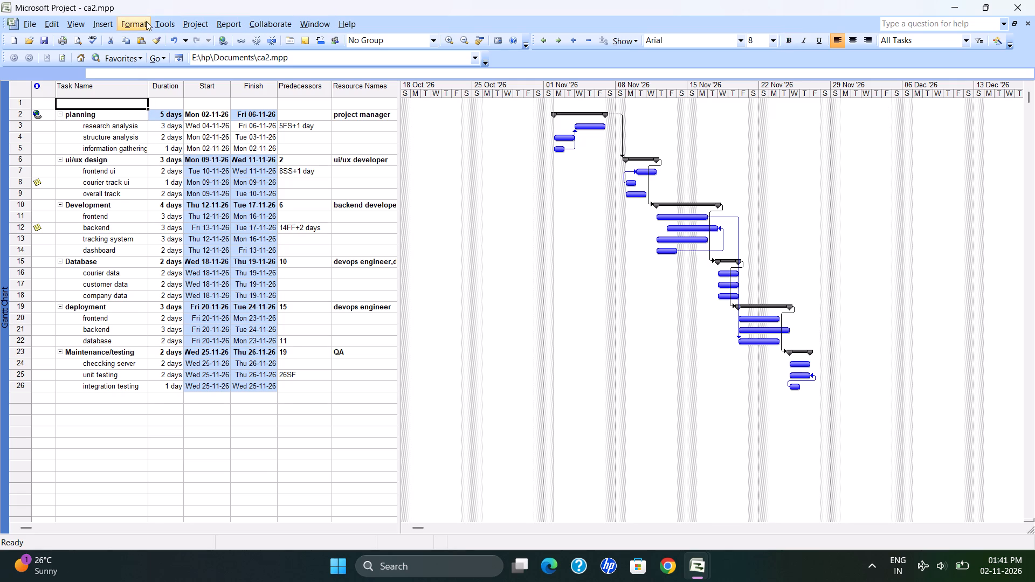
pyautogui.click(107, 20)
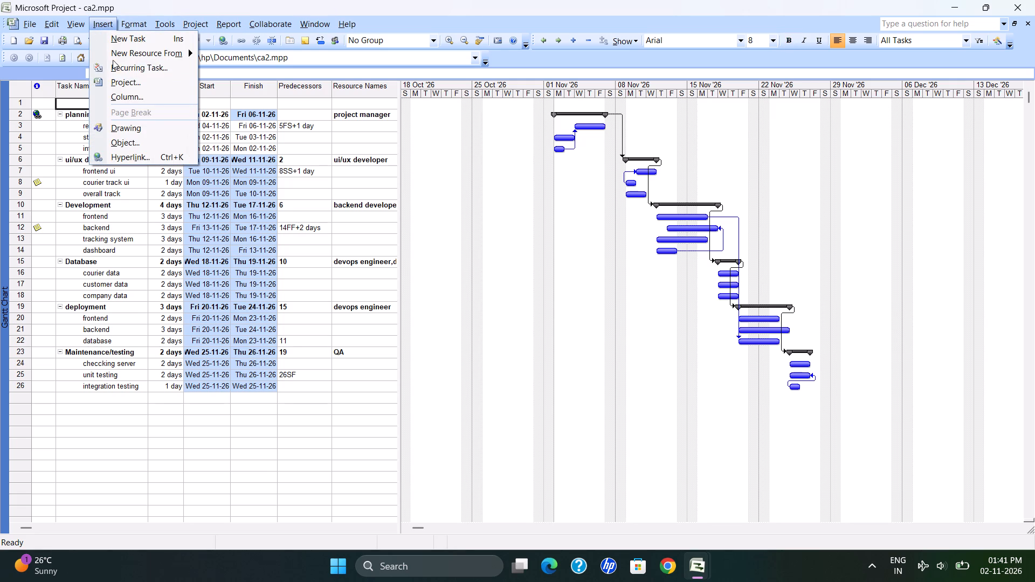
pyautogui.click(115, 64)
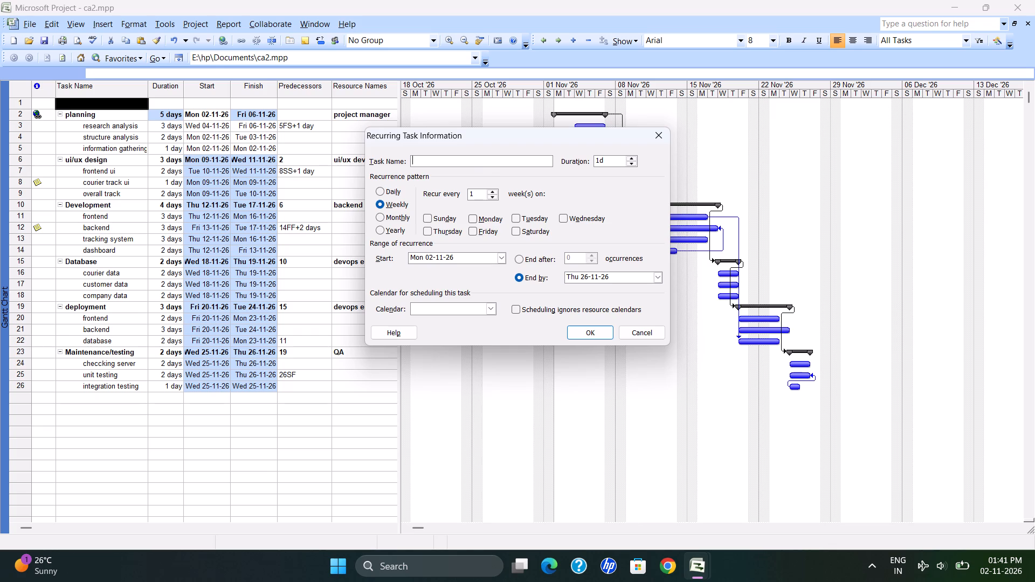
pyautogui.click(477, 159)
pyautogui.press('e')
pyautogui.press('BackSpace')
pyautogui.write('weekly')
pyautogui.press('space')
pyautogui.write('progress n')
pyautogui.press('BackSpace')
pyautogui.write('meeting')
# Set the meeting to recur every 1 week on Monday, ending by 20 December 2026, and add it to the plan.
pyautogui.click(477, 218)
pyautogui.click(495, 191)
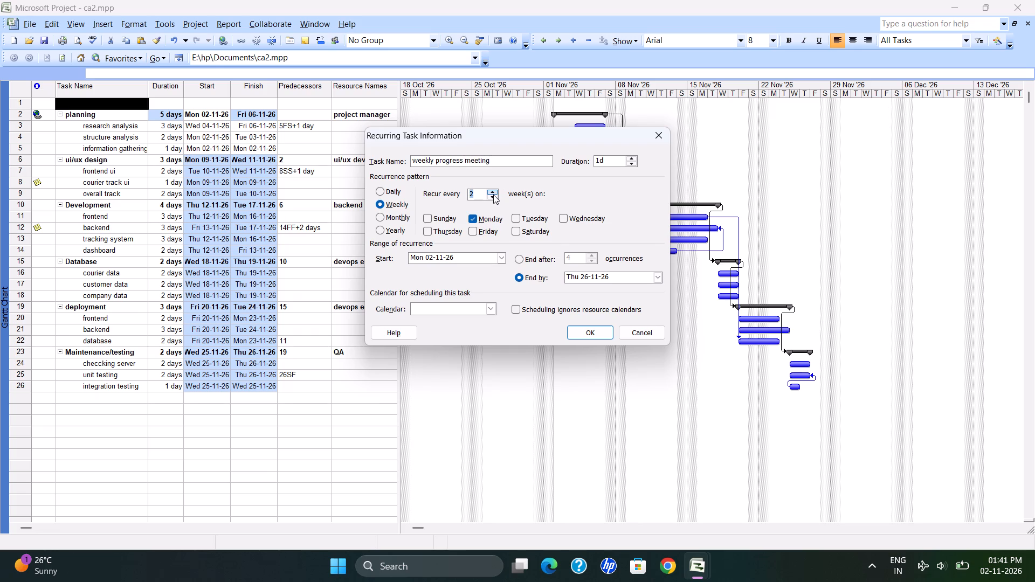
pyautogui.click(493, 195)
pyautogui.click(493, 197)
pyautogui.click(659, 278)
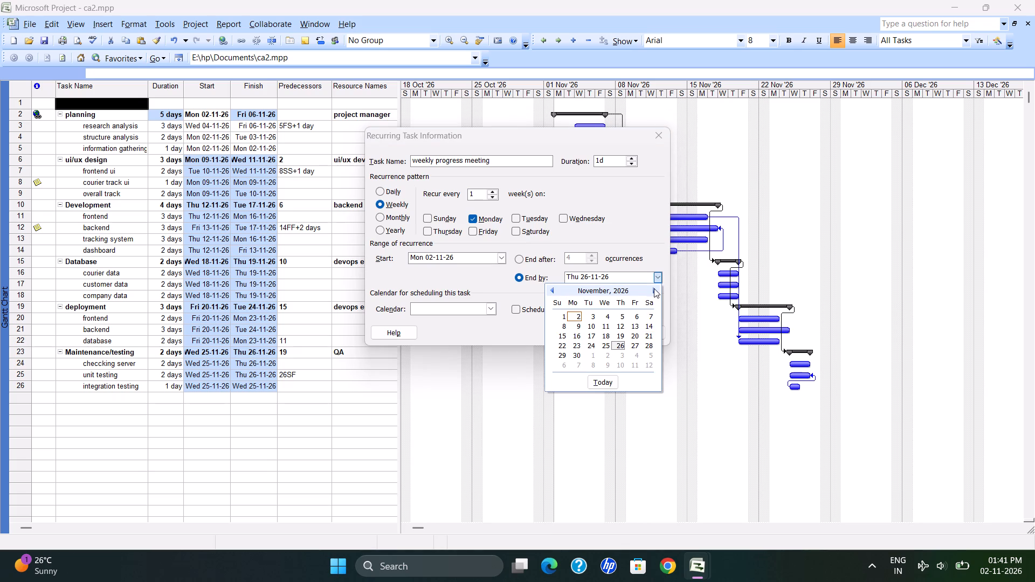
pyautogui.click(653, 289)
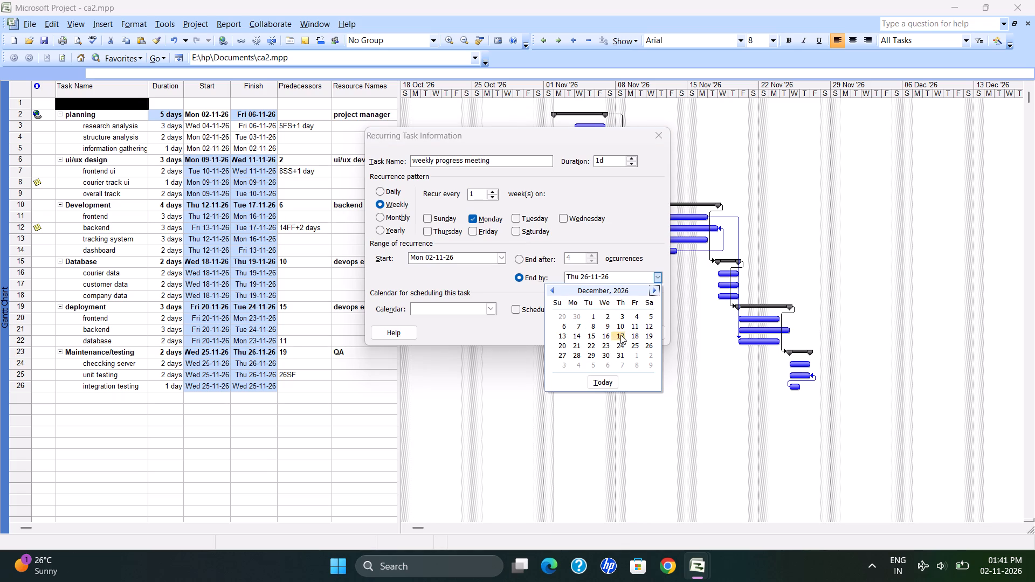
pyautogui.click(564, 344)
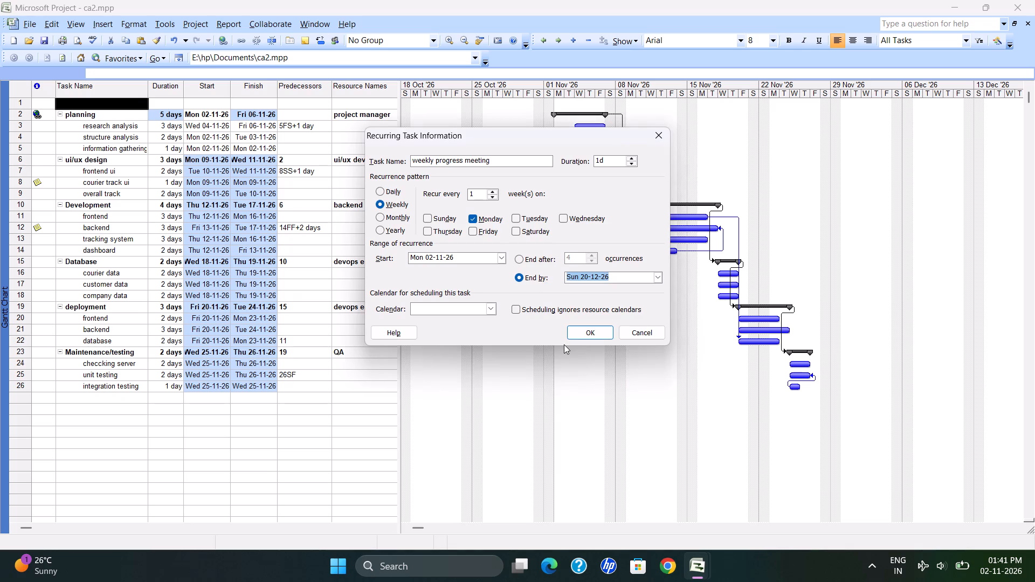
pyautogui.click(599, 331)
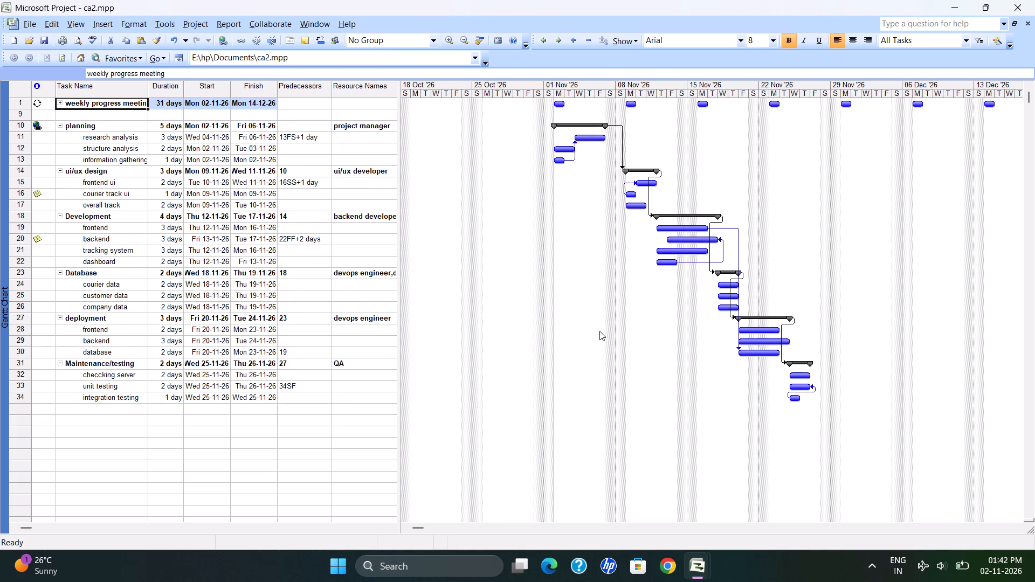
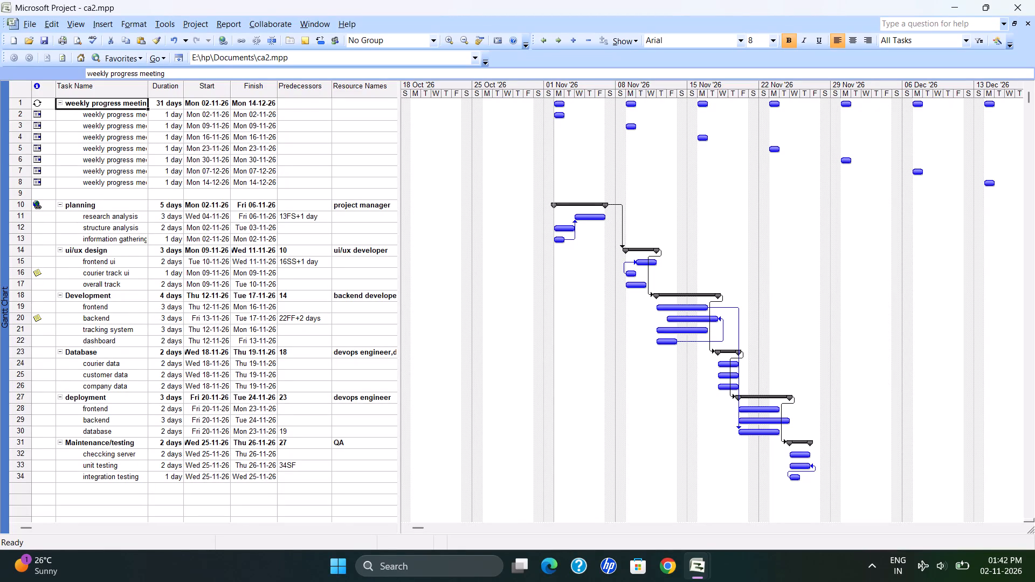
# Collapse the weekly progress meeting recurring task so its individual occurrences are hidden.
pyautogui.click(60, 100)
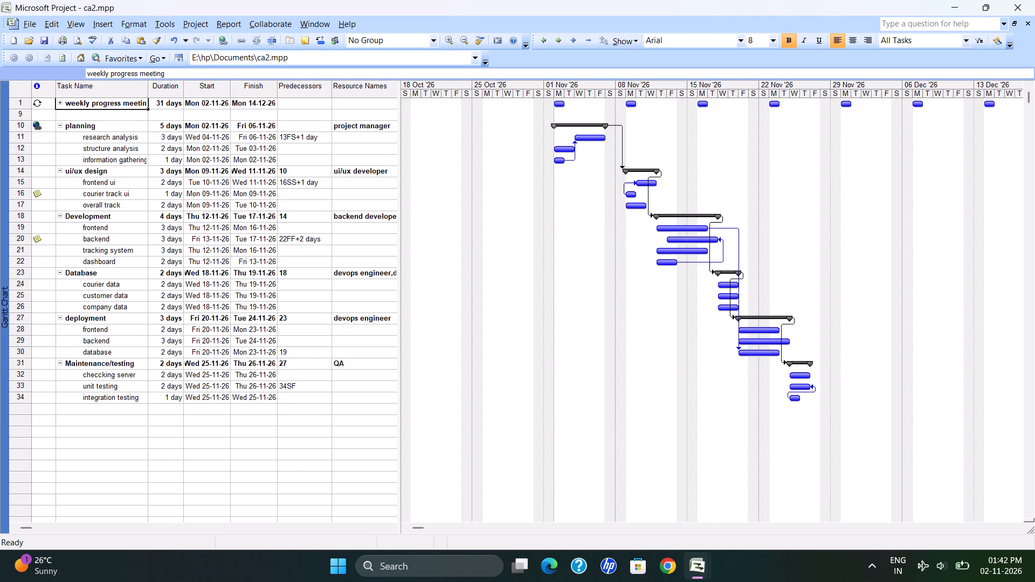
pyautogui.scroll(-1, 271, 240)
pyautogui.scroll(1, 271, 240)
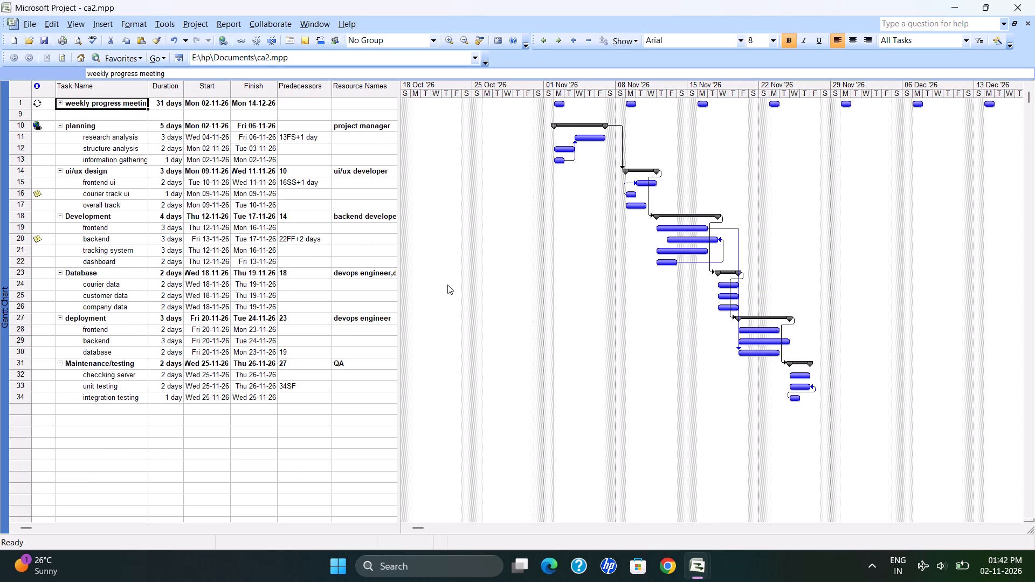
pyautogui.scroll(1, 305, 255)
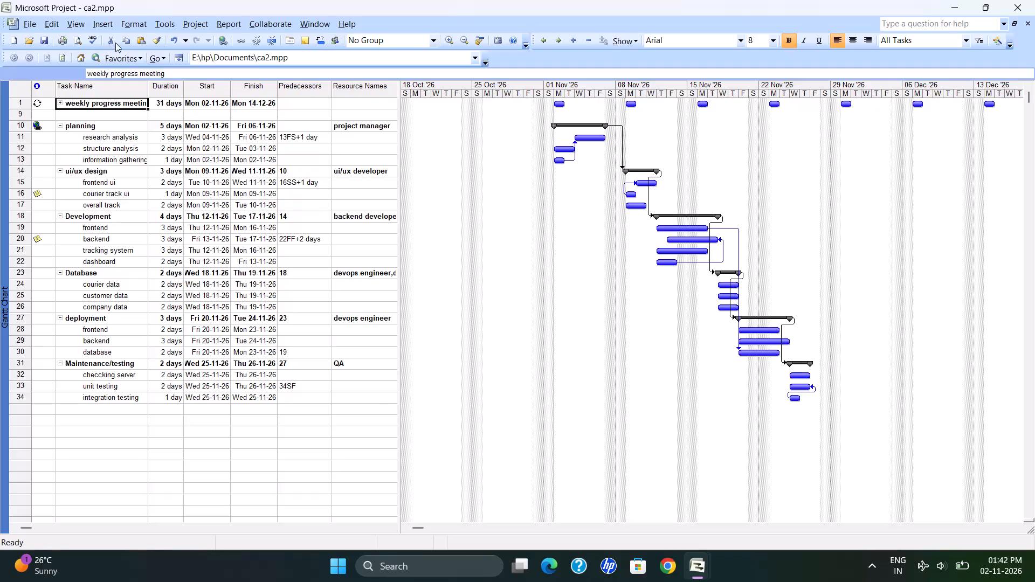
# Switch to the Resource Sheet and set the project manager's standard rate to ₹100 per hour.
pyautogui.click(131, 27)
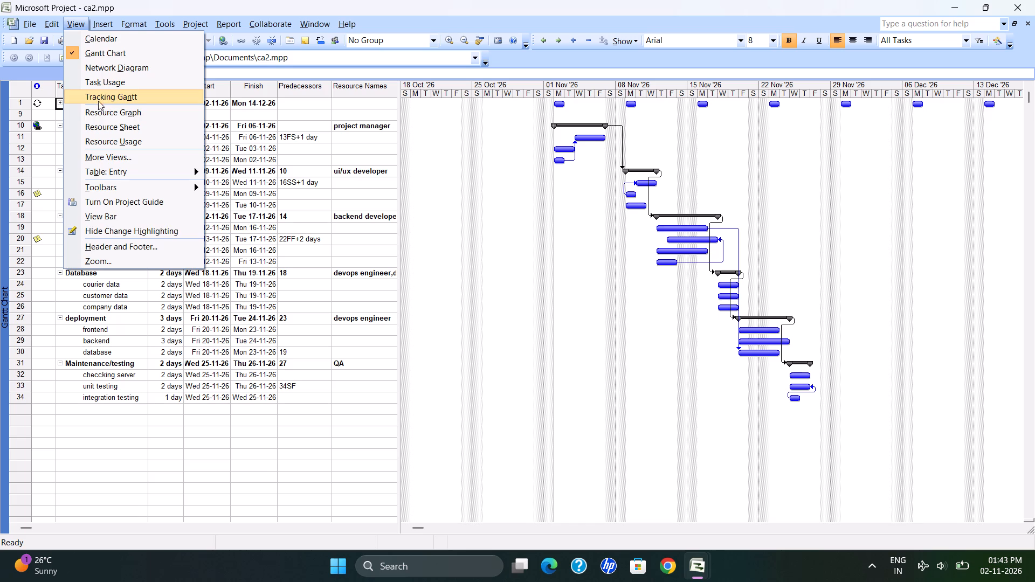
pyautogui.click(101, 109)
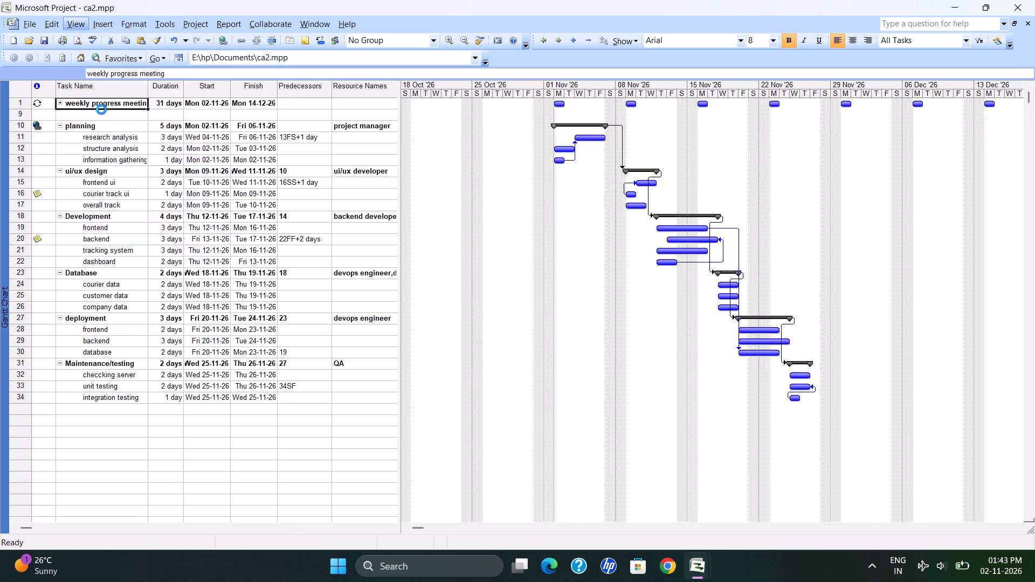
pyautogui.click(81, 23)
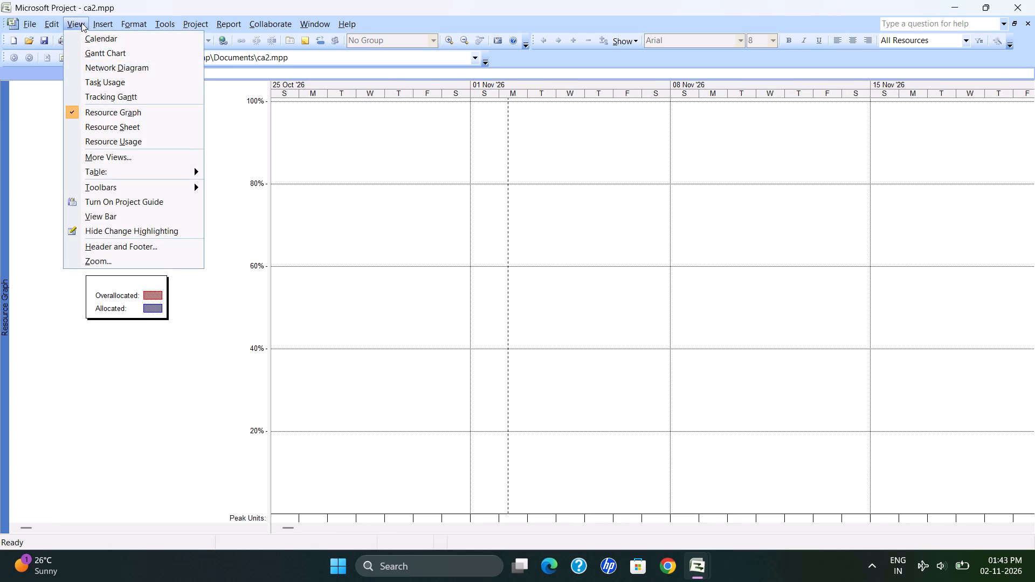
pyautogui.click(102, 131)
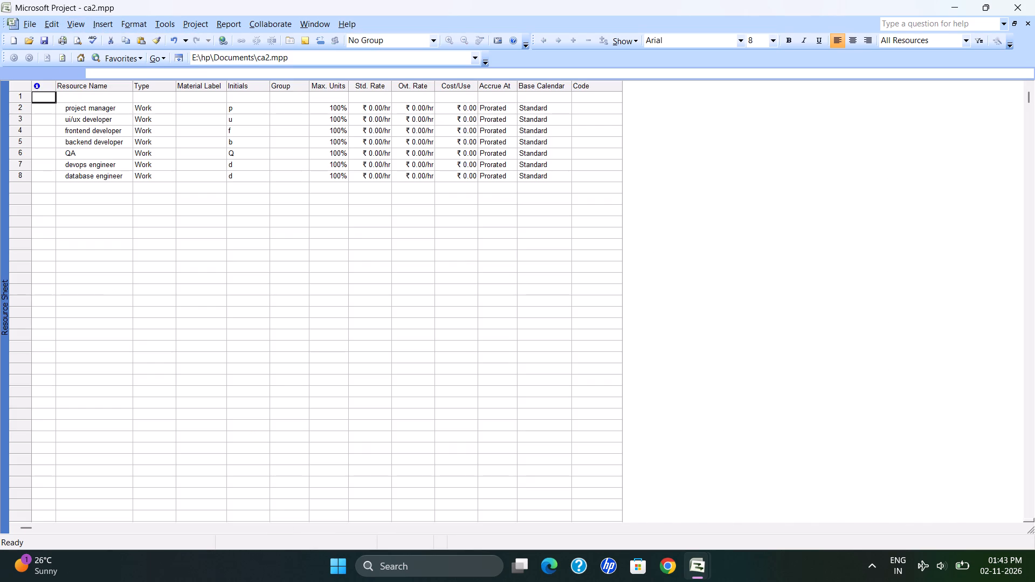
pyautogui.click(378, 110)
pyautogui.click(374, 108)
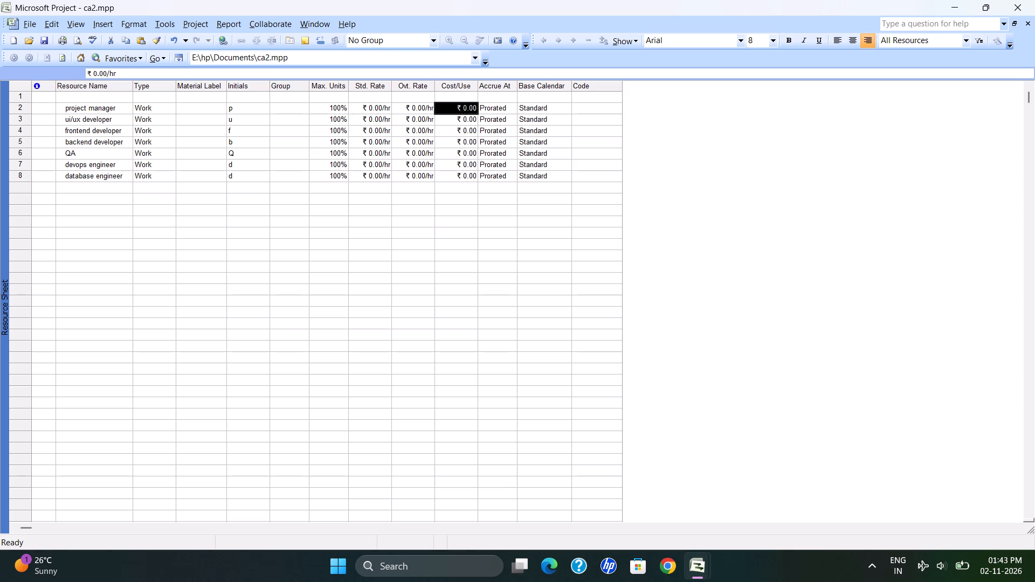
pyautogui.click(458, 109)
pyautogui.click(382, 109)
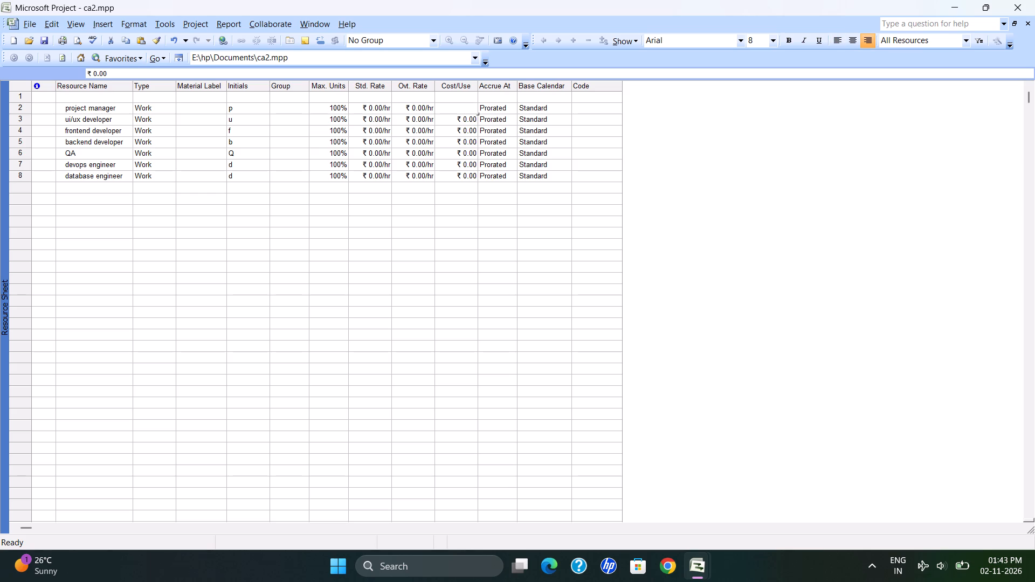
pyautogui.click(374, 108)
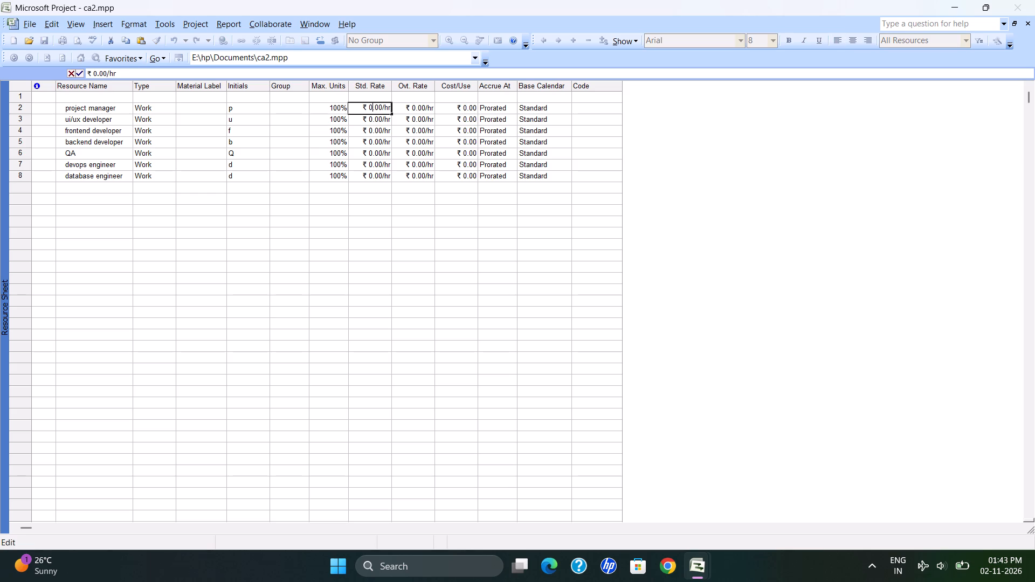
pyautogui.press('BackSpace')
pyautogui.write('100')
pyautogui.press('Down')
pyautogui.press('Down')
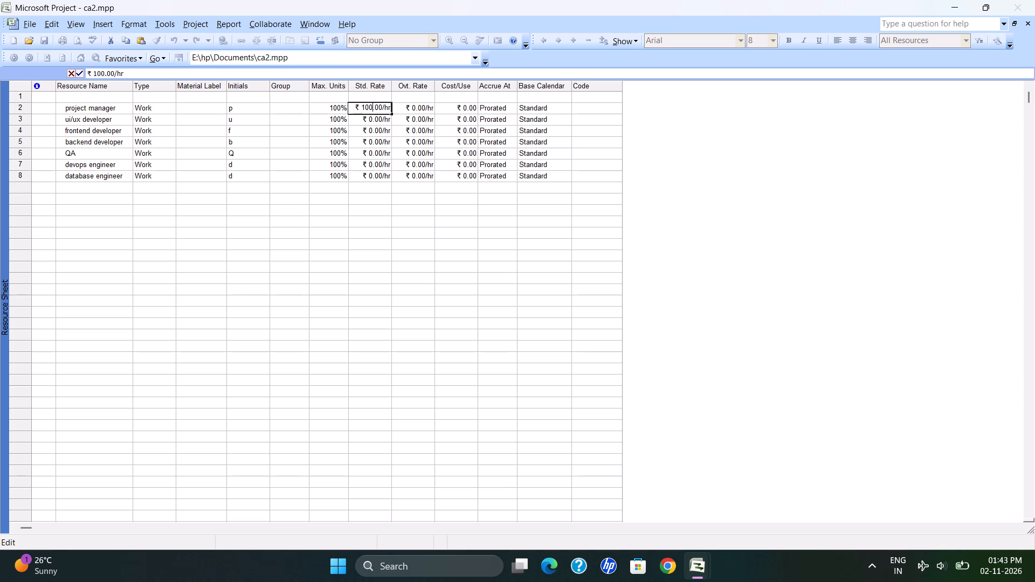
# Set the standard rates of the ui/ux developer and the frontend developer to ₹200 per hour each.
pyautogui.click(371, 121)
pyautogui.click(371, 121)
pyautogui.press('BackSpace')
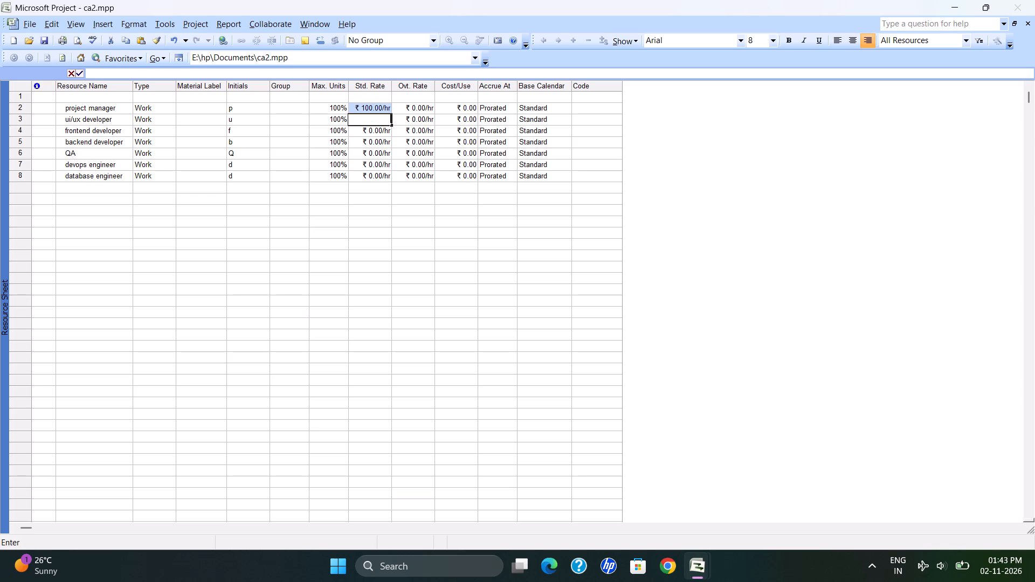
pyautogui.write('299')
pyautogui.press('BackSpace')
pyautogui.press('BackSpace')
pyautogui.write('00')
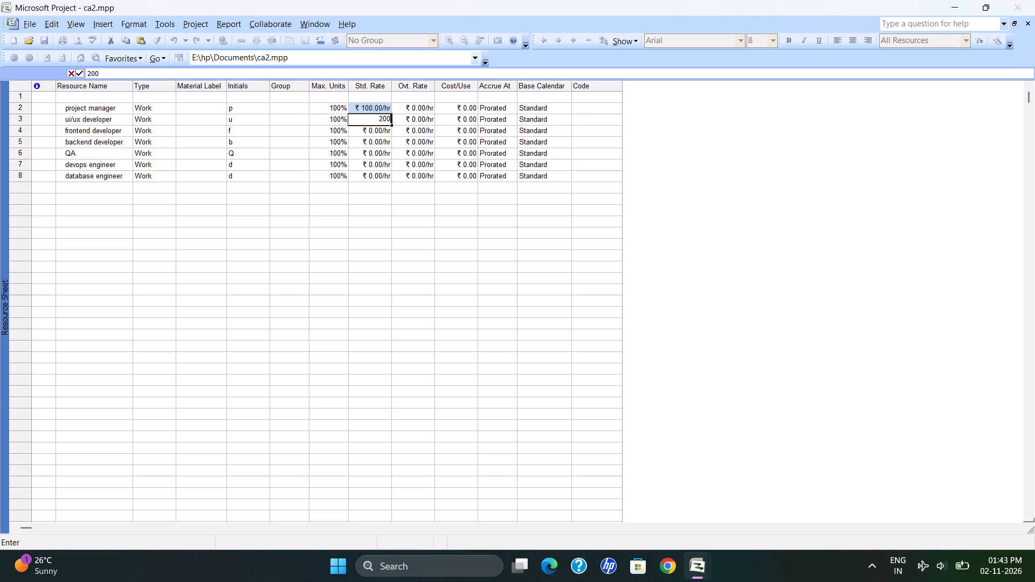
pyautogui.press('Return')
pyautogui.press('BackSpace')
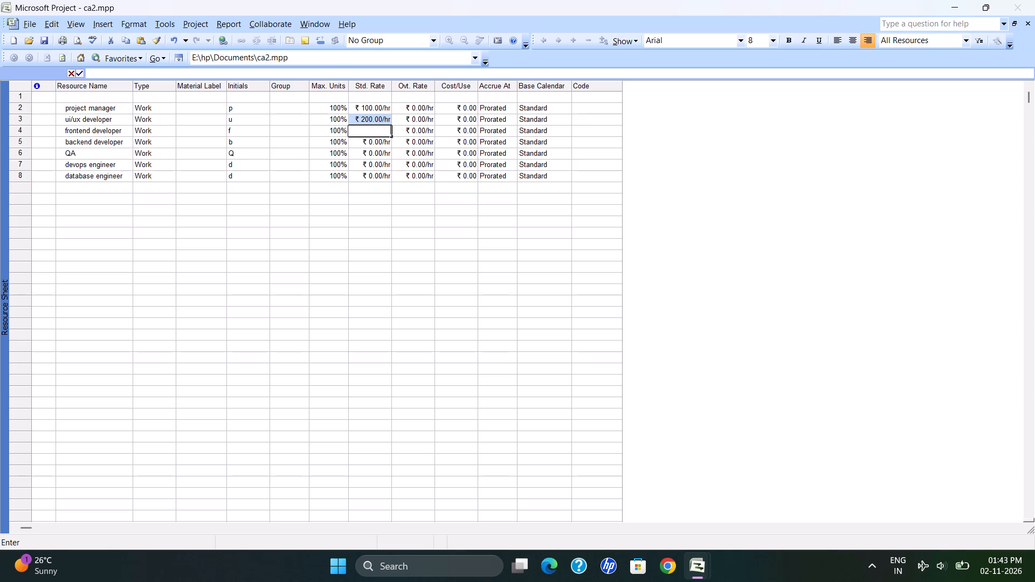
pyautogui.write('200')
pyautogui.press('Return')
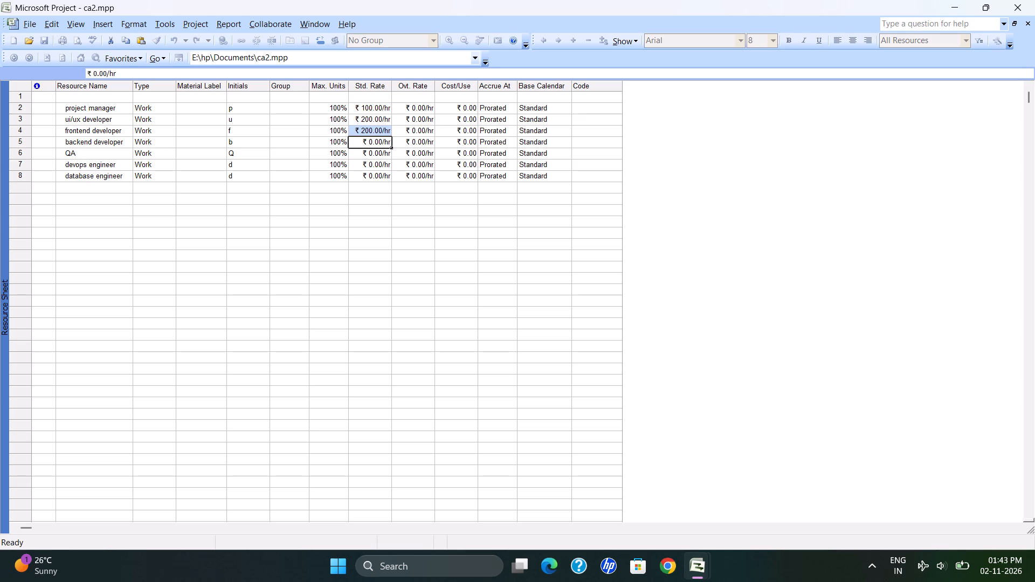
# Set standard rates of ₹100 per hour for backend developer, QA and devops engineer, and ₹200 per hour for database engineer.
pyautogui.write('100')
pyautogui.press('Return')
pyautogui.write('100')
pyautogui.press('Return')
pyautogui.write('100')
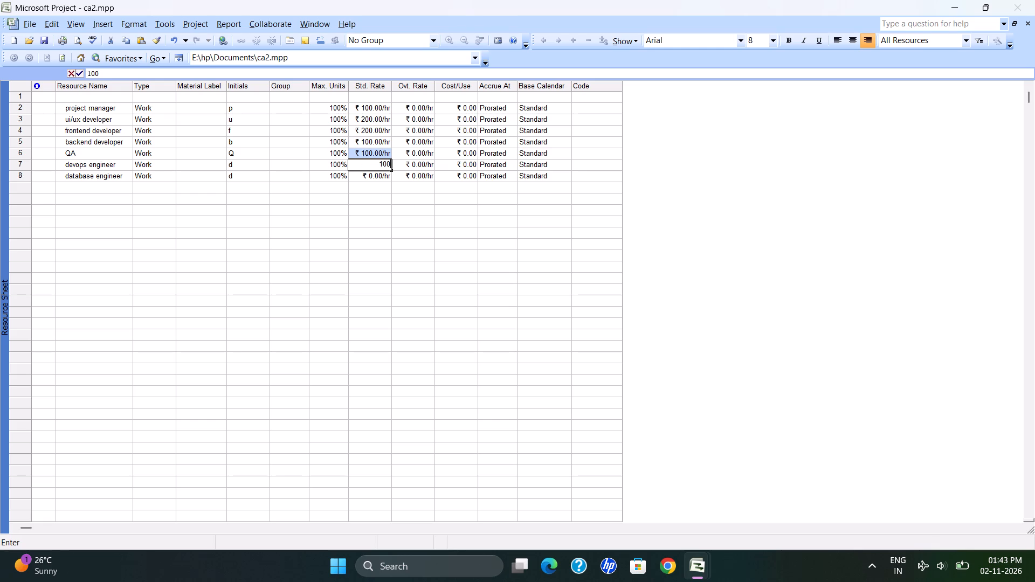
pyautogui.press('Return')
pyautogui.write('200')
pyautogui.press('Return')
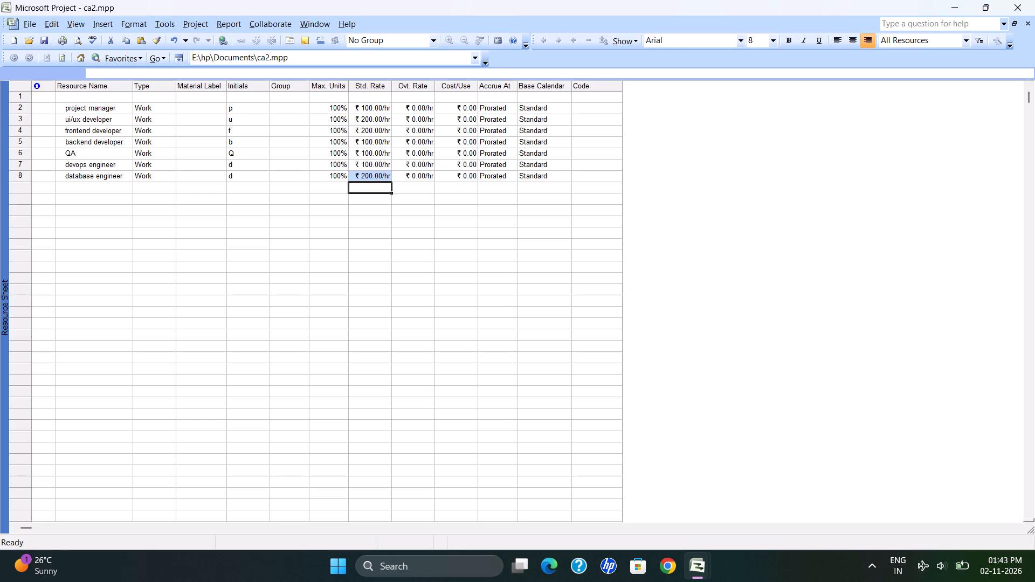
# Save the ca2.mpp project with the resource rates.
pyautogui.click(415, 112)
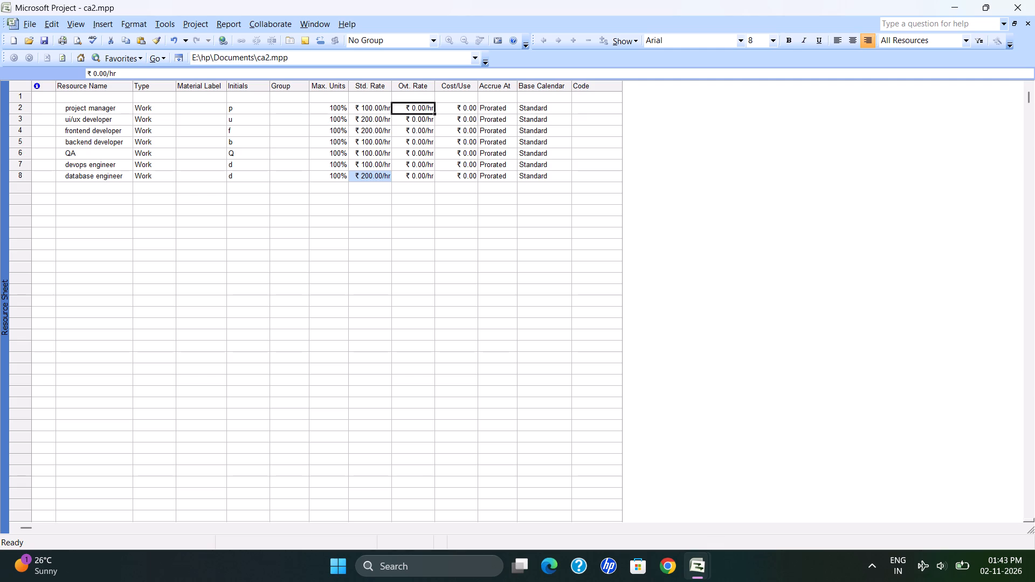
pyautogui.click(415, 110)
pyautogui.hotkey('ctrl', 's')
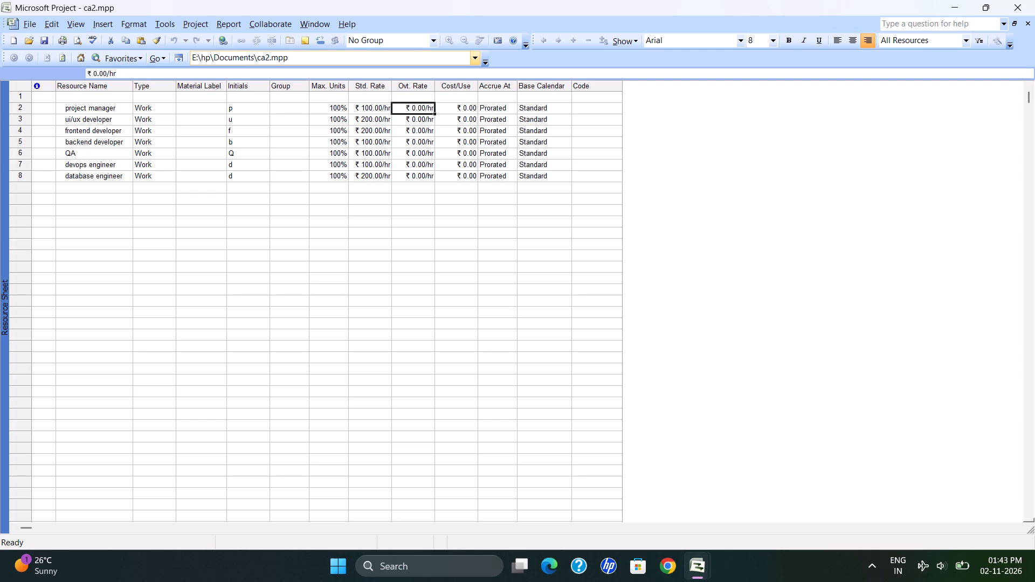
# Open the today.mpp project from the Documents folder.
pyautogui.click(37, 22)
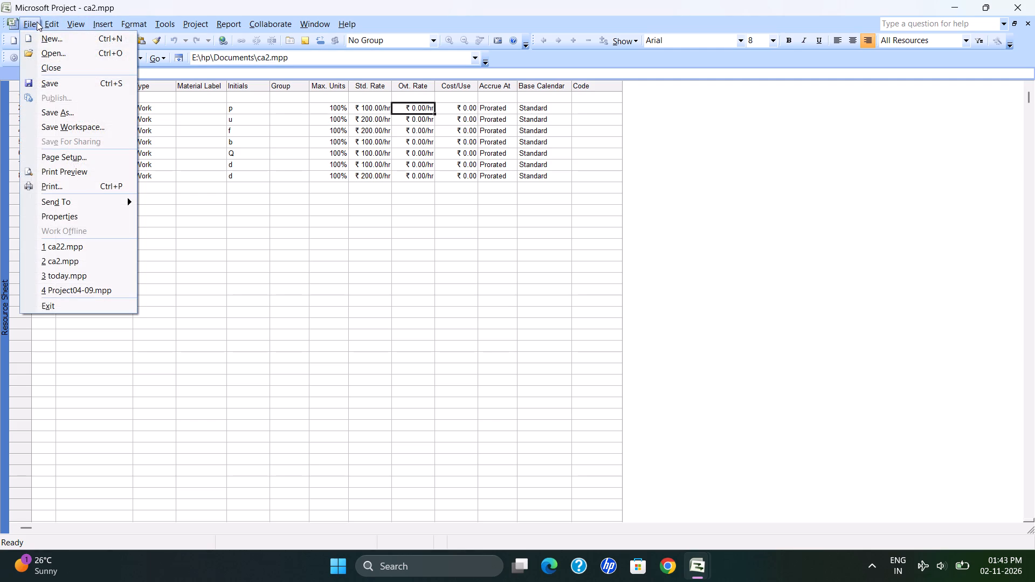
pyautogui.click(47, 51)
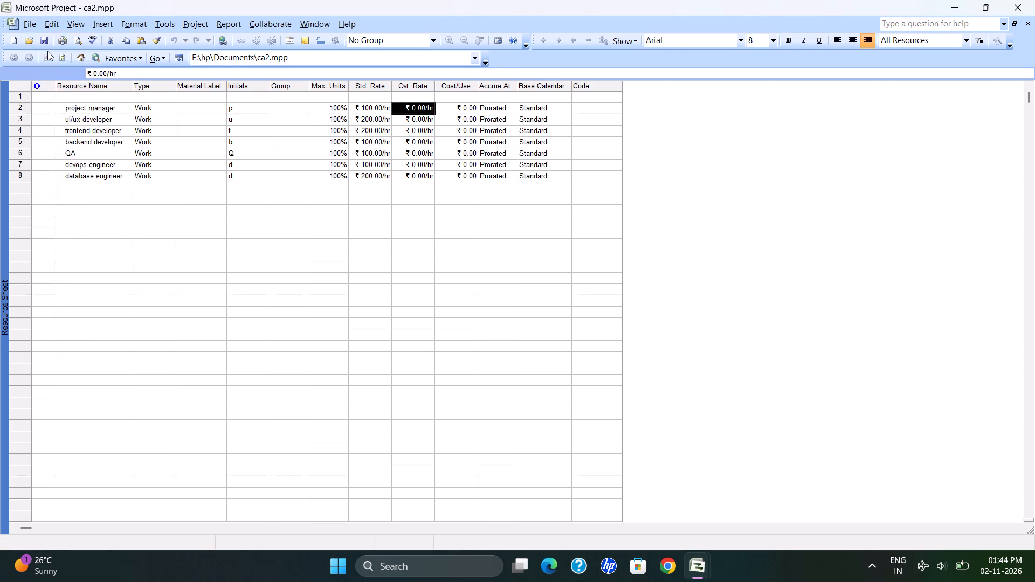
pyautogui.scroll(-1, 162, 176)
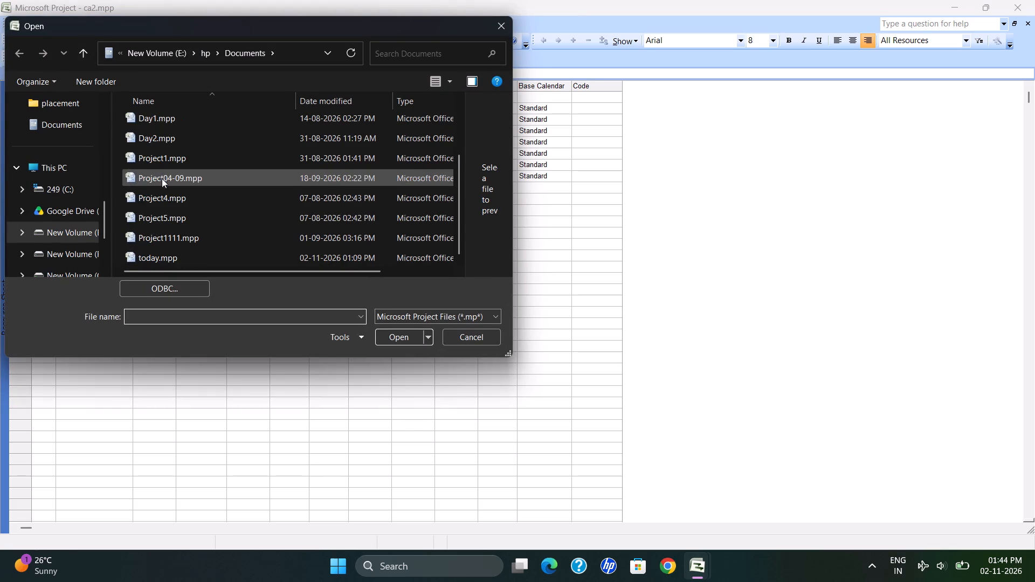
pyautogui.click(170, 254)
pyautogui.click(406, 341)
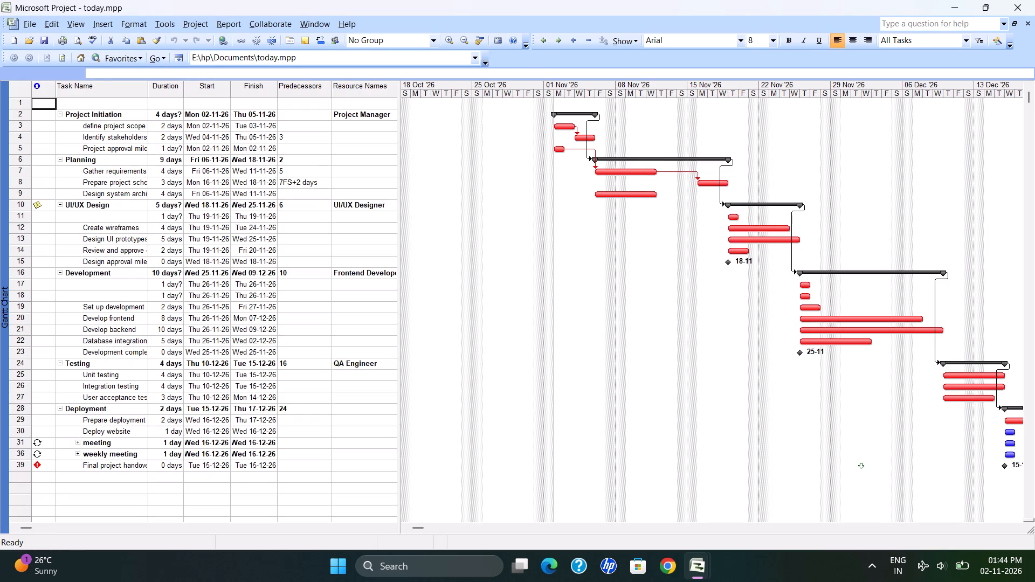
# Examine the resource sheet of today.mpp and look at the Project Manager's resource information.
pyautogui.click(72, 20)
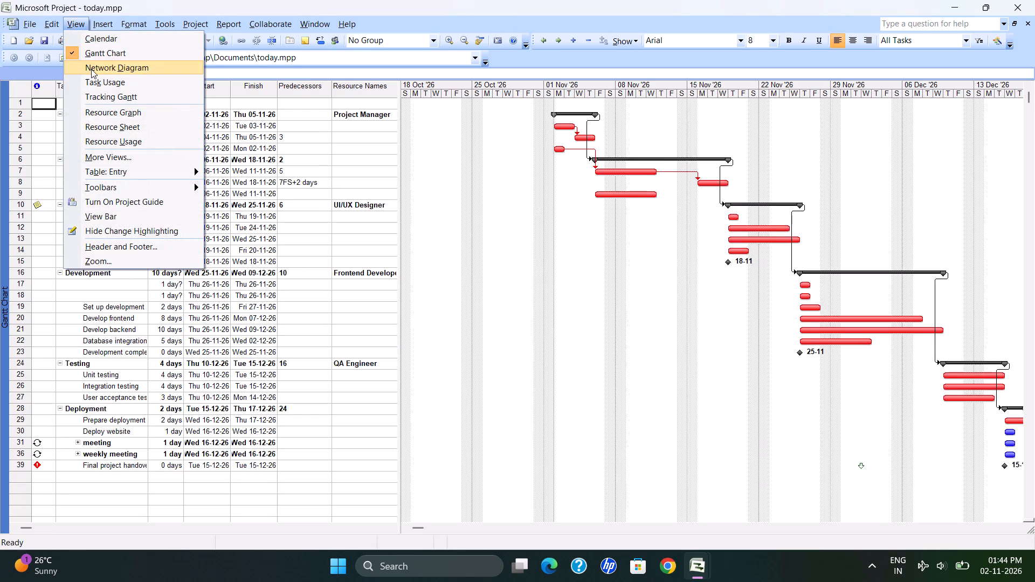
pyautogui.click(96, 107)
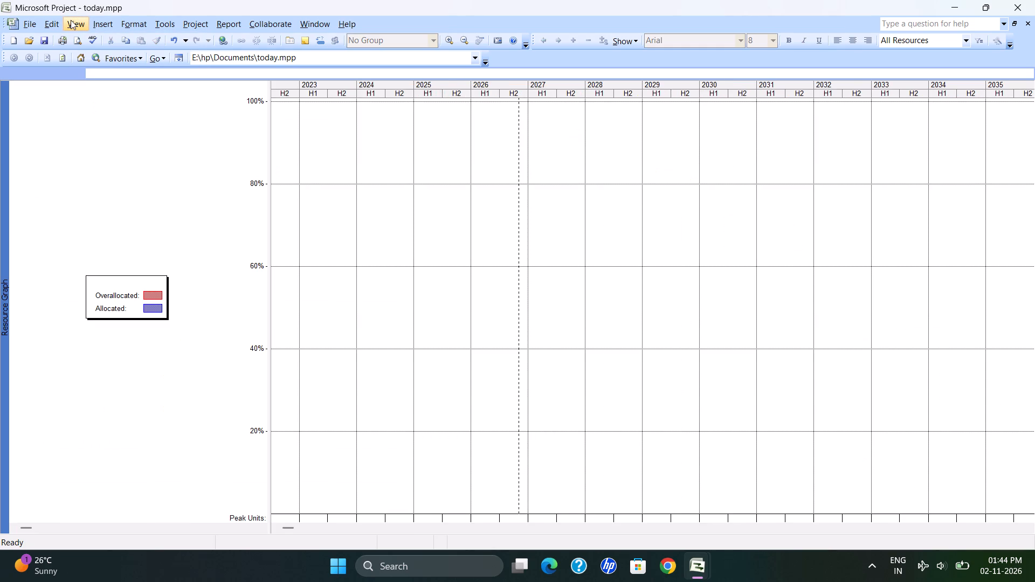
pyautogui.click(71, 20)
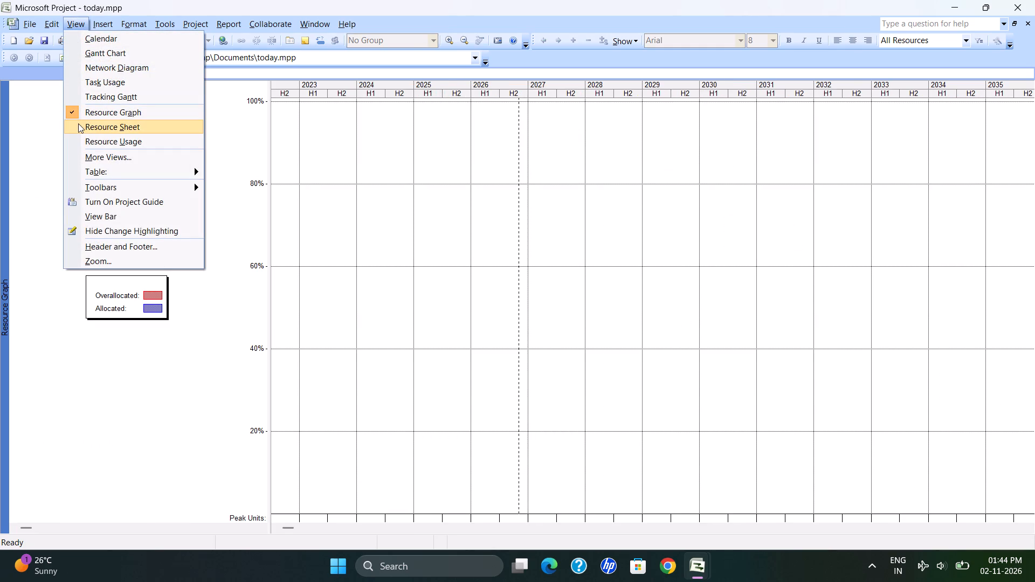
pyautogui.click(78, 123)
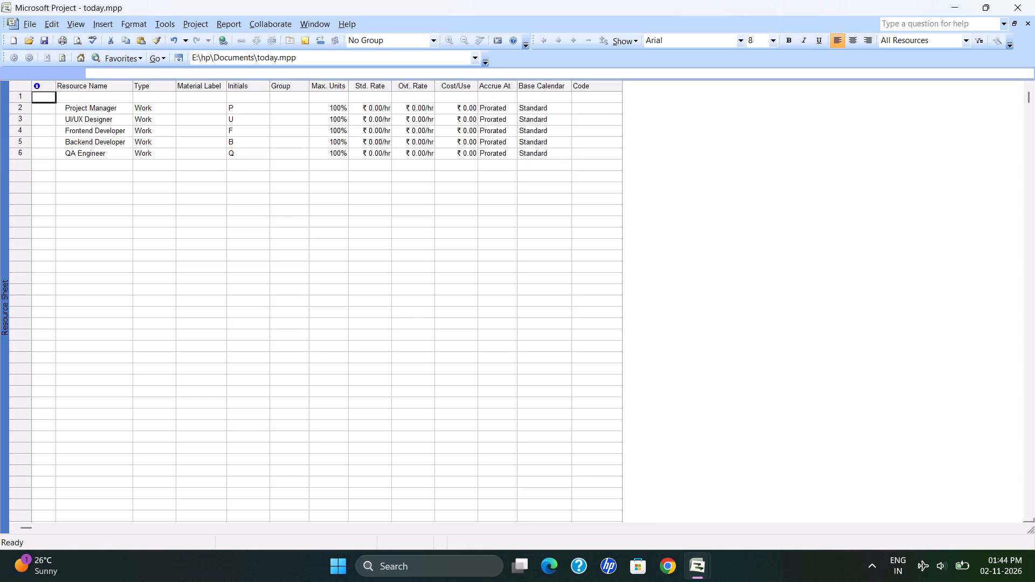
pyautogui.doubleClick(458, 106)
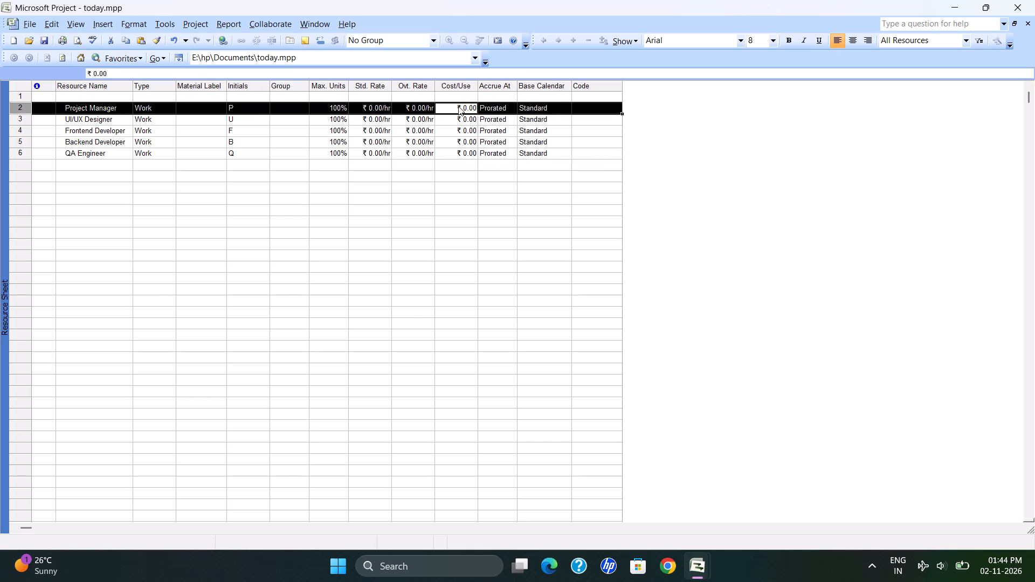
pyautogui.click(672, 149)
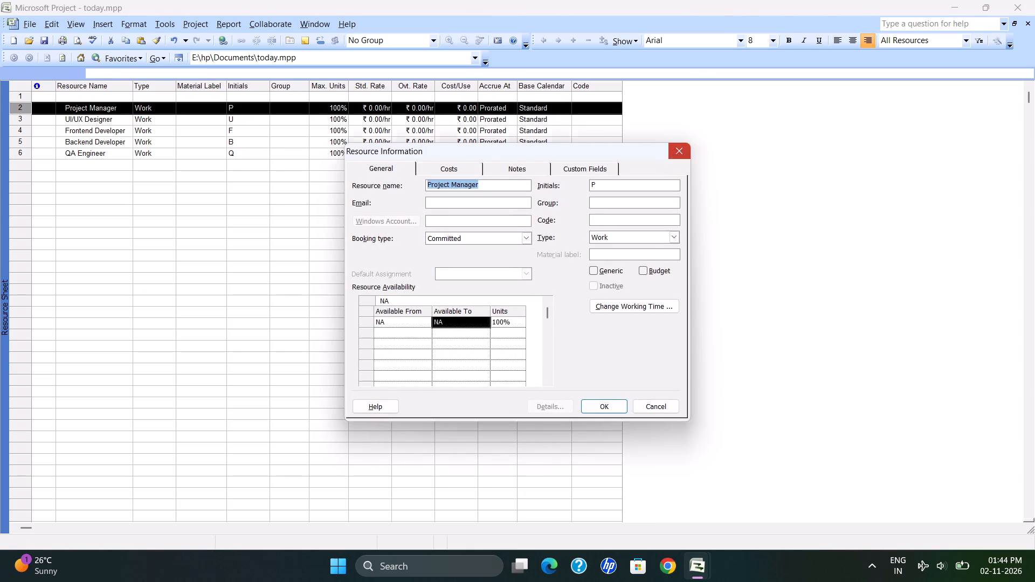
pyautogui.scroll(1, 433, 155)
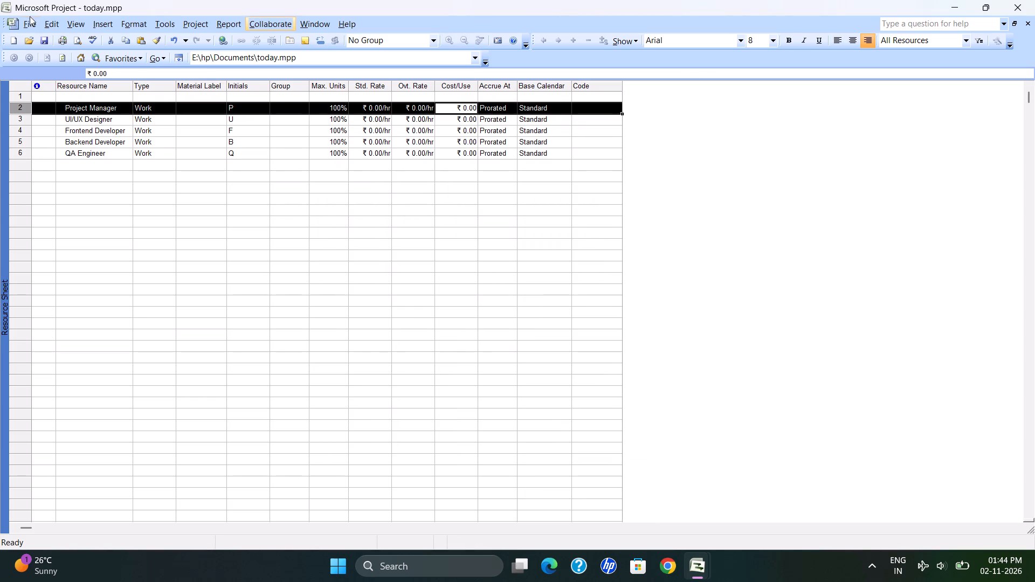
# Open the ca2.mpp project again to return to the courier tracking plan.
pyautogui.click(30, 20)
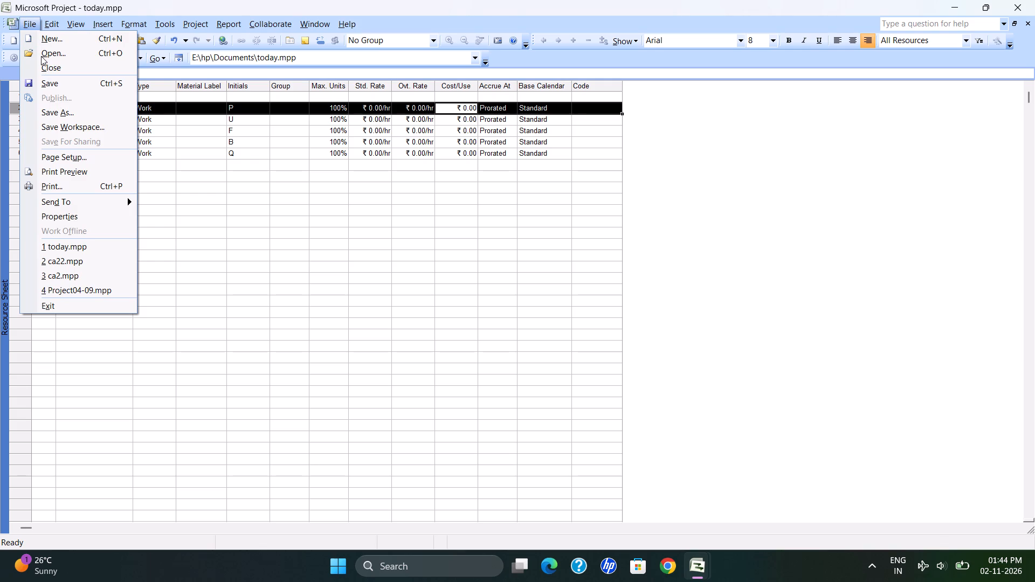
pyautogui.click(41, 56)
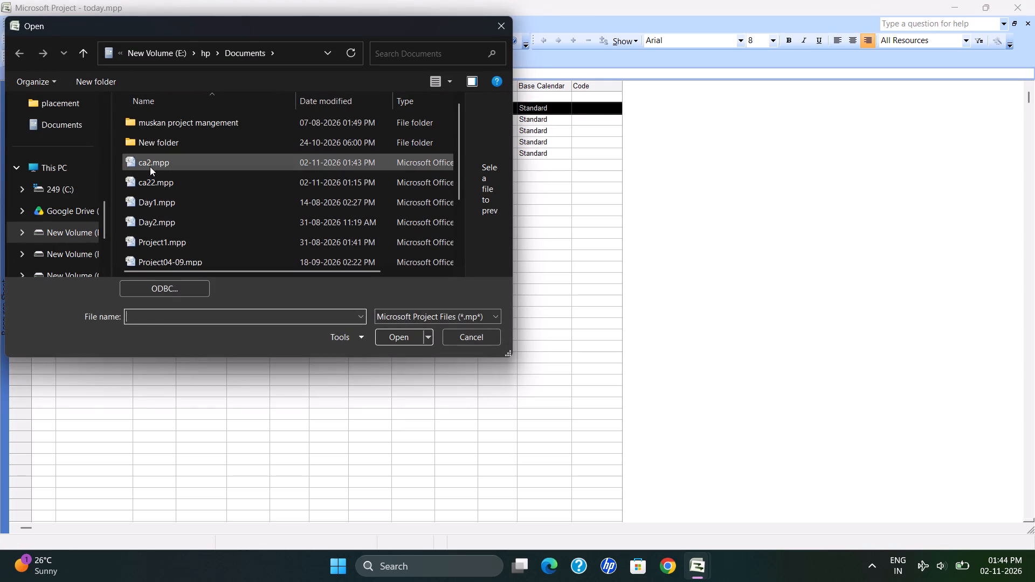
# Open the ca2.mpp project from the Documents folder.
pyautogui.click(150, 165)
pyautogui.click(391, 337)
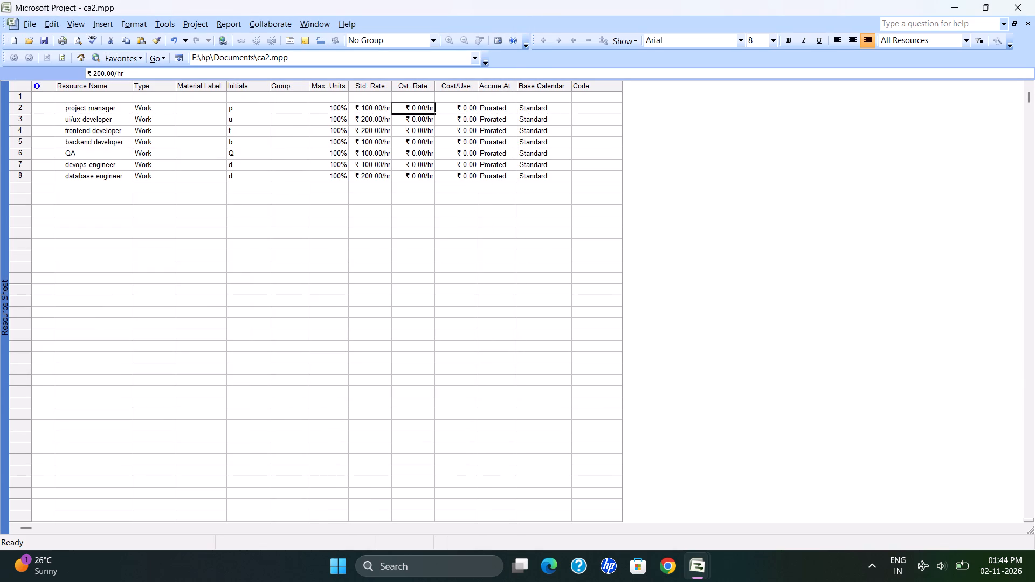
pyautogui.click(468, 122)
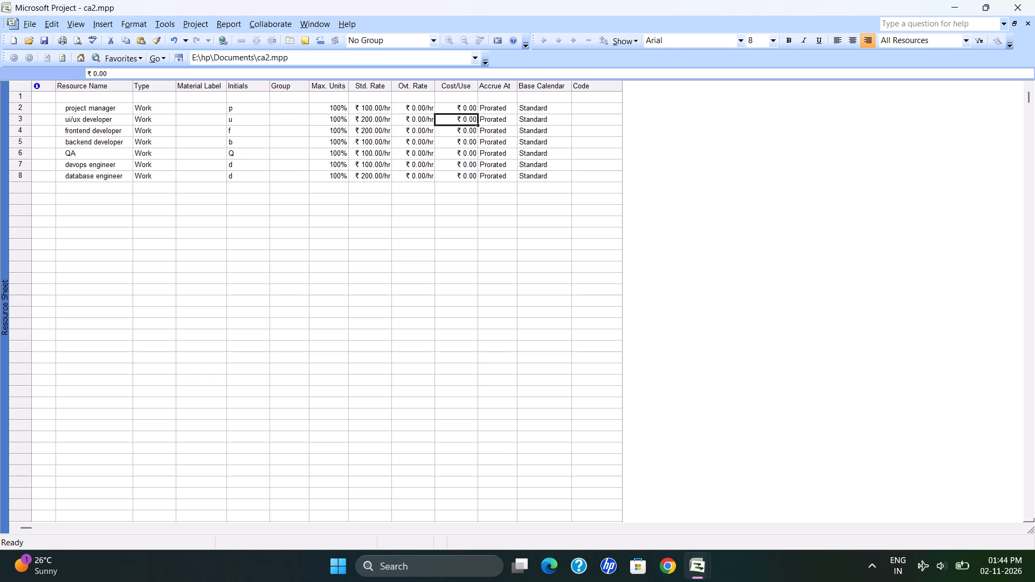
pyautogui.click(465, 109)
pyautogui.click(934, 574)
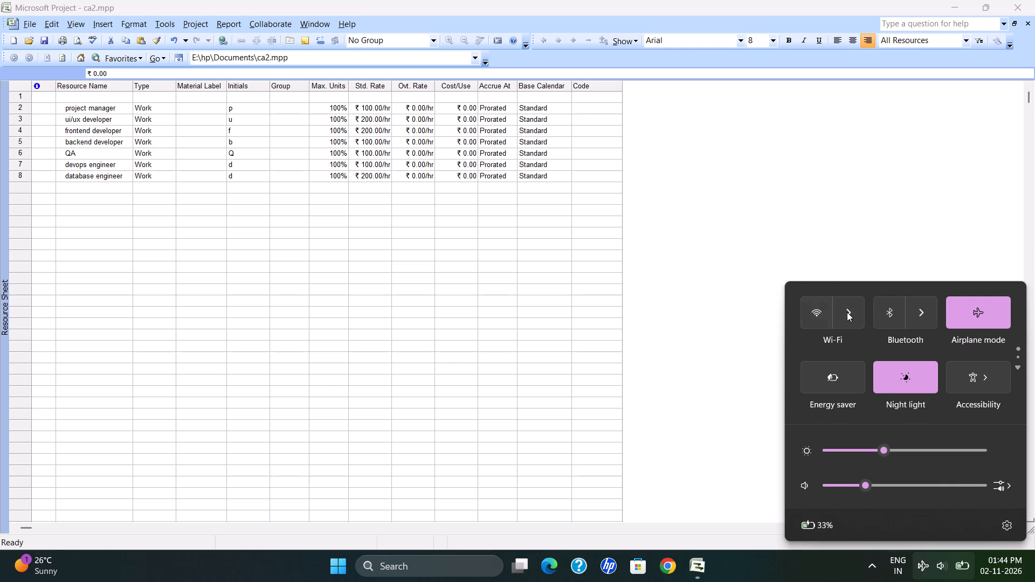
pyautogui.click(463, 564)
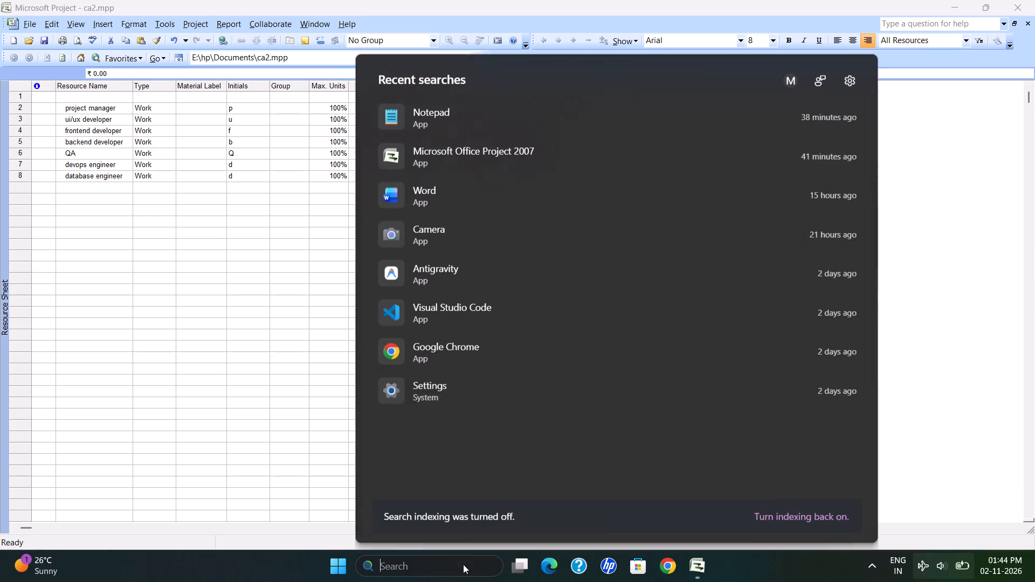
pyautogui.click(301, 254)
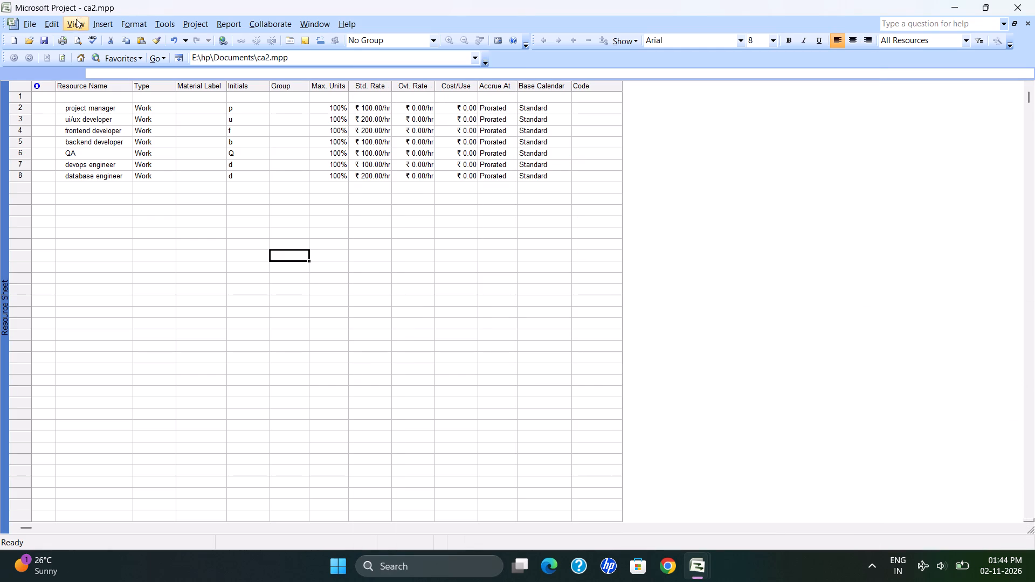
# Switch the courier tracking plan from the resource sheet to the Gantt Chart view.
pyautogui.click(72, 22)
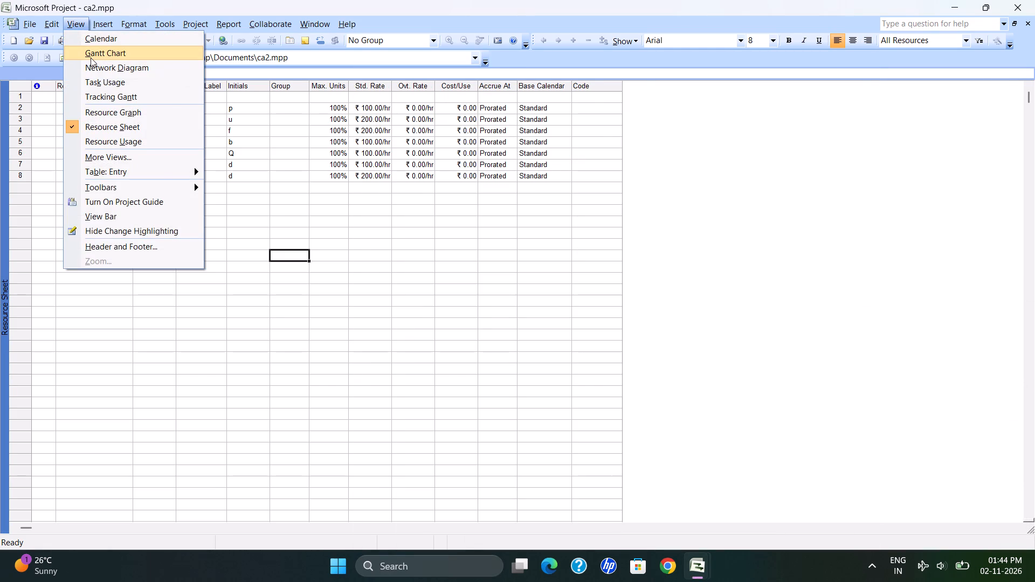
pyautogui.click(91, 58)
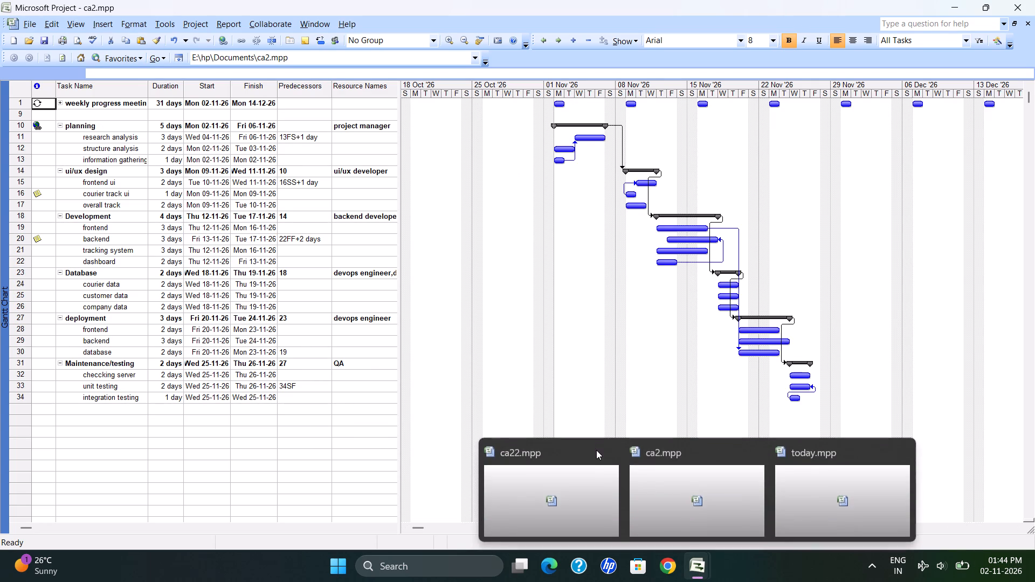
pyautogui.scroll(1, 229, 301)
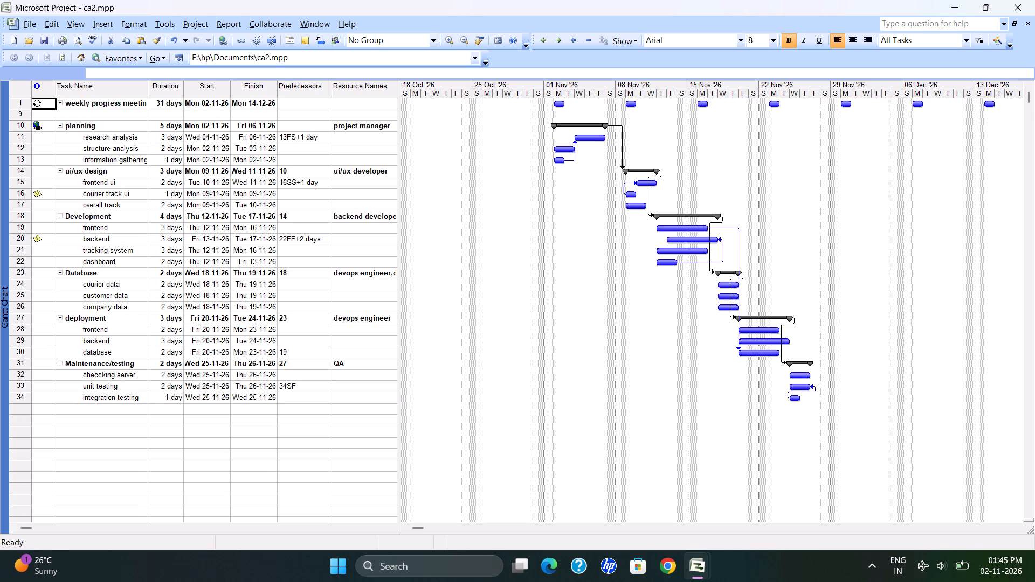
# Examine the Resource Usage view for the work hours assigned to each resource.
pyautogui.click(70, 30)
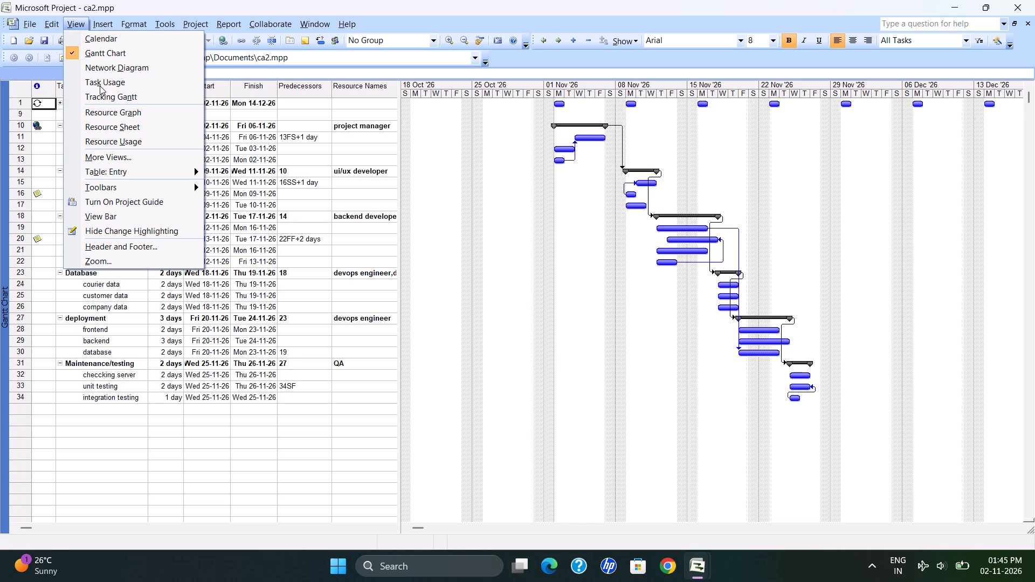
pyautogui.click(105, 138)
pyautogui.scroll(-5, 299, 245)
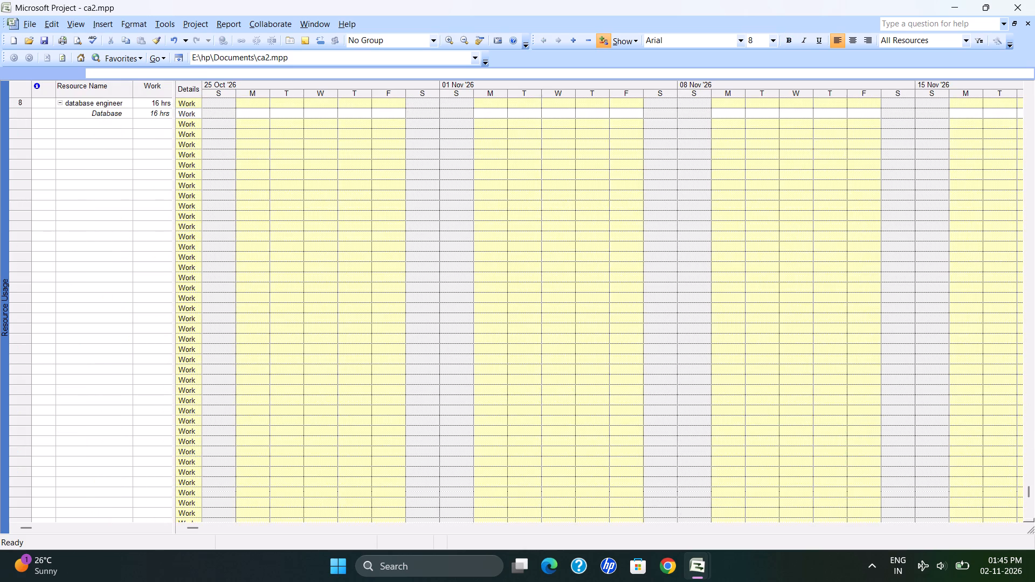
pyautogui.scroll(-5, 299, 245)
pyautogui.scroll(15, 299, 245)
pyautogui.scroll(9, 299, 245)
pyautogui.hscroll(-1, 160, 232)
pyautogui.hscroll(1, 160, 232)
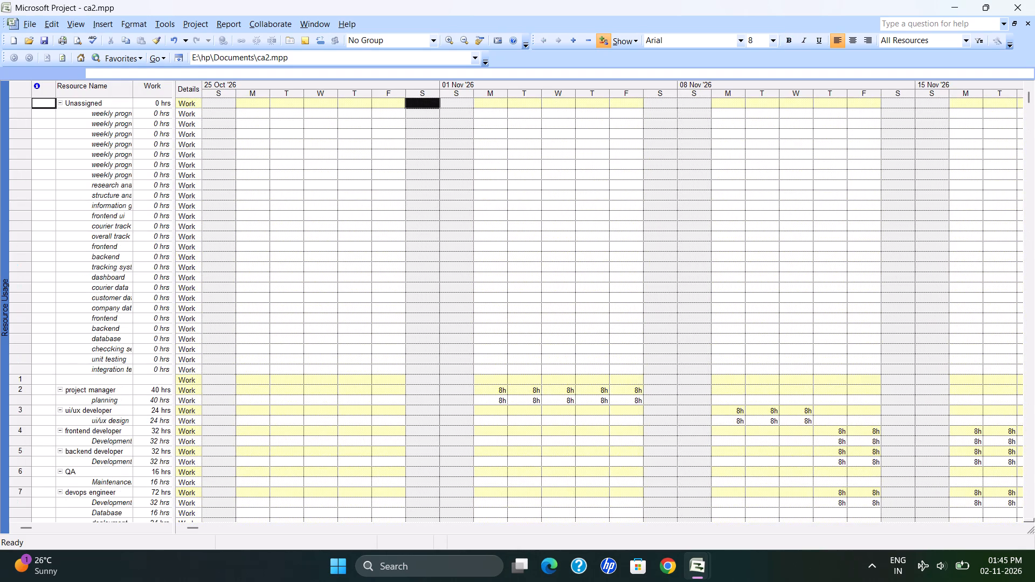
# Look at the Resource Sheet and the Resource Graph of the project.
pyautogui.click(77, 20)
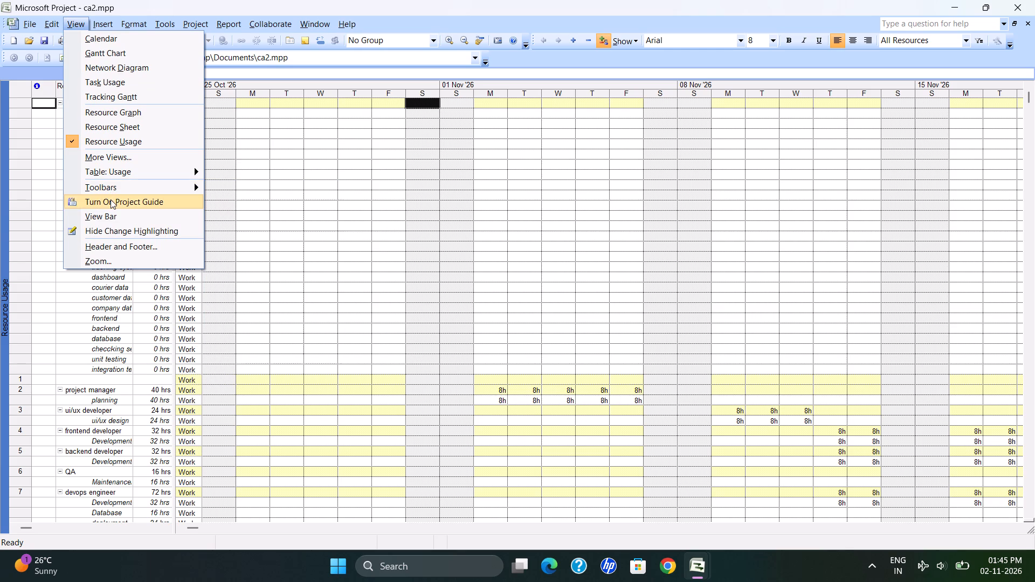
pyautogui.click(103, 125)
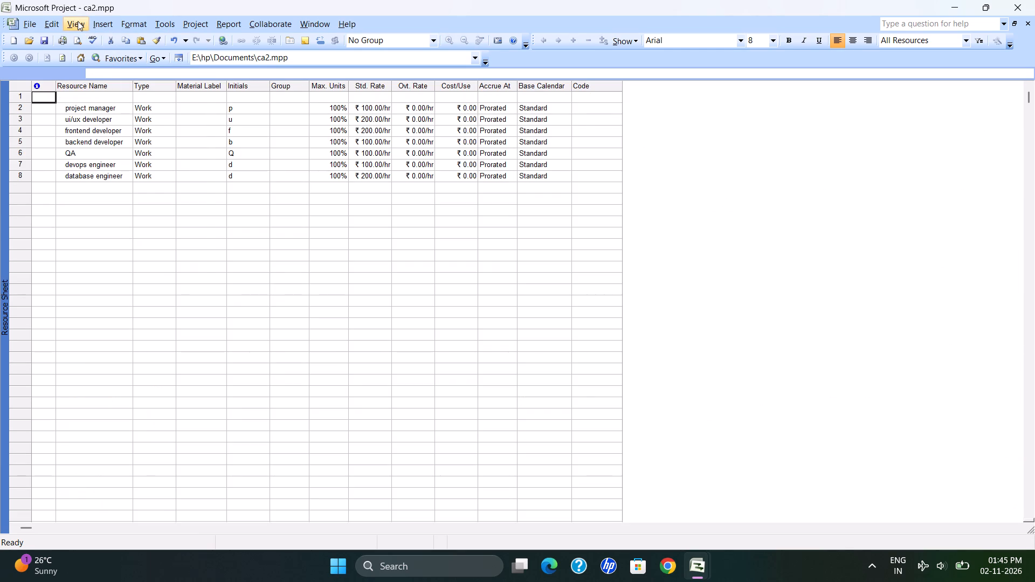
pyautogui.click(78, 21)
pyautogui.click(112, 109)
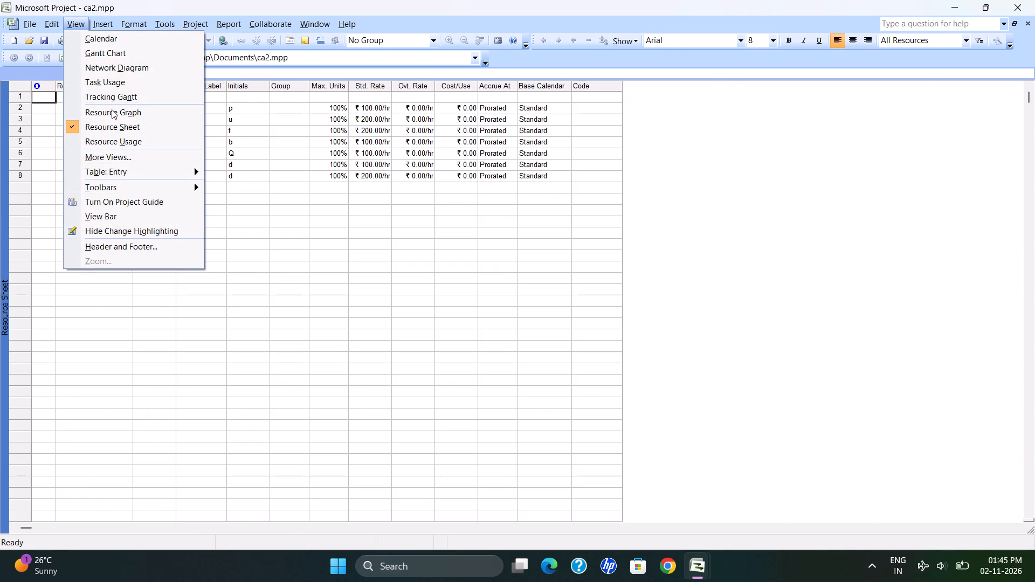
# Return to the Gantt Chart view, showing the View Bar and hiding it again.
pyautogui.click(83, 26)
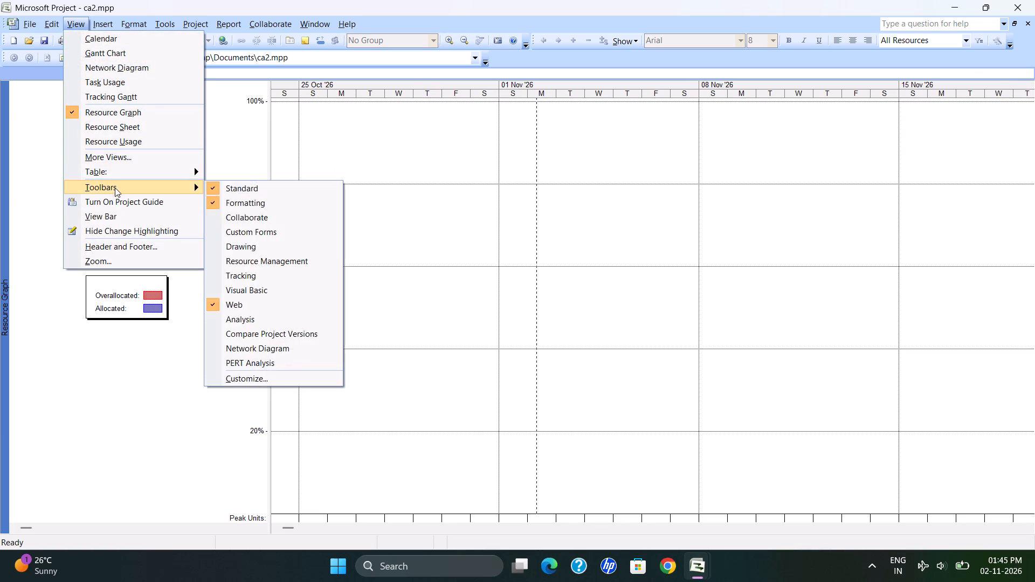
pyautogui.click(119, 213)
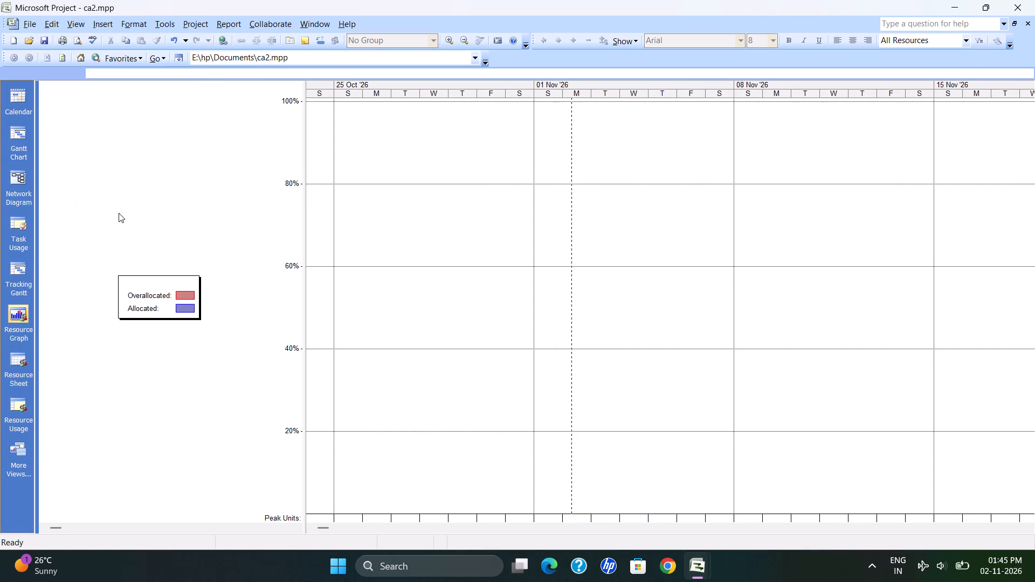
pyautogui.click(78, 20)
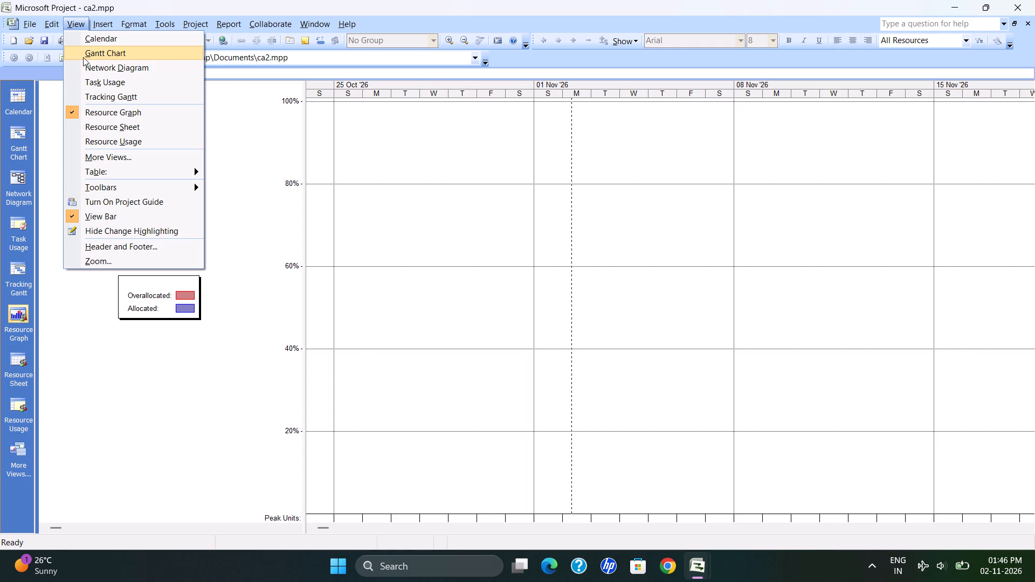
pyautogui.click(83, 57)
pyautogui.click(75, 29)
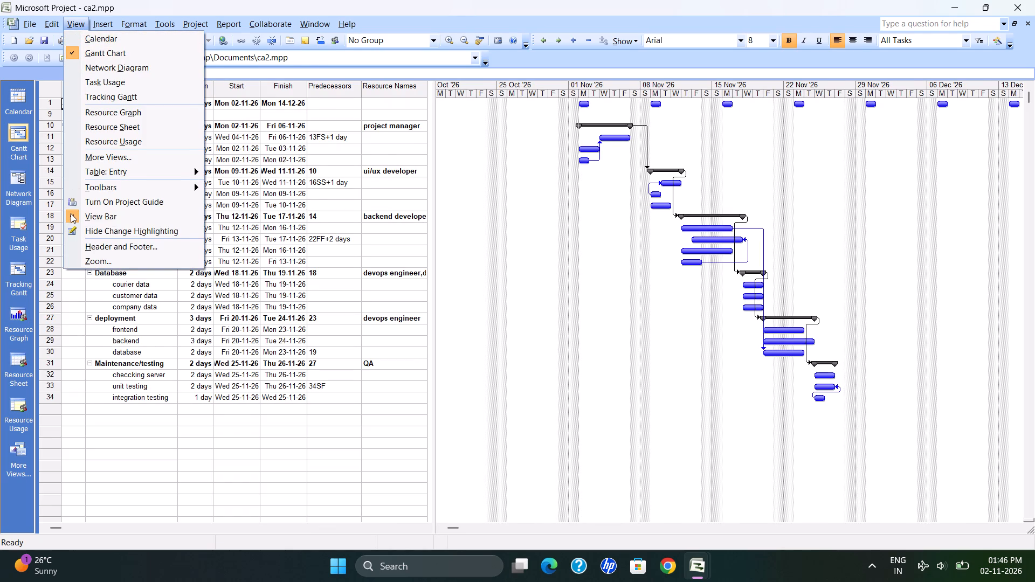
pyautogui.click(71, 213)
# Browse the additional project views and apply the Detail Gantt view.
pyautogui.click(77, 25)
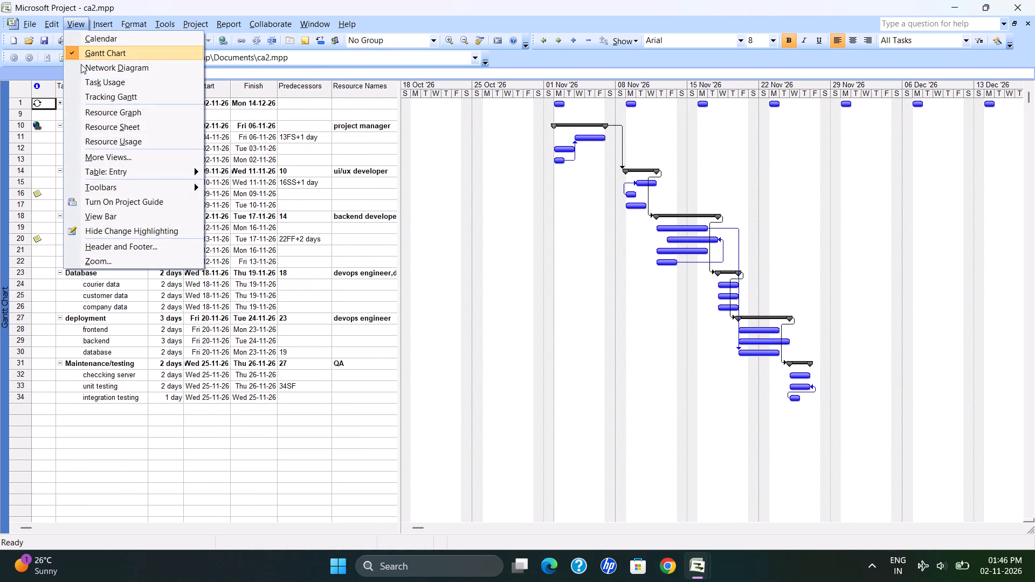
pyautogui.click(93, 159)
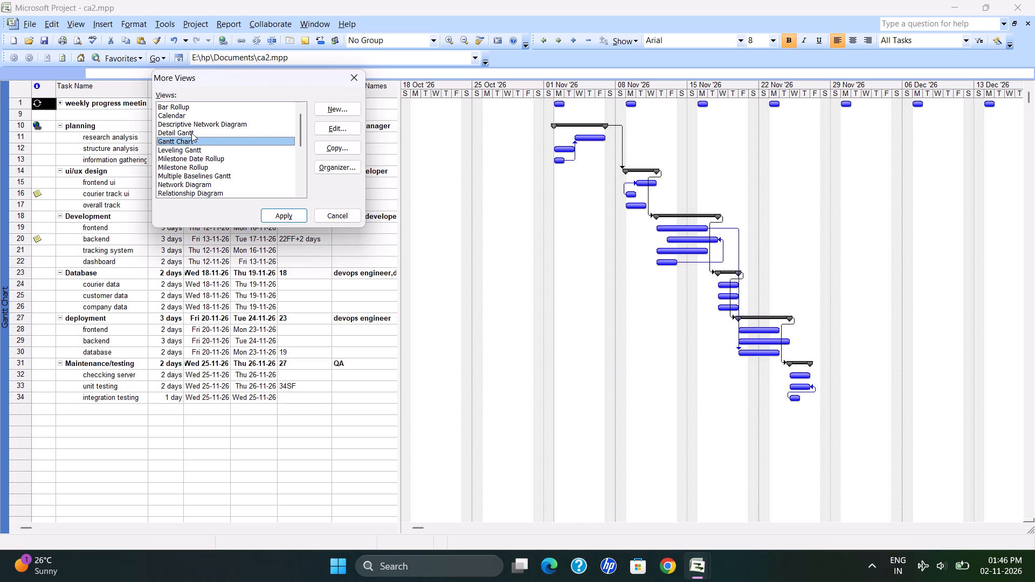
pyautogui.click(191, 133)
pyautogui.click(191, 121)
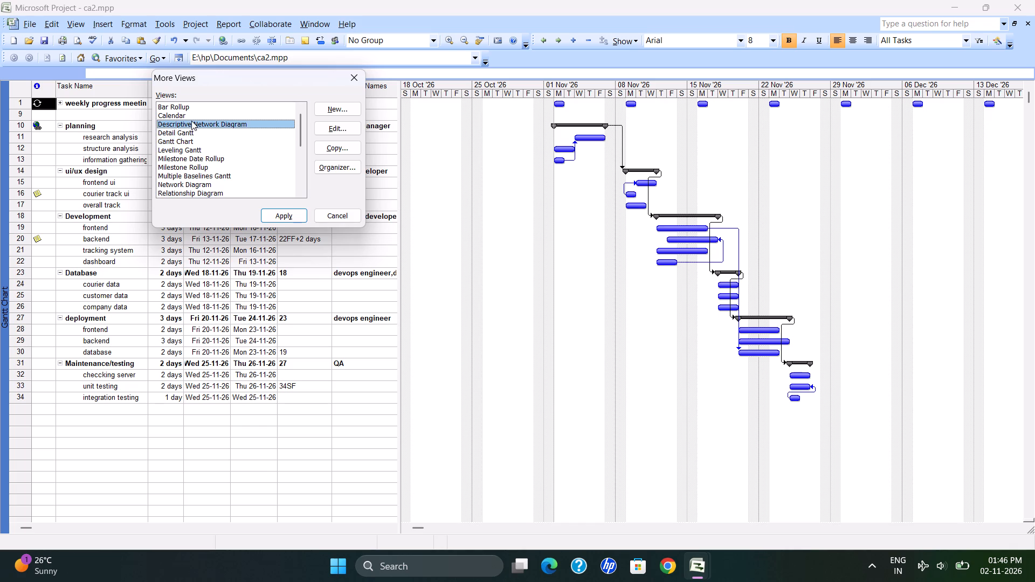
pyautogui.click(188, 114)
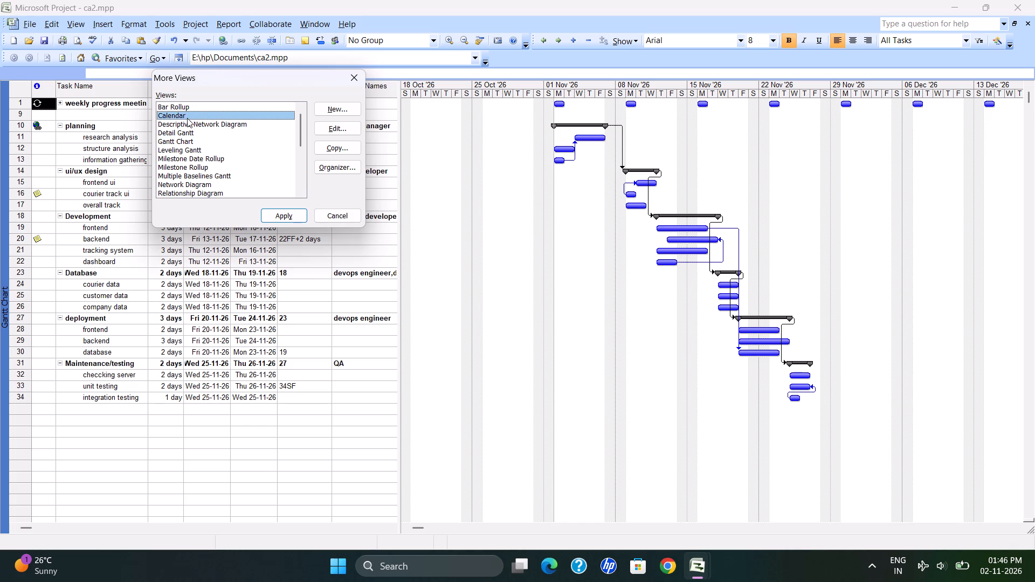
pyautogui.click(187, 121)
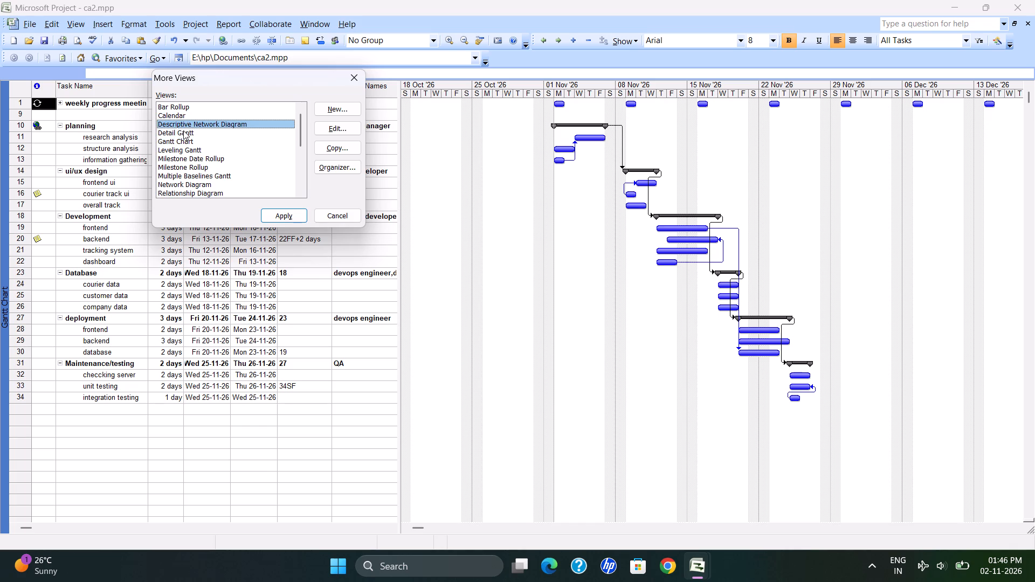
pyautogui.click(182, 158)
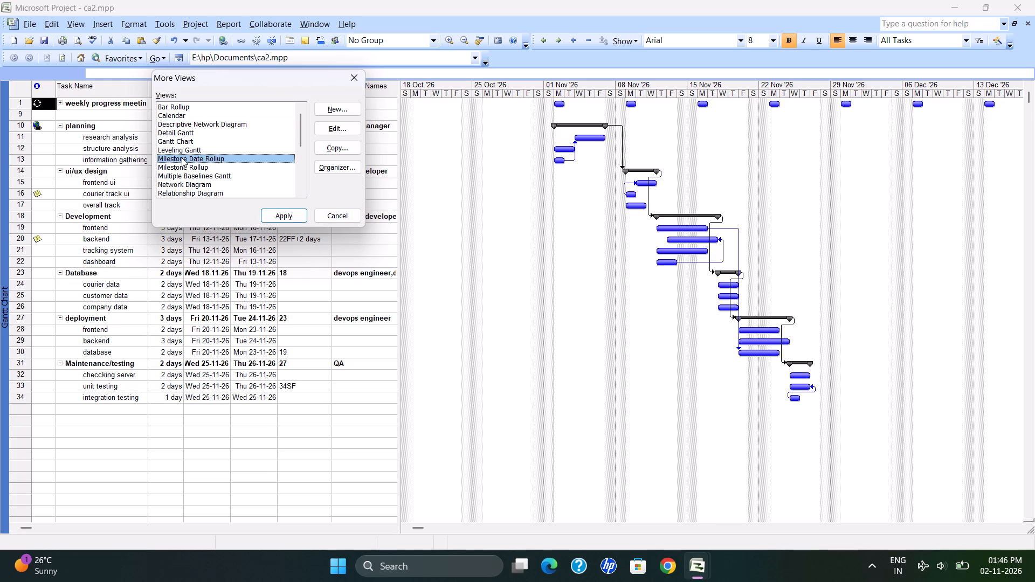
pyautogui.scroll(-2, 243, 166)
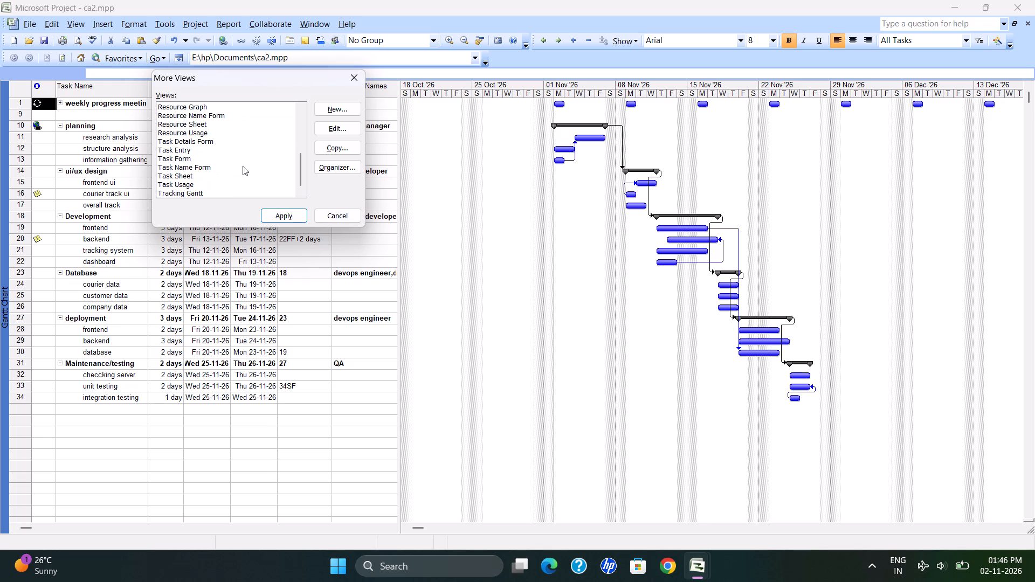
pyautogui.scroll(1, 243, 166)
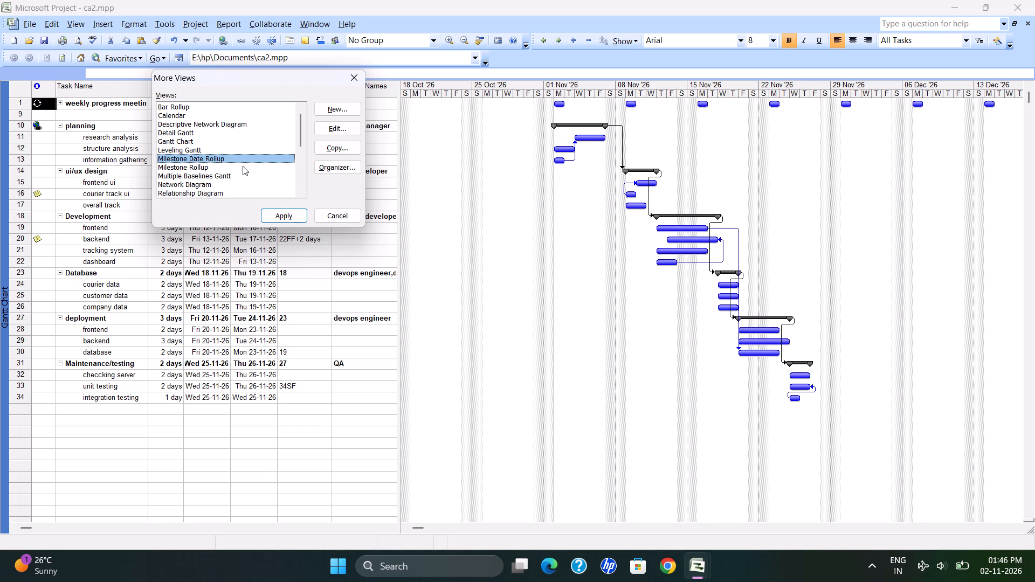
pyautogui.click(216, 139)
pyautogui.click(210, 128)
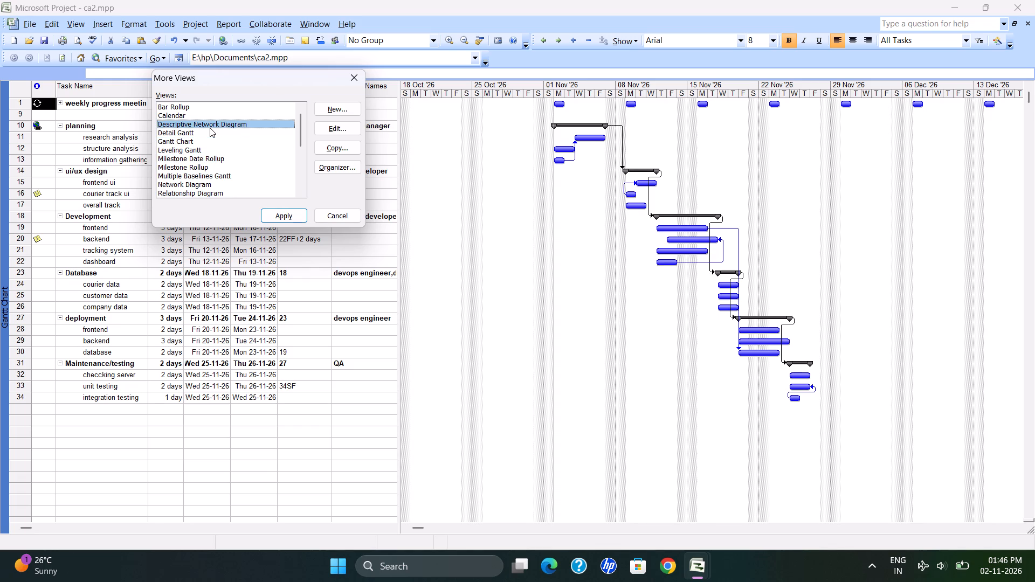
pyautogui.click(206, 128)
pyautogui.click(205, 129)
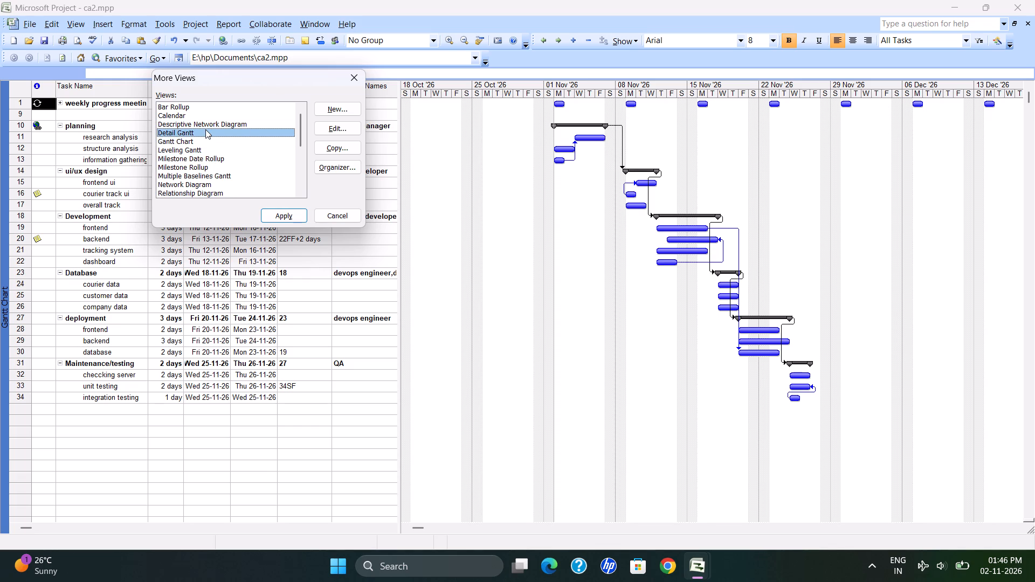
pyautogui.click(282, 214)
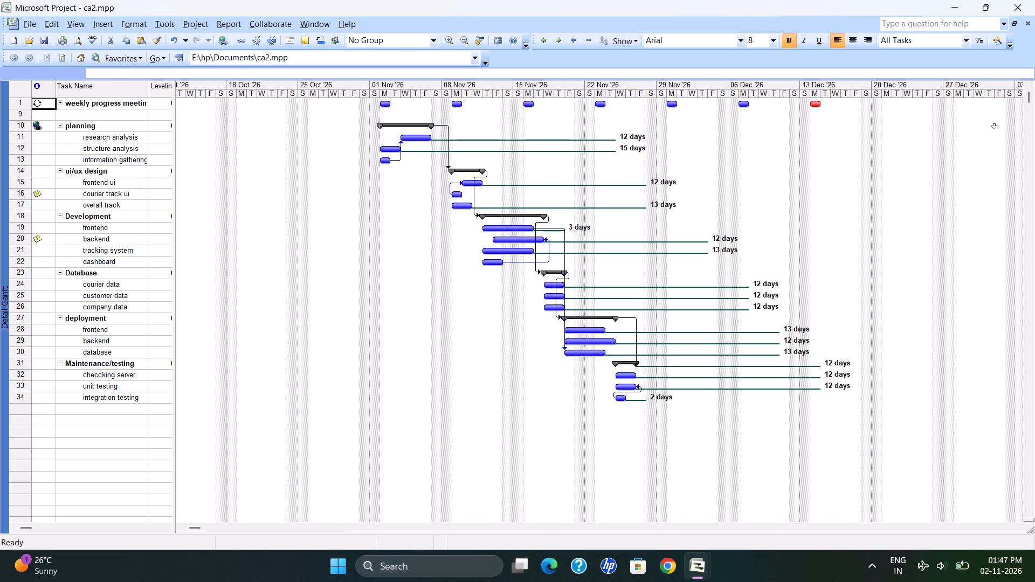
# Widen the task table in the Detail Gantt so all columns through Resources are shown, and review the tasks.
pyautogui.moveTo(175, 195); pyautogui.dragTo(326, 218)
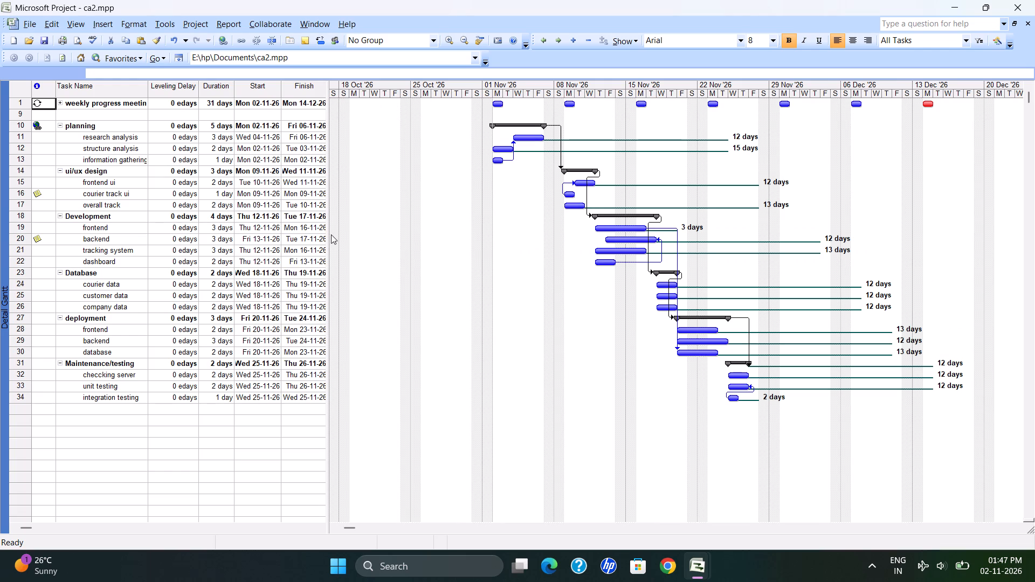
pyautogui.moveTo(327, 234); pyautogui.dragTo(406, 257)
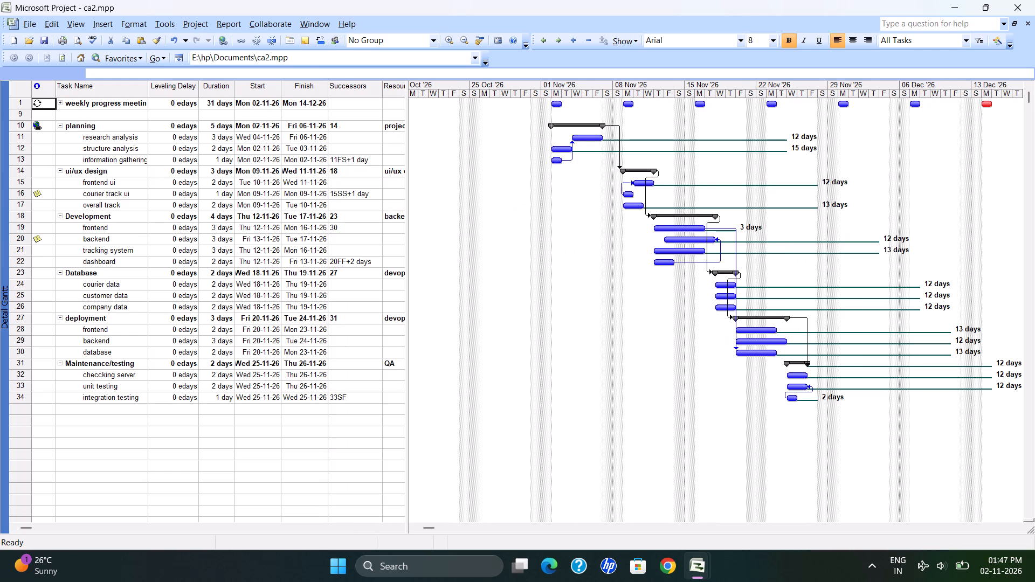
pyautogui.moveTo(408, 251); pyautogui.dragTo(481, 274)
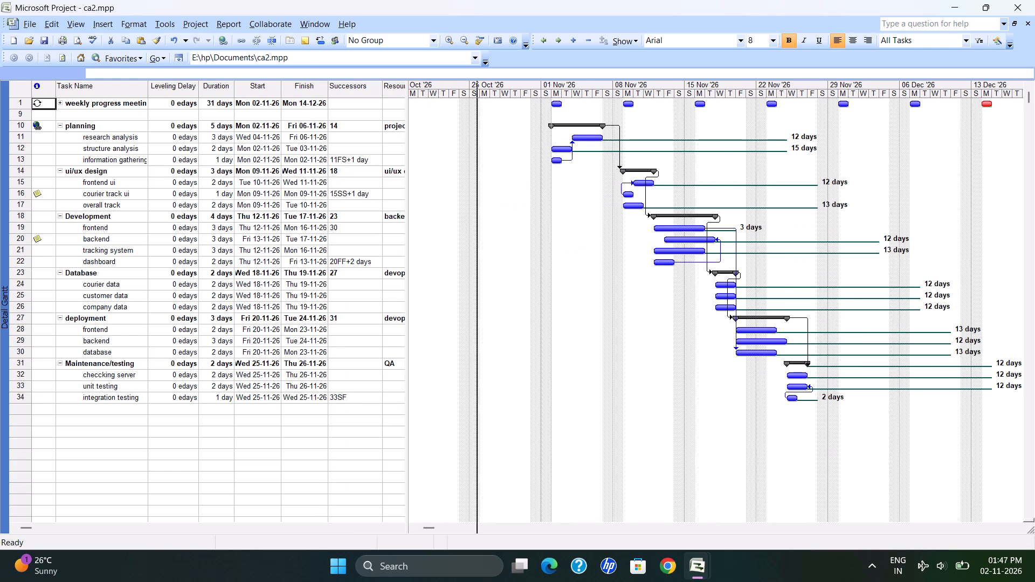
pyautogui.moveTo(481, 274); pyautogui.dragTo(512, 286)
pyautogui.scroll(1, 298, 237)
pyautogui.scroll(-1, 298, 237)
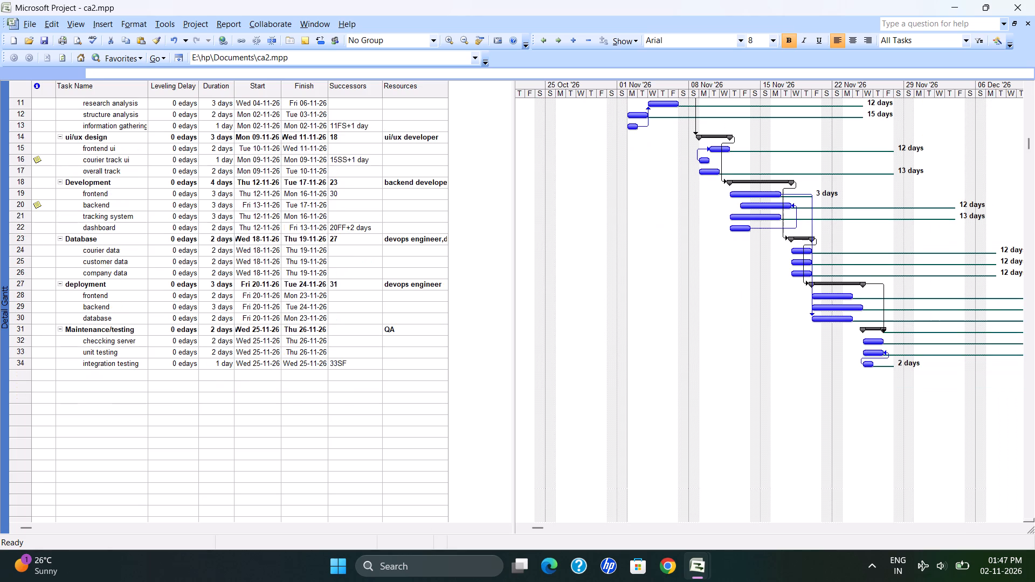
pyautogui.scroll(-1, 298, 237)
pyautogui.scroll(2, 298, 237)
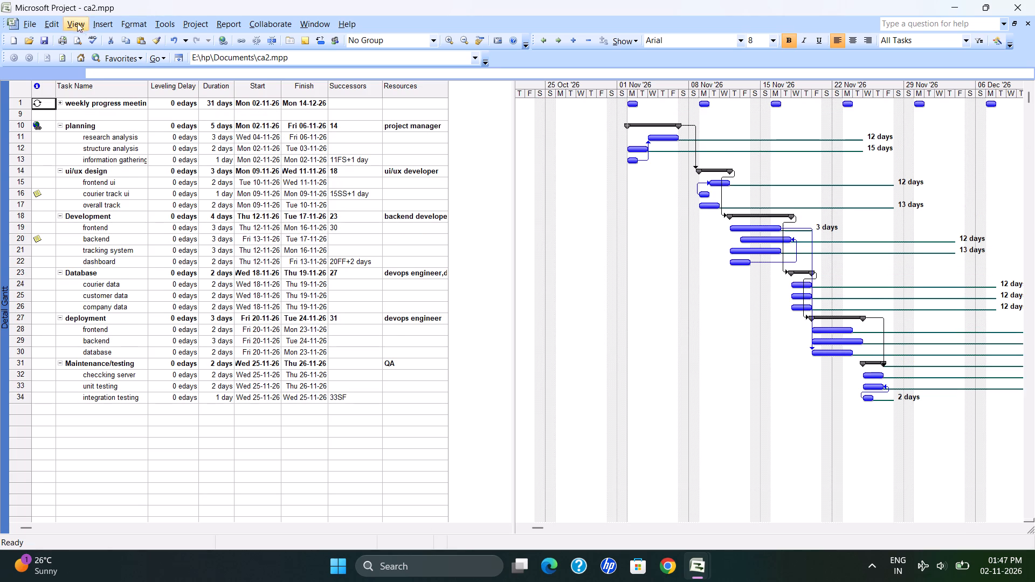
pyautogui.click(75, 20)
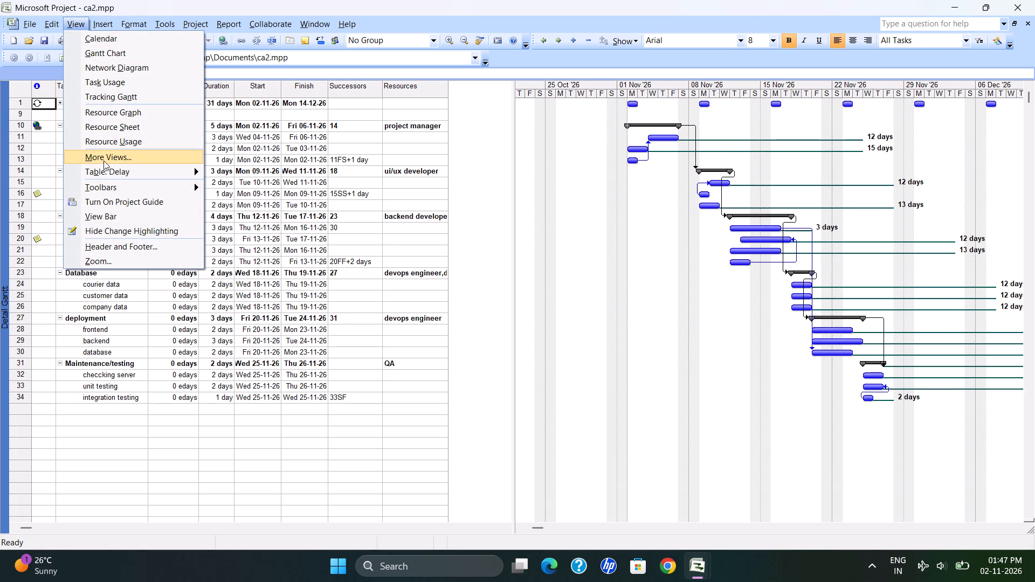
# Search for MS Word, launch it and create a blank document.
pyautogui.click(447, 565)
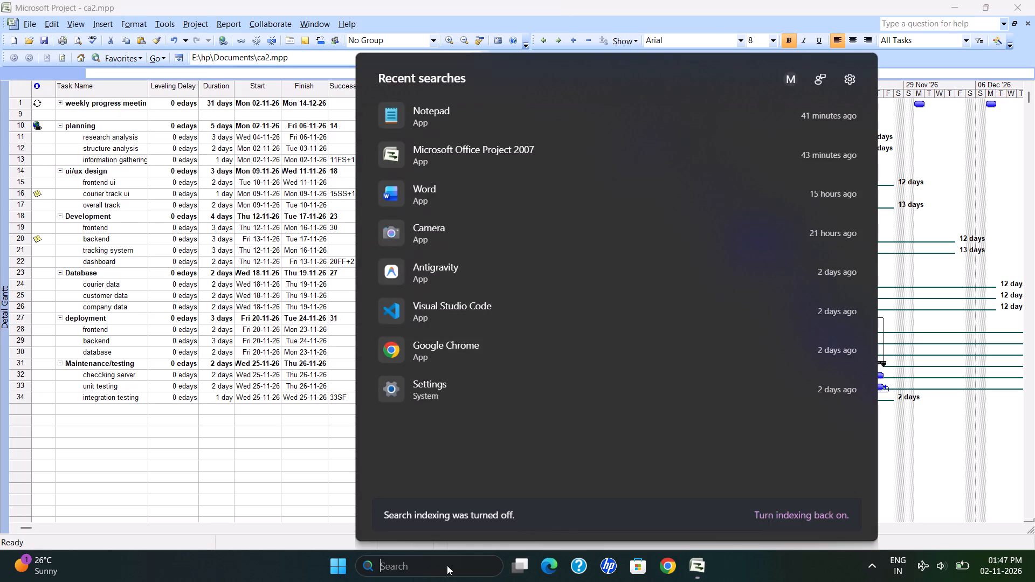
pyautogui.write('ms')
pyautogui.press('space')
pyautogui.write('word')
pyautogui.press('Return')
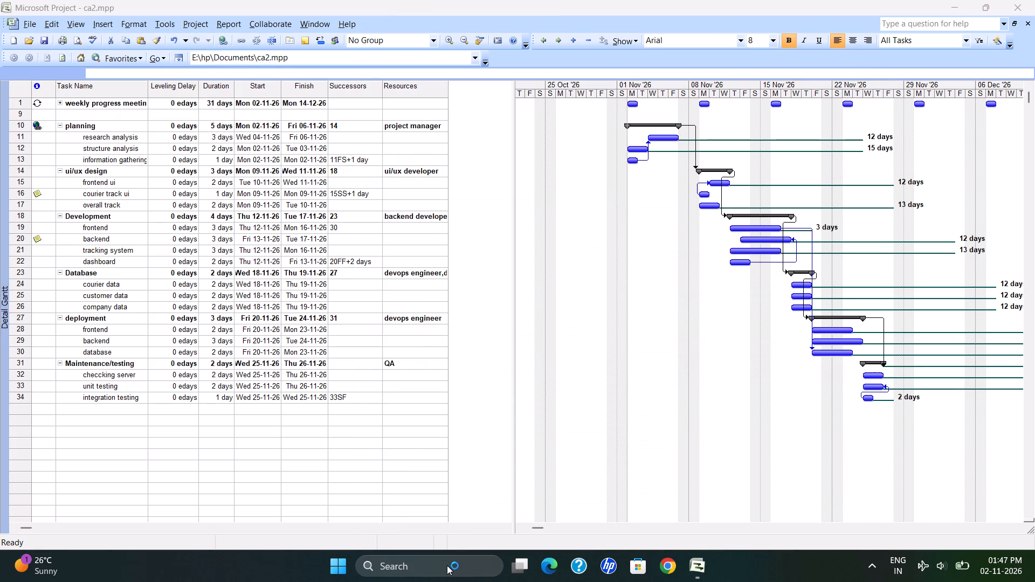
pyautogui.click(199, 141)
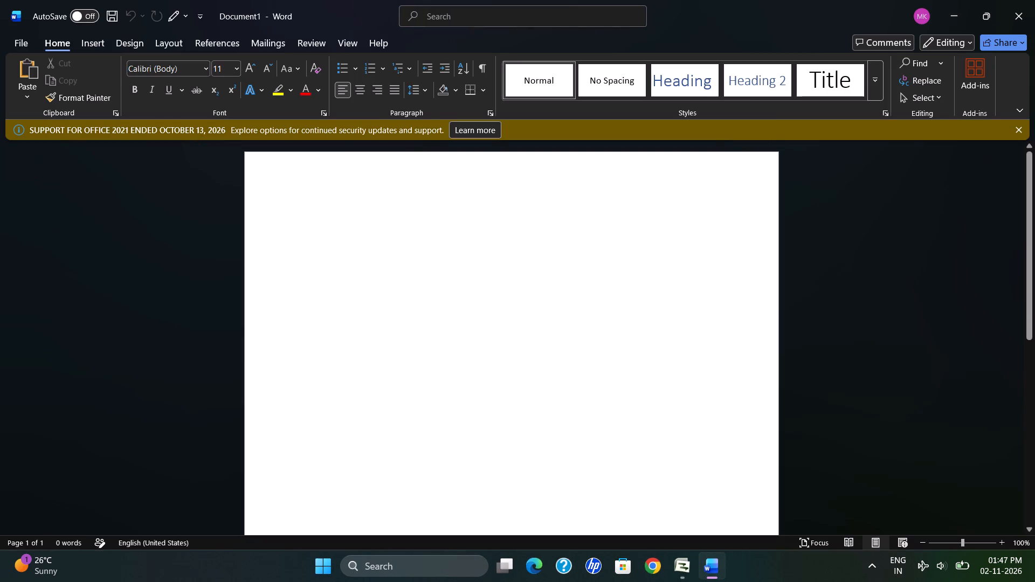
# Save the blank document as ca2 in Word Document format in the hp Documents folder on New Volume (E:).
pyautogui.hotkey('ctrl', 's')
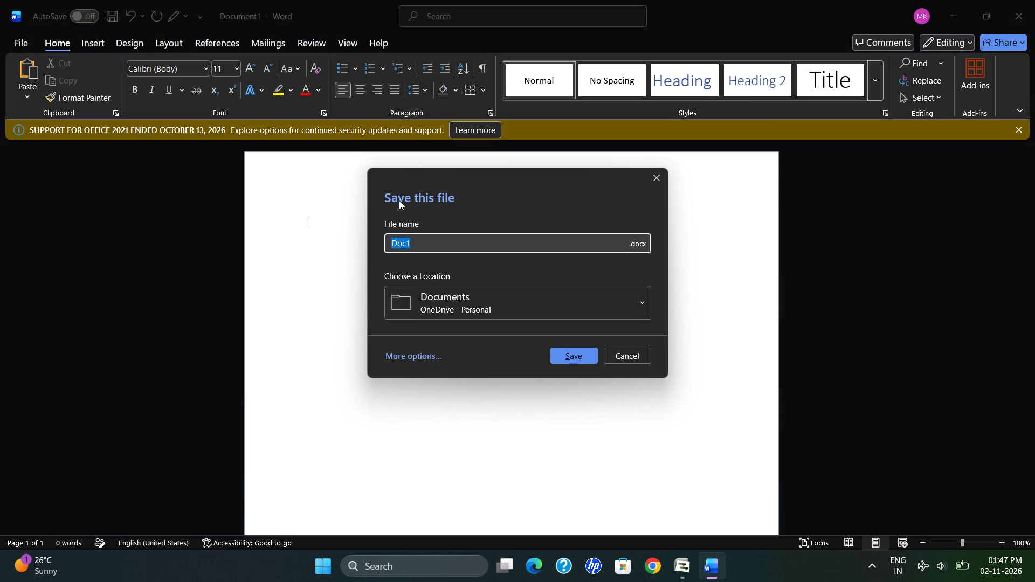
pyautogui.click(639, 301)
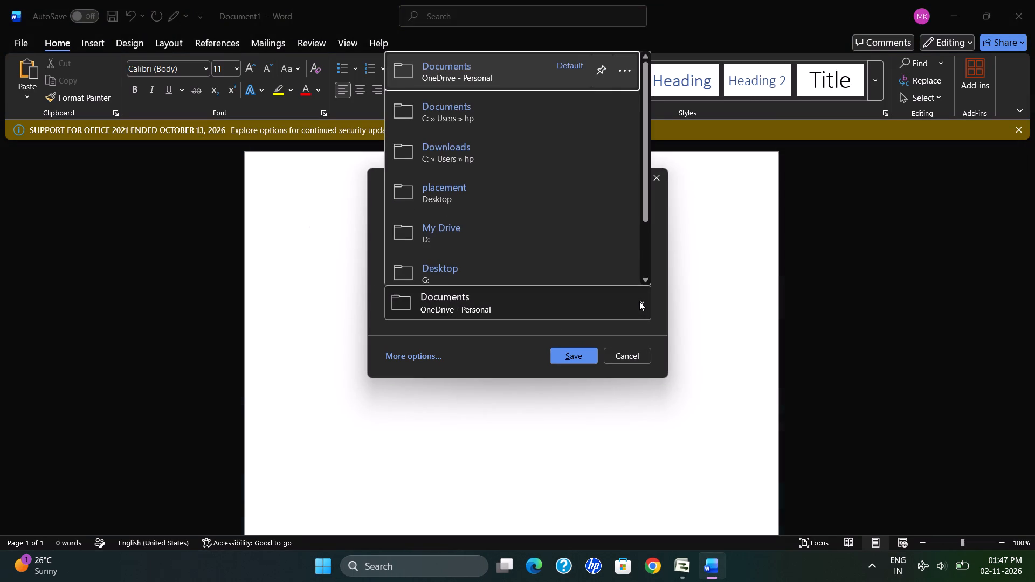
pyautogui.scroll(-1, 453, 205)
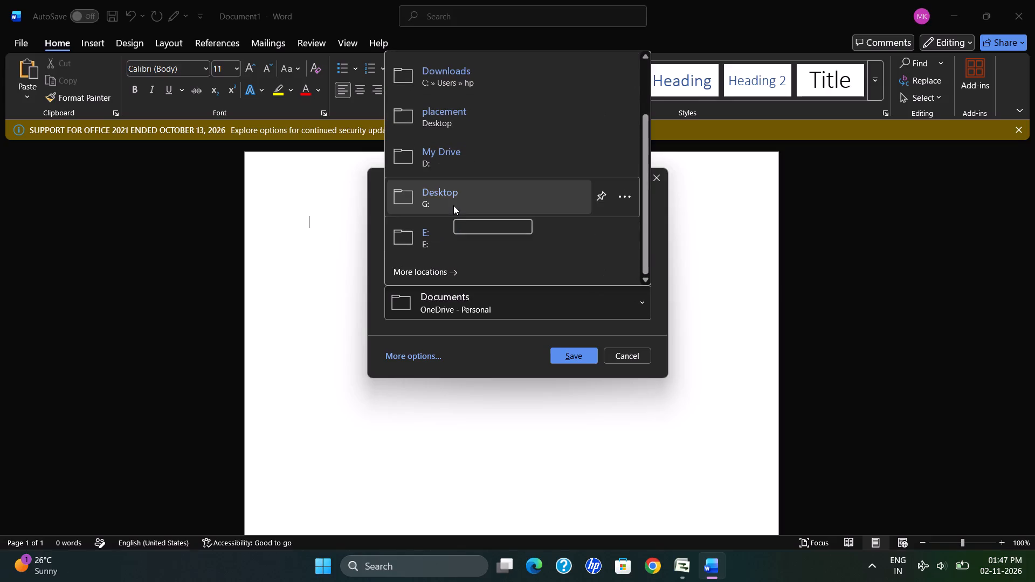
pyautogui.scroll(3, 453, 205)
pyautogui.scroll(-2, 453, 205)
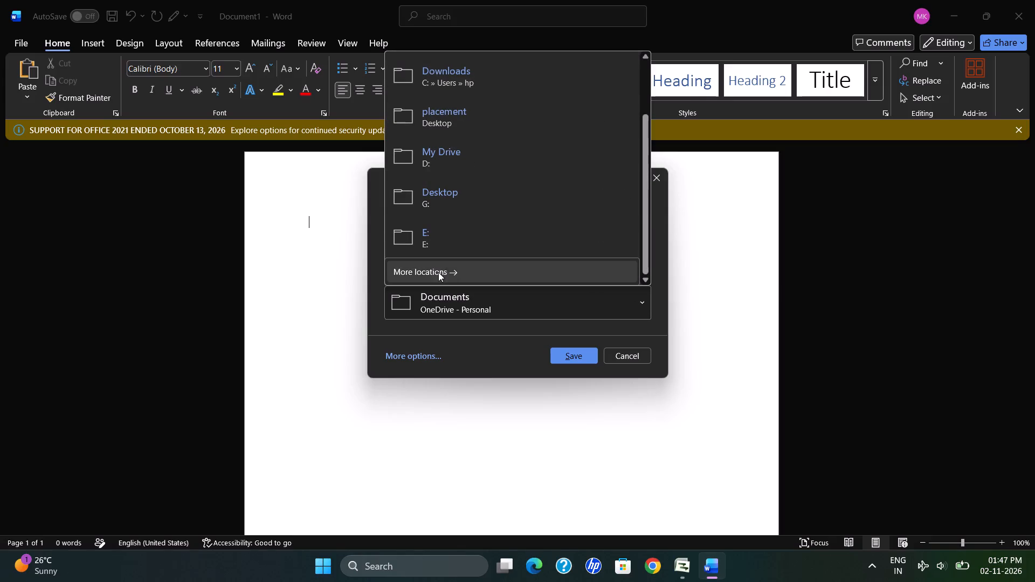
pyautogui.click(438, 272)
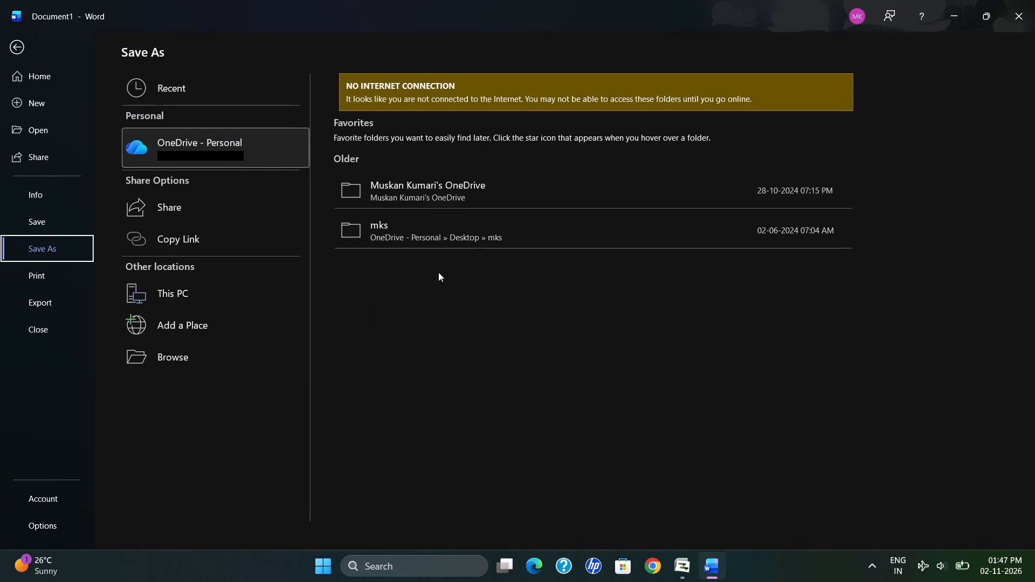
pyautogui.doubleClick(157, 289)
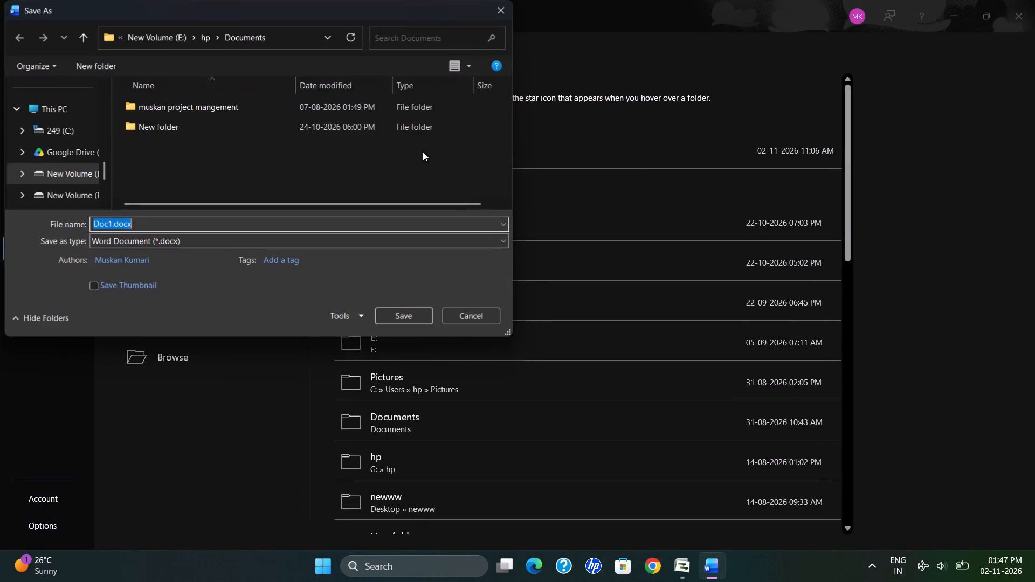
pyautogui.scroll(-1, 68, 134)
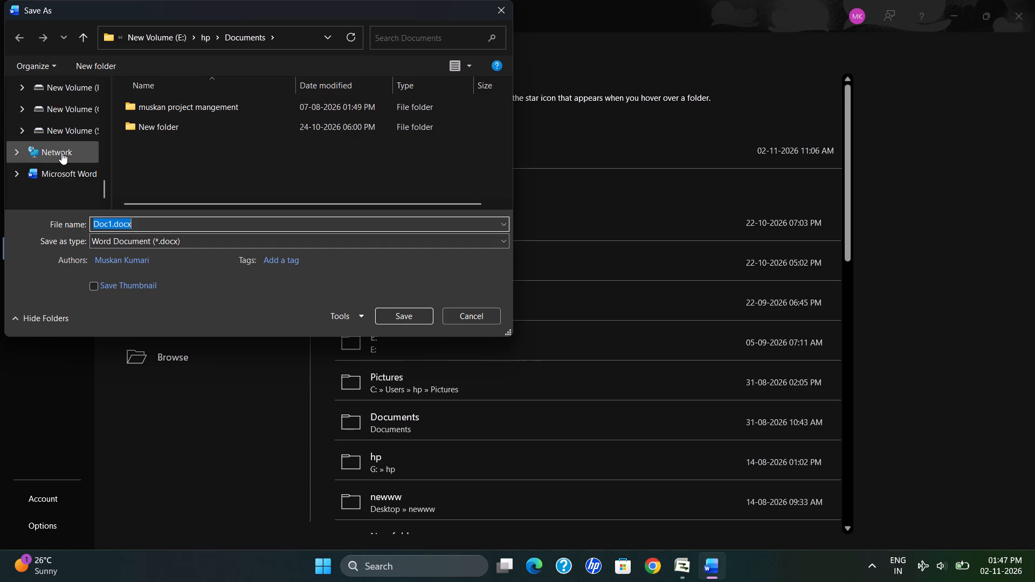
pyautogui.scroll(4, 61, 153)
pyautogui.scroll(-1, 61, 153)
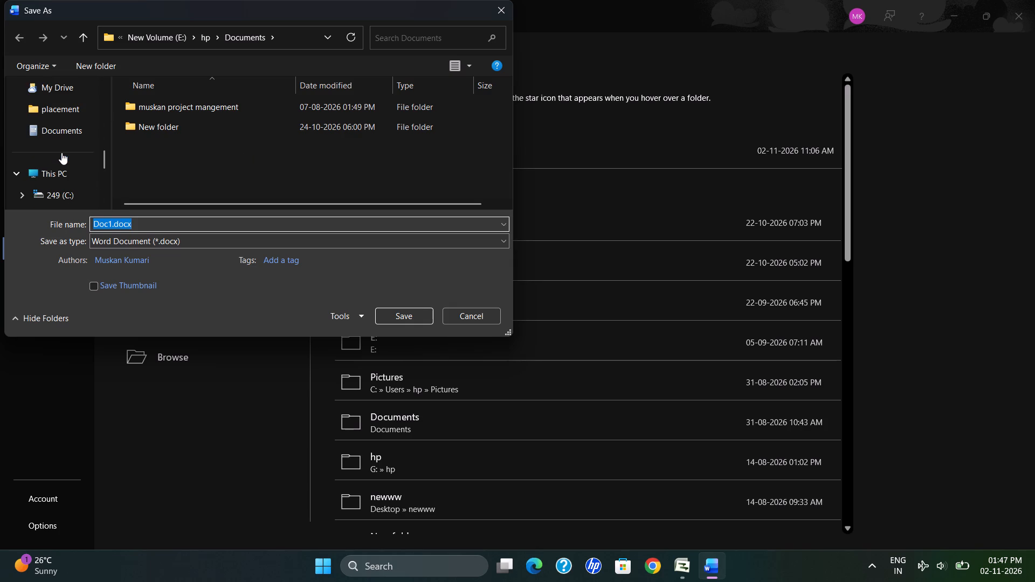
pyautogui.scroll(2, 61, 153)
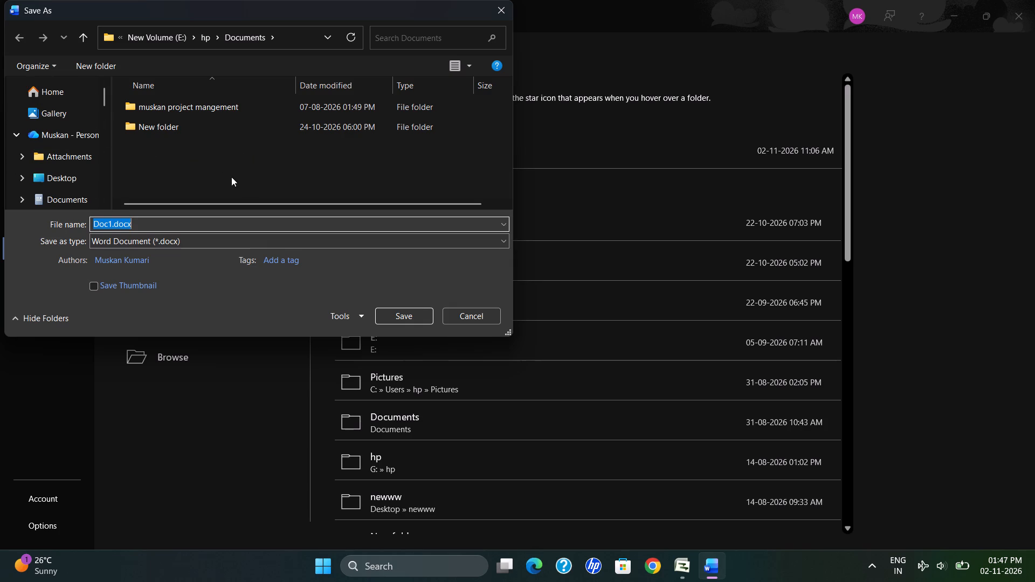
pyautogui.press('BackSpace')
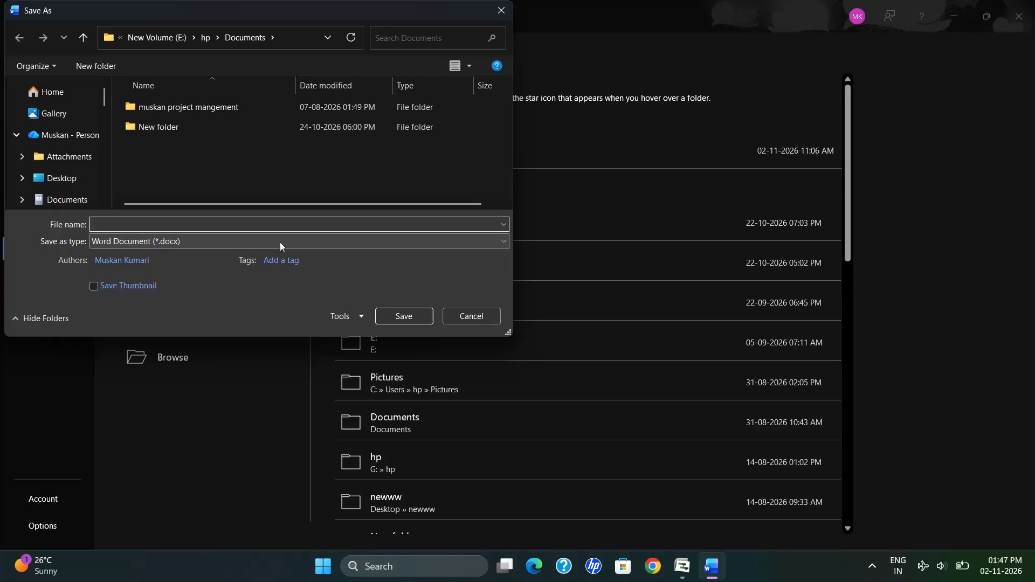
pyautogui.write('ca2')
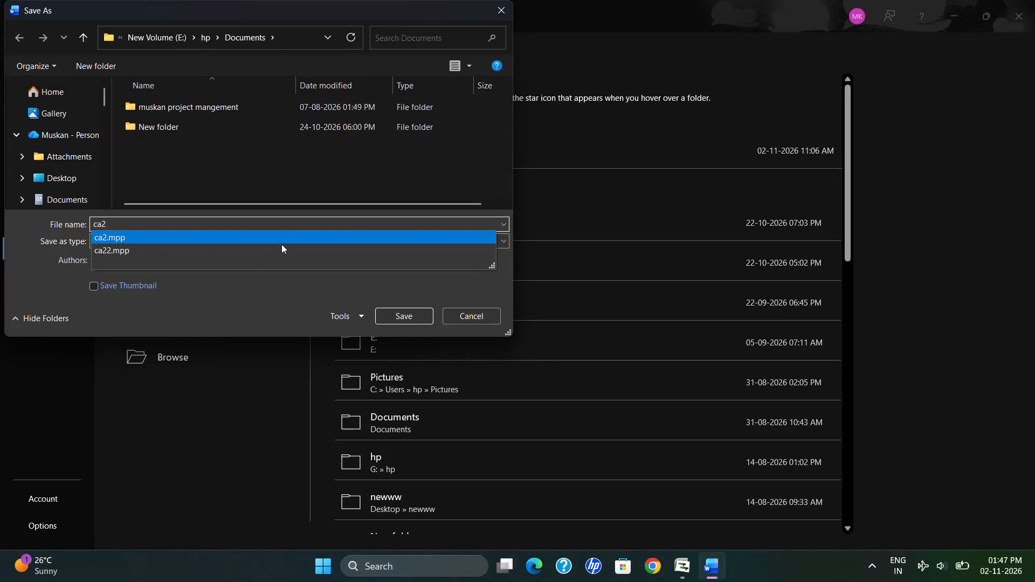
pyautogui.click(401, 315)
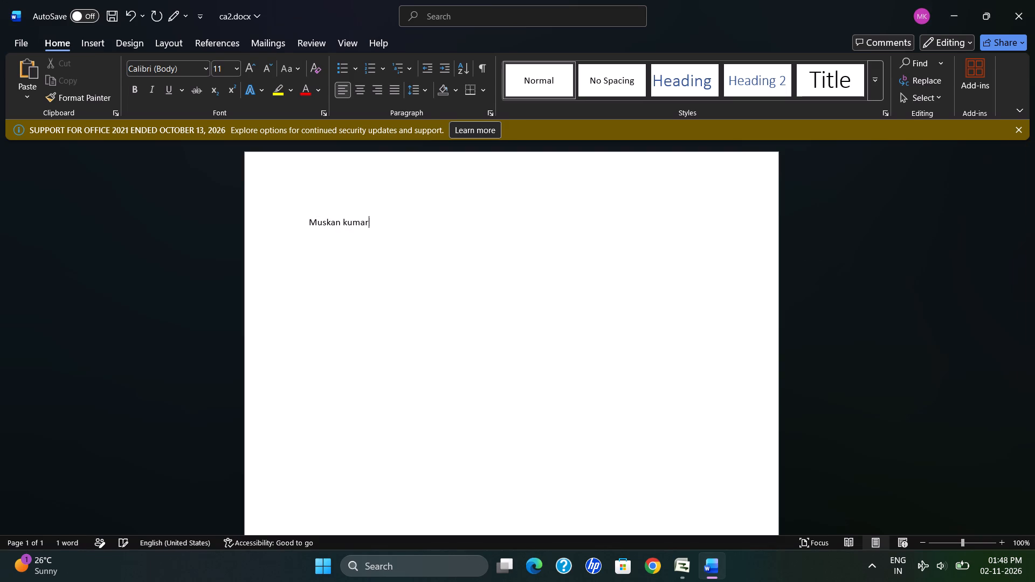
# Enter the student's name and, on the line below it, the roll number in "Roll no=" form.
pyautogui.press('Return')
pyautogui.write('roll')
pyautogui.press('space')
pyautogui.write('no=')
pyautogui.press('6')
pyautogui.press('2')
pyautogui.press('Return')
# Add a line with the registration number followed by "group 2", leave a blank line and start item "1.".
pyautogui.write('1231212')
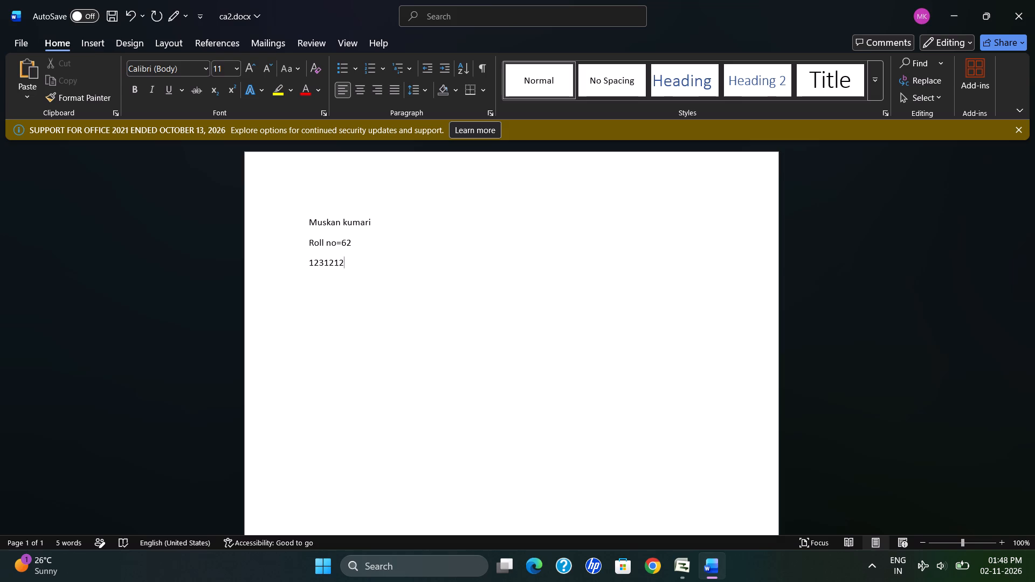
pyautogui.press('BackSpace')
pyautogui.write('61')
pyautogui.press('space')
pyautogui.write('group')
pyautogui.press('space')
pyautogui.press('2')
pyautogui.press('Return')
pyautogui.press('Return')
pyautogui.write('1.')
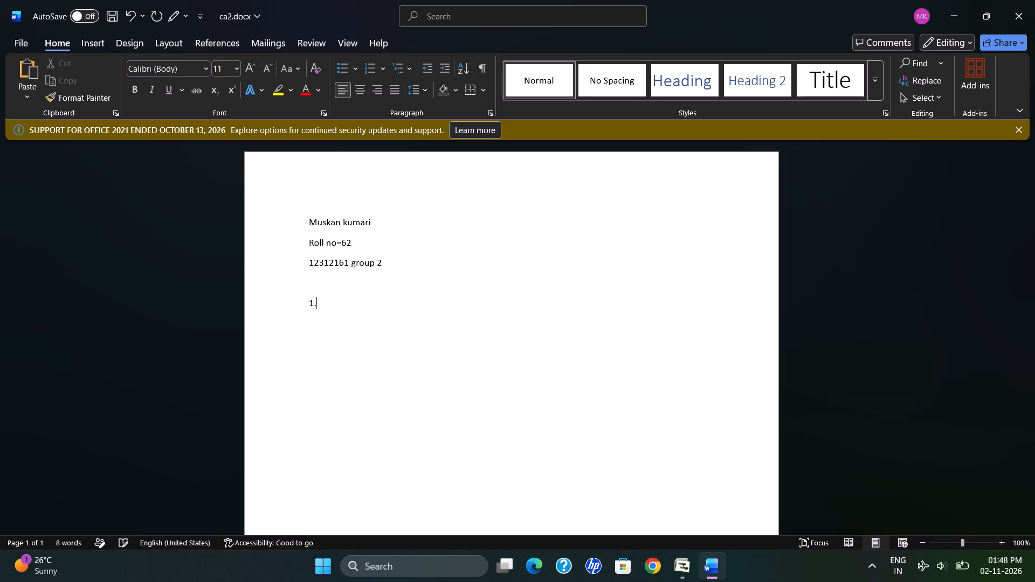
# Switch to Microsoft Project, closing the ca22.mpp project, and save the ca2.mpp plan.
pyautogui.click(689, 575)
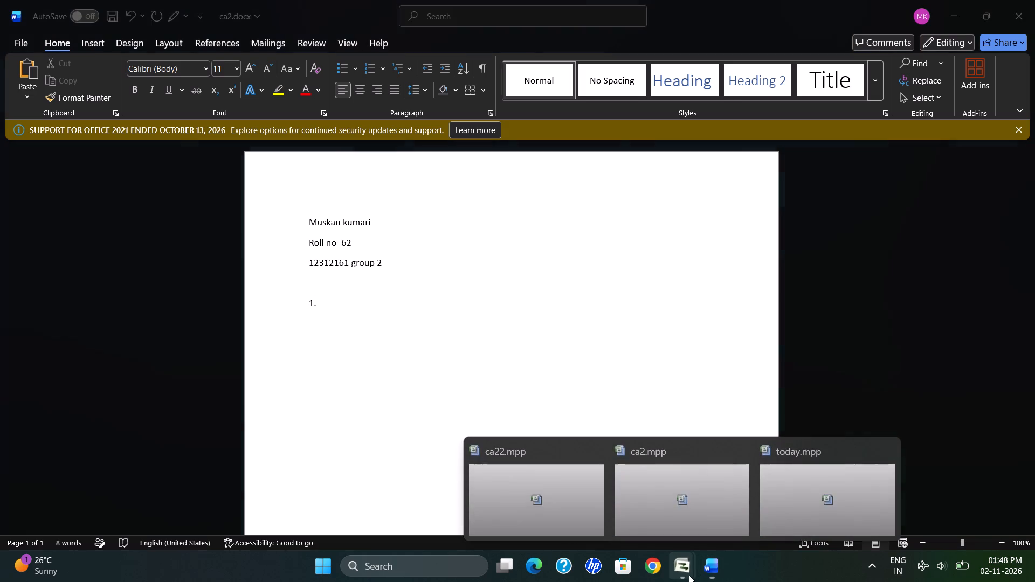
pyautogui.click(687, 556)
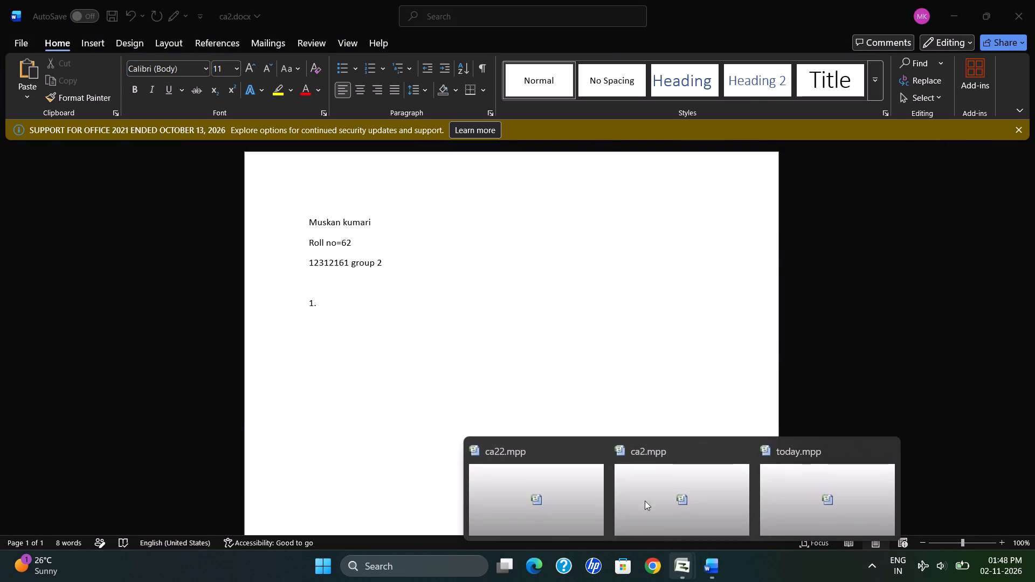
pyautogui.click(604, 445)
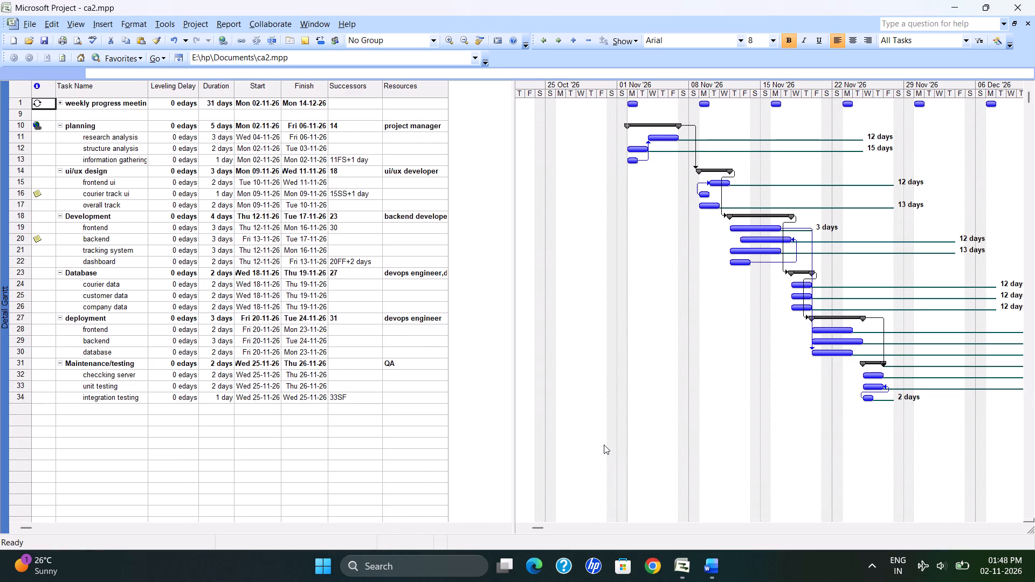
pyautogui.scroll(1, 350, 317)
pyautogui.hotkey('ctrl', 's')
# Review the task list and examine the planning task's Summary Task Information, including its predecessors, and close it without changes.
pyautogui.scroll(1, 329, 303)
pyautogui.scroll(-1, 282, 258)
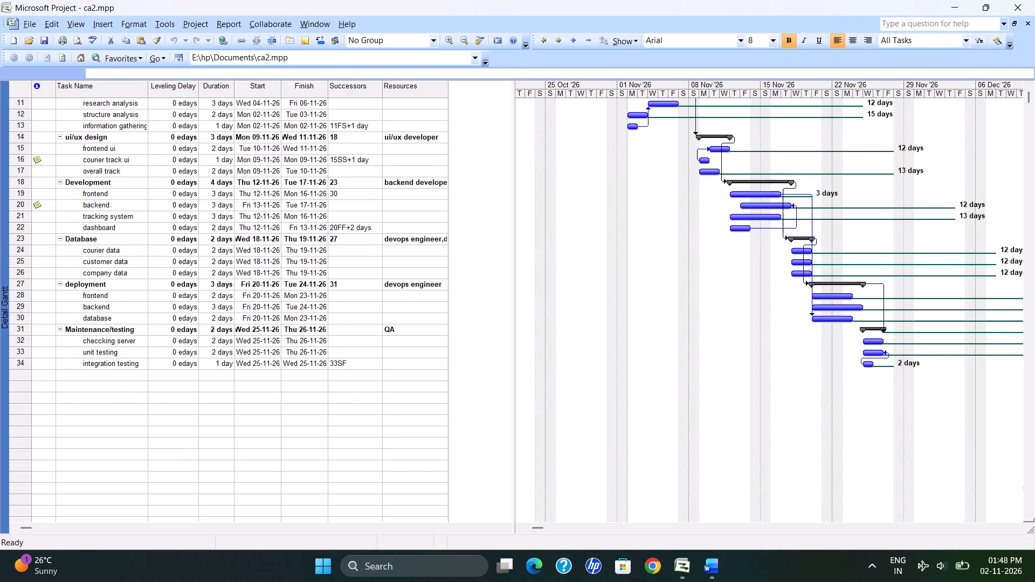
pyautogui.scroll(-1, 282, 258)
pyautogui.scroll(3, 282, 258)
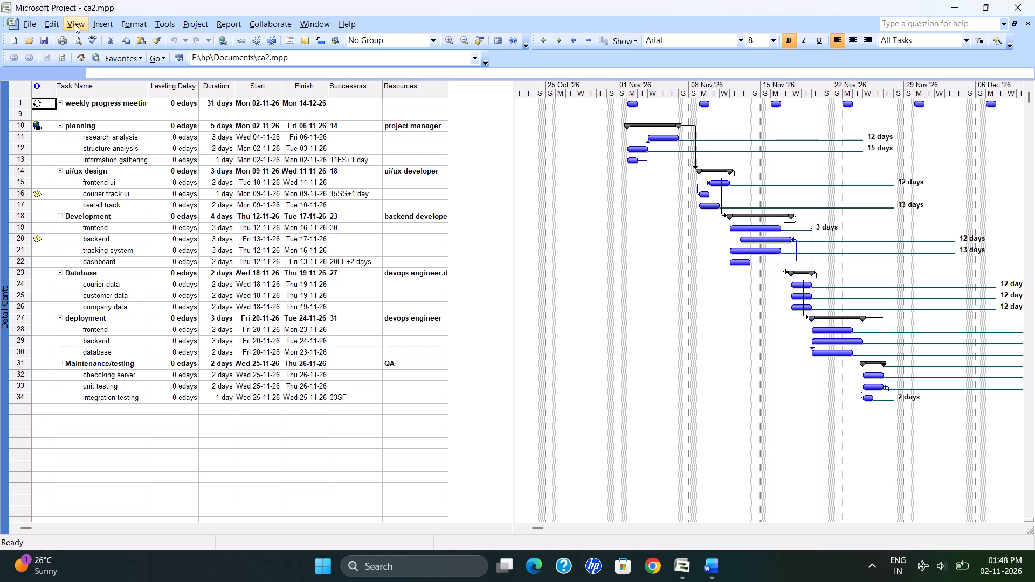
pyautogui.click(104, 25)
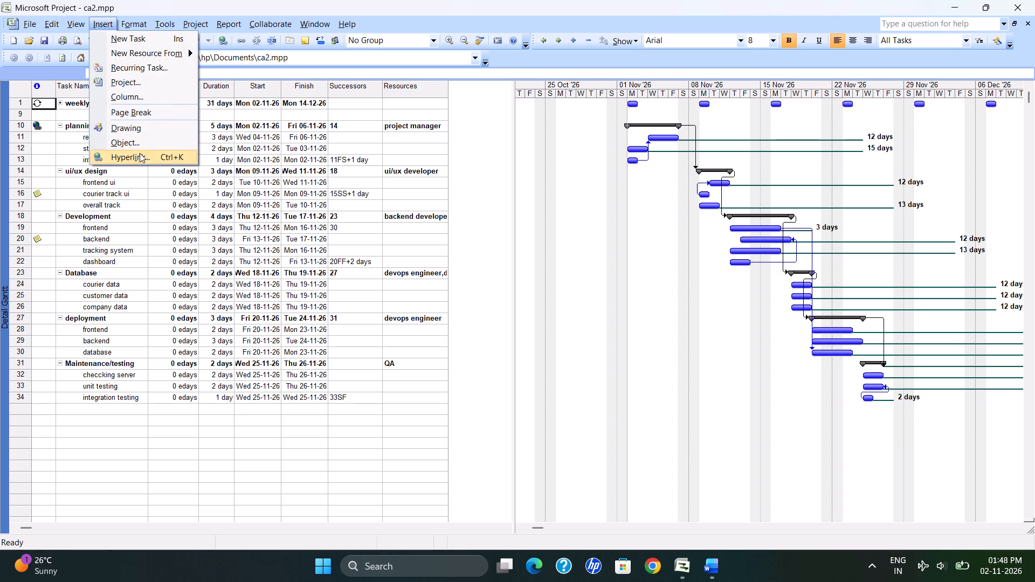
pyautogui.click(143, 193)
pyautogui.doubleClick(85, 128)
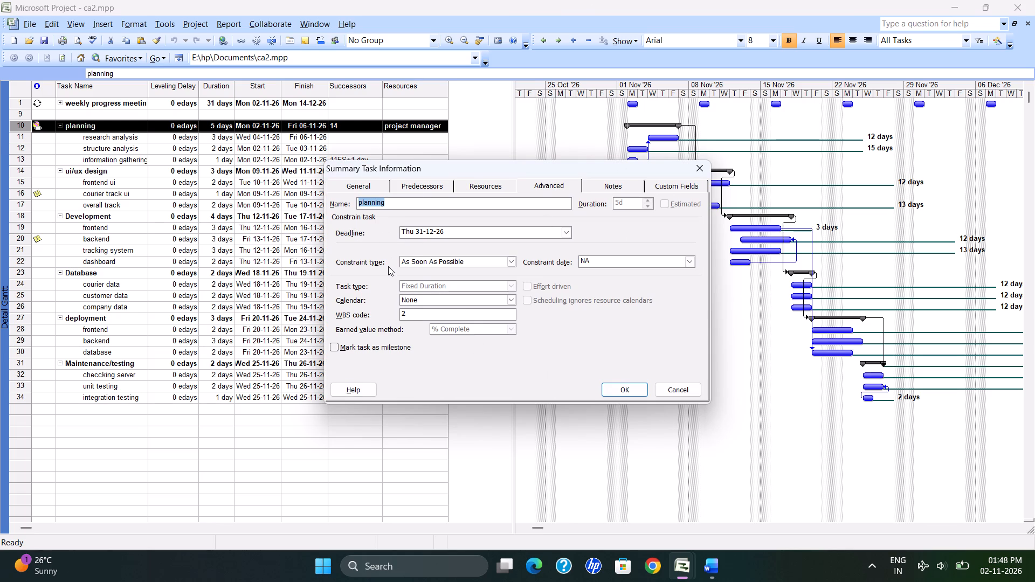
pyautogui.click(412, 184)
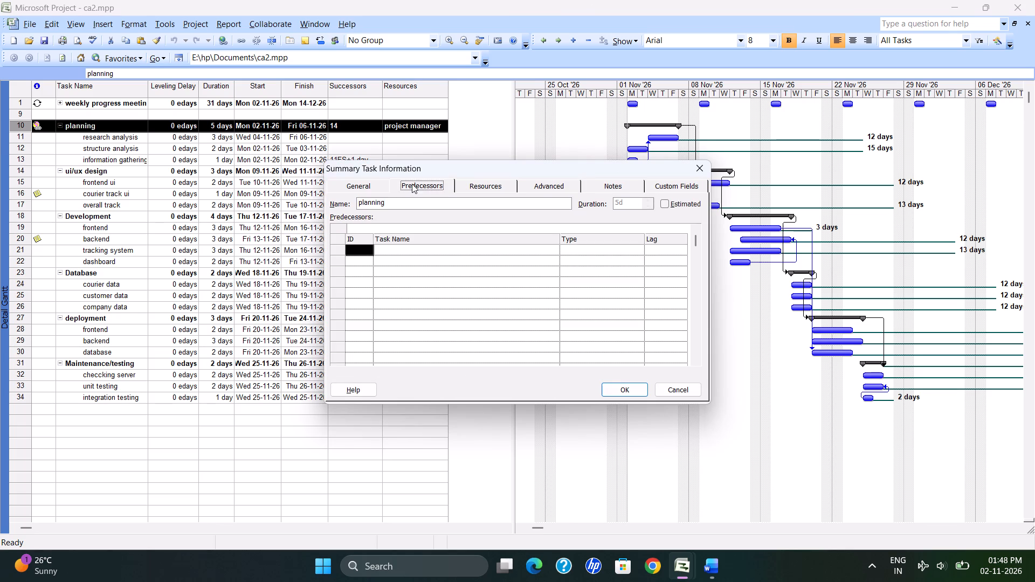
pyautogui.click(476, 186)
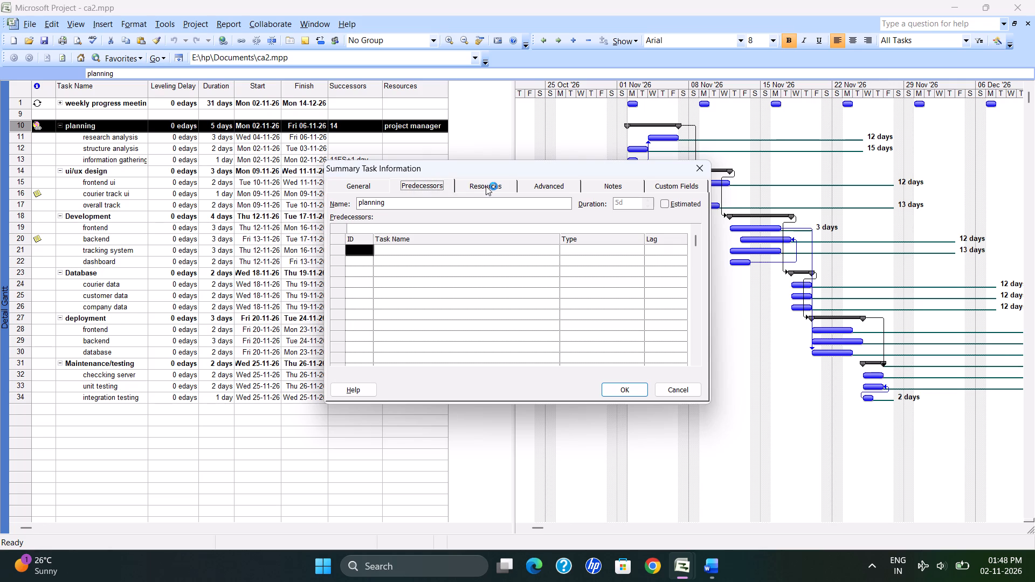
pyautogui.click(486, 186)
pyautogui.click(551, 185)
pyautogui.click(694, 170)
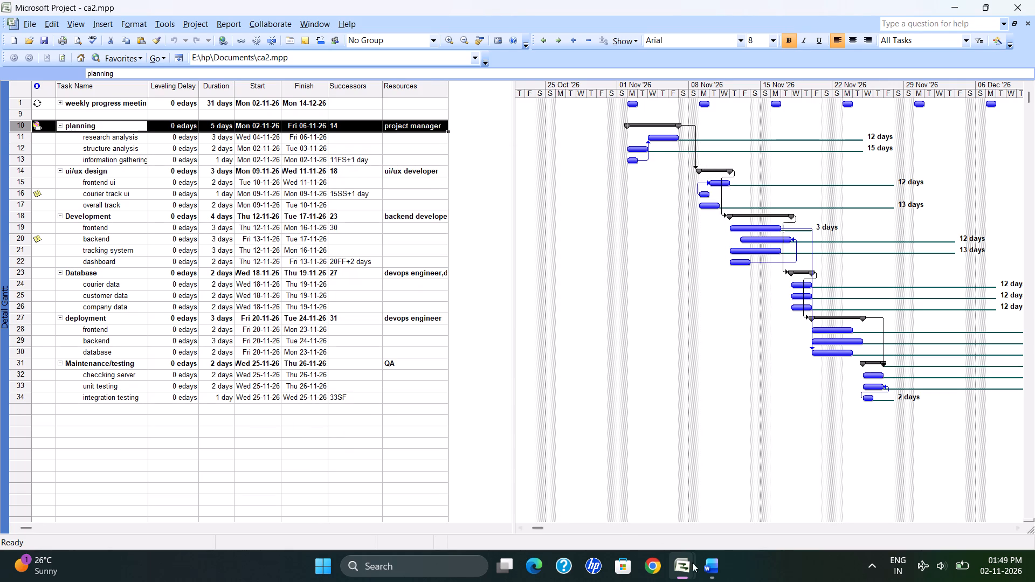
# Check the Word document, return to ca2.mpp in Microsoft Project and capture a screenshot of its Detail Gantt view.
pyautogui.click(709, 567)
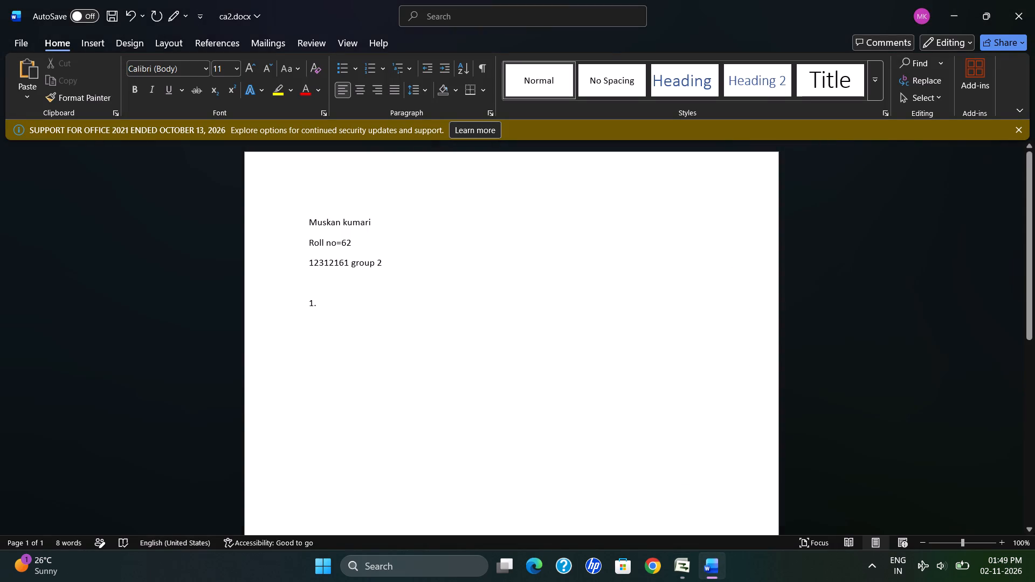
pyautogui.click(680, 567)
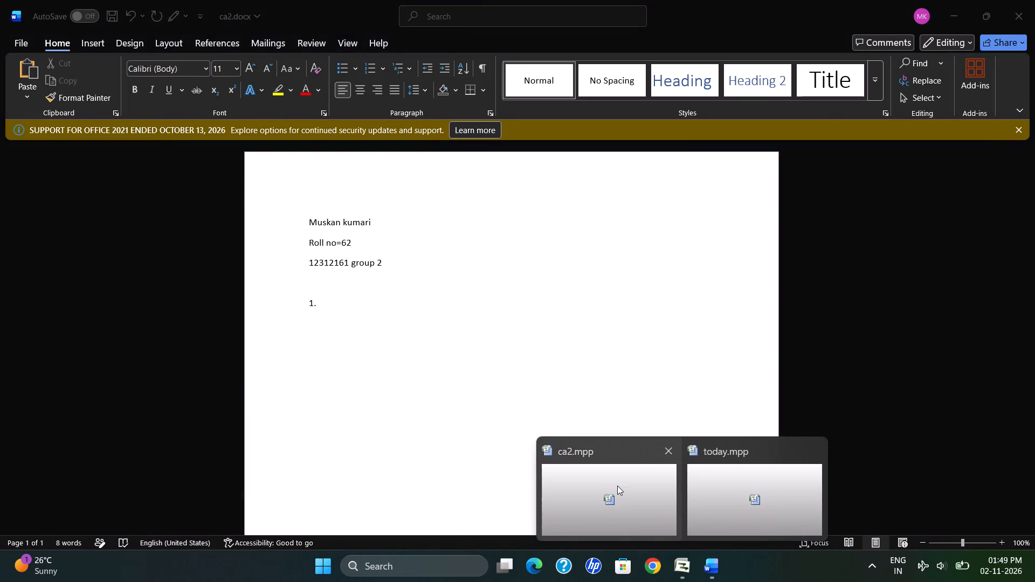
pyautogui.click(617, 486)
pyautogui.press('Print')
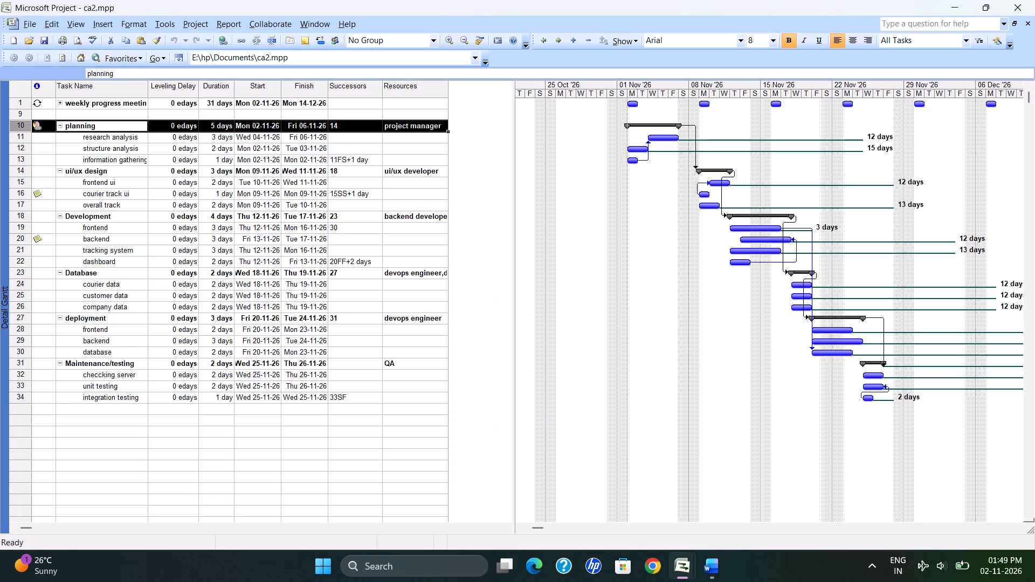
# Capture the ca2.mpp task table as a screenshot and paste it after item "1." in the Word document.
pyautogui.moveTo(32, 93); pyautogui.dragTo(49, 157)
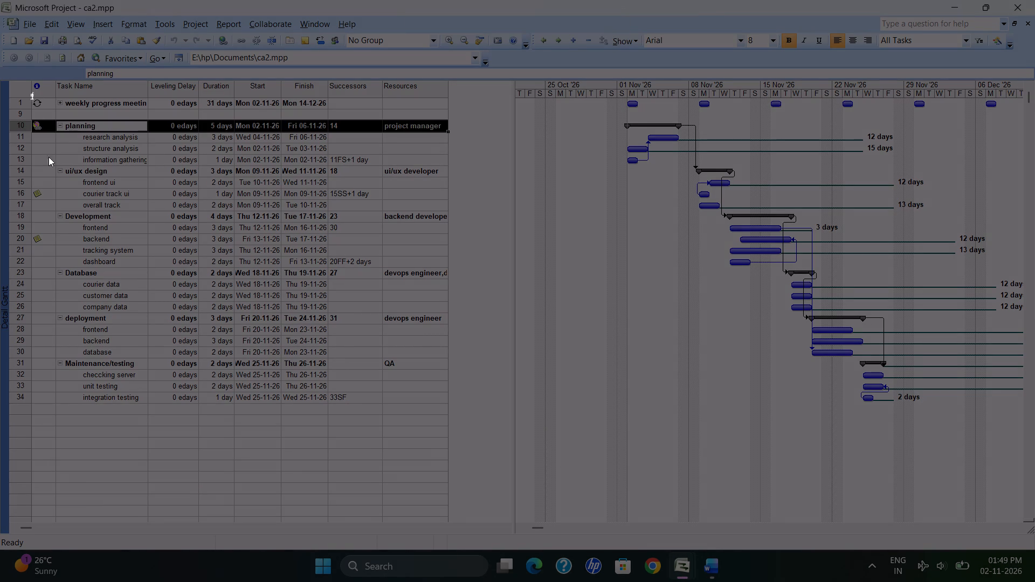
pyautogui.moveTo(49, 157); pyautogui.dragTo(514, 438)
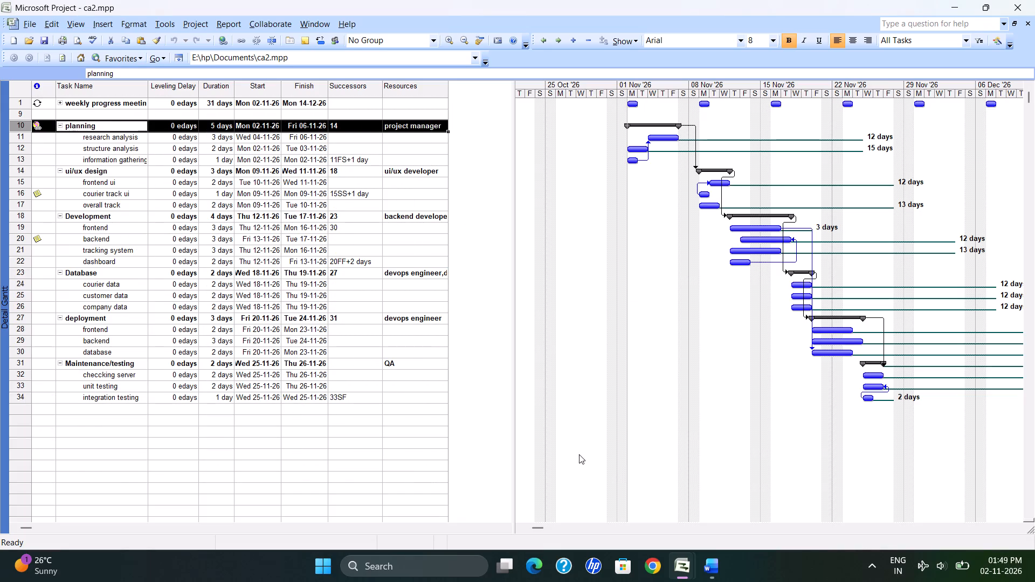
pyautogui.click(714, 563)
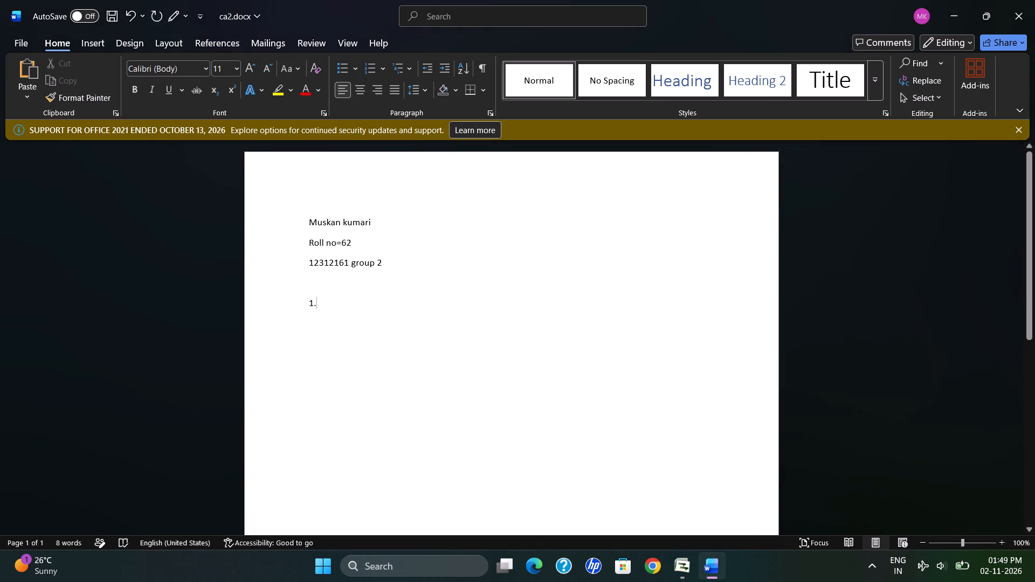
pyautogui.hotkey('ctrl', 'v')
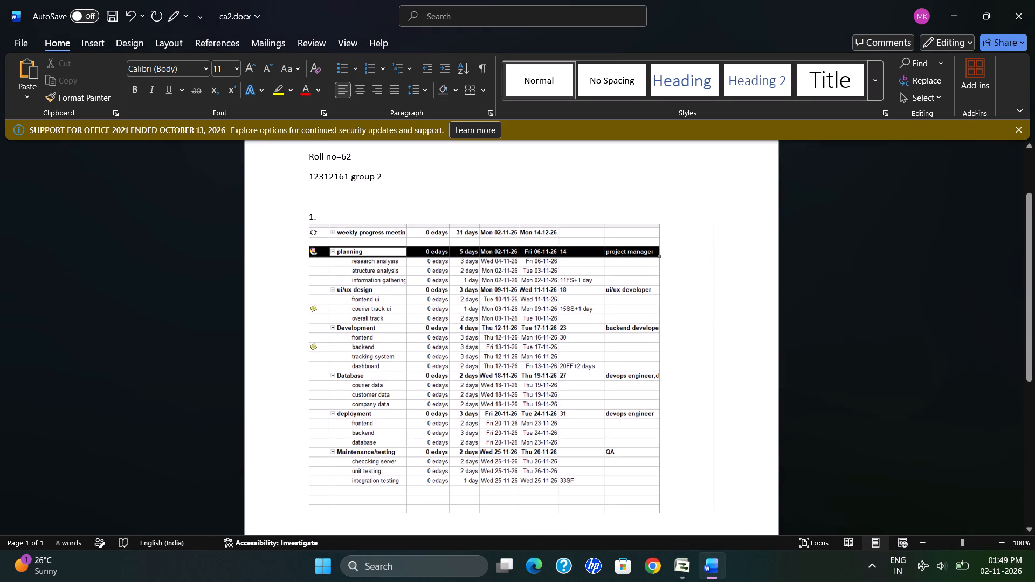
# Insert a line break after "1." so the pasted task table image starts on its own line.
pyautogui.scroll(-1, 549, 375)
pyautogui.click(292, 355)
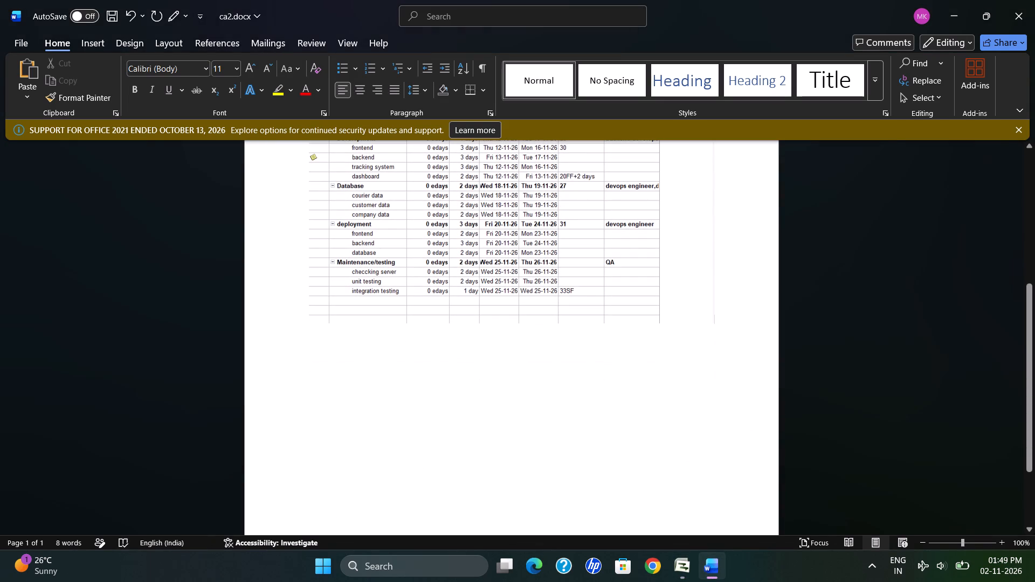
pyautogui.click(297, 355)
pyautogui.scroll(1, 313, 361)
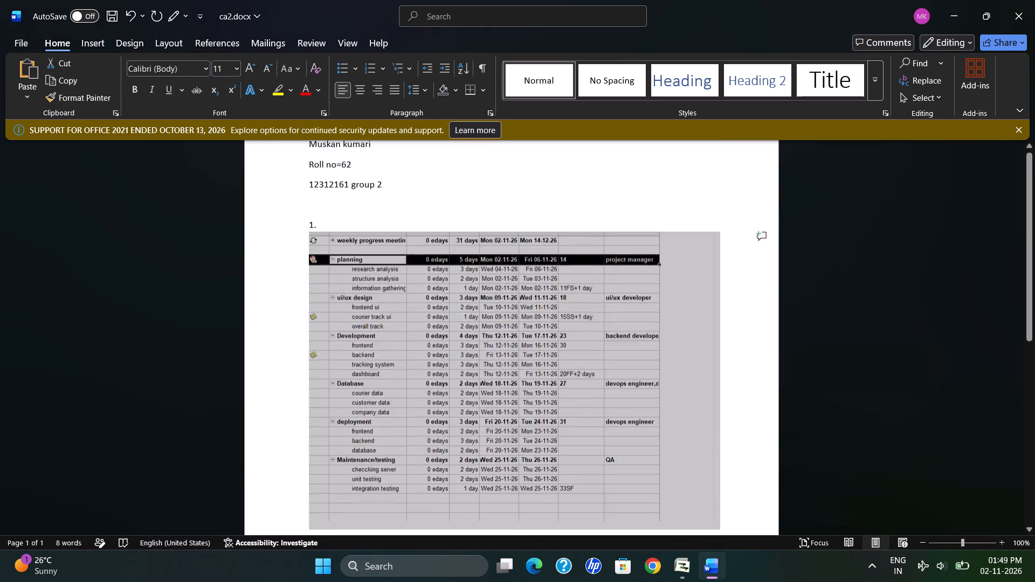
pyautogui.click(320, 299)
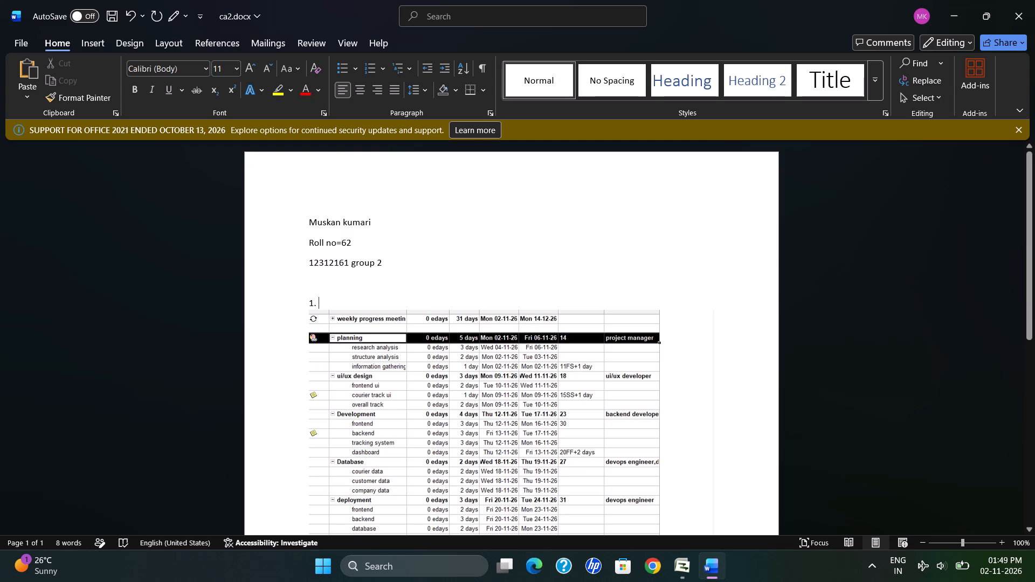
pyautogui.press('Return')
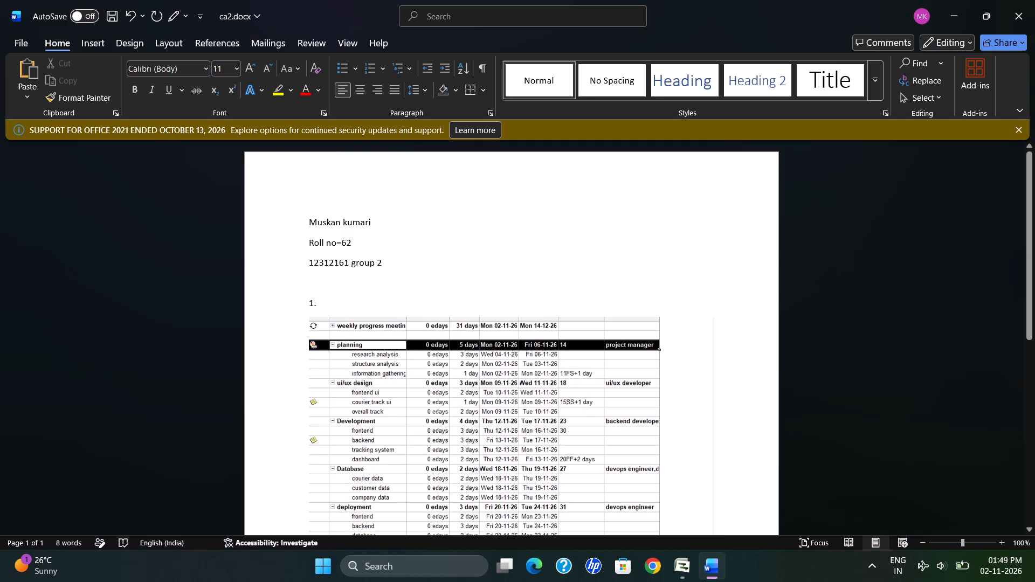
pyautogui.click(446, 283)
pyautogui.click(439, 293)
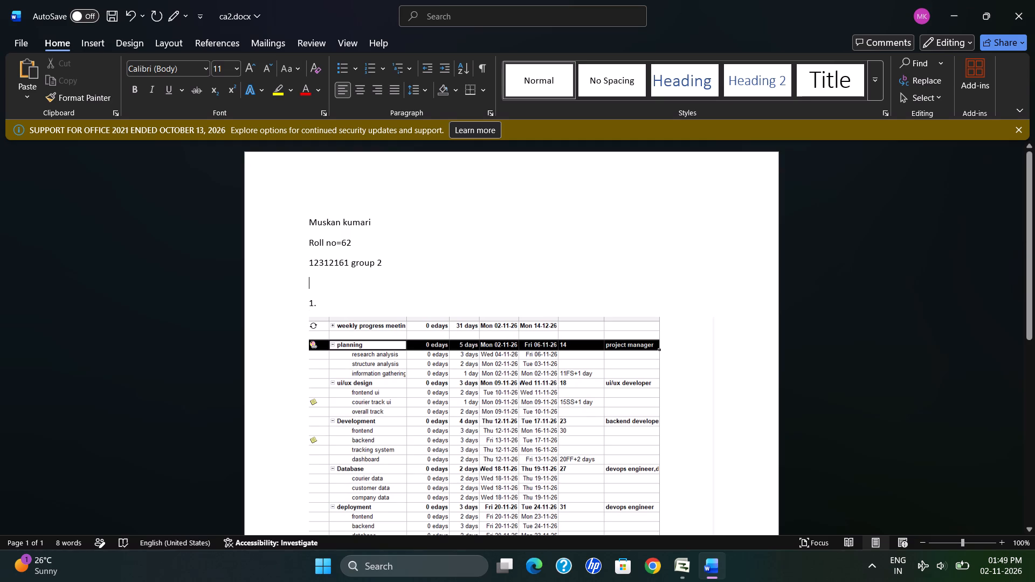
pyautogui.click(408, 303)
# Switch to ca2.mpp in Microsoft Project, examine the information gathering task's predecessors and close its Task Information without changes.
pyautogui.click(682, 561)
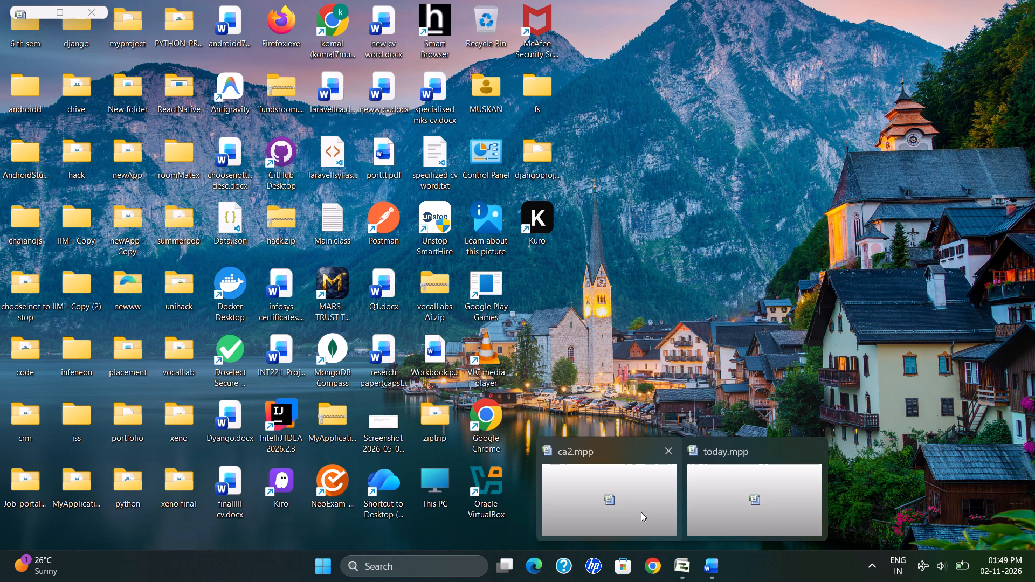
pyautogui.click(641, 512)
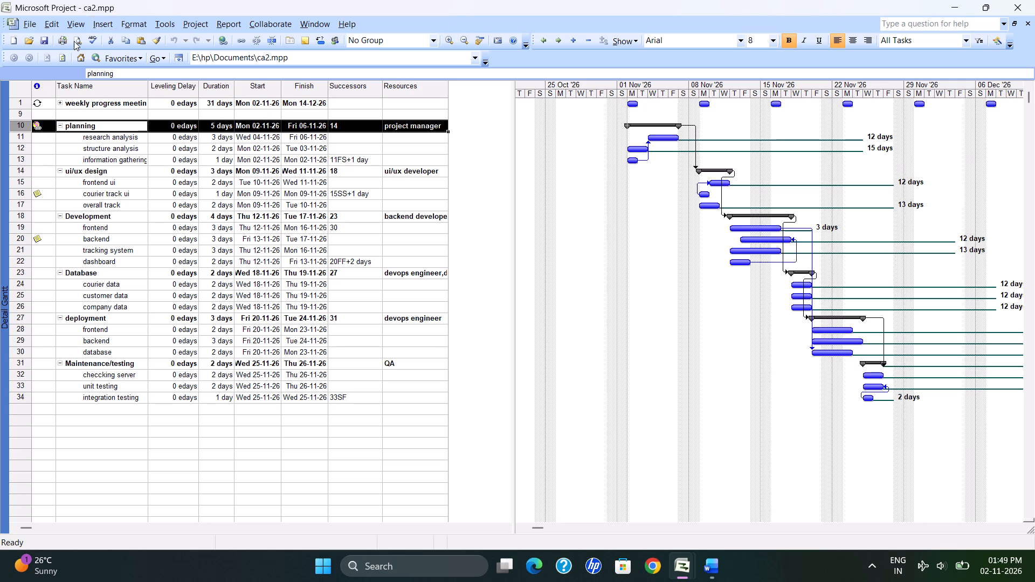
pyautogui.click(316, 159)
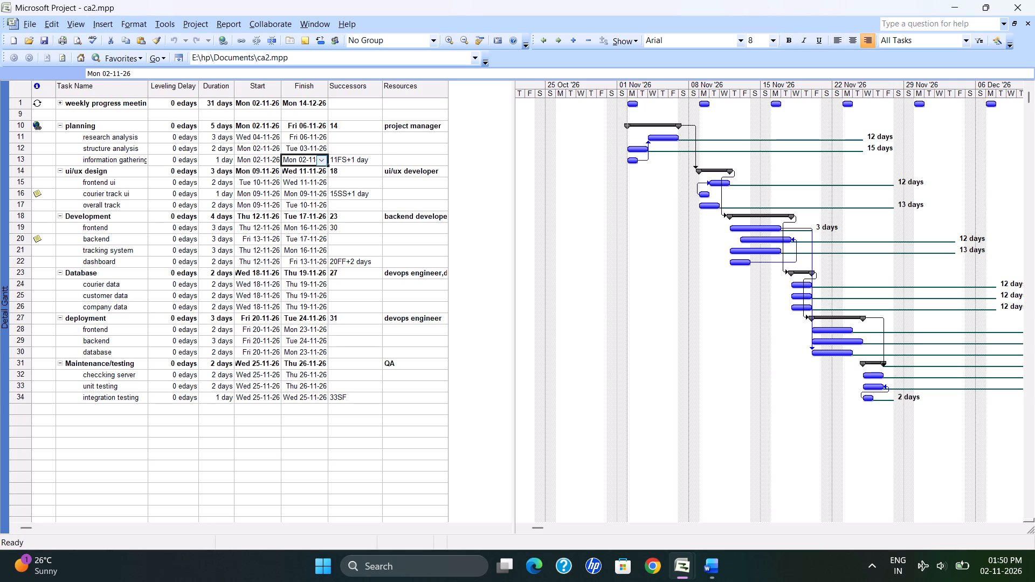
pyautogui.click(100, 163)
pyautogui.click(100, 163)
pyautogui.rightClick(100, 163)
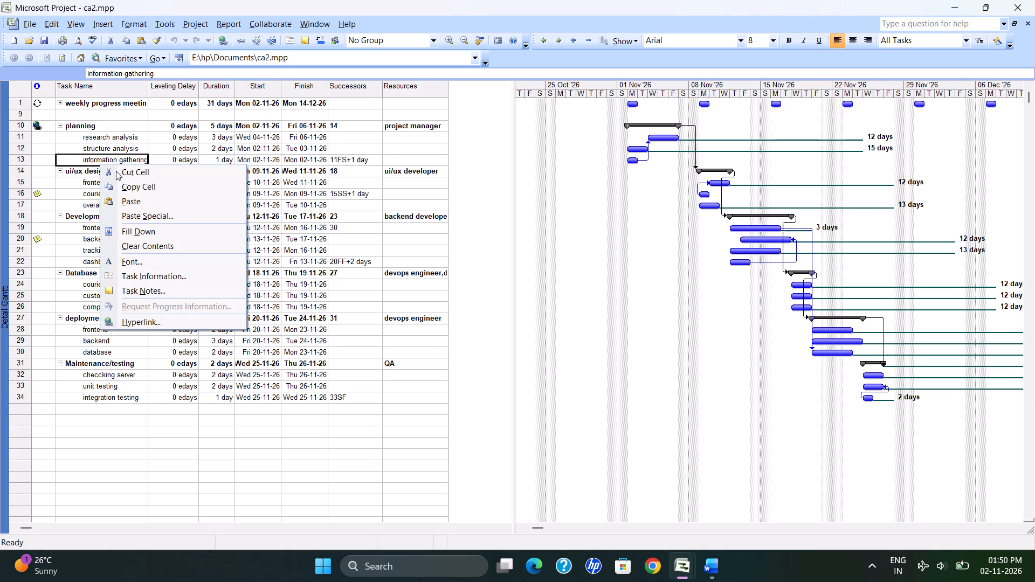
pyautogui.doubleClick(88, 160)
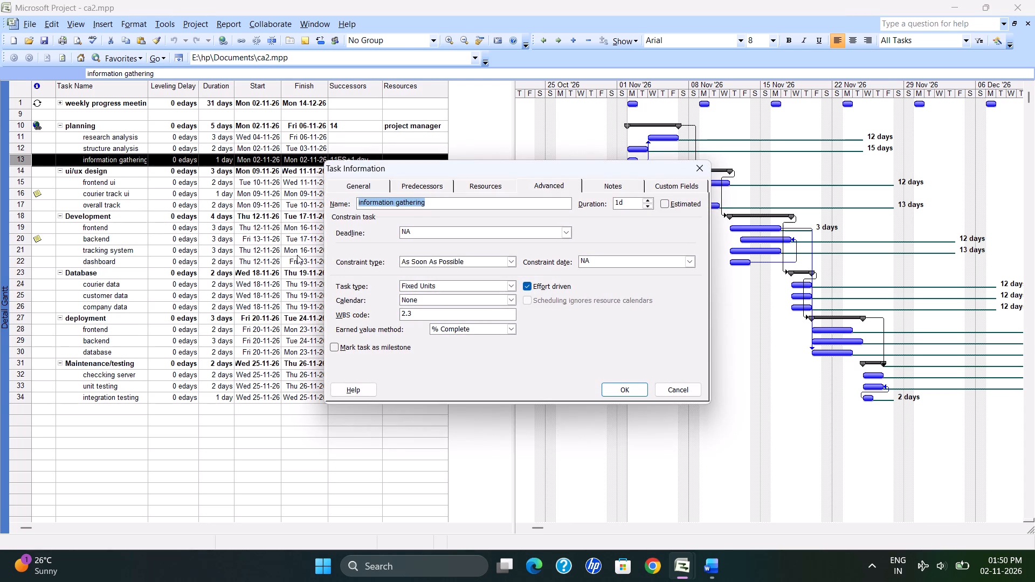
pyautogui.click(411, 189)
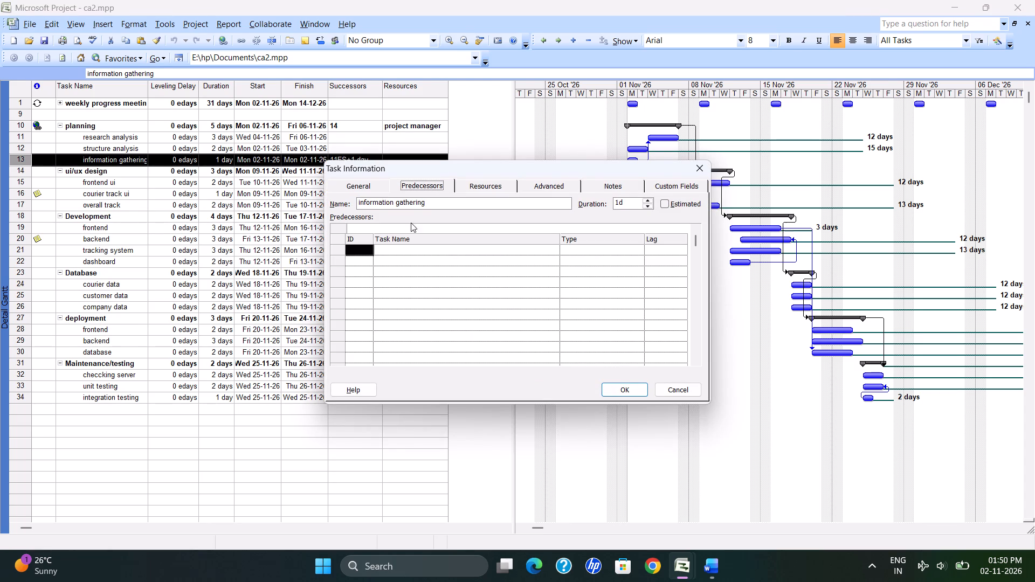
pyautogui.click(415, 254)
pyautogui.click(495, 155)
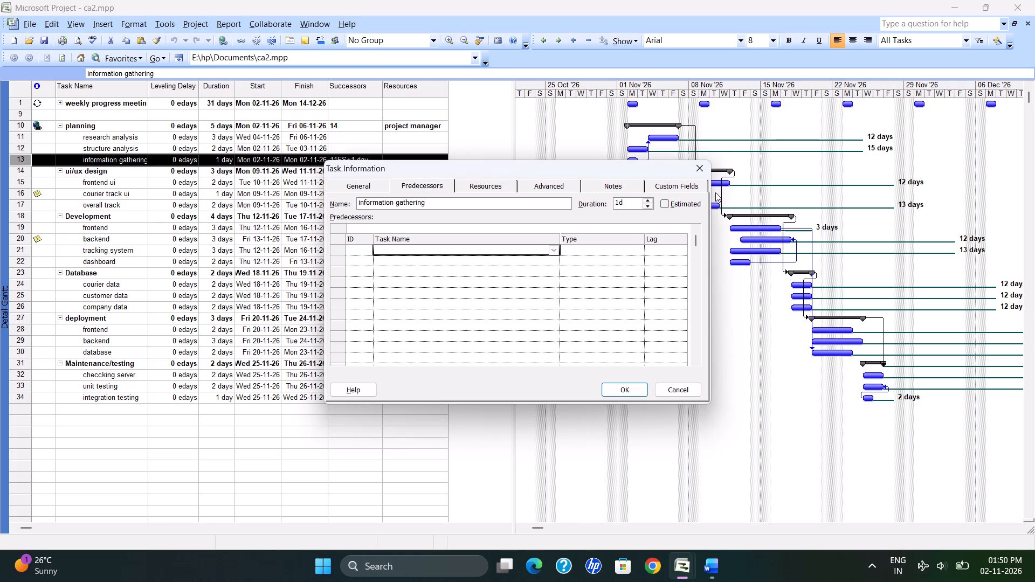
pyautogui.click(706, 169)
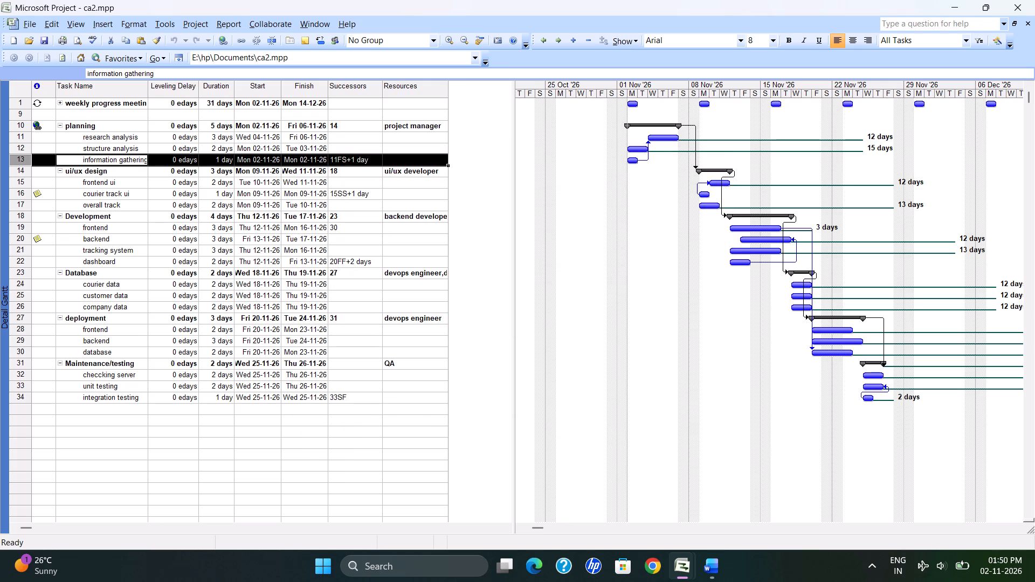
pyautogui.click(507, 190)
# Examine the predecessors of the courier track ui and dashboard tasks, closing each Task Information without changes.
pyautogui.doubleClick(115, 195)
pyautogui.click(411, 183)
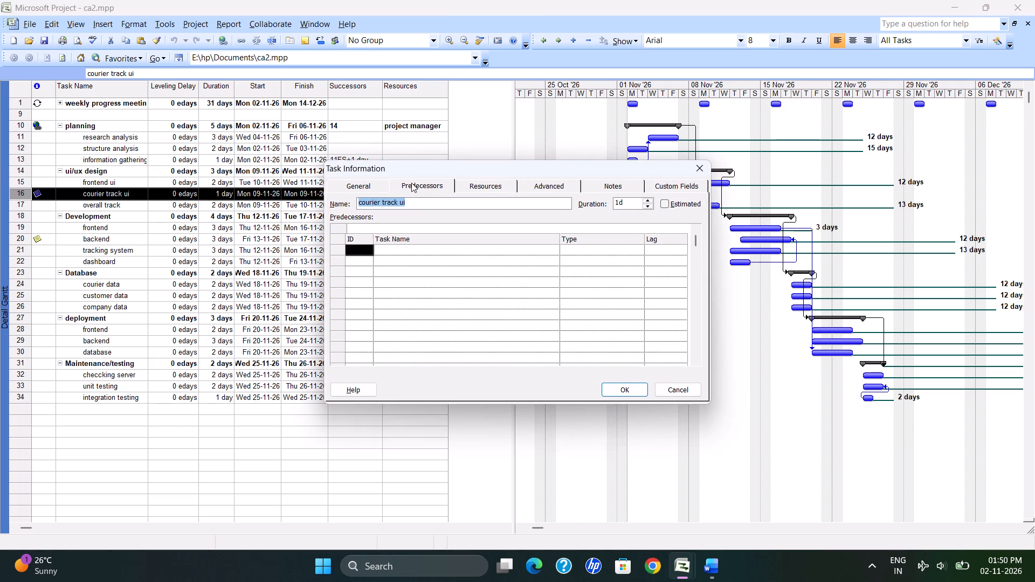
pyautogui.click(419, 185)
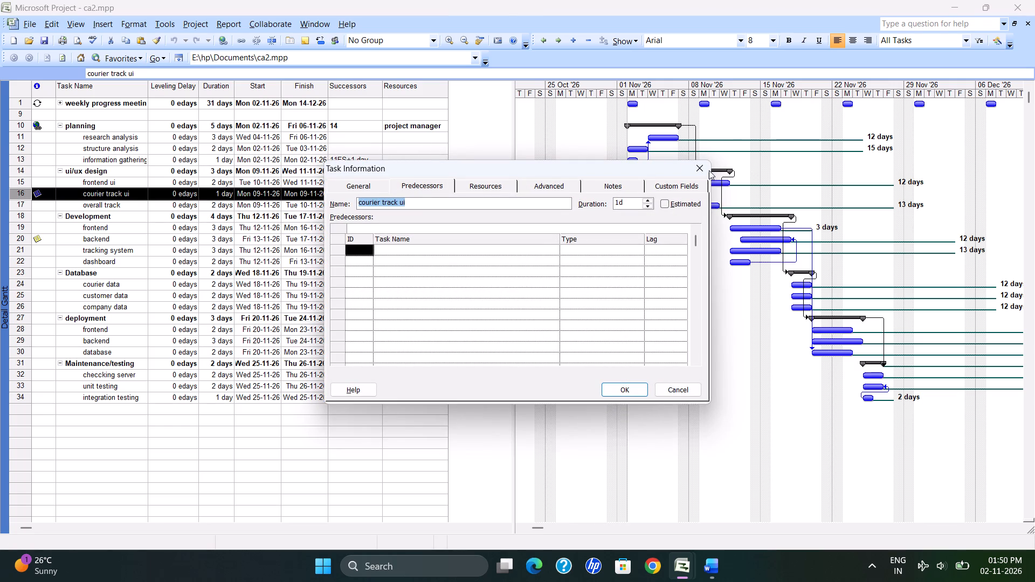
pyautogui.click(703, 170)
pyautogui.doubleClick(359, 260)
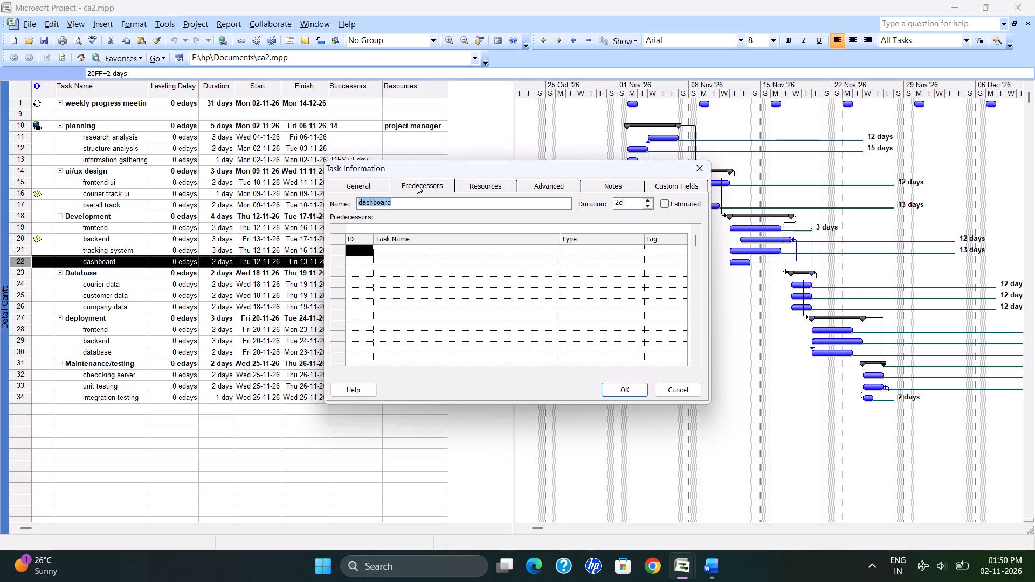
pyautogui.click(417, 185)
pyautogui.click(417, 185)
pyautogui.click(697, 176)
# In the courier data task's Task Information, add company data as a Finish-to-Start predecessor with a 1d lag.
pyautogui.doubleClick(107, 283)
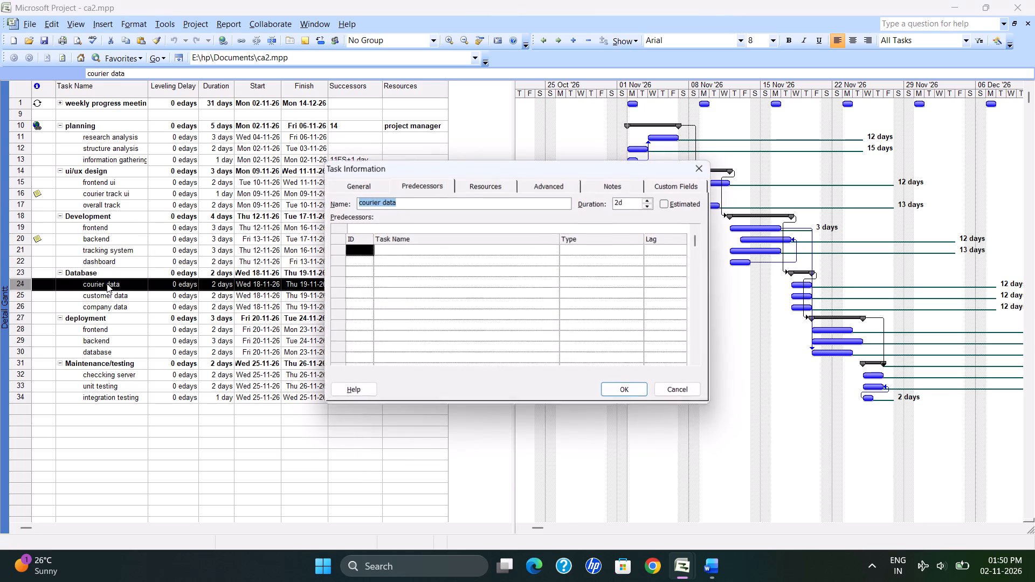
pyautogui.click(424, 185)
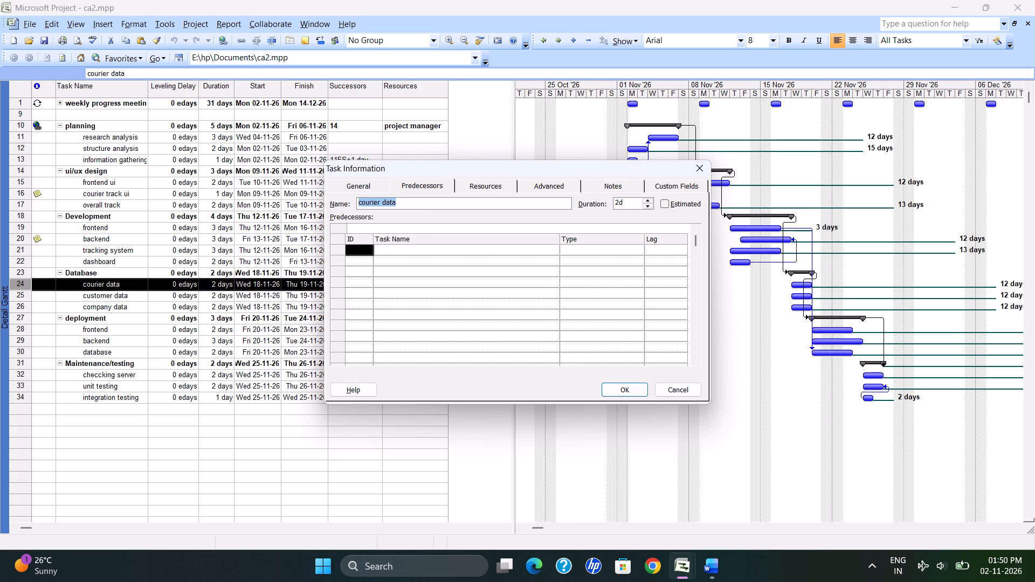
pyautogui.click(421, 250)
pyautogui.click(421, 250)
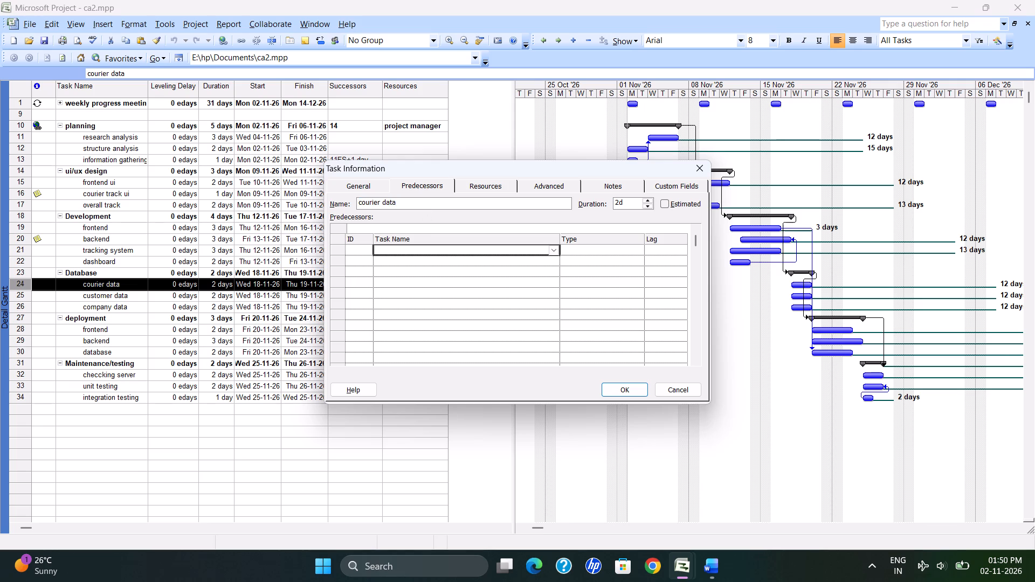
pyautogui.click(418, 182)
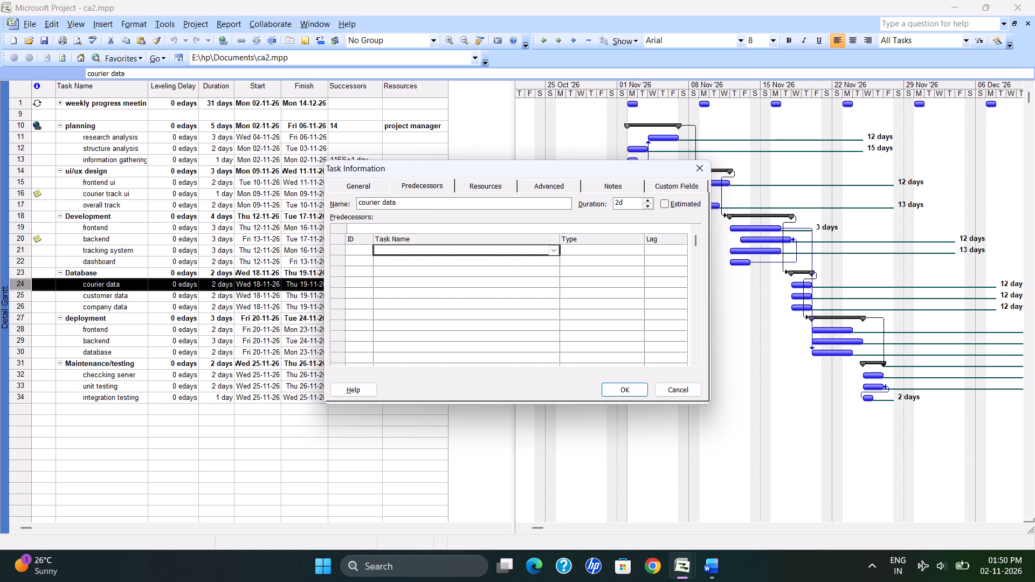
pyautogui.click(405, 254)
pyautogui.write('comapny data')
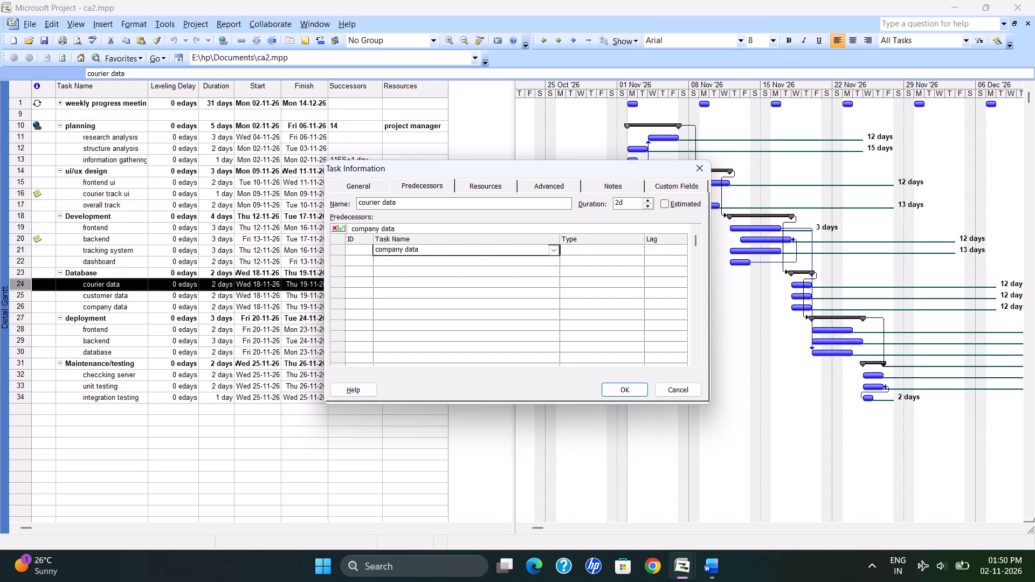
pyautogui.click(575, 245)
pyautogui.click(659, 247)
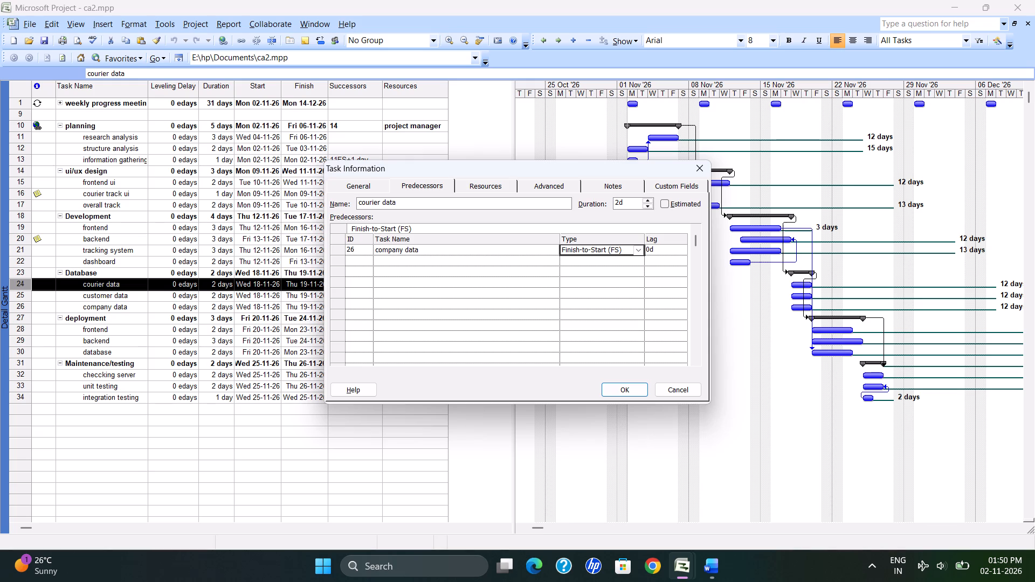
pyautogui.click(677, 249)
# Capture the courier data Task Information dialog showing its predecessor and paste the image below the task table in ca2.docx in Word.
pyautogui.press('Print')
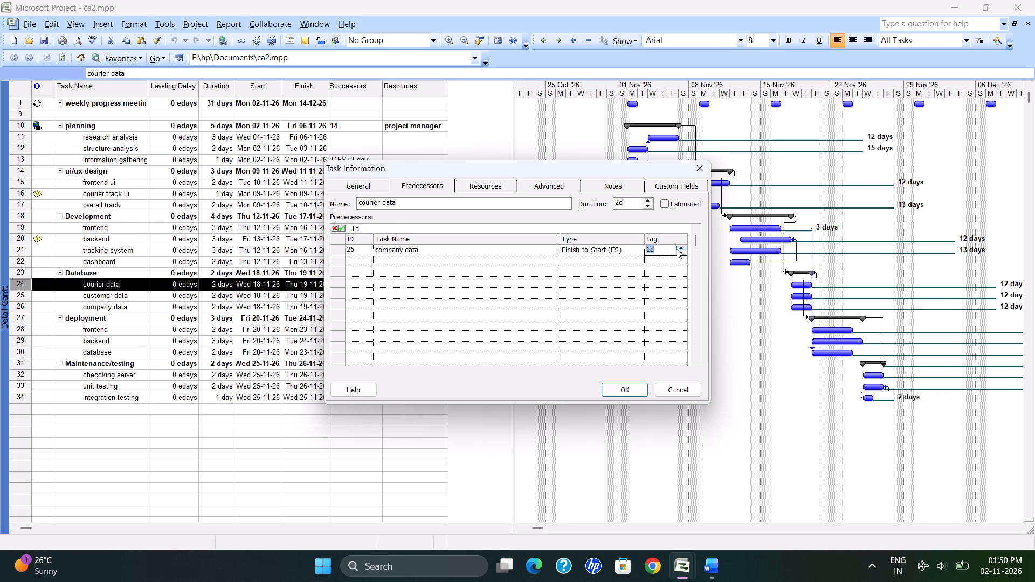
pyautogui.moveTo(266, 139); pyautogui.dragTo(740, 433)
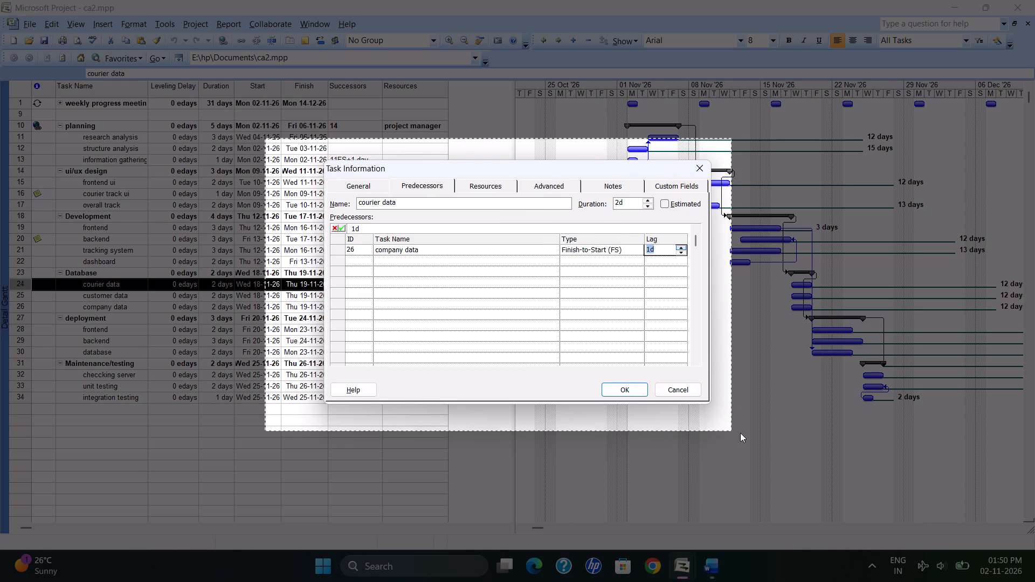
pyautogui.moveTo(740, 433); pyautogui.dragTo(748, 435)
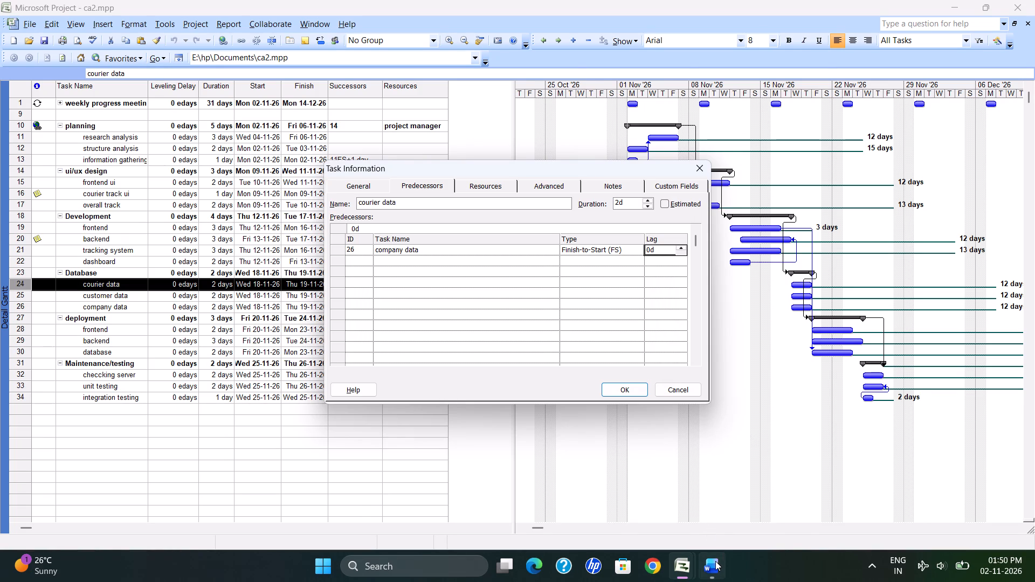
pyautogui.click(715, 561)
pyautogui.scroll(-1, 479, 376)
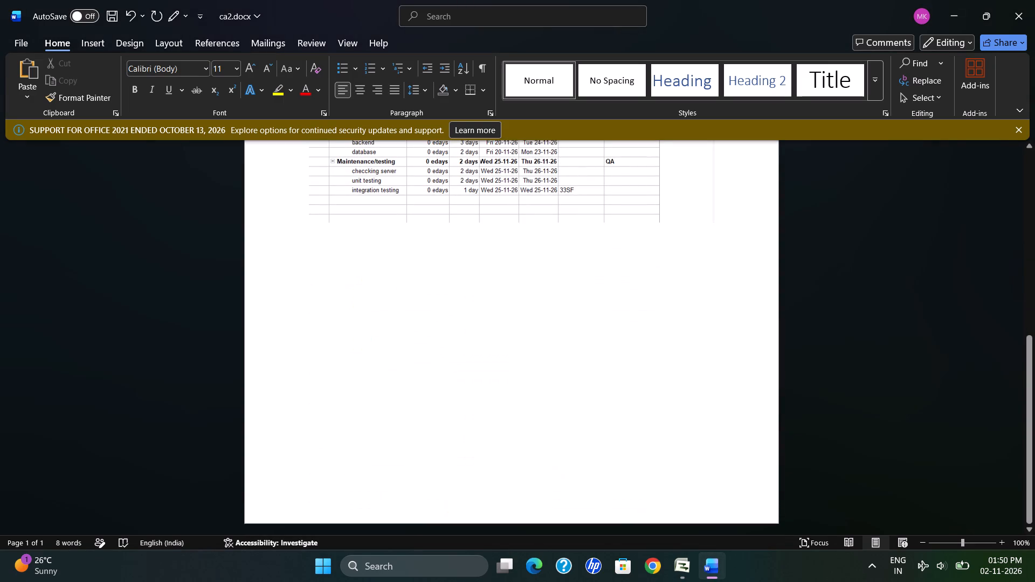
pyautogui.click(325, 282)
pyautogui.press('Return')
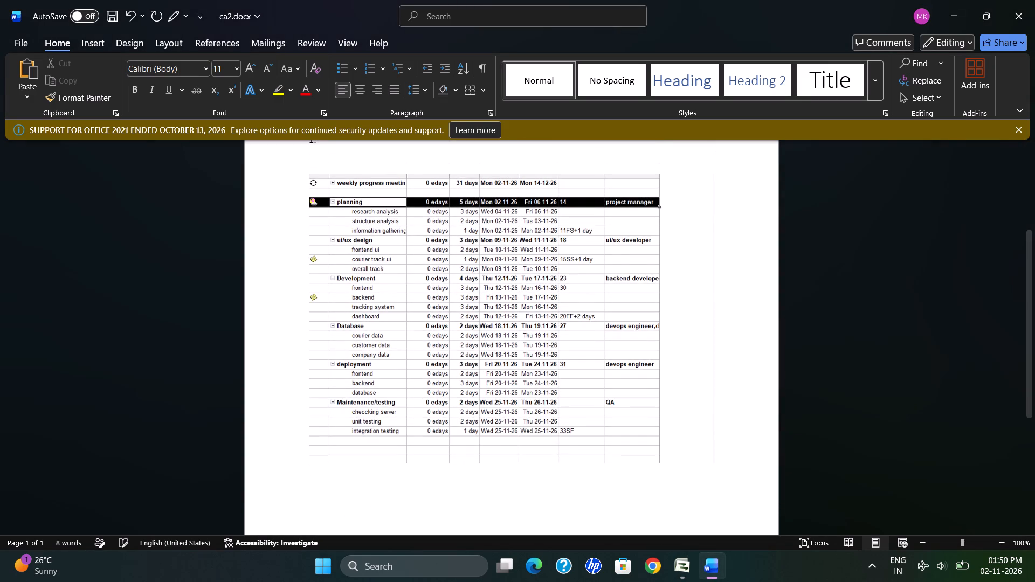
pyautogui.scroll(-1, 325, 282)
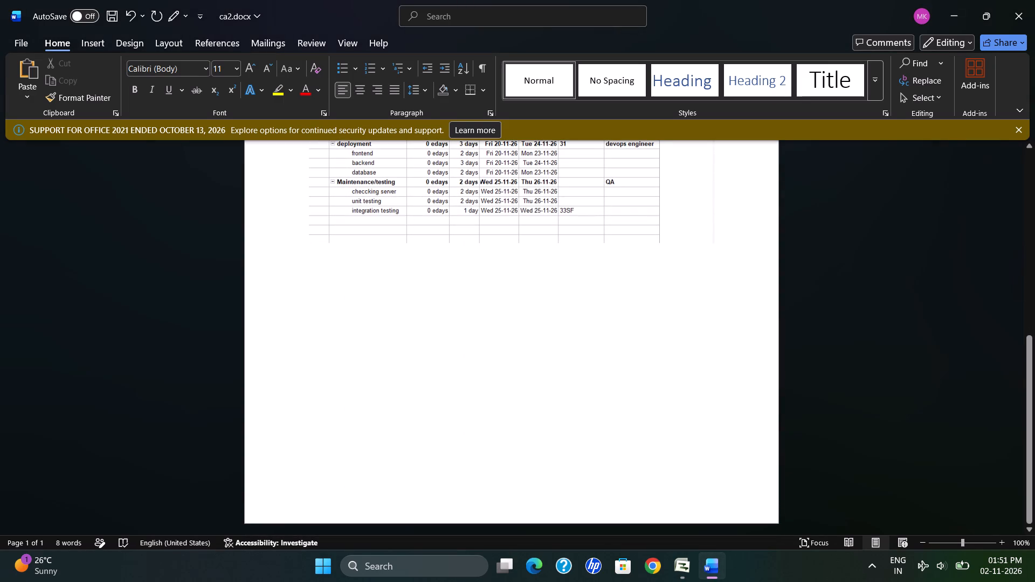
pyautogui.doubleClick(308, 271)
pyautogui.hotkey('ctrl', 'v')
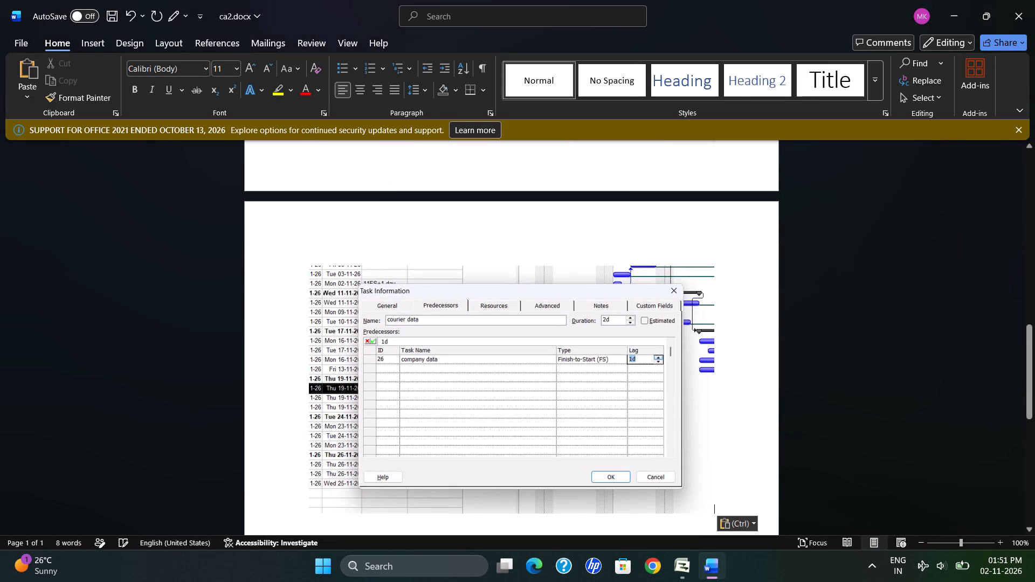
# Switch back to ca2.mpp in Microsoft Project and apply the courier data predecessor change, closing Task Information.
pyautogui.click(678, 556)
pyautogui.click(638, 491)
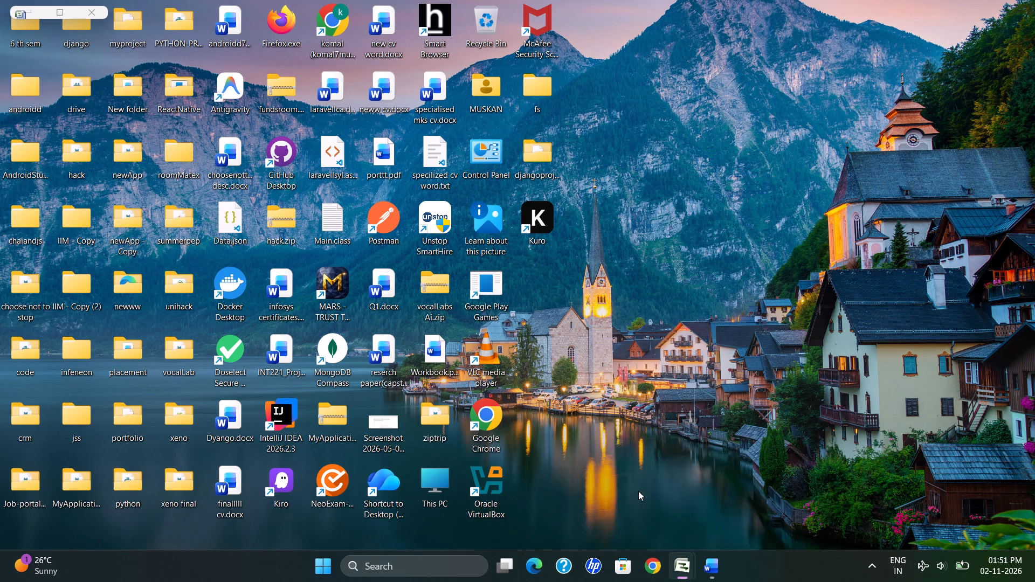
pyautogui.click(619, 390)
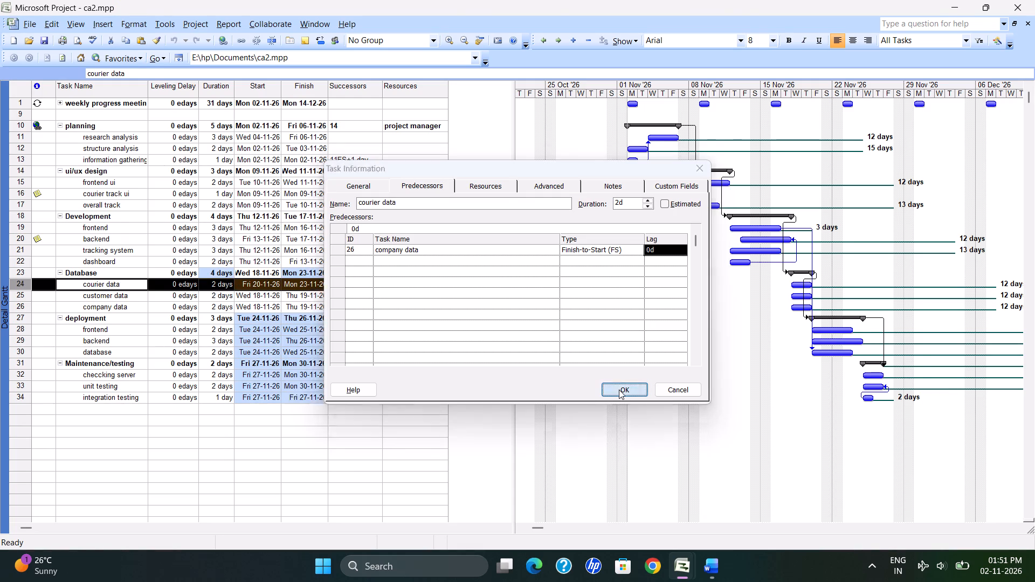
pyautogui.click(512, 362)
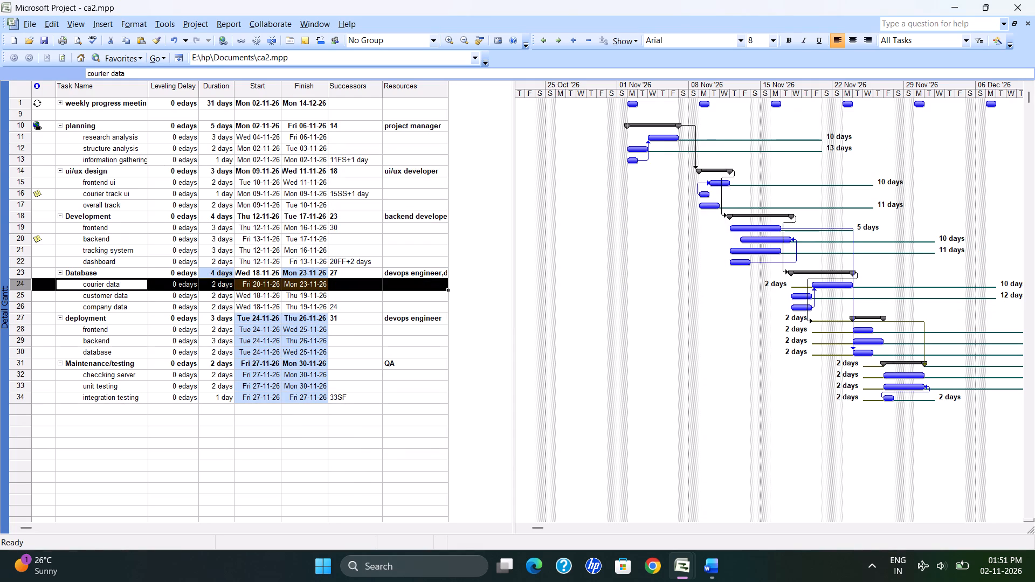
pyautogui.click(505, 362)
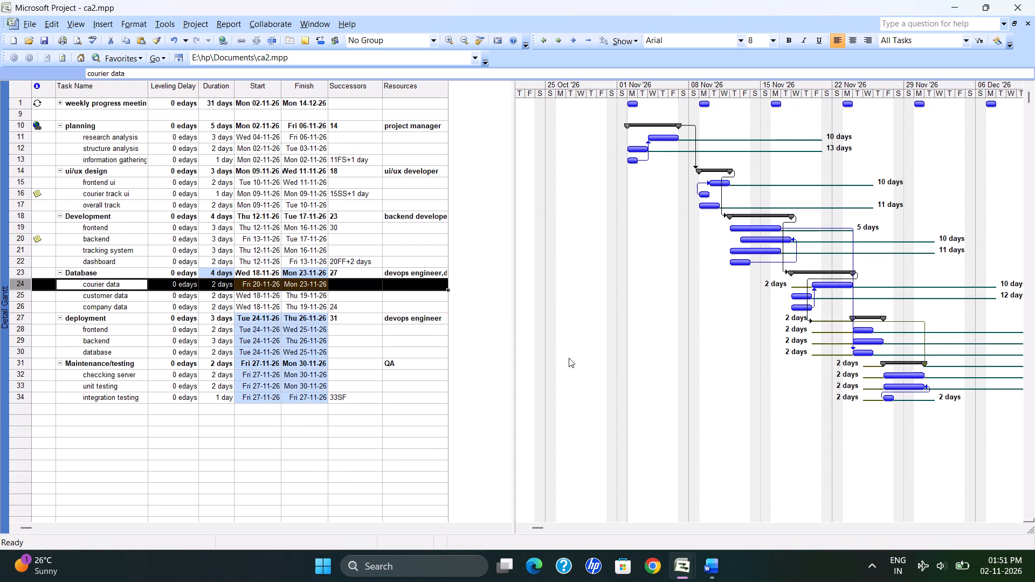
pyautogui.click(569, 358)
pyautogui.click(593, 287)
pyautogui.click(581, 295)
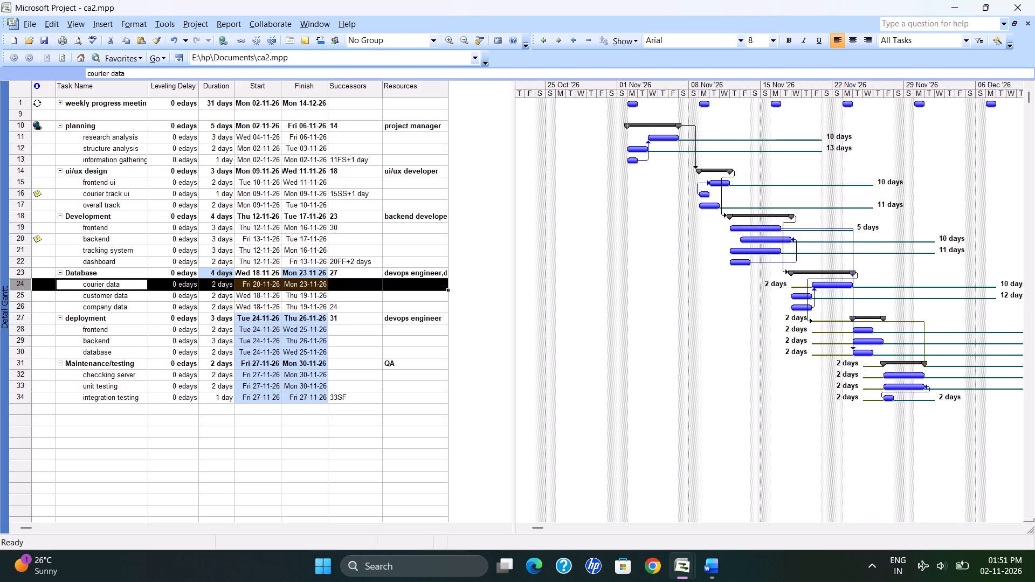
# Move the selection to an empty cell below the task list and save ca2.mpp.
pyautogui.click(348, 397)
pyautogui.click(277, 408)
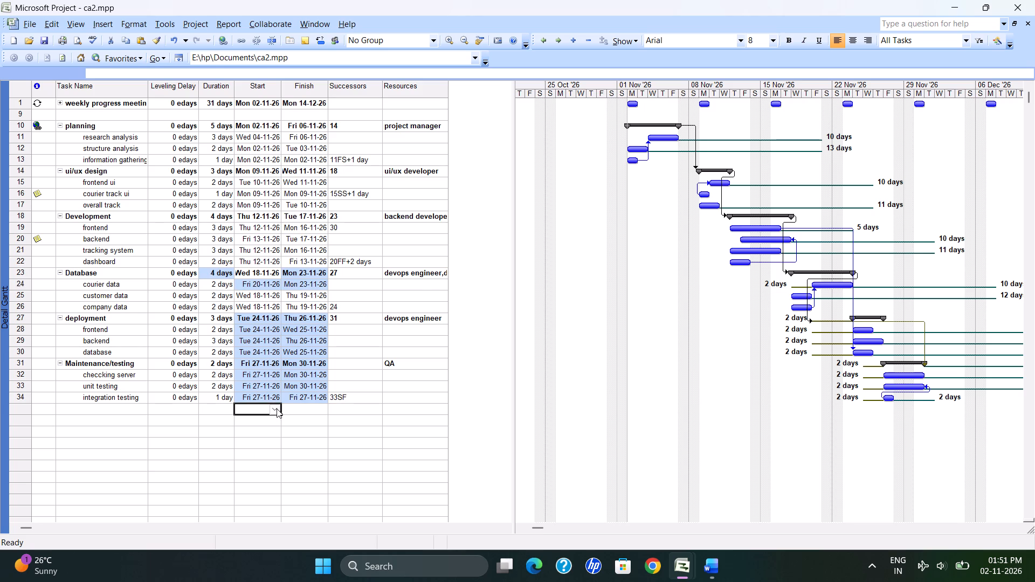
pyautogui.click(489, 358)
pyautogui.click(246, 441)
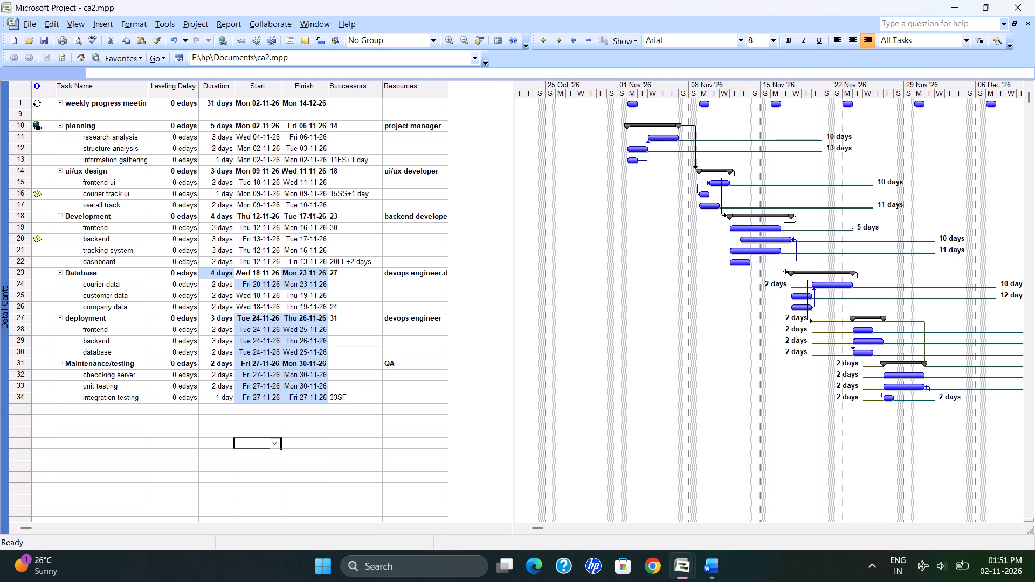
pyautogui.hotkey('ctrl', 's')
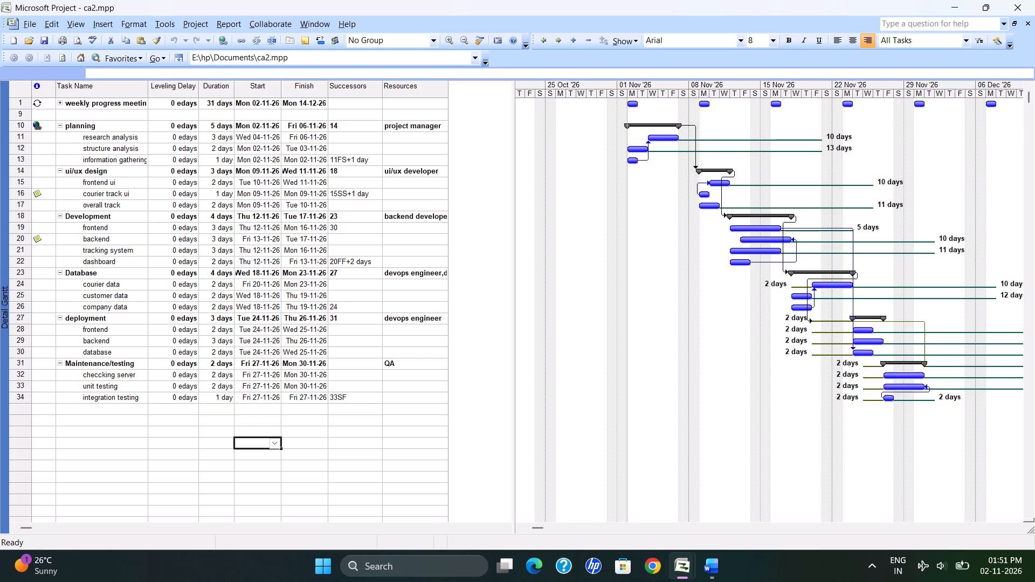
# Capture the table area around the Start, Finish and Successors columns, then switch to ca2.docx in Word.
pyautogui.press('Print')
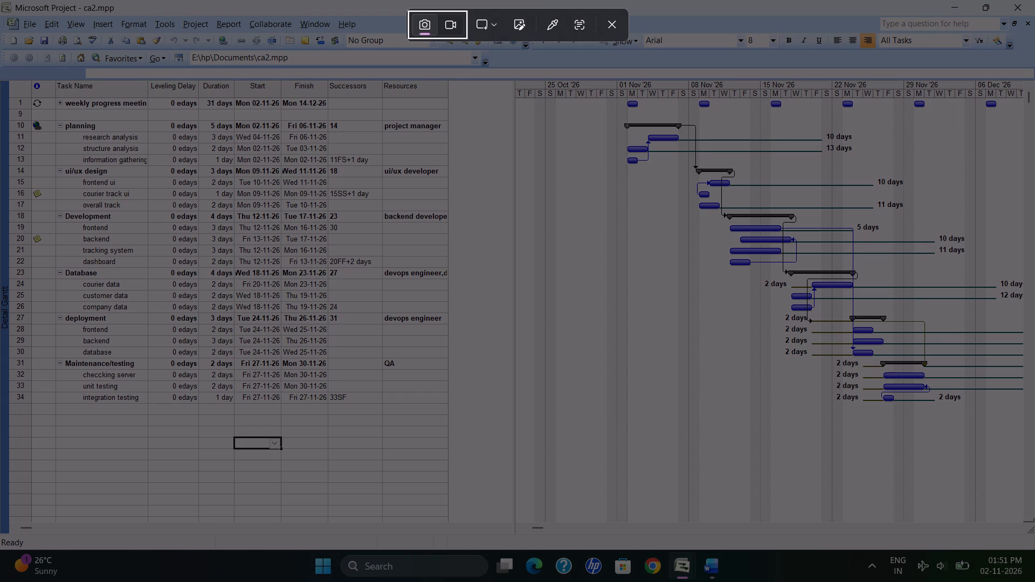
pyautogui.moveTo(248, 151); pyautogui.dragTo(394, 418)
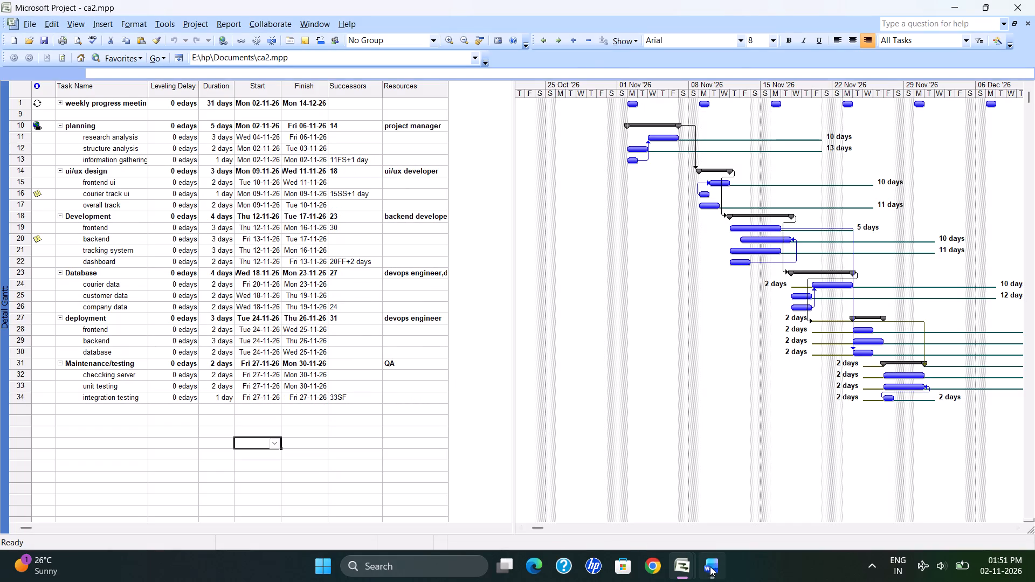
pyautogui.click(712, 566)
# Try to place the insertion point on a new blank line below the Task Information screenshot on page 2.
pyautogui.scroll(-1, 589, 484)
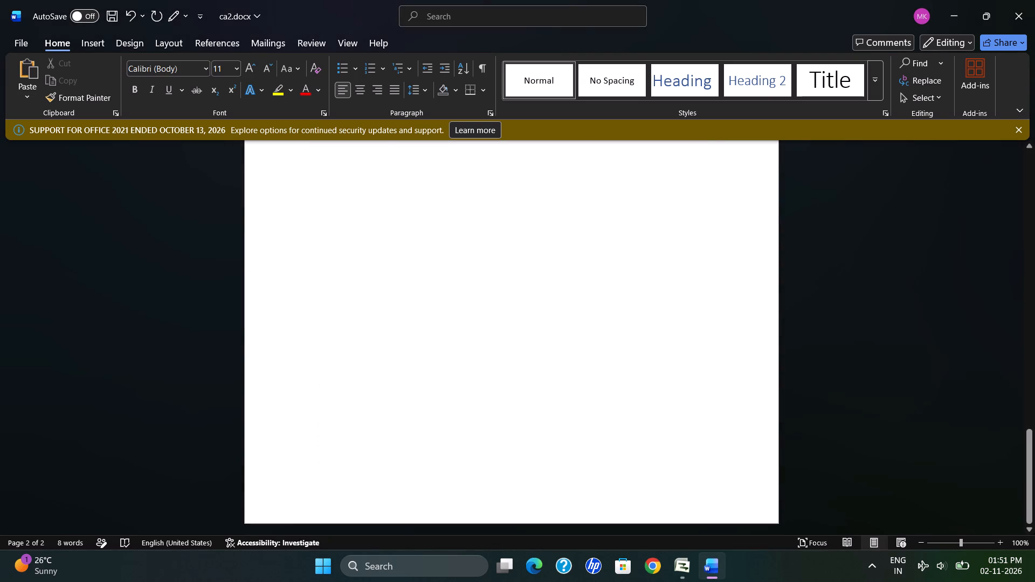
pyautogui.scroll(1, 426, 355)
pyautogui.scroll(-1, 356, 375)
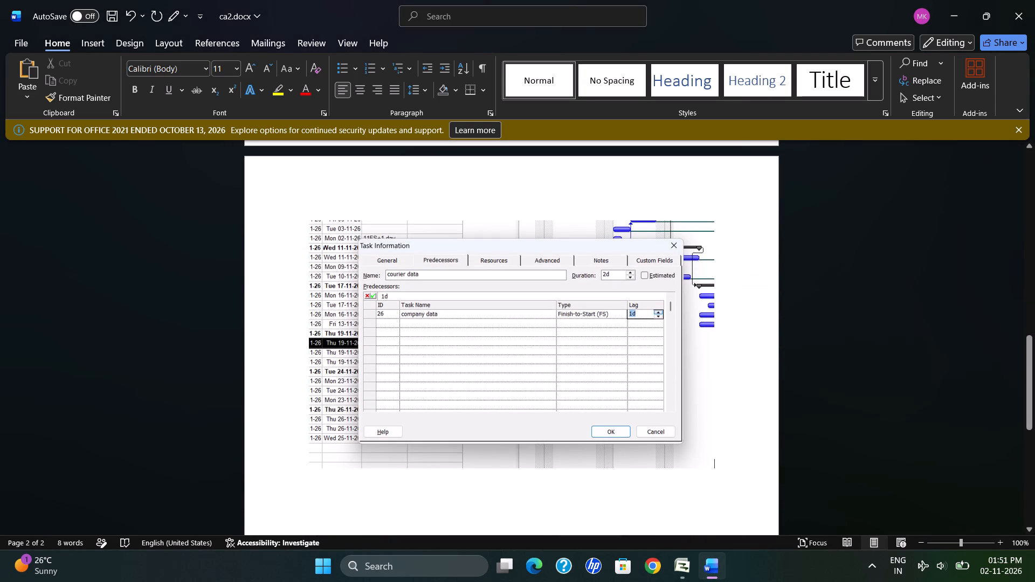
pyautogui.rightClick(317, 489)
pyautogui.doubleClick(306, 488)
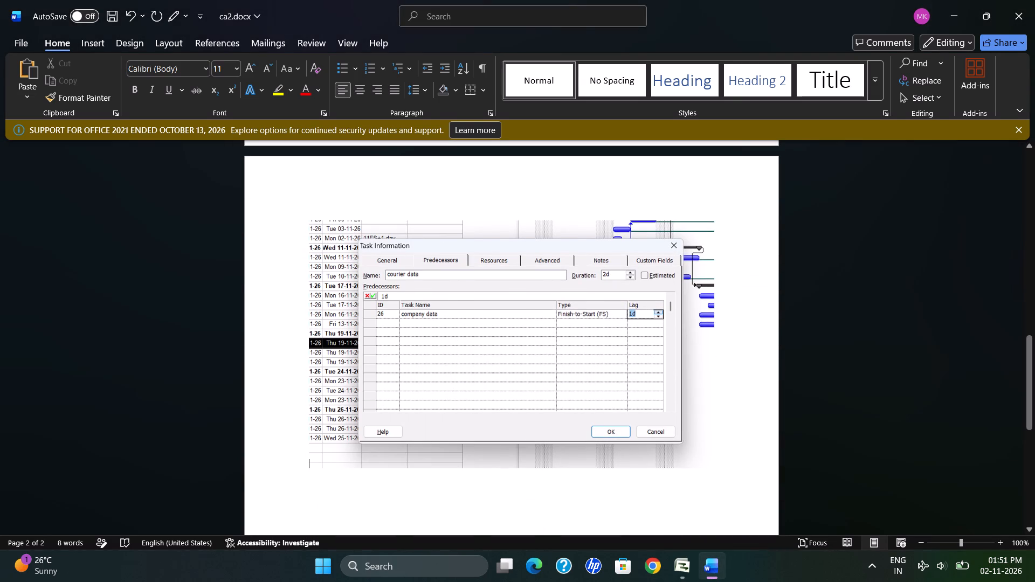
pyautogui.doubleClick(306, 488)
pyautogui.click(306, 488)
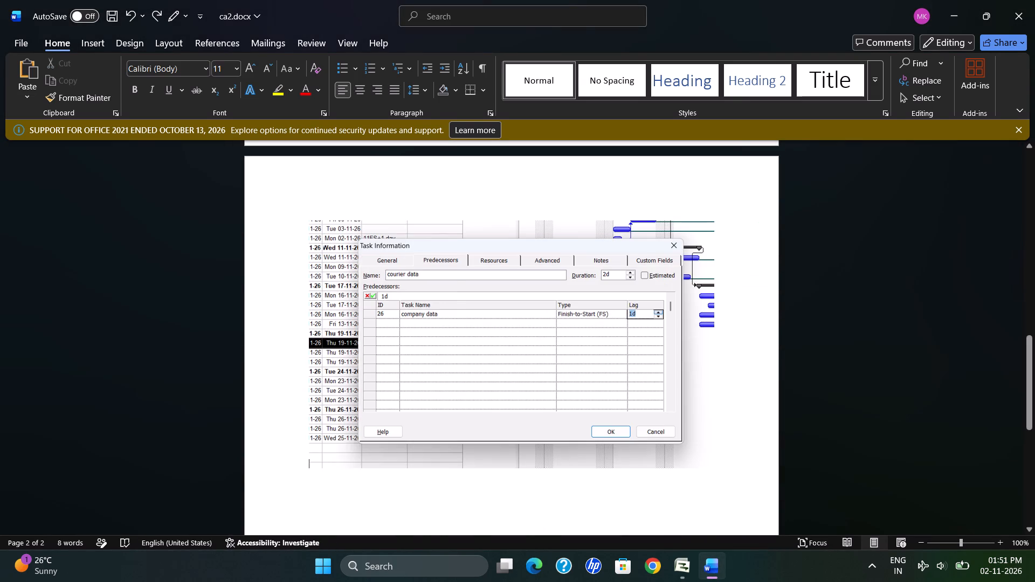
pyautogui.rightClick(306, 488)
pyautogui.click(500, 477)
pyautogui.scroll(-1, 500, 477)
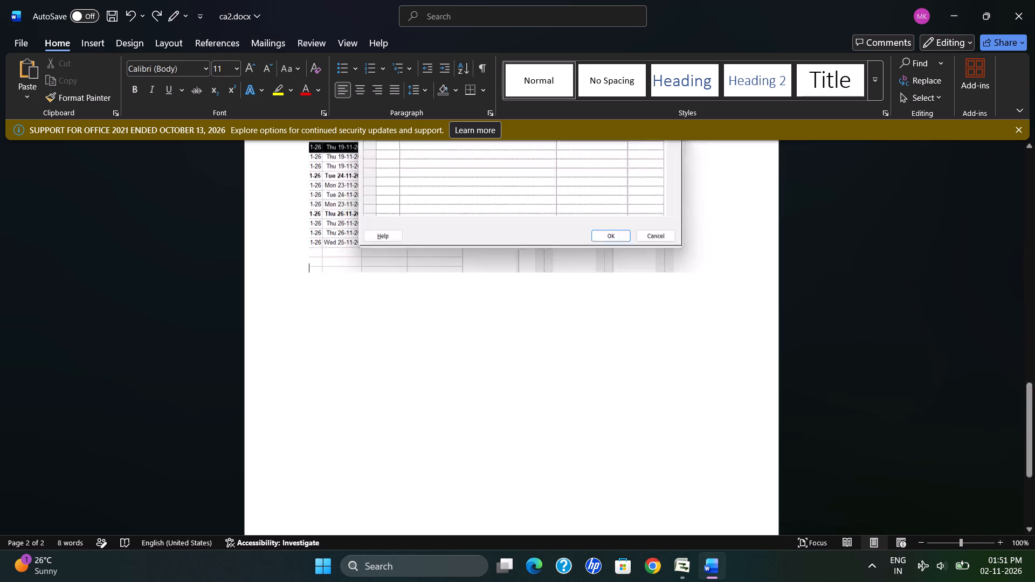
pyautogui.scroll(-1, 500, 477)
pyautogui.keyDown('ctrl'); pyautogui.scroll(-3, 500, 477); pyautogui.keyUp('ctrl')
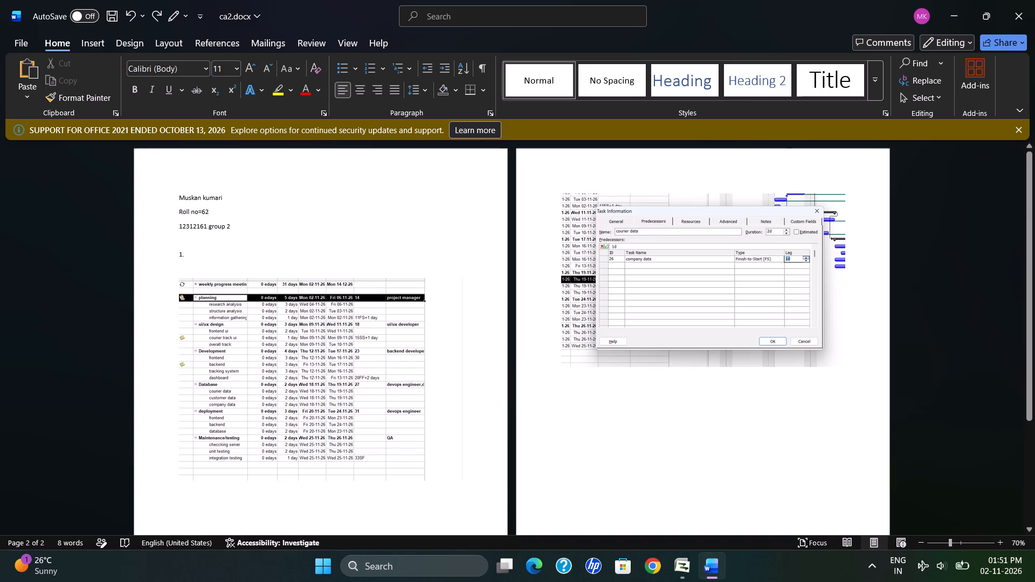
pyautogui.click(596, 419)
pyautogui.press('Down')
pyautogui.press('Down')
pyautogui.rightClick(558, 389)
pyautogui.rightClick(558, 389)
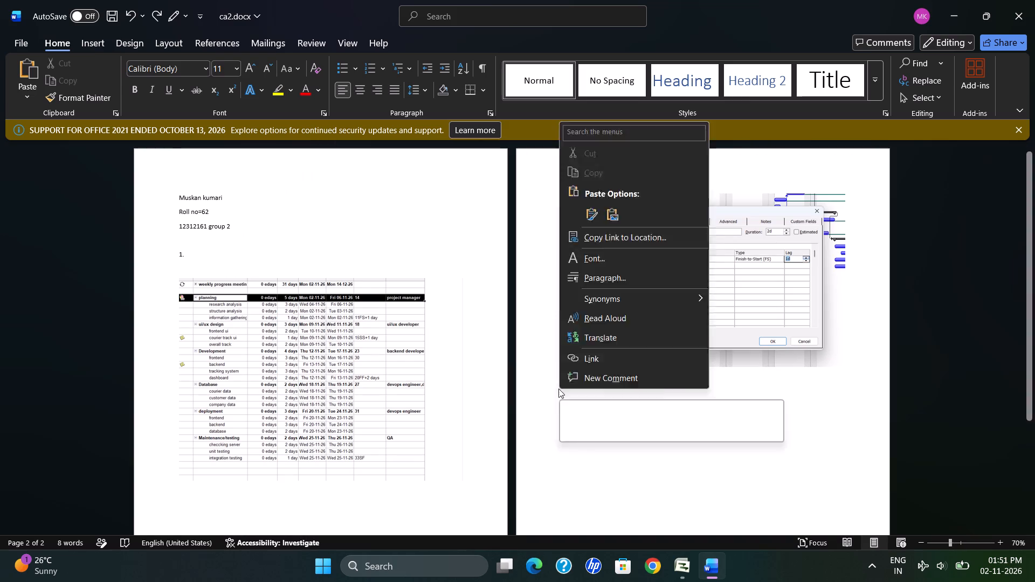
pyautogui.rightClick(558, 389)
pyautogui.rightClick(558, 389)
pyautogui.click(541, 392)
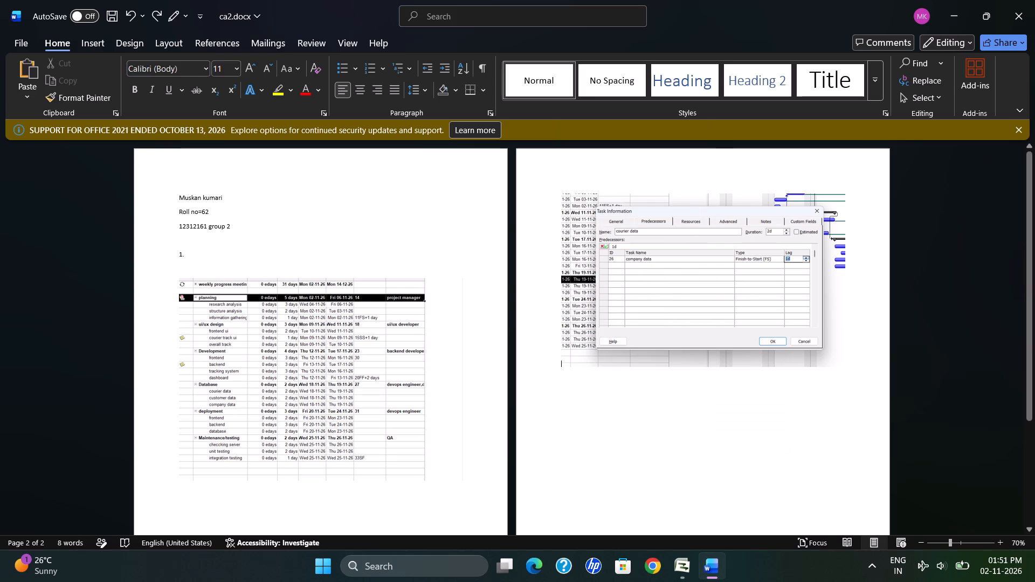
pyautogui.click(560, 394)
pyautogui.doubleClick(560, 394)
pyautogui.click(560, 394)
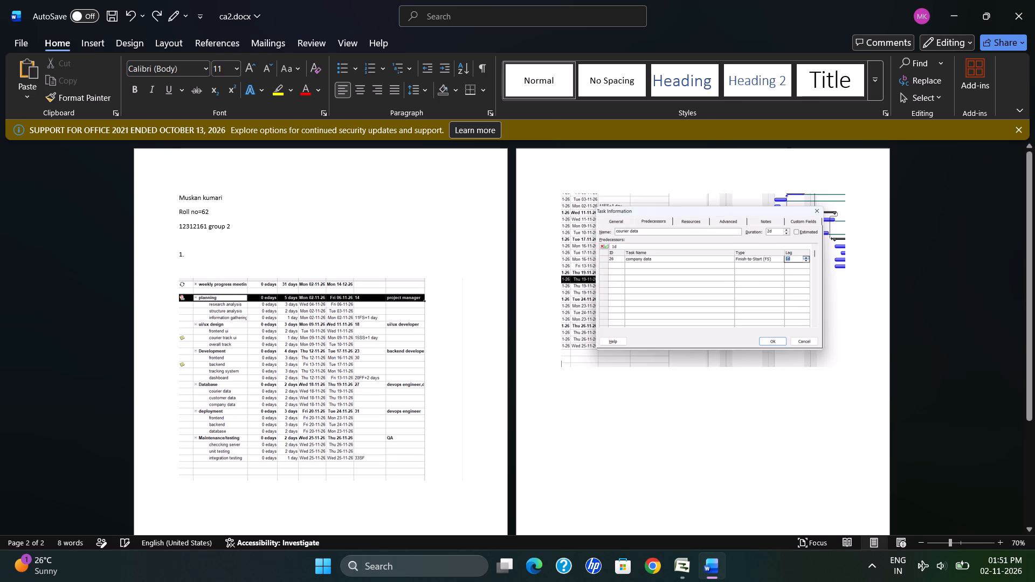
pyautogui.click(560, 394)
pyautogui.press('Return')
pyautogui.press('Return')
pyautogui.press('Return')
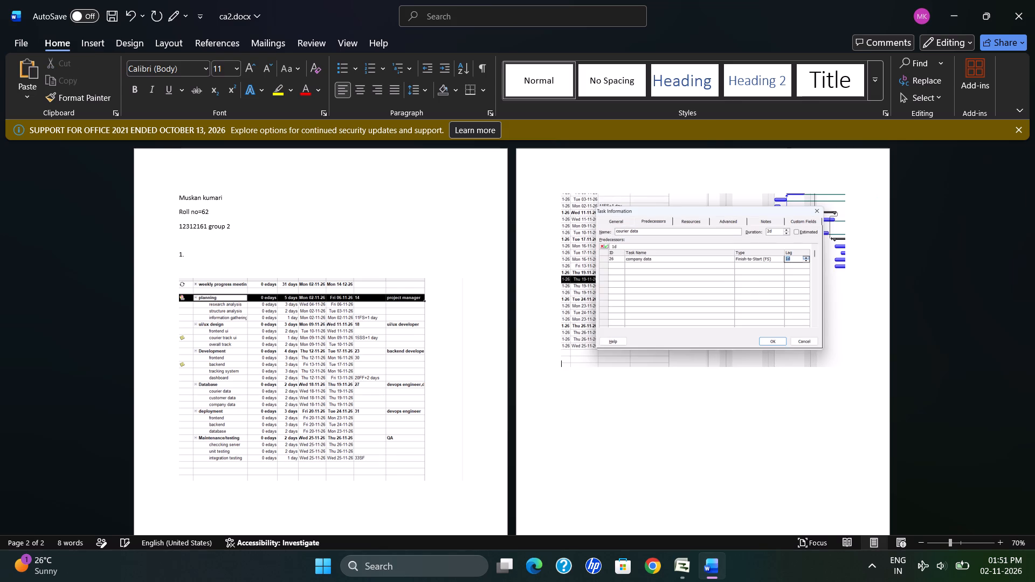
# Paste the captured schedule and successors columns on page 2 above the Task Information screenshot.
pyautogui.tripleClick(574, 375)
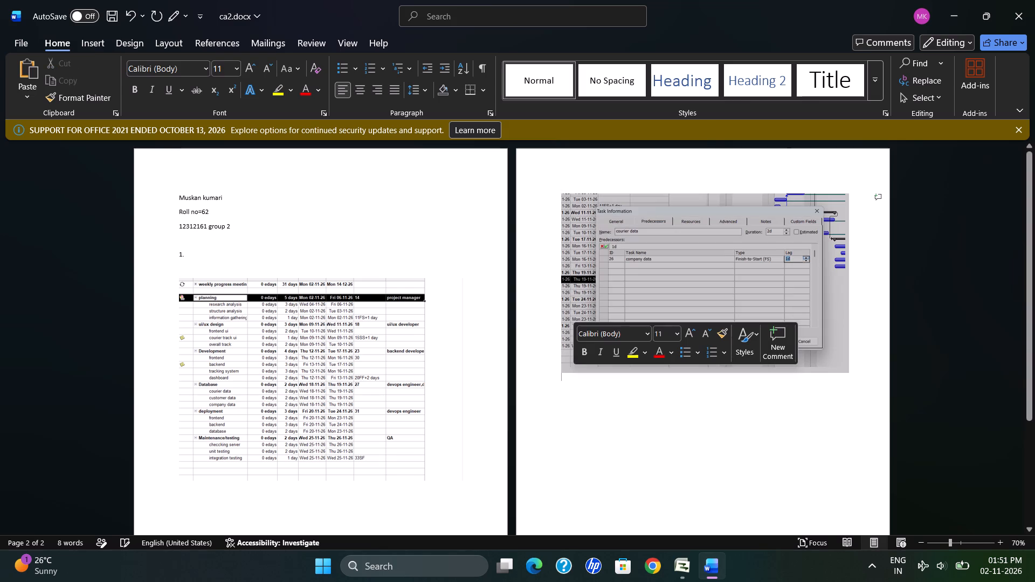
pyautogui.click(569, 387)
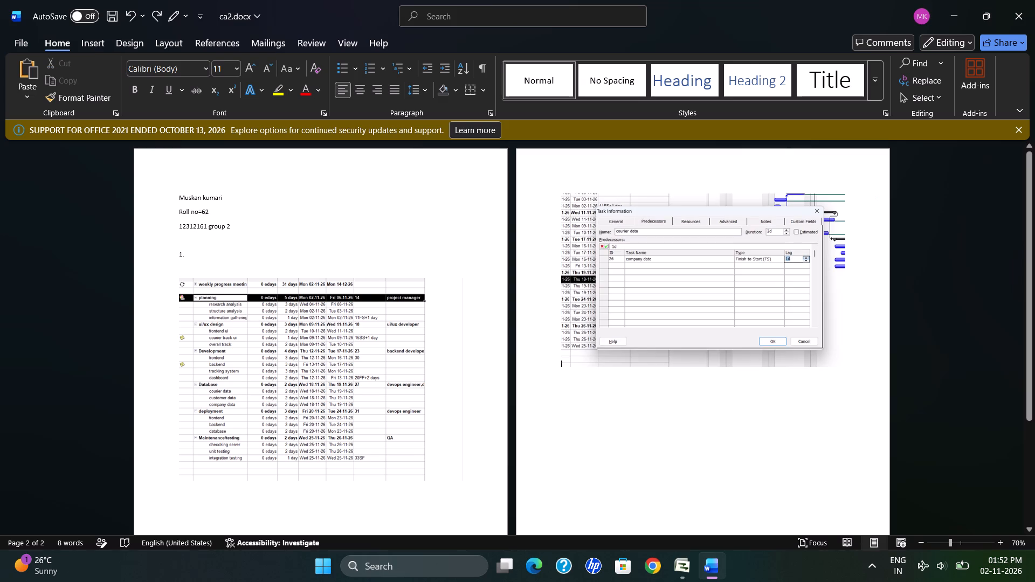
pyautogui.click(569, 387)
pyautogui.hotkey('ctrl', 'v')
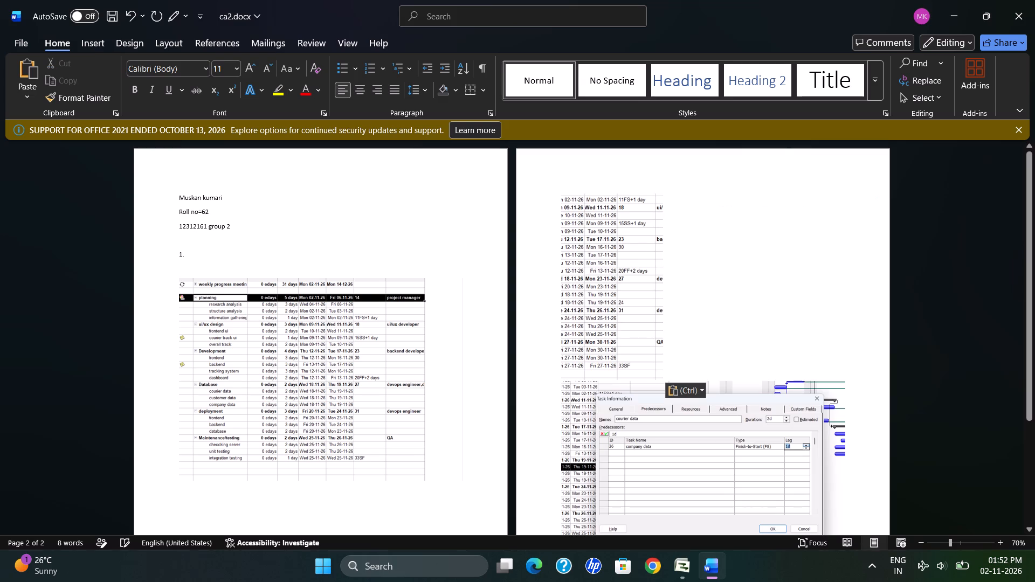
pyautogui.scroll(-1, 715, 306)
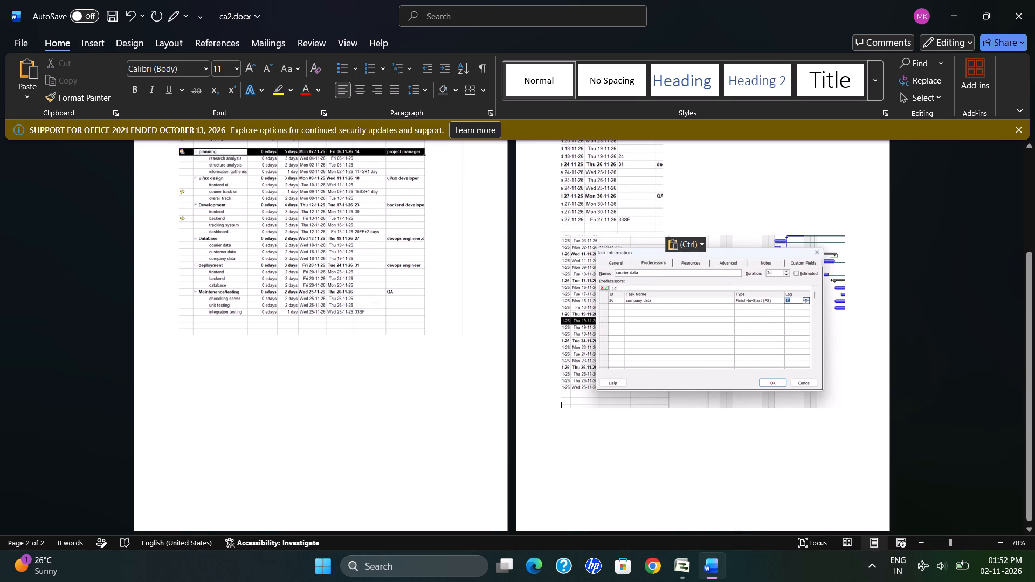
# Switch to ca2.mpp in Microsoft Project and check the existing notes on the backend and courier track ui tasks.
pyautogui.click(682, 554)
pyautogui.click(598, 498)
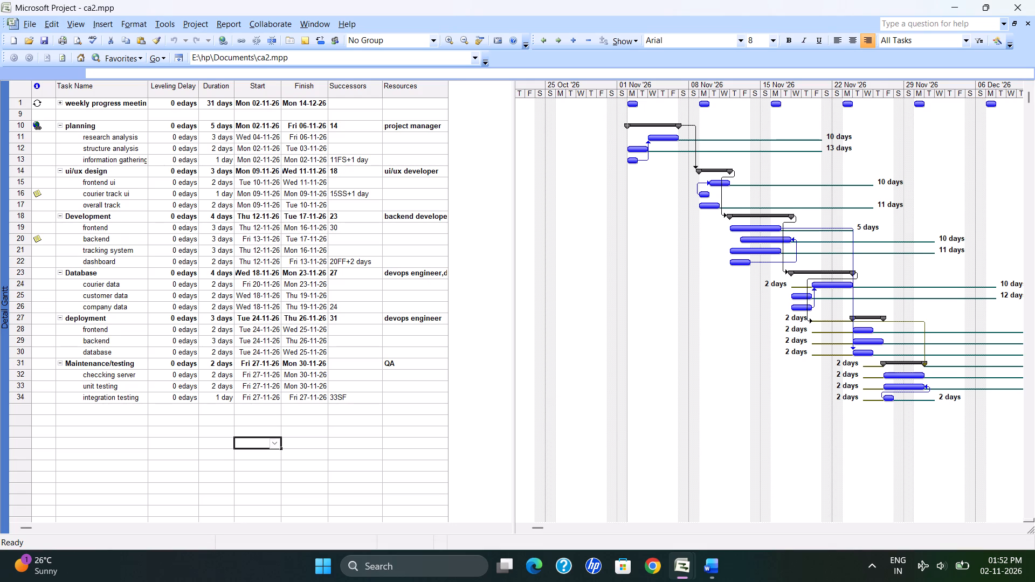
pyautogui.click(34, 237)
pyautogui.click(36, 239)
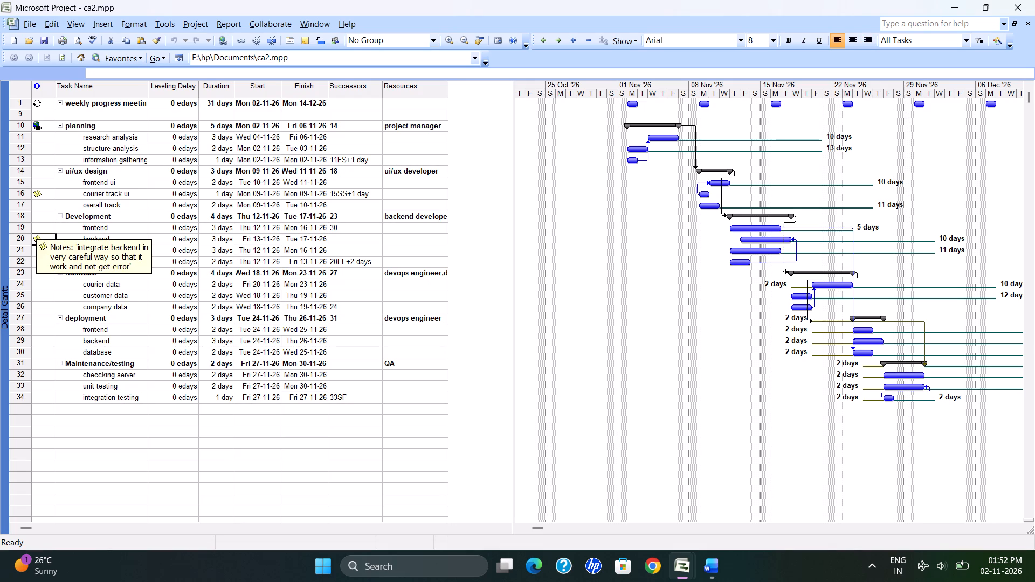
pyautogui.click(36, 239)
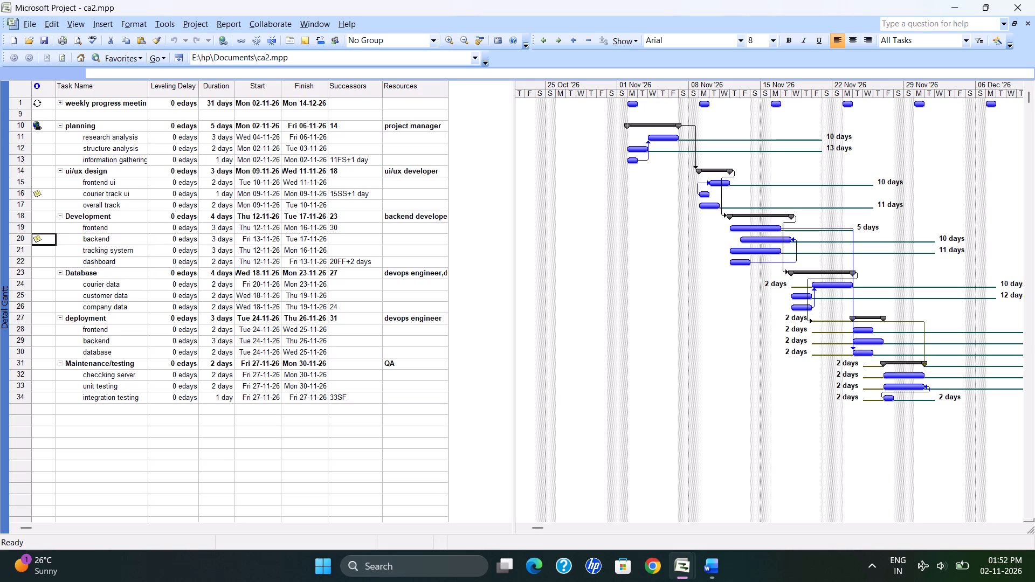
pyautogui.click(37, 192)
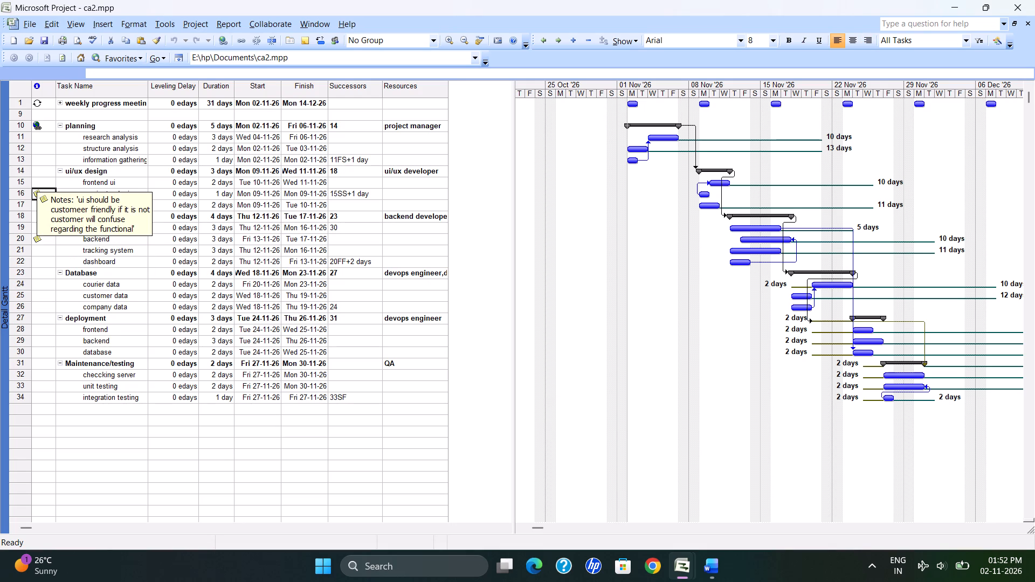
pyautogui.press('Print')
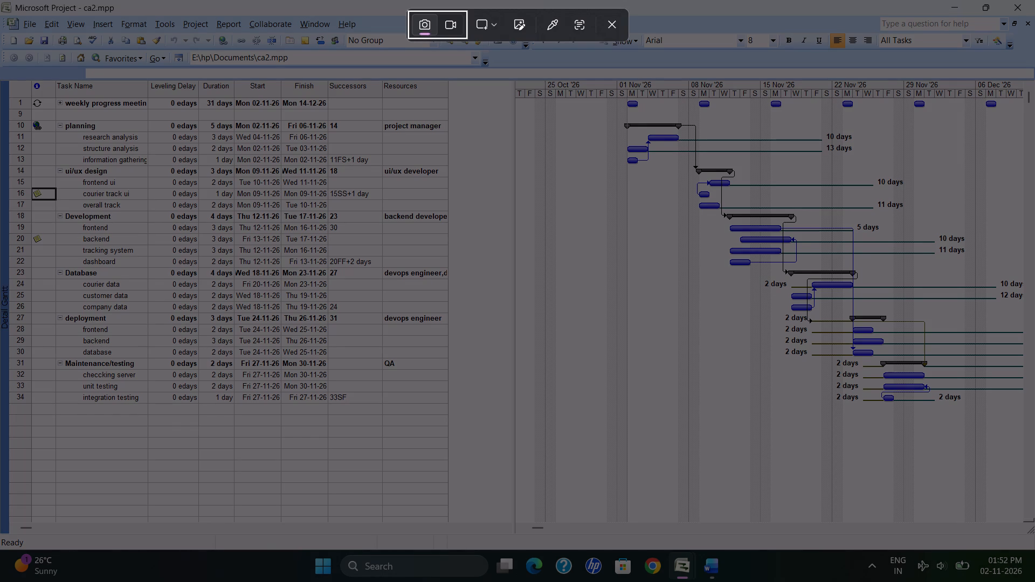
pyautogui.click(614, 19)
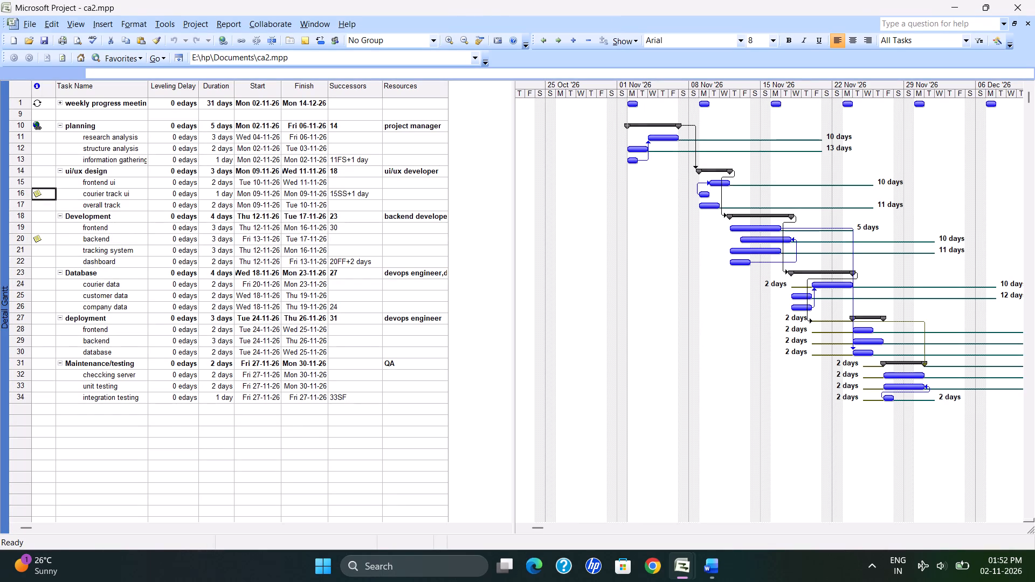
# Open the deployment summary task's notes and write "while deploying chcek the ports and verify the vulnebelaties and risk issues".
pyautogui.click(45, 320)
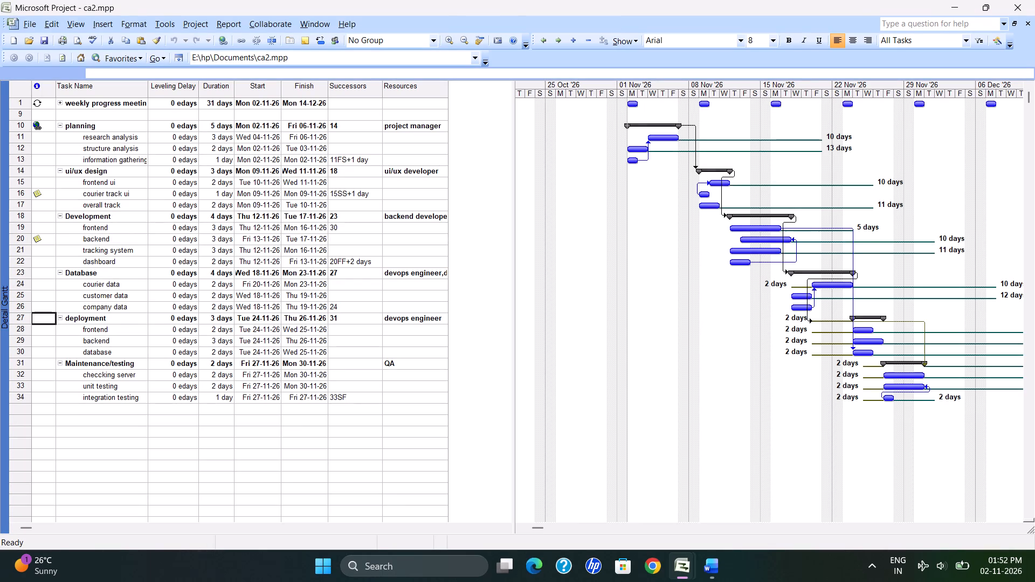
pyautogui.rightClick(45, 320)
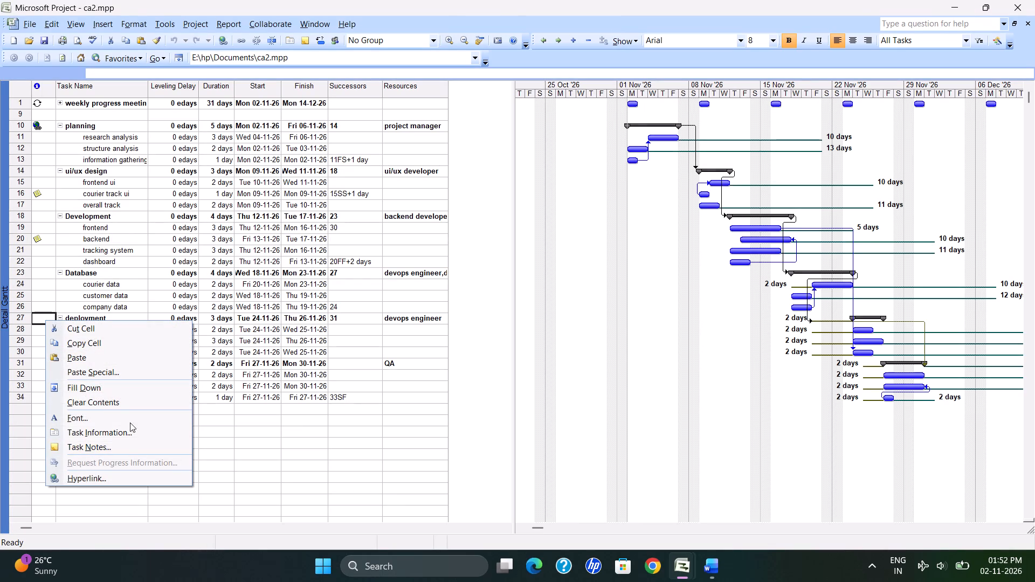
pyautogui.click(116, 444)
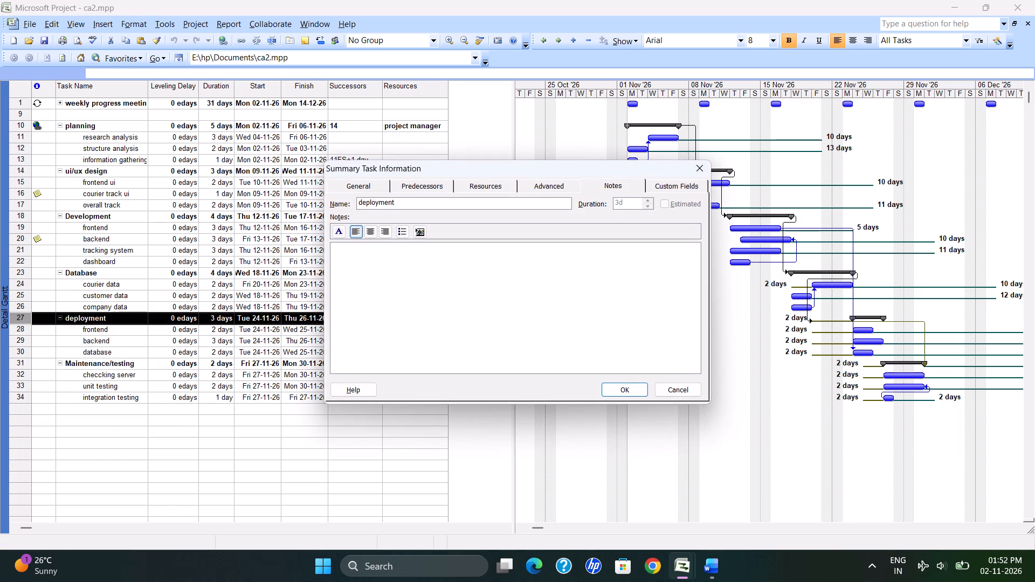
pyautogui.click(382, 271)
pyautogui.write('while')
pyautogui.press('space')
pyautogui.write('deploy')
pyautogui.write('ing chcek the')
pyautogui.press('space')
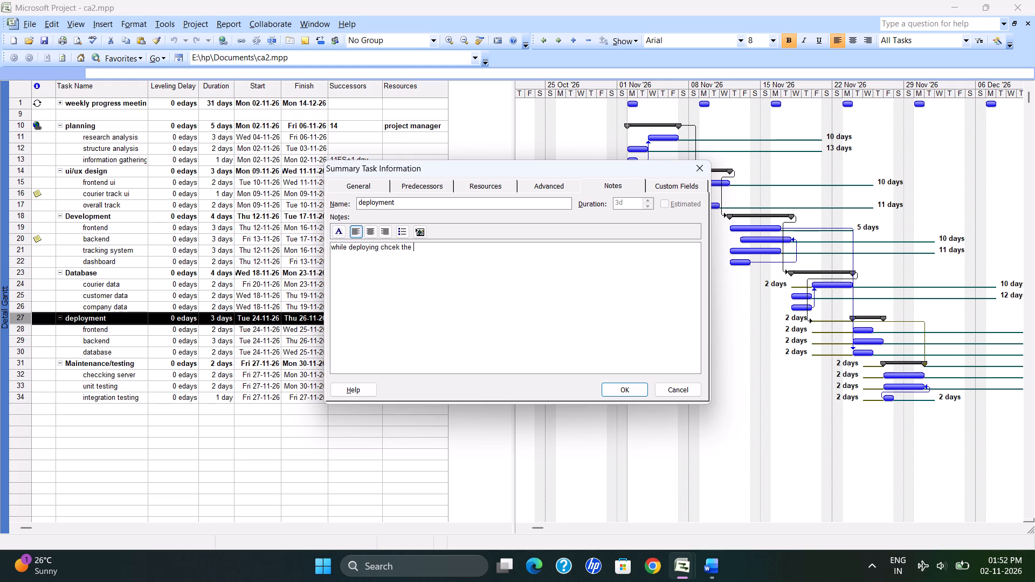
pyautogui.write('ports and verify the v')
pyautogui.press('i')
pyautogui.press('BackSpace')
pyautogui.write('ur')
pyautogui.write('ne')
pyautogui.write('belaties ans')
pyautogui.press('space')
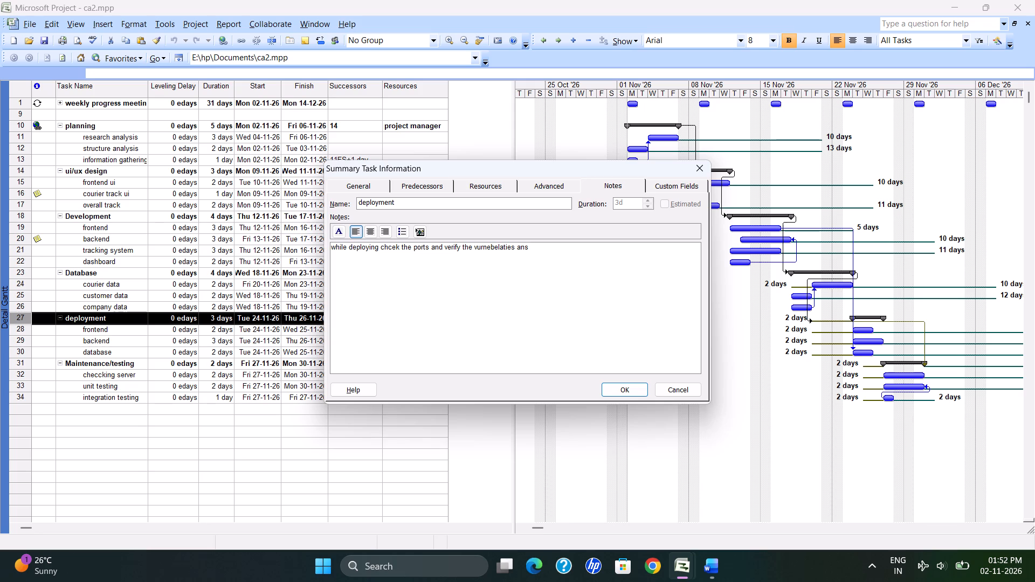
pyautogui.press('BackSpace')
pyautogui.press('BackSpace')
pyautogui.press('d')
pyautogui.click(484, 245)
pyautogui.press('BackSpace')
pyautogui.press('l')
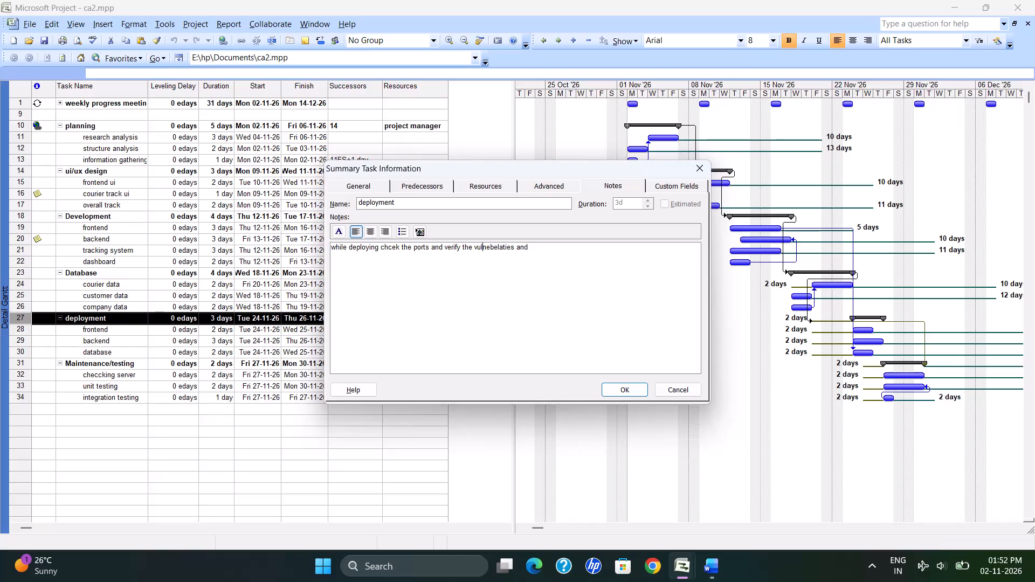
pyautogui.click(550, 256)
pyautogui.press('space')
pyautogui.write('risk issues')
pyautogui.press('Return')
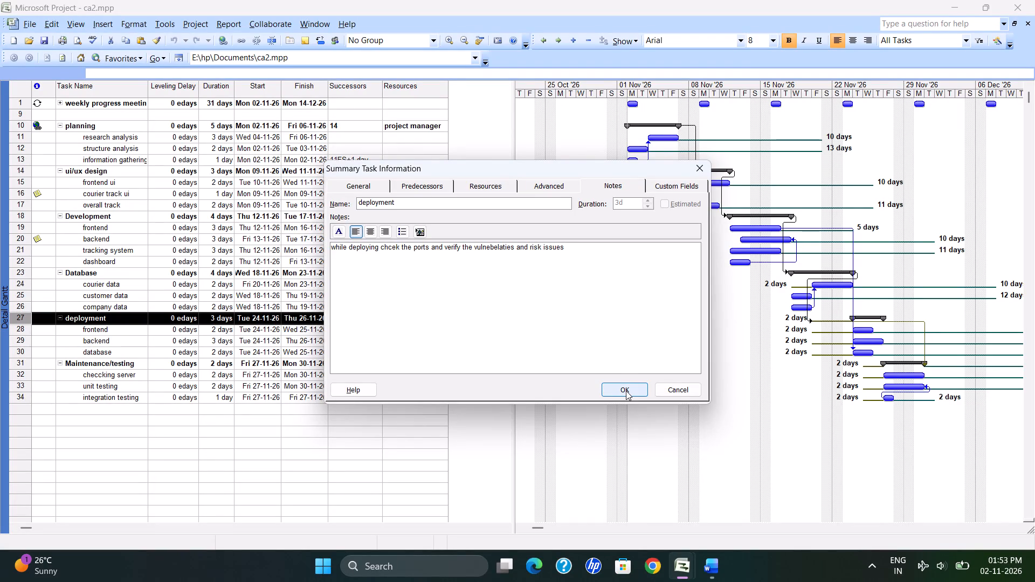
# Correct "chcek" to "check" in the deployment note and start a new line below the text.
pyautogui.click(392, 247)
pyautogui.press('BackSpace')
pyautogui.press('Right')
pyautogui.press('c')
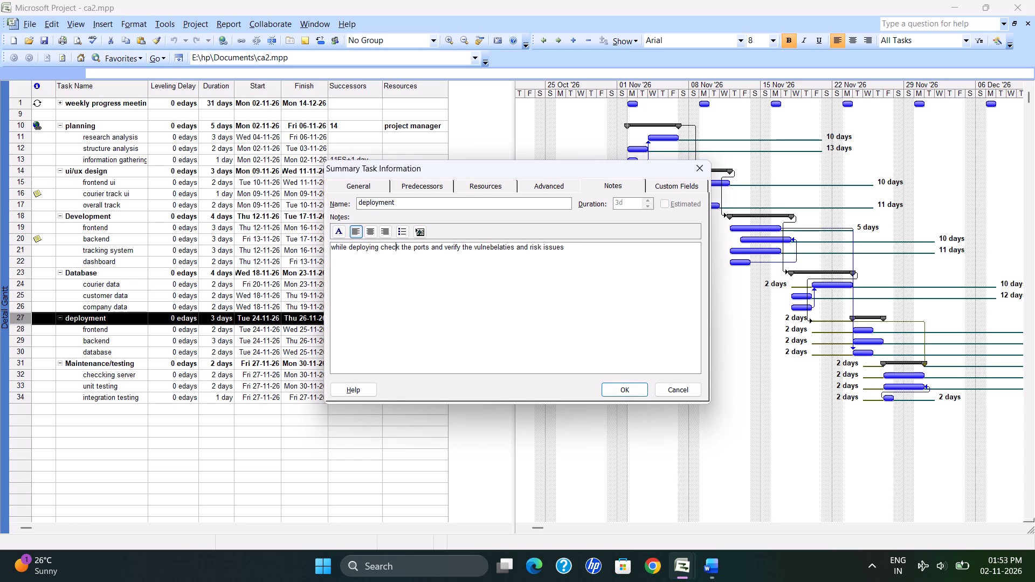
pyautogui.click(575, 247)
pyautogui.press('Return')
pyautogui.press('Return')
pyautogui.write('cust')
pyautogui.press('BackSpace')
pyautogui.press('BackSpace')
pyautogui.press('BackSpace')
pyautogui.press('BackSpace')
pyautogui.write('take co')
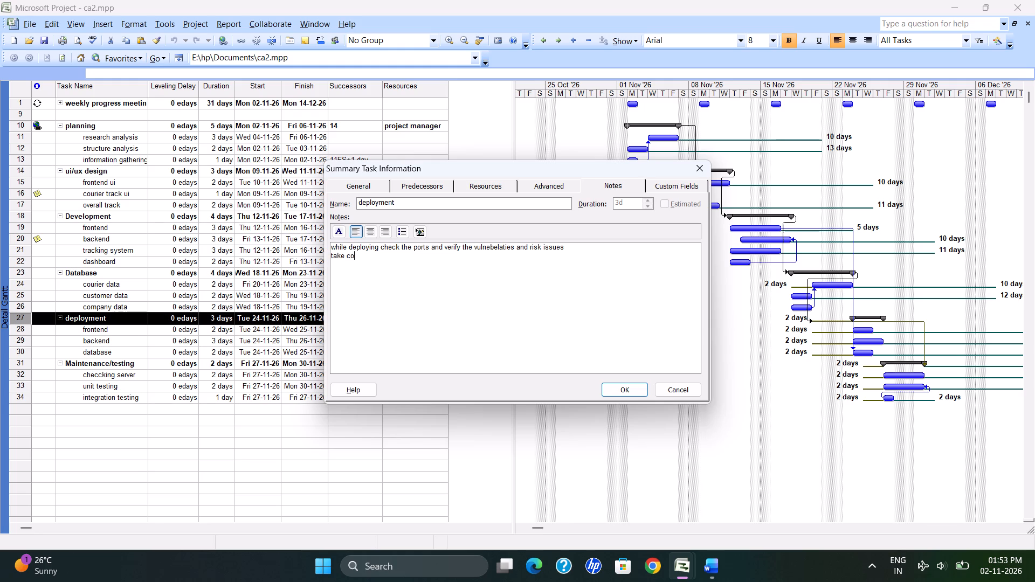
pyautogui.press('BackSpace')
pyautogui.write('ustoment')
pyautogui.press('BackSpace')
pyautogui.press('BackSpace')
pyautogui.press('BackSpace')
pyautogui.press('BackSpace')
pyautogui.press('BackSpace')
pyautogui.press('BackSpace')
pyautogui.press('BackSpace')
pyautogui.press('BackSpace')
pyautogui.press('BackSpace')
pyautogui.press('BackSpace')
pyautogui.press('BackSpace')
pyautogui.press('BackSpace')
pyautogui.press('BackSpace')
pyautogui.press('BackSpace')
# Add the note lines "code should be optimised and" and ".env file should not be exposed".
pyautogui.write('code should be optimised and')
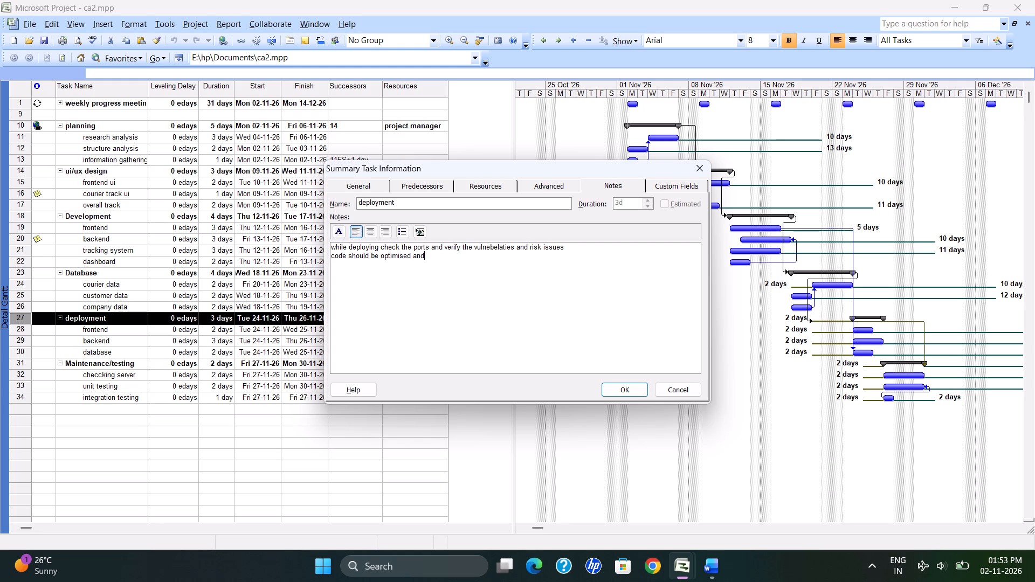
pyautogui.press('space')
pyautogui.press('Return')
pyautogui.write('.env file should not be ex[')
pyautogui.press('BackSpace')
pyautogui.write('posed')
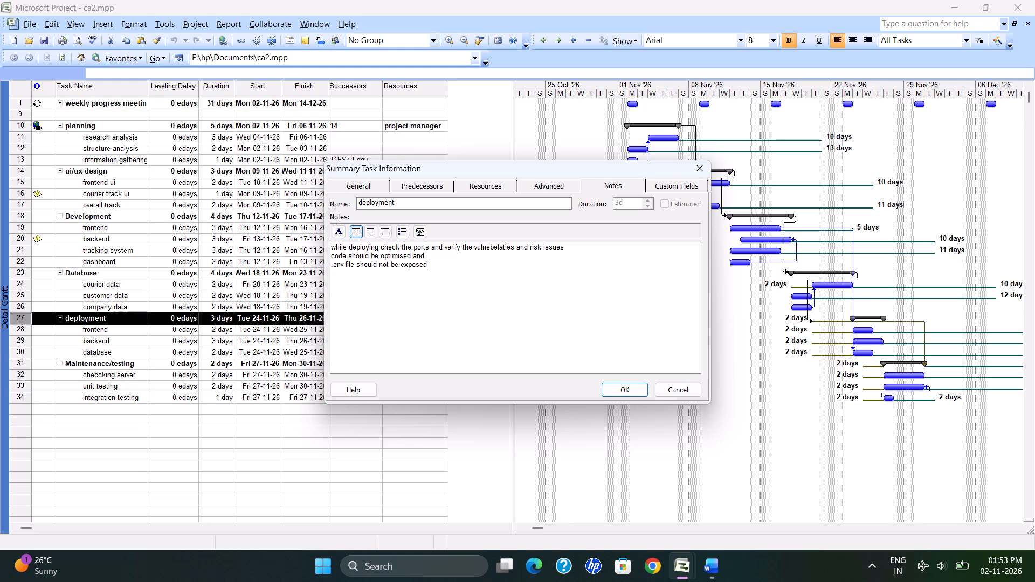
# Capture the Summary Task Information dialog with the deployment notes, accept the notes, and switch to ca2.docx in Word.
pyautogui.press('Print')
pyautogui.moveTo(314, 144); pyautogui.dragTo(741, 439)
pyautogui.click(632, 391)
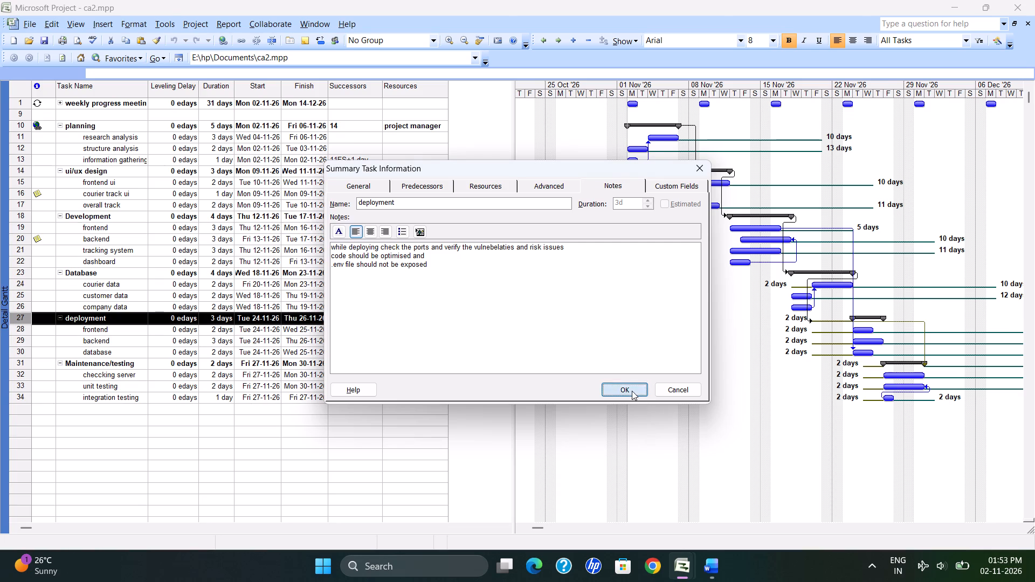
pyautogui.click(713, 560)
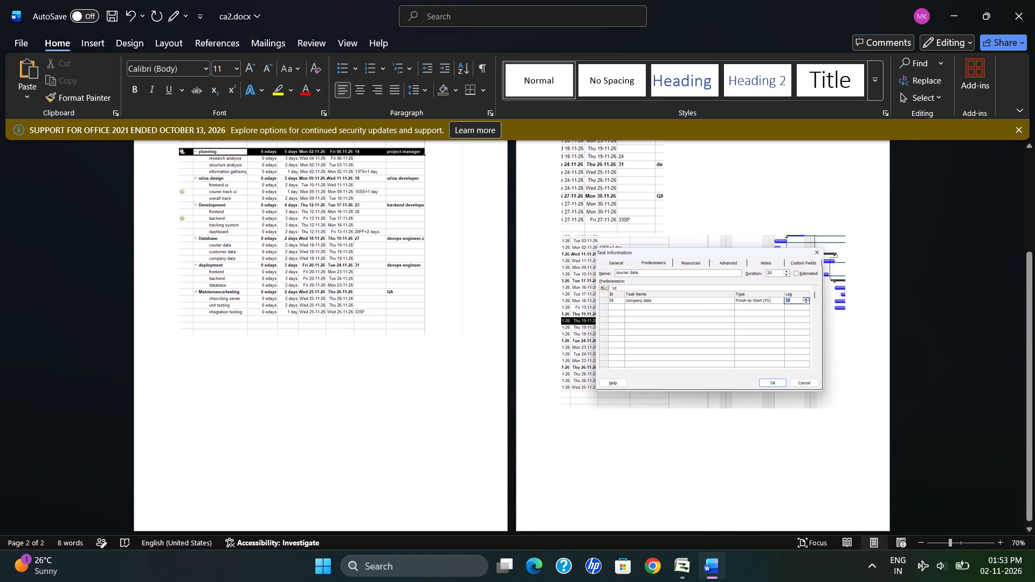
# Add blank lines after the Task Information screenshot and paste the captured deployment notes dialog on a new page 3.
pyautogui.click(646, 455)
pyautogui.press('Return')
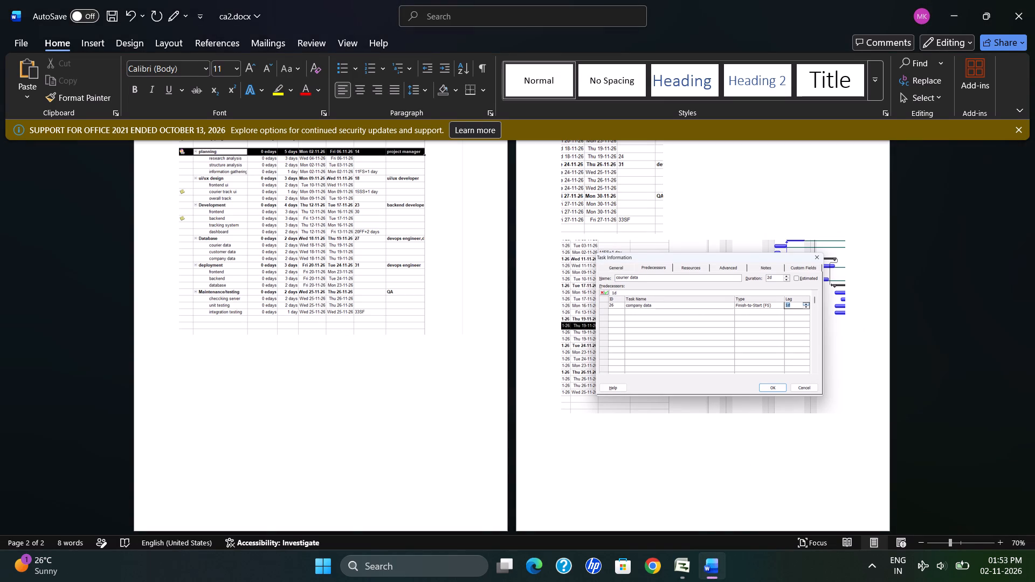
pyautogui.doubleClick(552, 452)
pyautogui.doubleClick(568, 459)
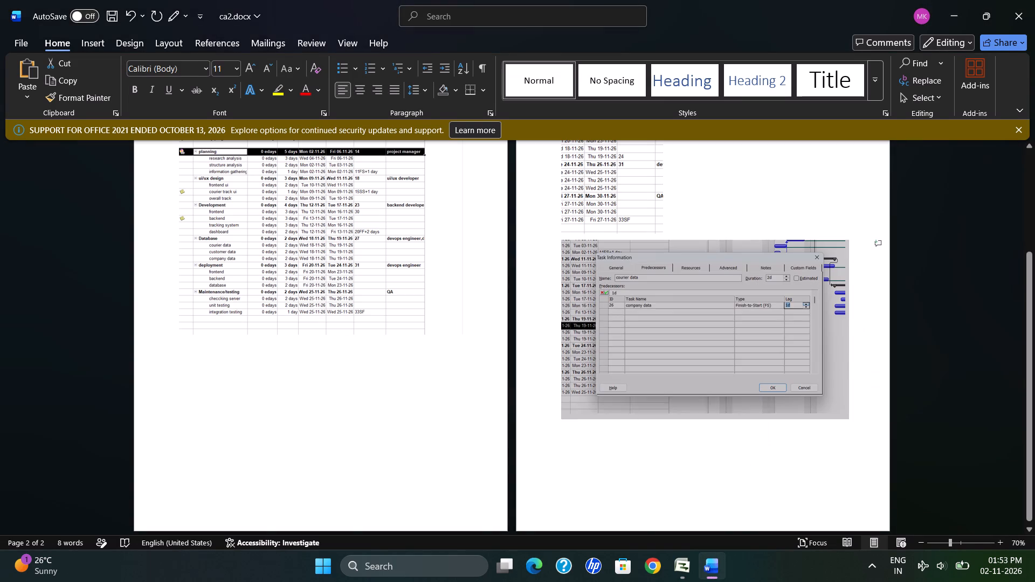
pyautogui.scroll(-1, 568, 459)
pyautogui.press('Return')
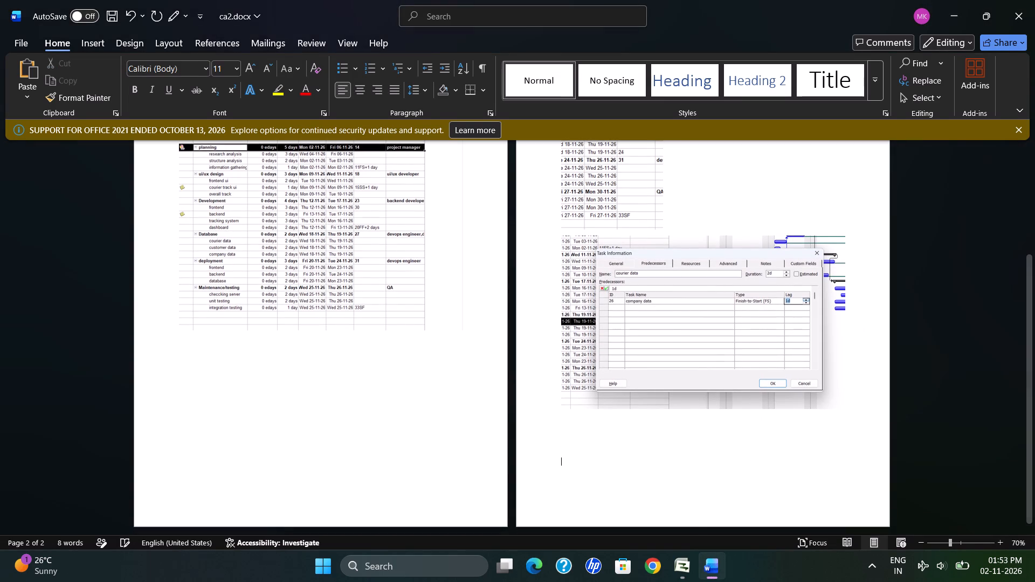
pyautogui.press('Return')
pyautogui.press('Return')
pyautogui.press('Return')
pyautogui.press('BackSpace')
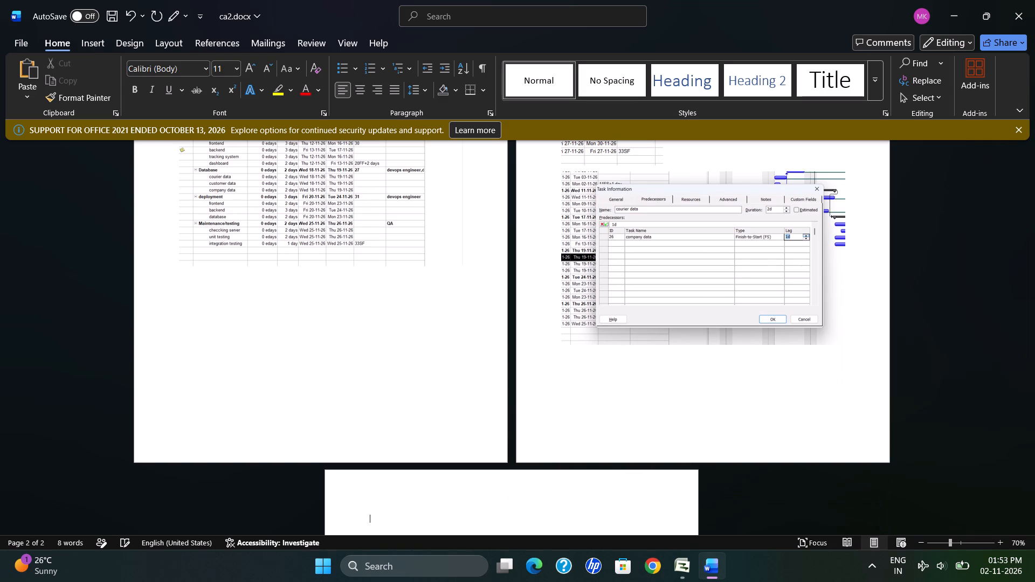
pyautogui.hotkey('ctrl', 'v')
pyautogui.scroll(-1, 526, 464)
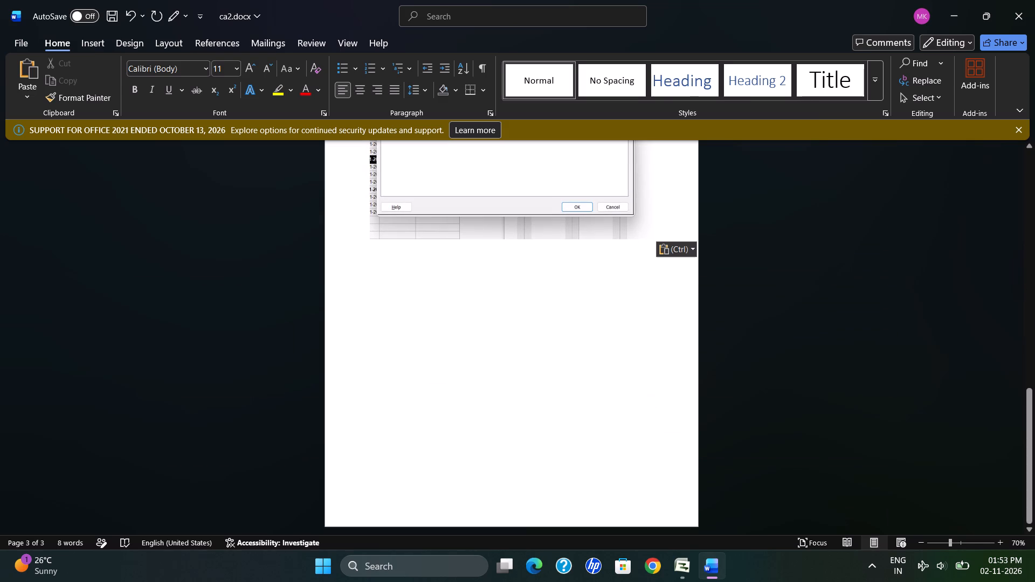
# Start a new line below the deployment notes screenshot on page 3 of ca2.docx.
pyautogui.click(382, 281)
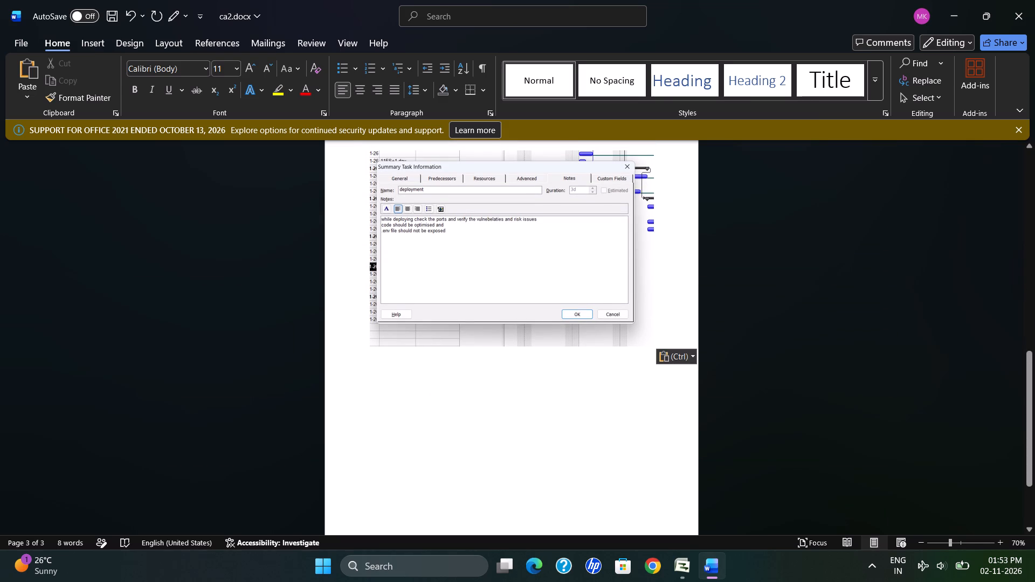
pyautogui.press('Down')
pyautogui.click(374, 378)
pyautogui.doubleClick(374, 378)
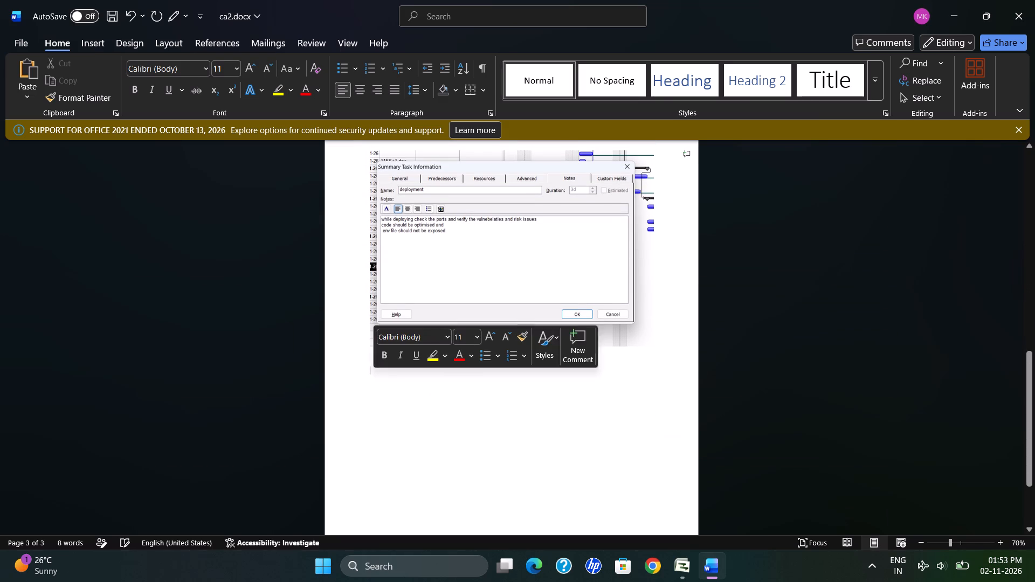
pyautogui.click(374, 378)
pyautogui.rightClick(374, 378)
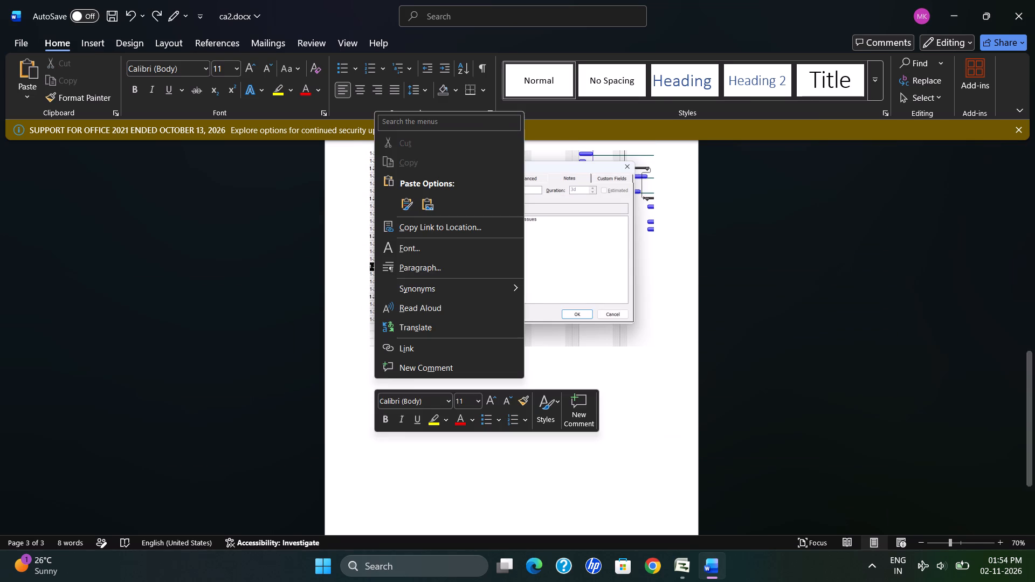
pyautogui.doubleClick(364, 384)
pyautogui.doubleClick(372, 384)
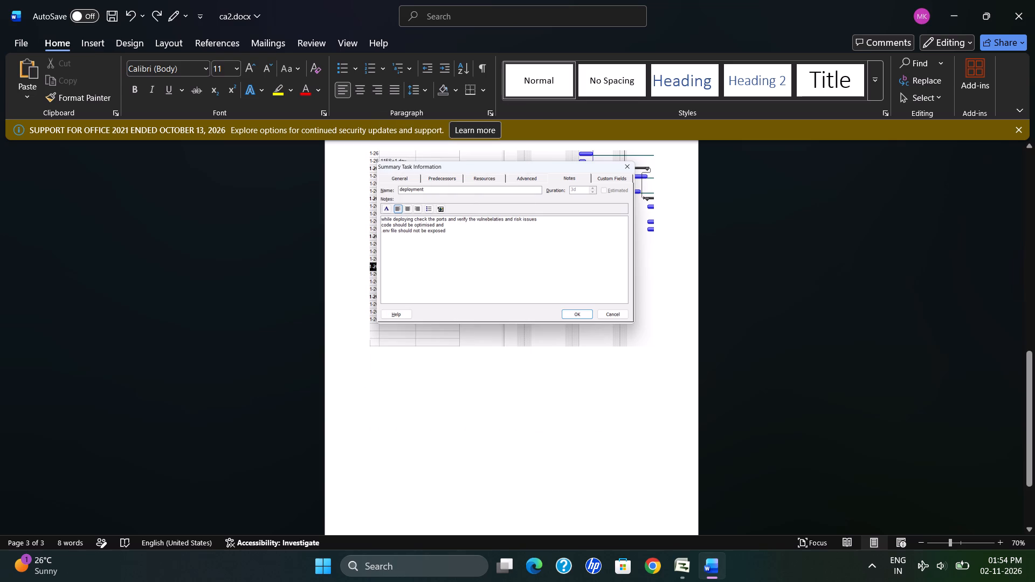
# Switch to ca2.mpp in Project and capture the planning and ui/ux design rows with their hyperlink and note indicators.
pyautogui.click(690, 562)
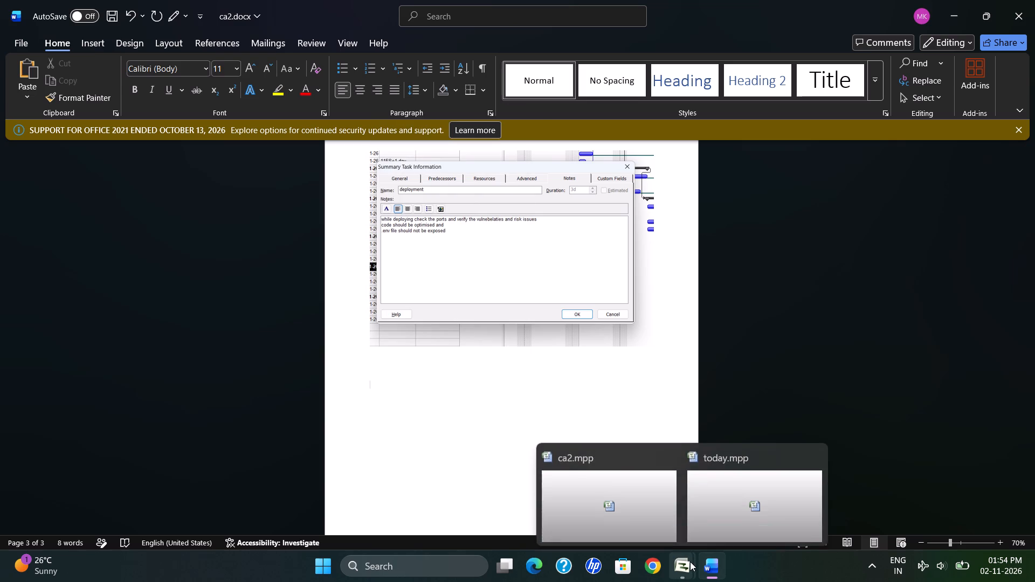
pyautogui.click(630, 469)
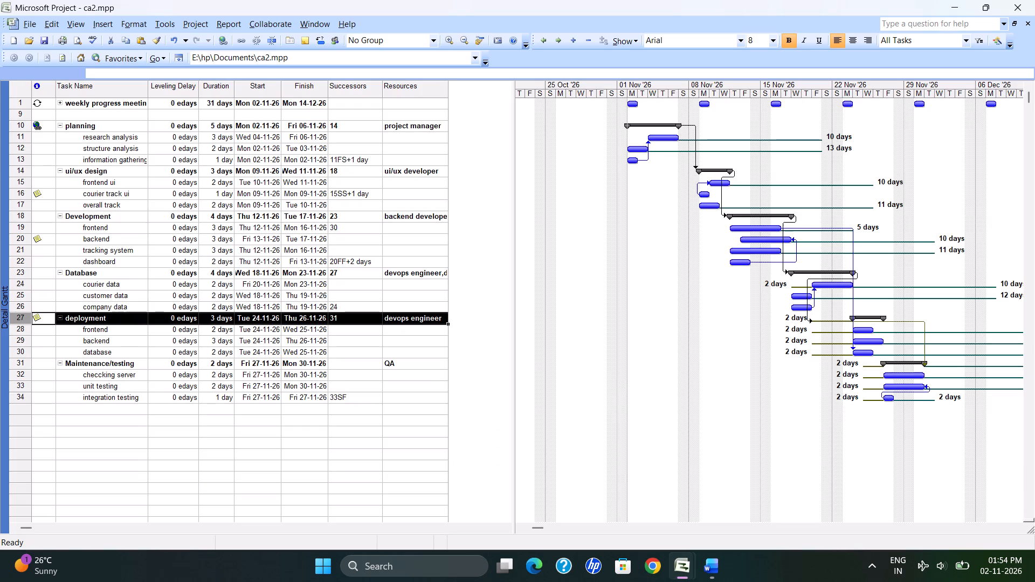
pyautogui.scroll(1, 220, 327)
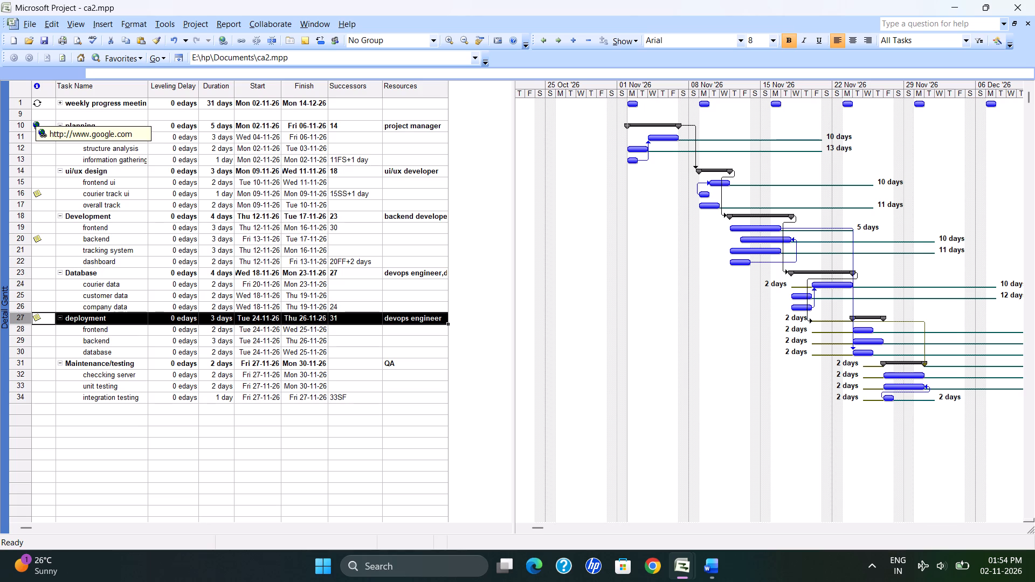
pyautogui.press('Print')
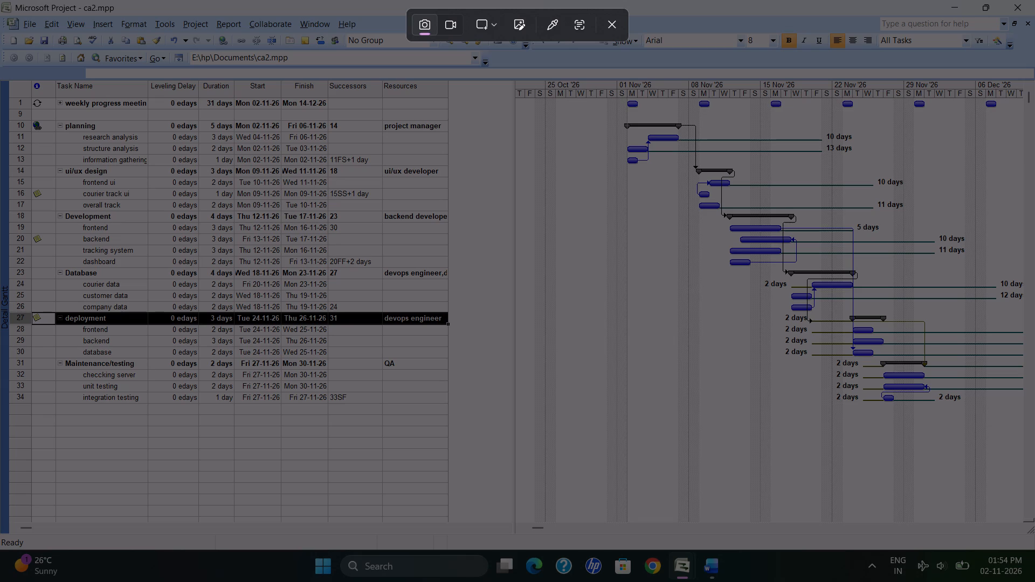
pyautogui.moveTo(26, 117); pyautogui.dragTo(162, 207)
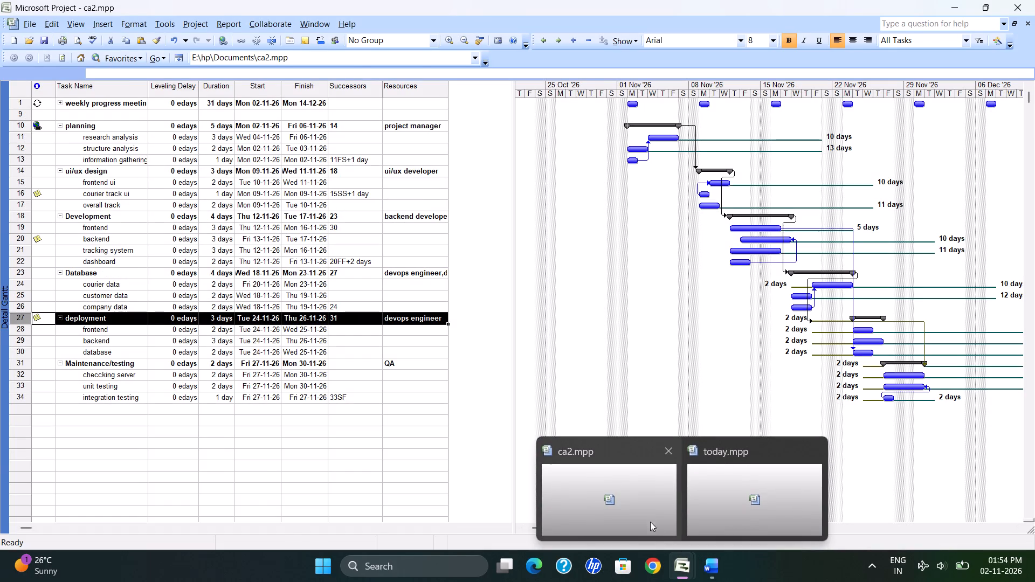
pyautogui.click(647, 517)
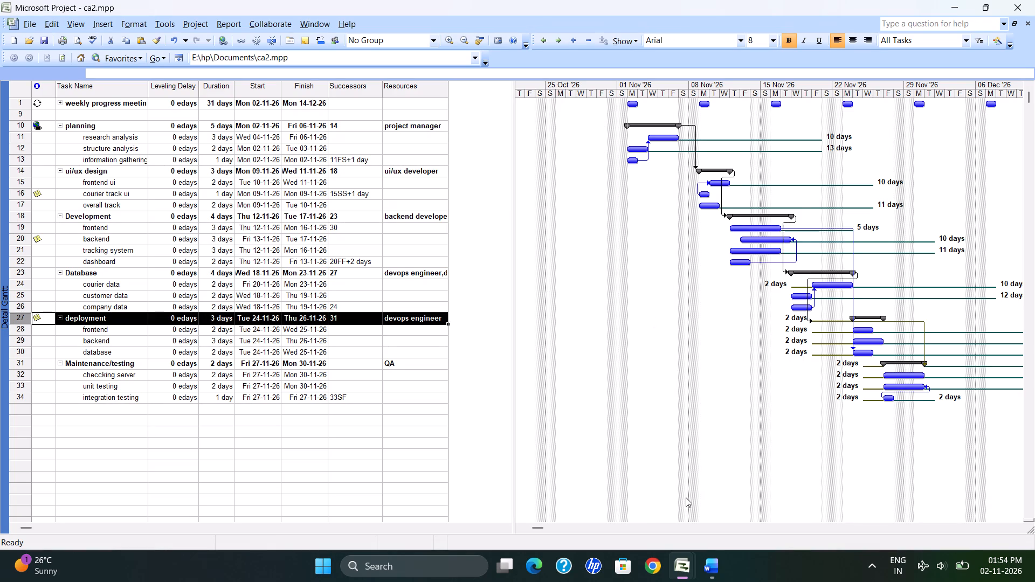
# Switch to ca2.docx in Word and paste the captured task rows below the deployment notes screenshot.
pyautogui.click(712, 558)
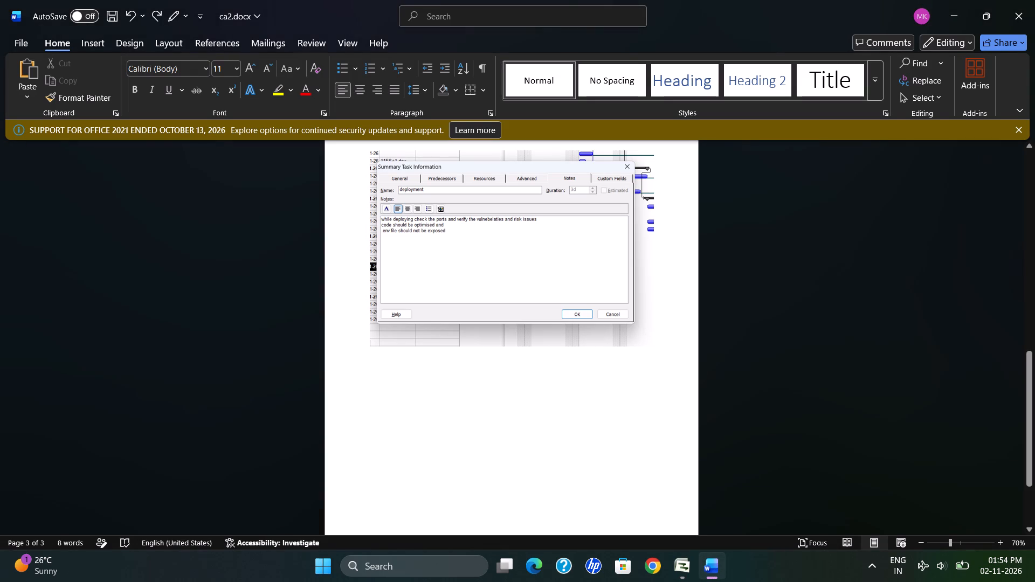
pyautogui.click(366, 366)
pyautogui.doubleClick(370, 373)
pyautogui.hotkey('ctrl', 'v')
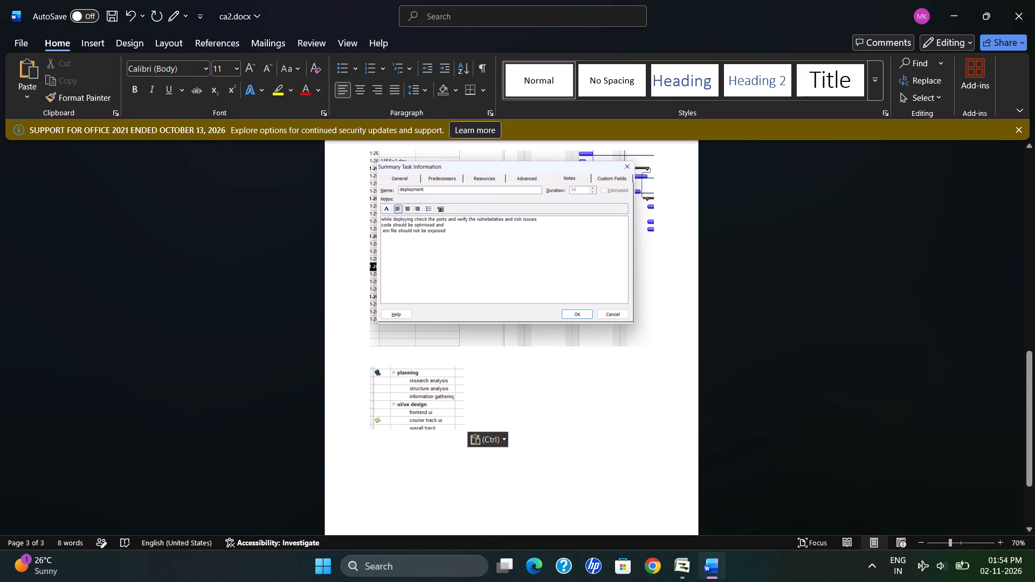
# Switch to ca2.mpp in Project and show the plan as a Network Diagram, with all task boxes in view.
pyautogui.click(680, 571)
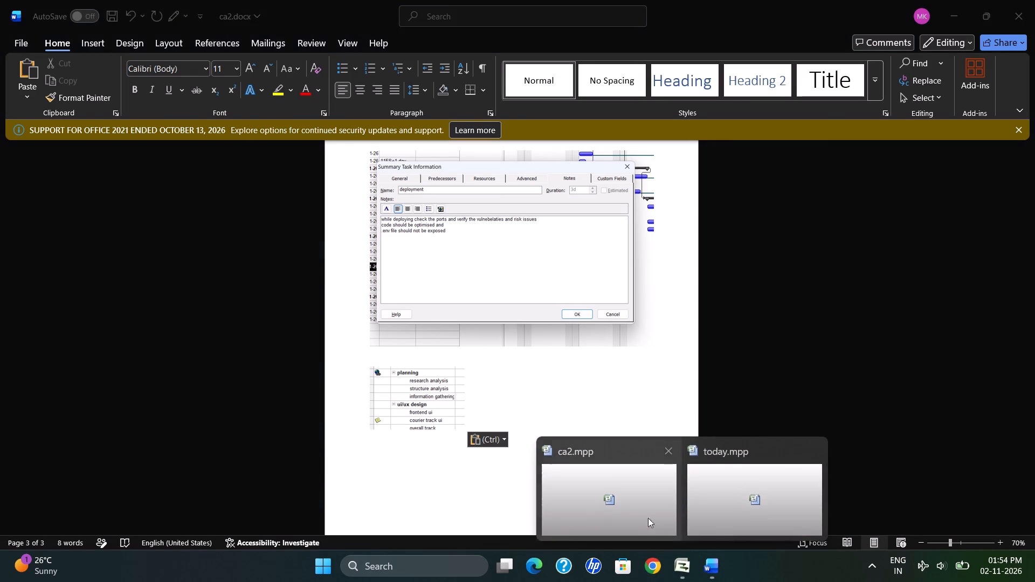
pyautogui.click(640, 513)
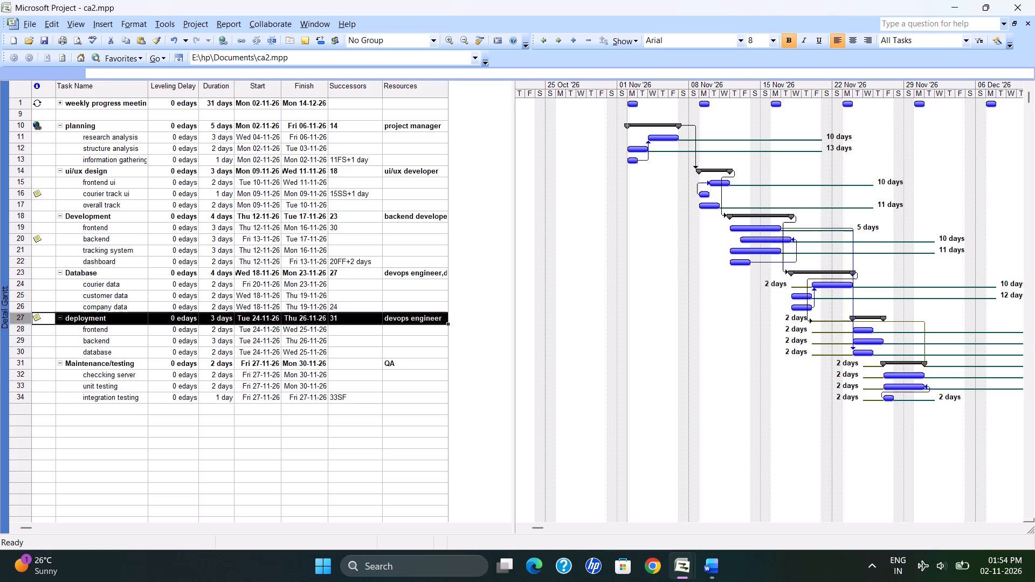
pyautogui.click(78, 23)
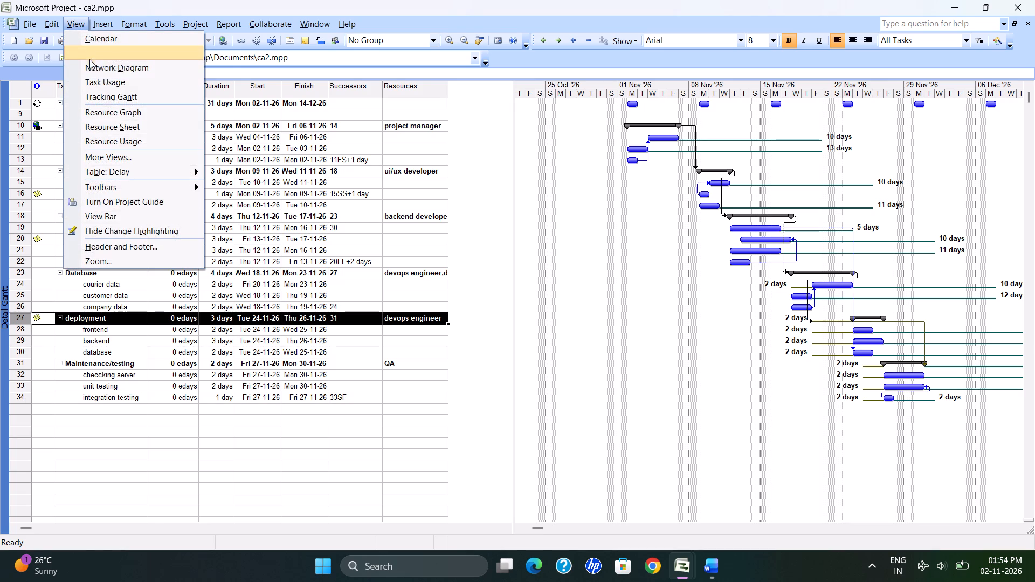
pyautogui.click(96, 73)
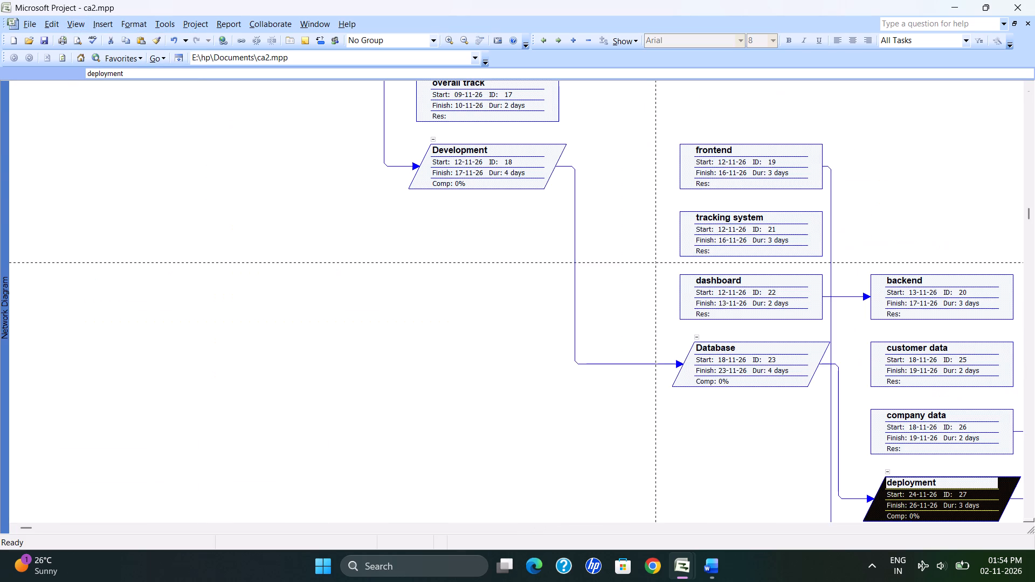
pyautogui.keyDown('ctrl'); pyautogui.scroll(-6, 219, 222); pyautogui.keyUp('ctrl')
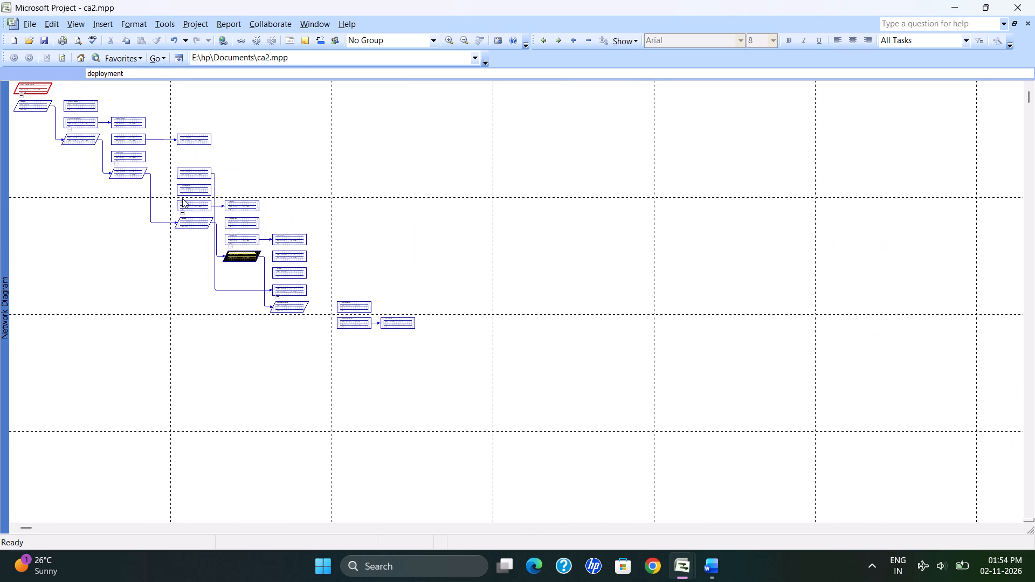
pyautogui.keyDown('ctrl'); pyautogui.scroll(2, 182, 198); pyautogui.keyUp('ctrl')
pyautogui.keyDown('ctrl'); pyautogui.scroll(-2, 182, 198); pyautogui.keyUp('ctrl')
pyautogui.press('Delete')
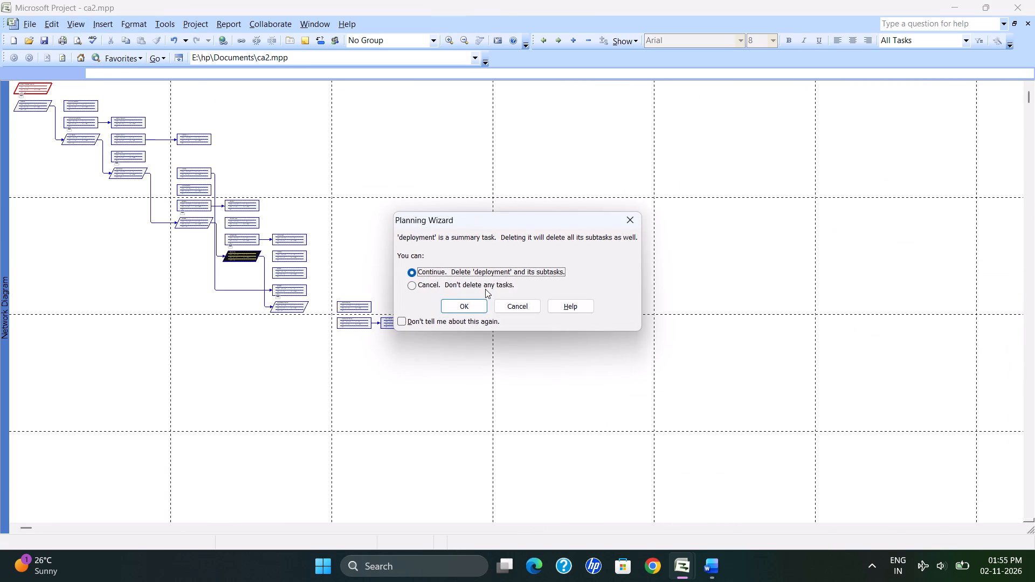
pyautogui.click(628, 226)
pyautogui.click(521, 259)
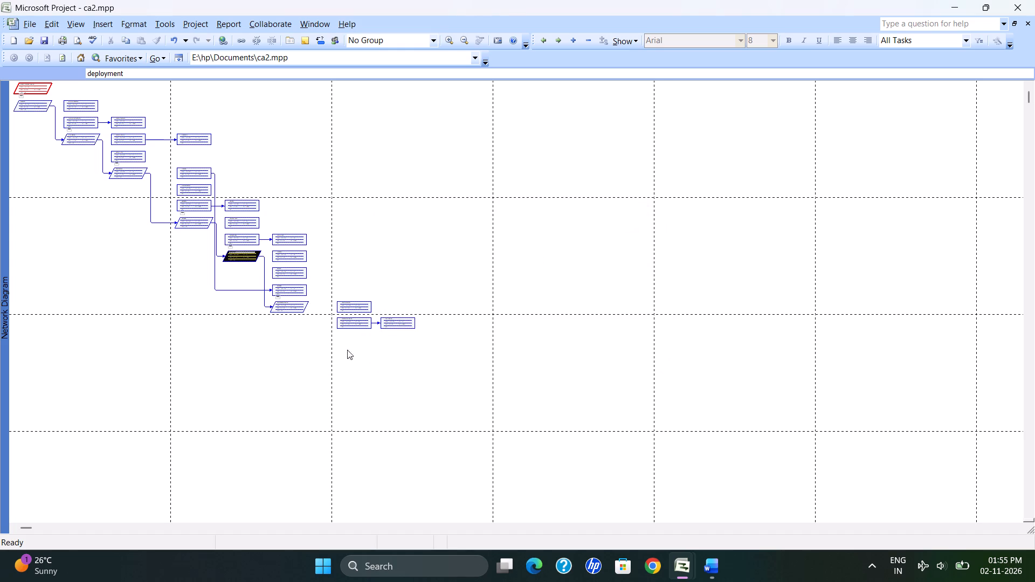
# Capture the area of the network diagram containing all the task boxes.
pyautogui.press('Print')
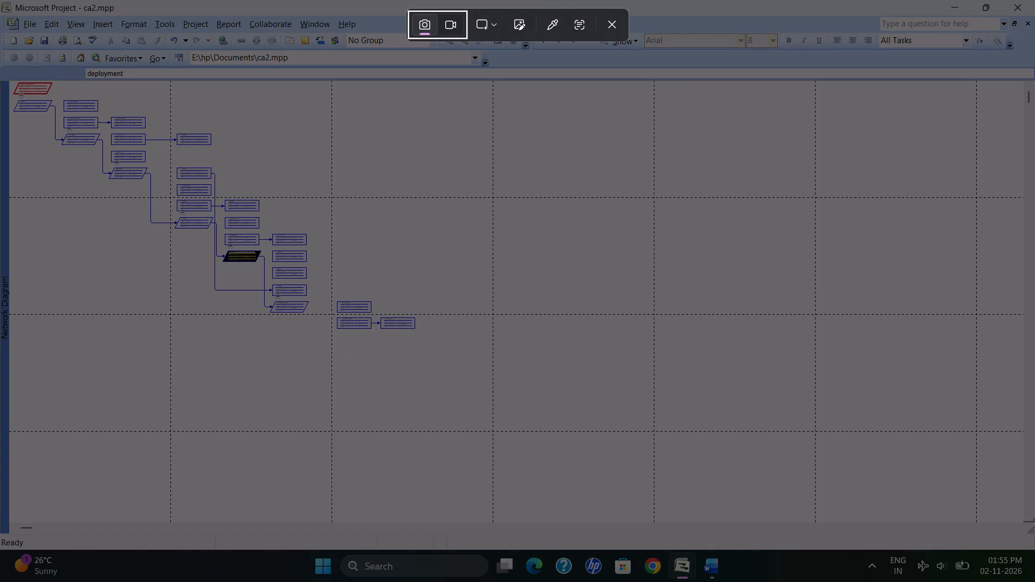
pyautogui.moveTo(10, 74); pyautogui.dragTo(439, 379)
# Switch to ca2.docx in Word and paste the network diagram capture after the planning rows screenshot.
pyautogui.click(702, 562)
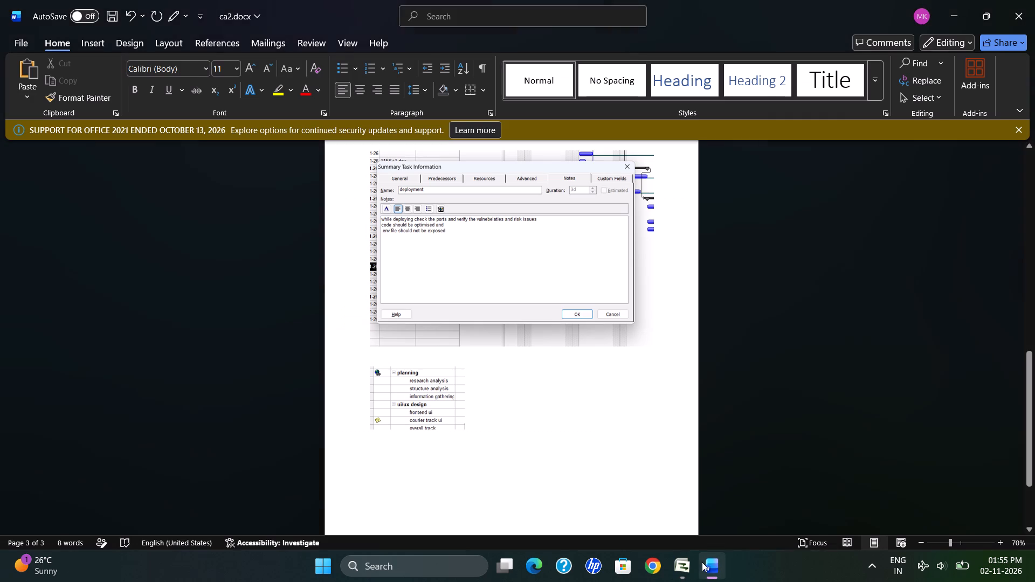
pyautogui.click(380, 466)
pyautogui.click(383, 468)
pyautogui.rightClick(383, 468)
pyautogui.rightClick(383, 468)
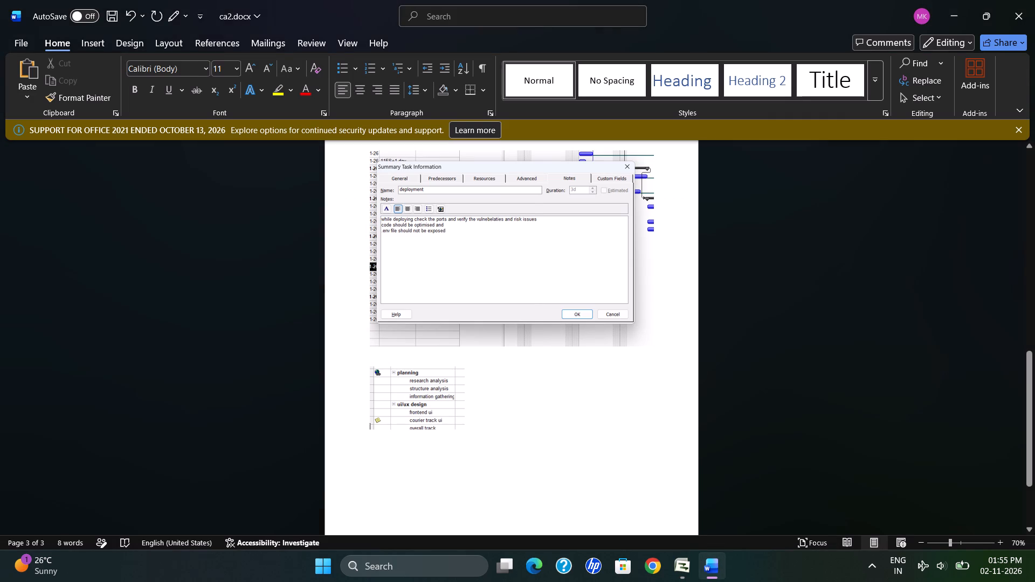
pyautogui.rightClick(383, 468)
pyautogui.click(376, 468)
pyautogui.rightClick(376, 468)
pyautogui.rightClick(376, 468)
pyautogui.rightClick(376, 468)
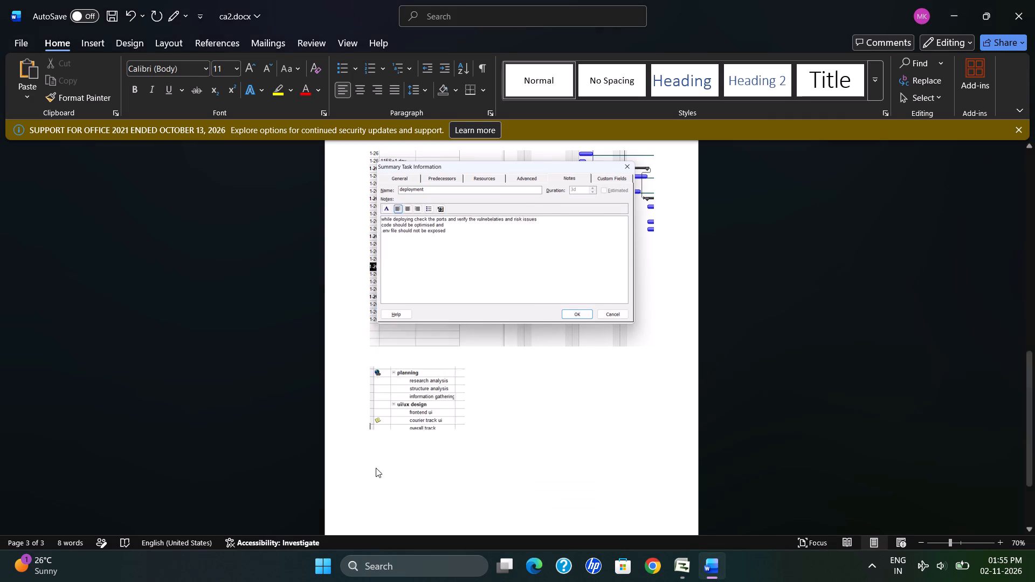
pyautogui.scroll(-1, 347, 460)
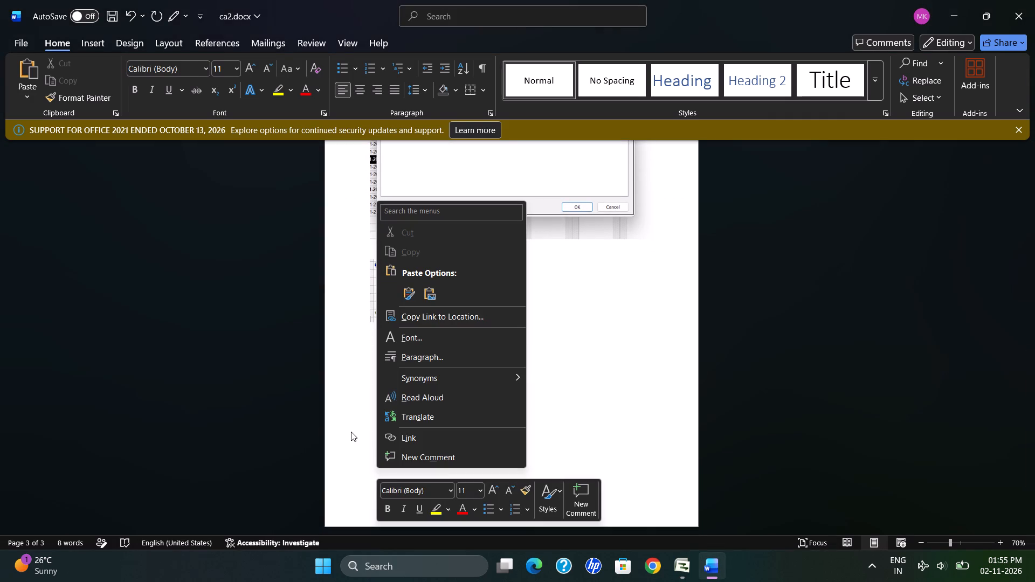
pyautogui.click(351, 432)
pyautogui.click(362, 367)
pyautogui.tripleClick(362, 367)
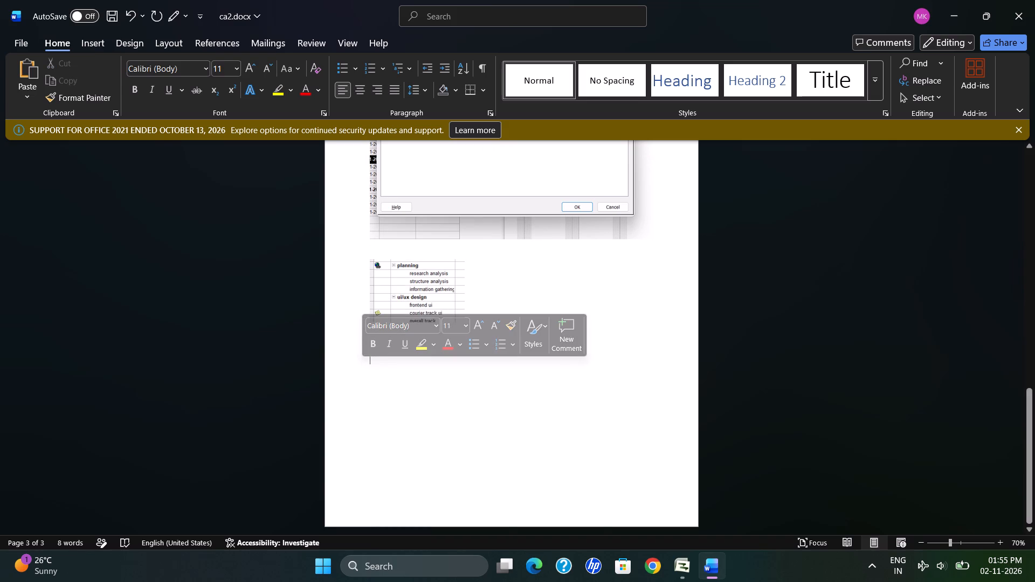
pyautogui.hotkey('ctrl', 'v')
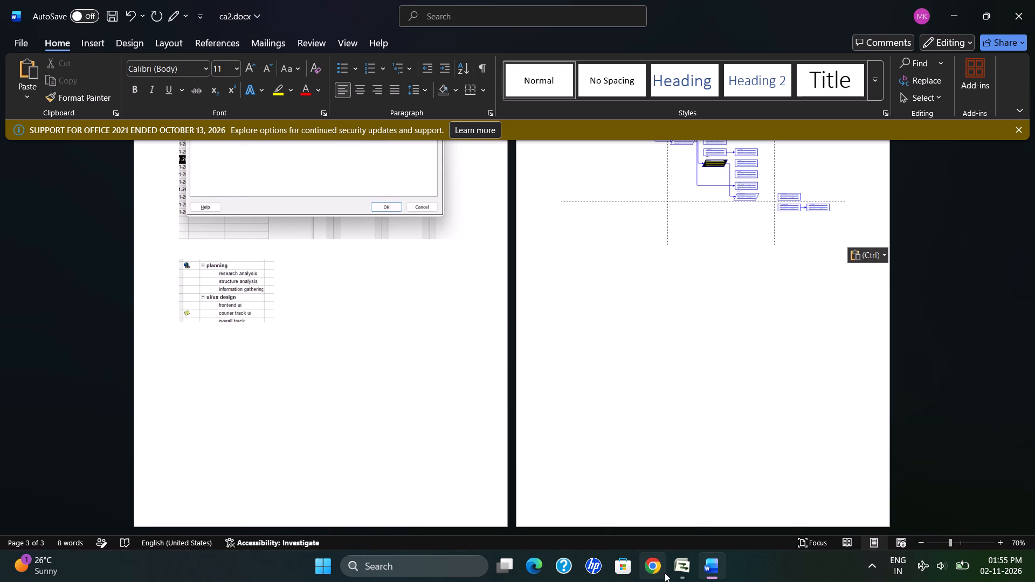
# Switch to ca2.mpp in Project and show the plan in the Gantt Chart view.
pyautogui.click(672, 570)
pyautogui.click(629, 523)
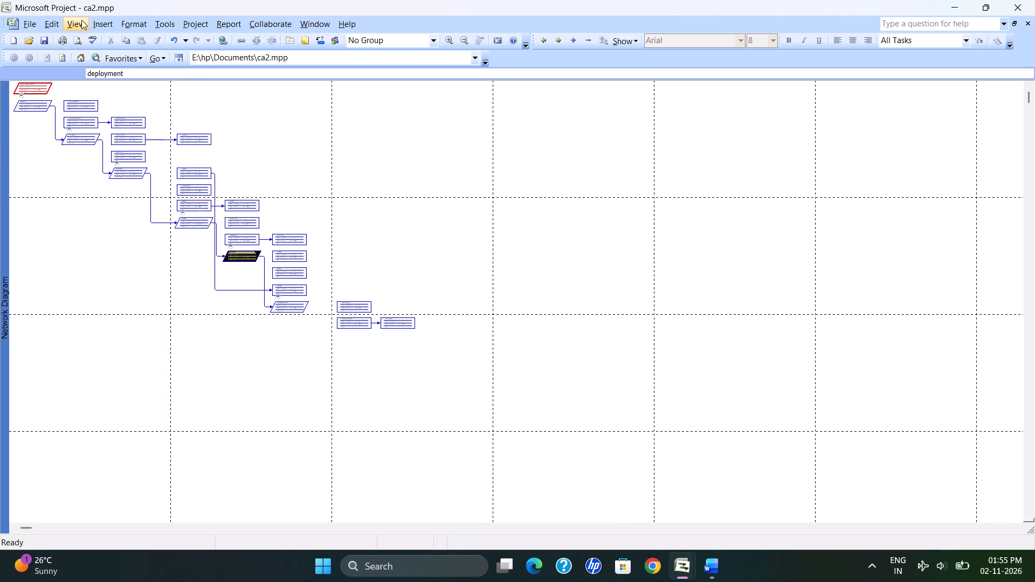
pyautogui.click(81, 20)
pyautogui.click(82, 57)
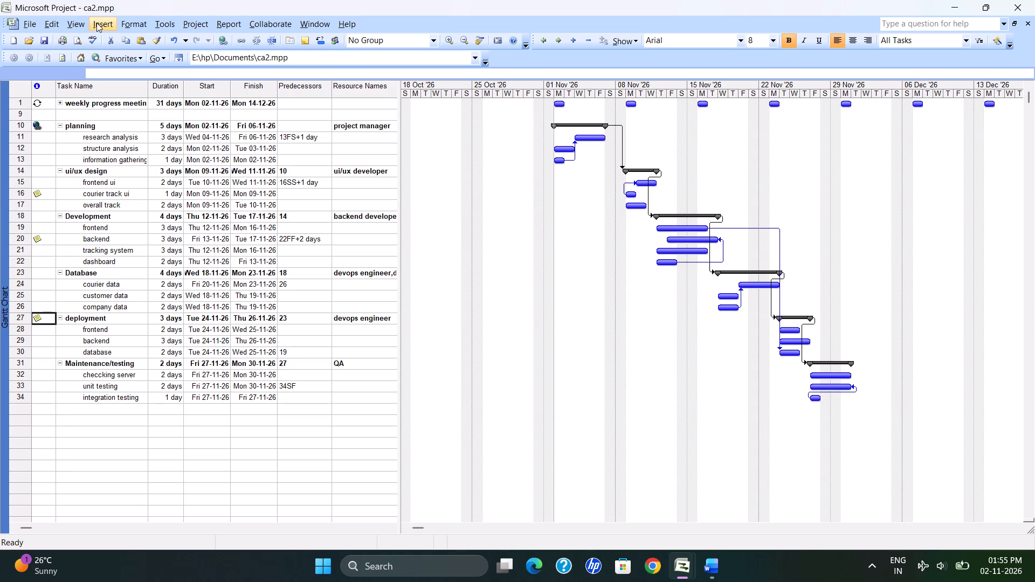
# Add a nonworking exception named holiday on 04-11-2026 to the Standard project calendar and apply it.
pyautogui.click(96, 23)
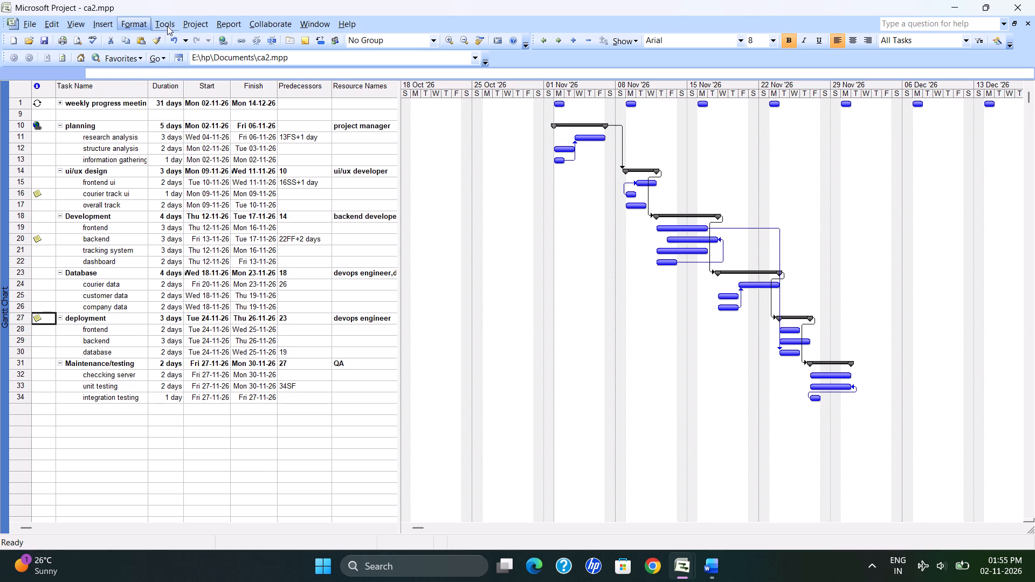
pyautogui.click(198, 108)
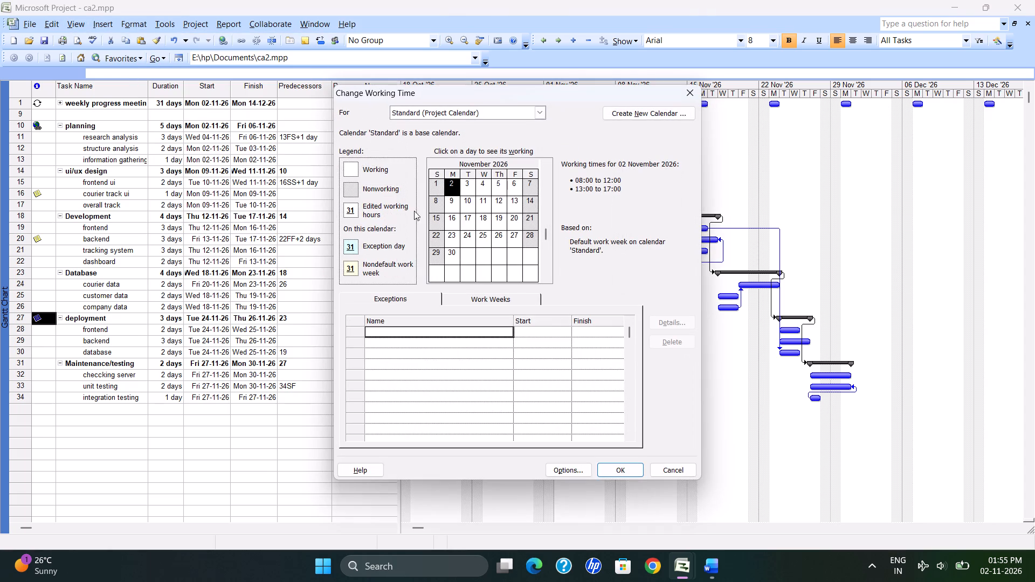
pyautogui.click(482, 185)
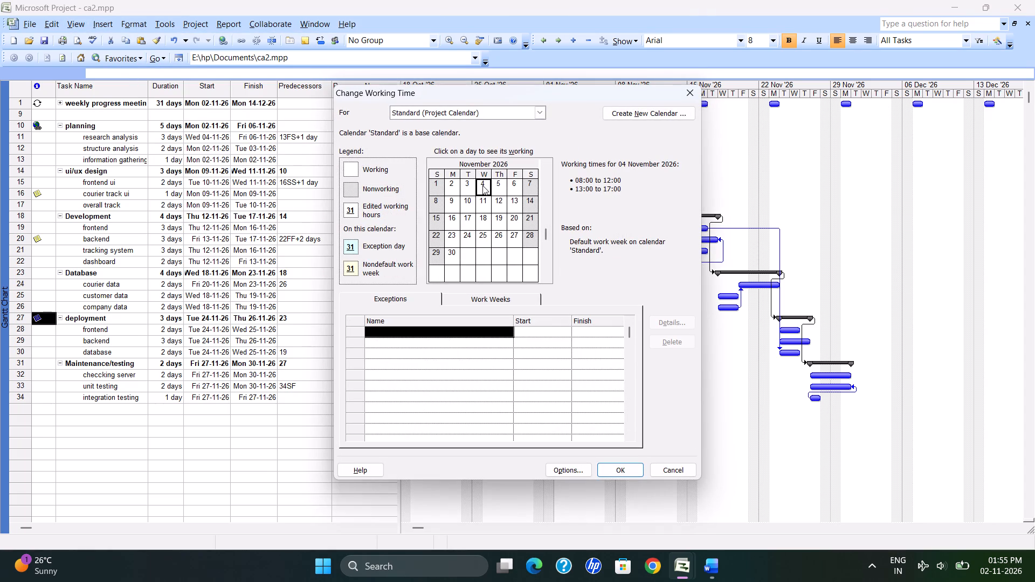
pyautogui.click(354, 189)
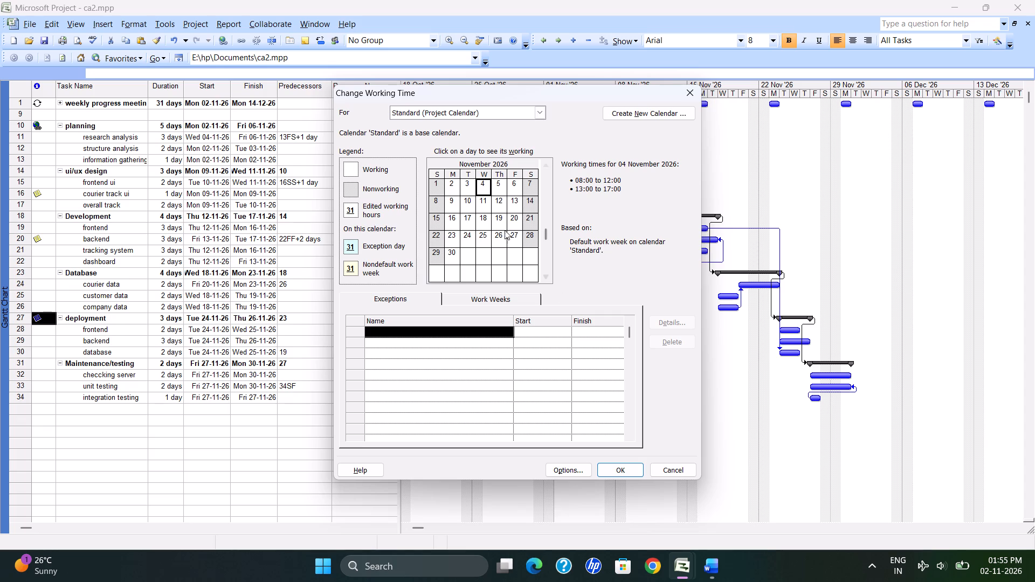
pyautogui.click(472, 332)
pyautogui.click(472, 332)
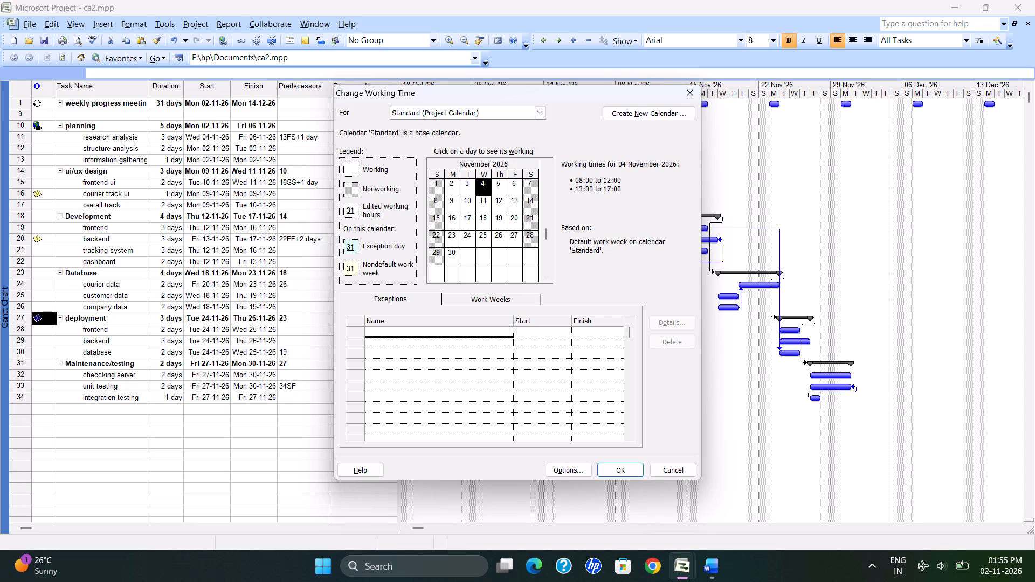
pyautogui.click(473, 297)
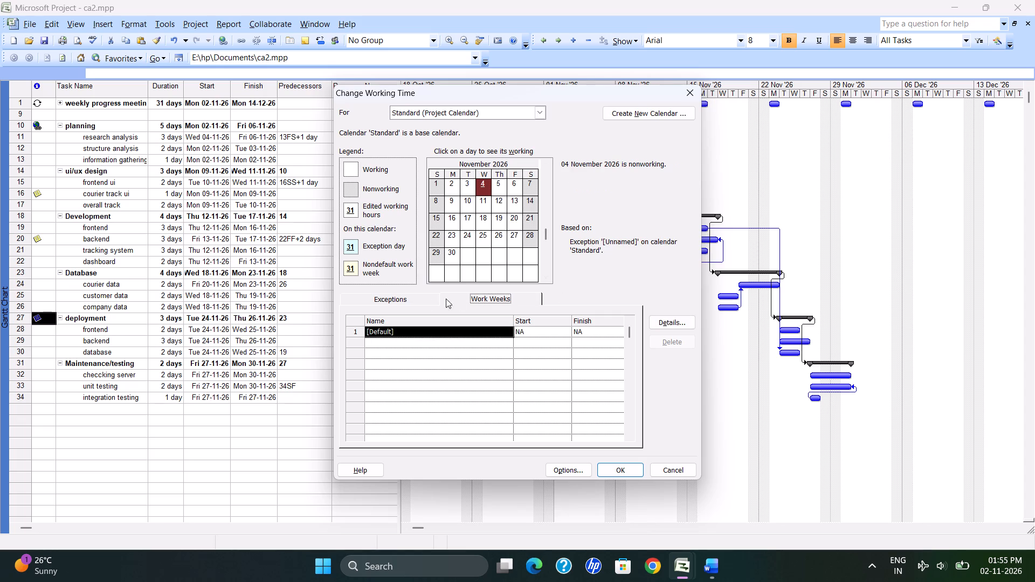
pyautogui.click(409, 295)
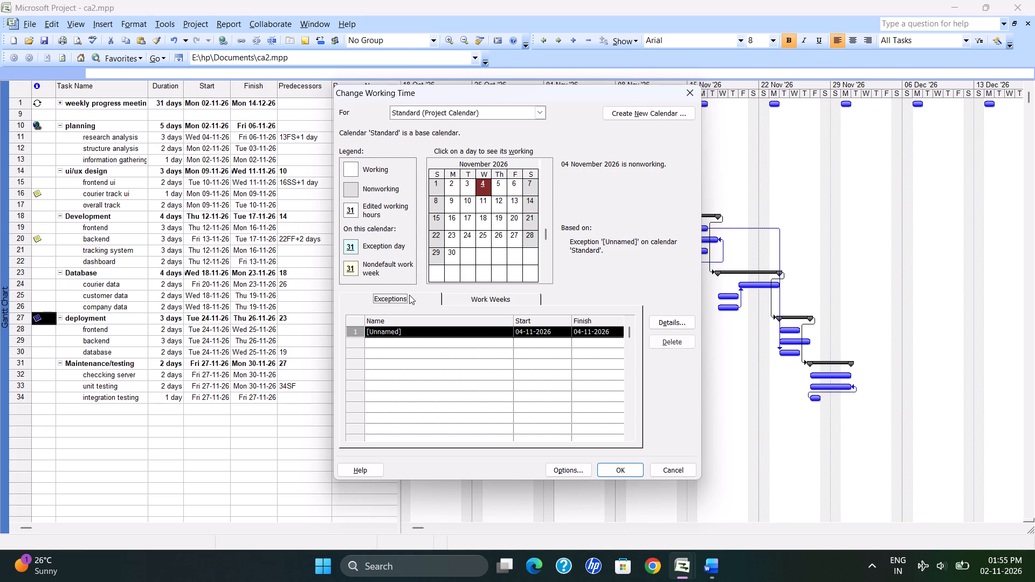
pyautogui.click(440, 330)
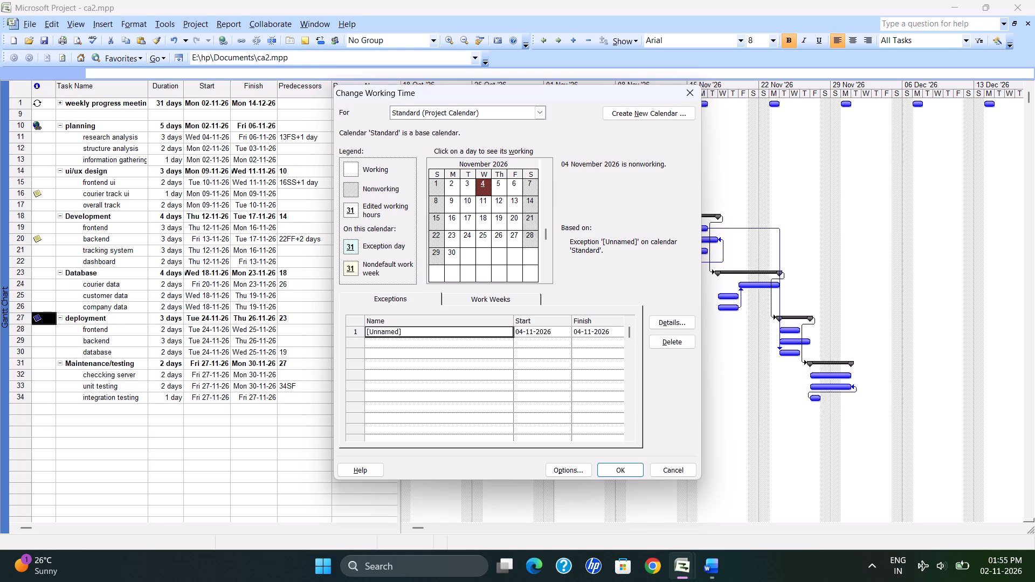
pyautogui.click(440, 330)
pyautogui.press('BackSpace')
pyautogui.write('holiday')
pyautogui.click(622, 467)
pyautogui.click(622, 467)
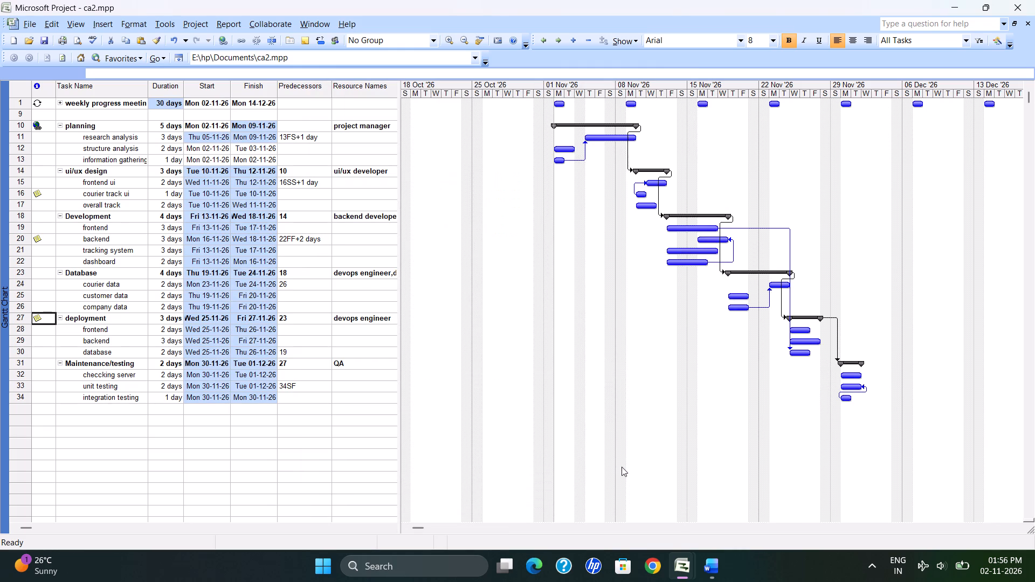
# Review the Standard calendar's working times for 4, 6 and 7 November 2026 and its work weeks.
pyautogui.click(169, 20)
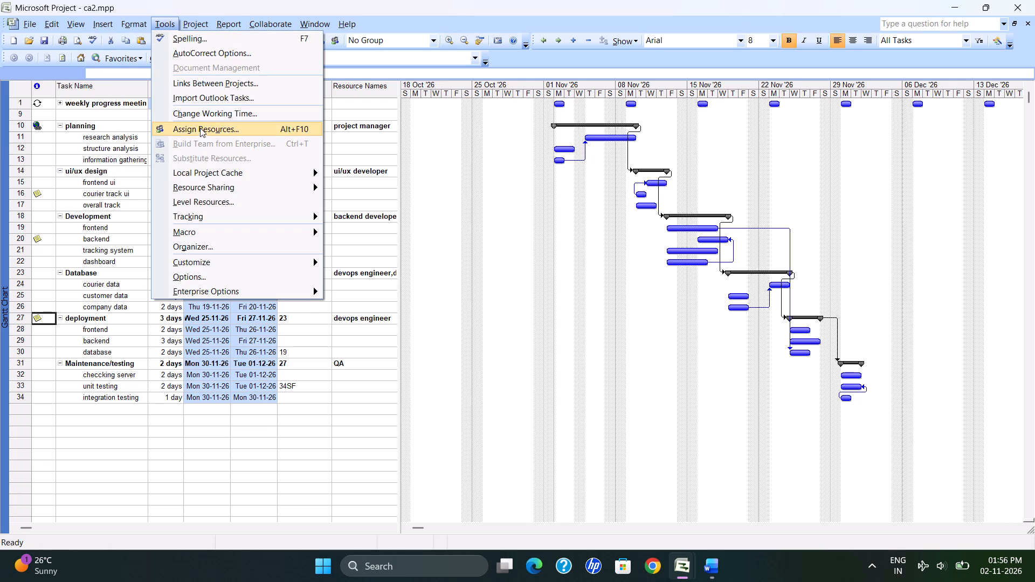
pyautogui.click(198, 119)
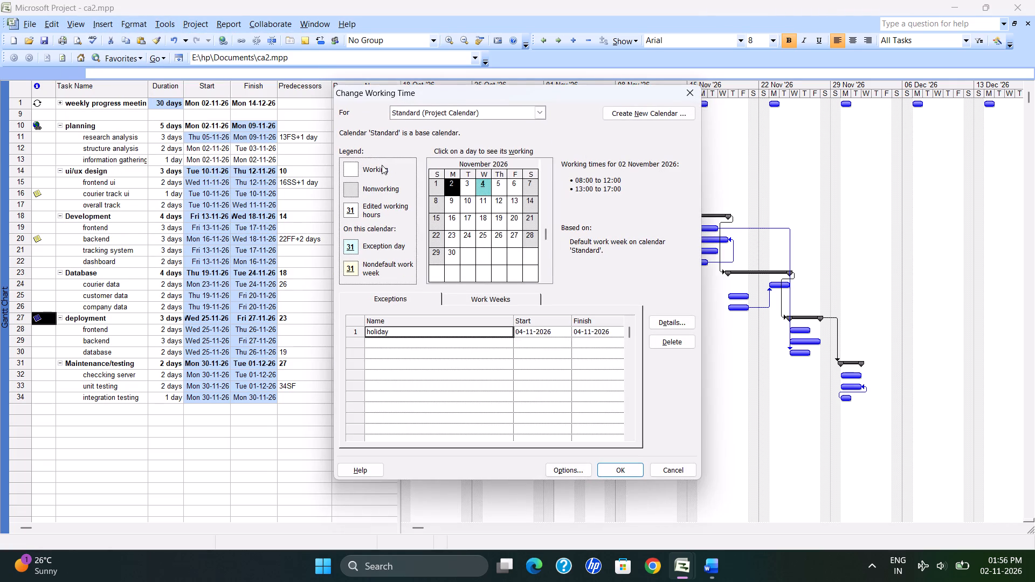
pyautogui.click(453, 224)
pyautogui.click(482, 190)
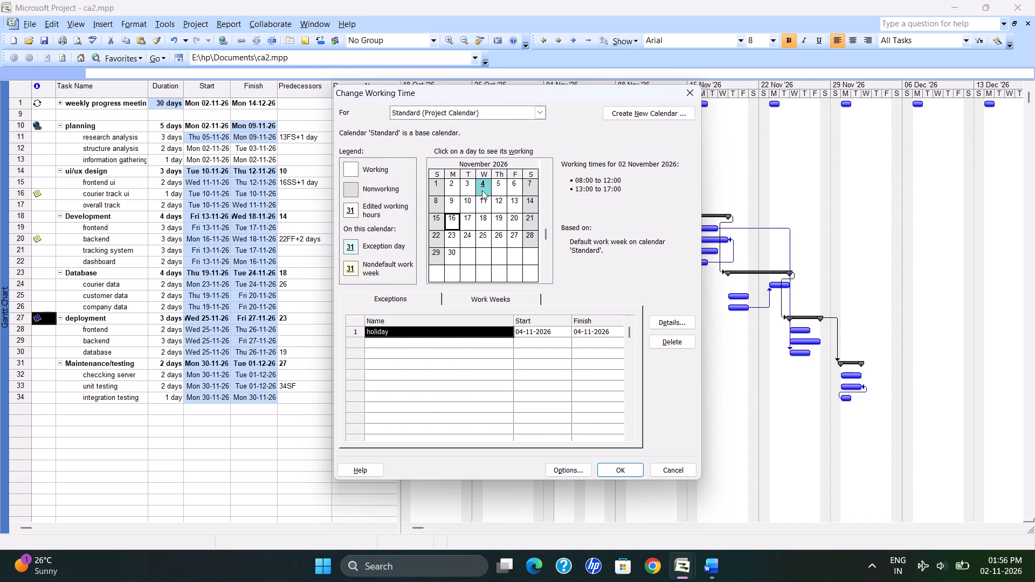
pyautogui.click(514, 188)
pyautogui.click(532, 182)
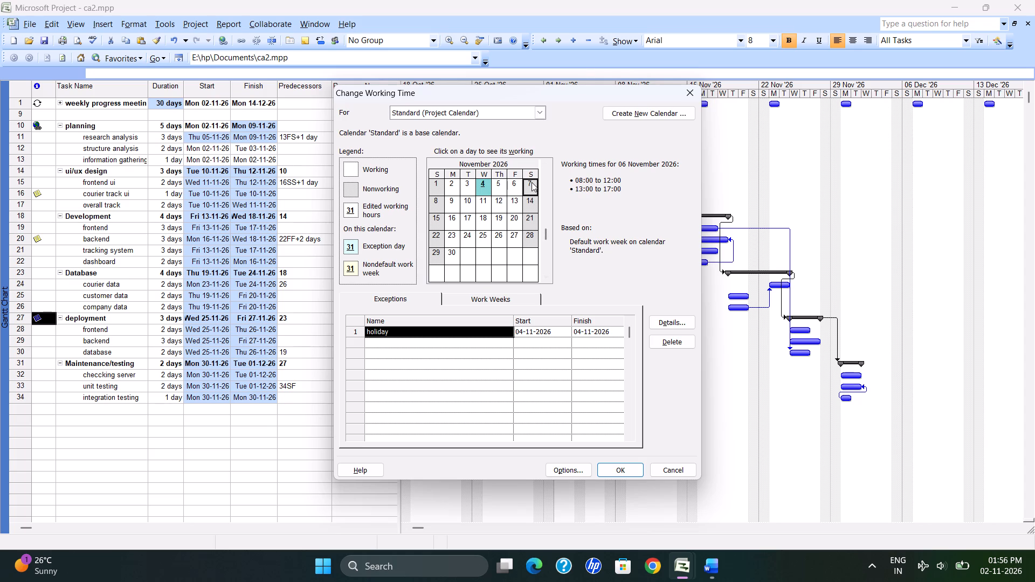
pyautogui.click(501, 297)
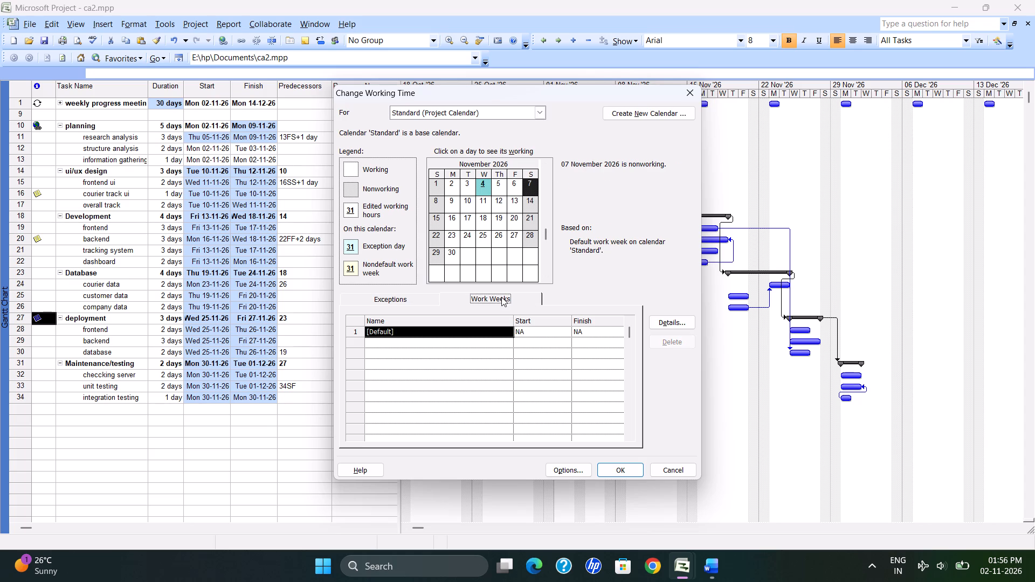
pyautogui.click(608, 467)
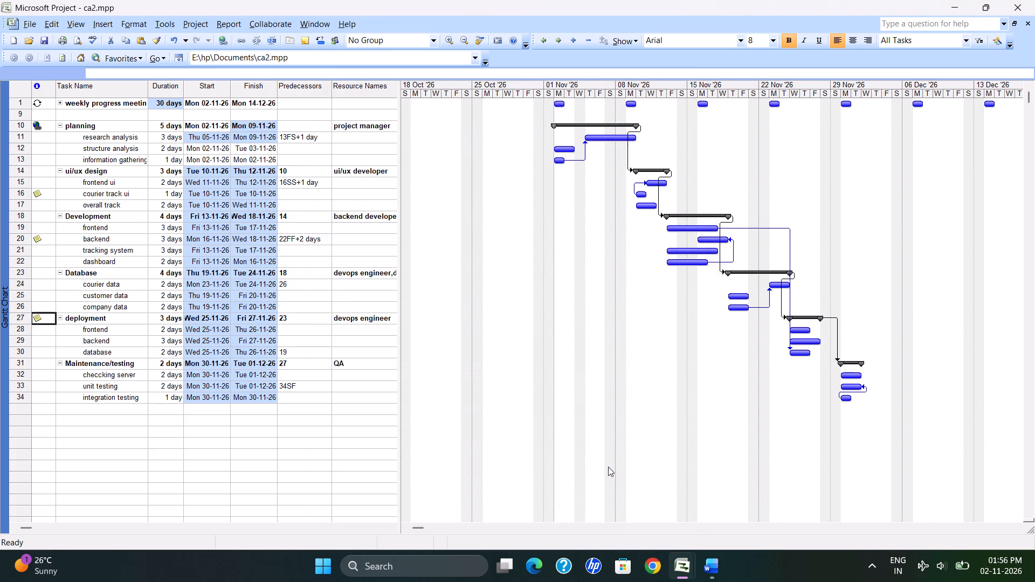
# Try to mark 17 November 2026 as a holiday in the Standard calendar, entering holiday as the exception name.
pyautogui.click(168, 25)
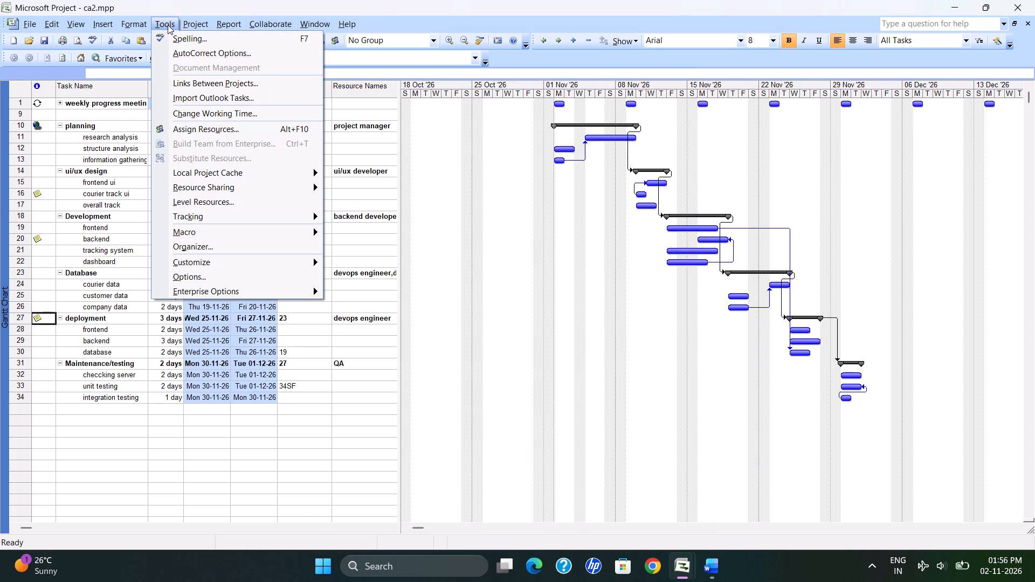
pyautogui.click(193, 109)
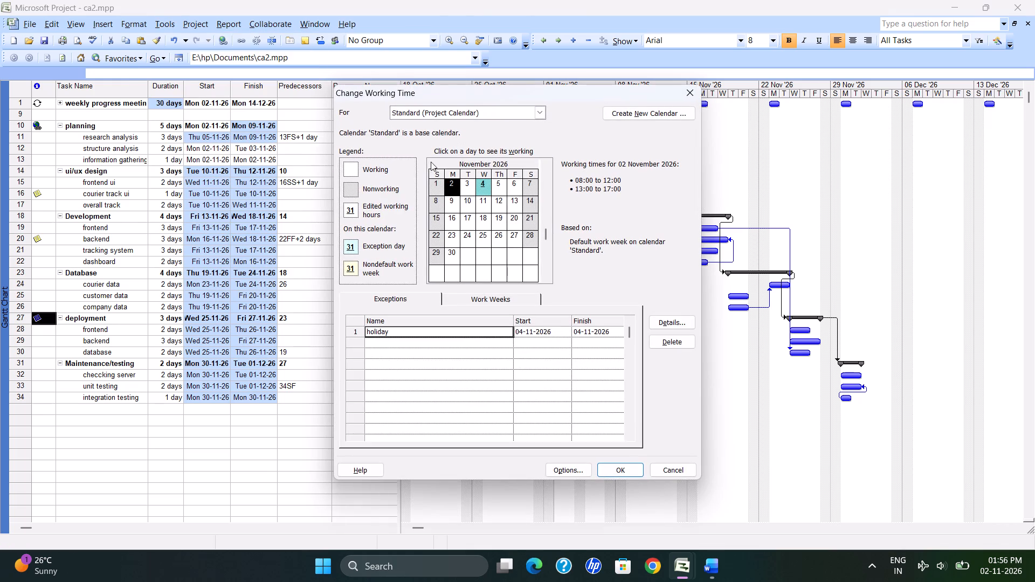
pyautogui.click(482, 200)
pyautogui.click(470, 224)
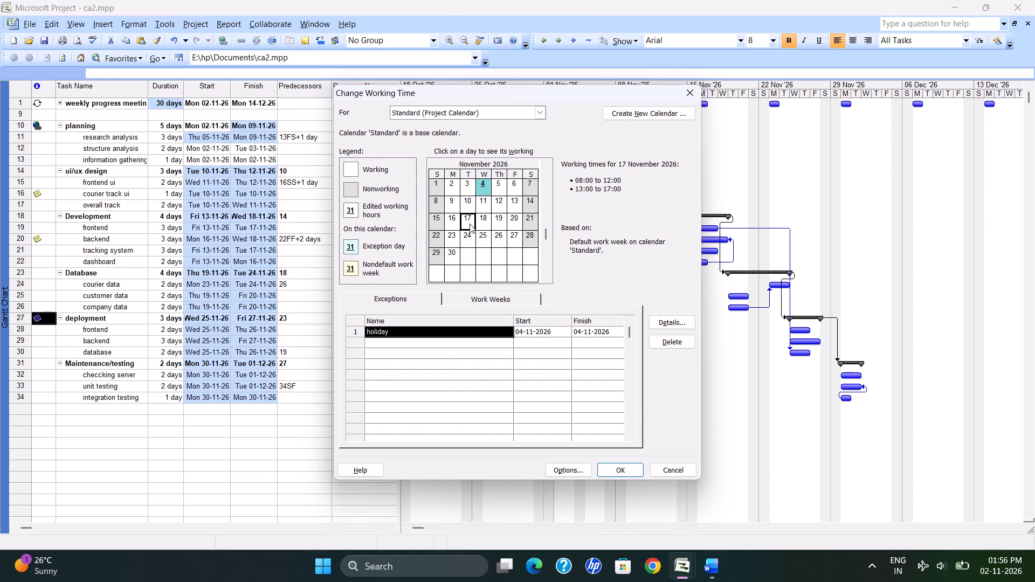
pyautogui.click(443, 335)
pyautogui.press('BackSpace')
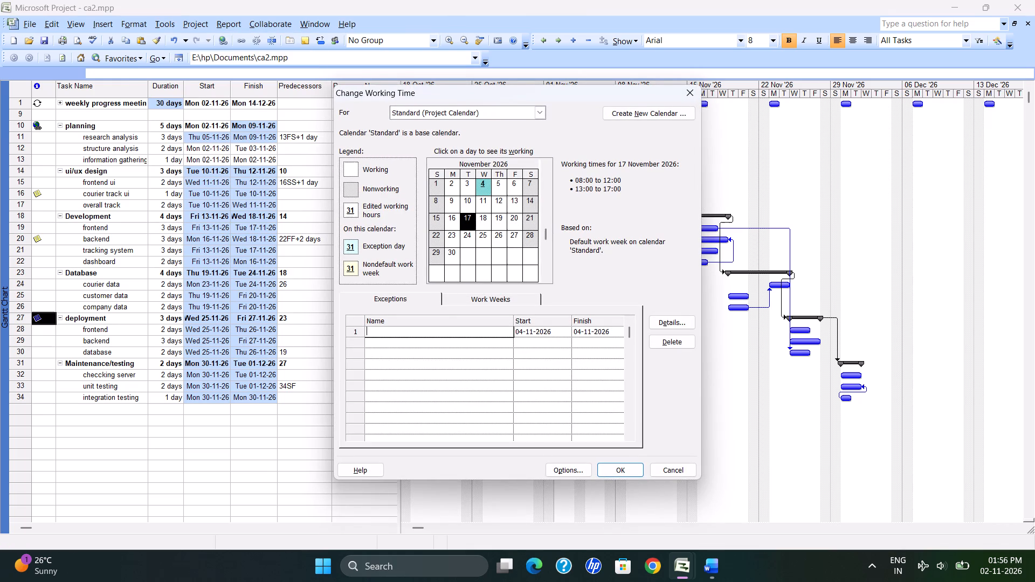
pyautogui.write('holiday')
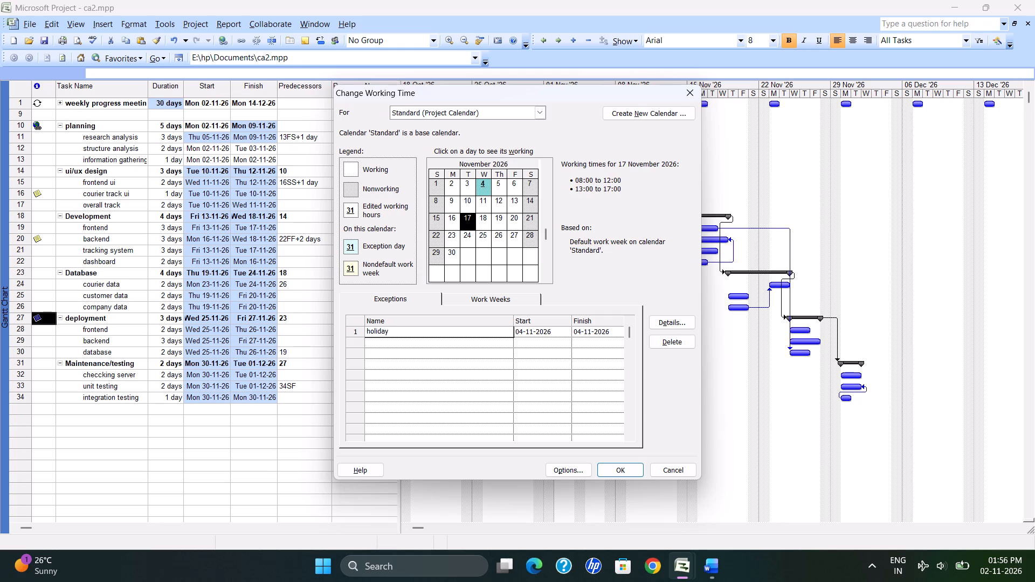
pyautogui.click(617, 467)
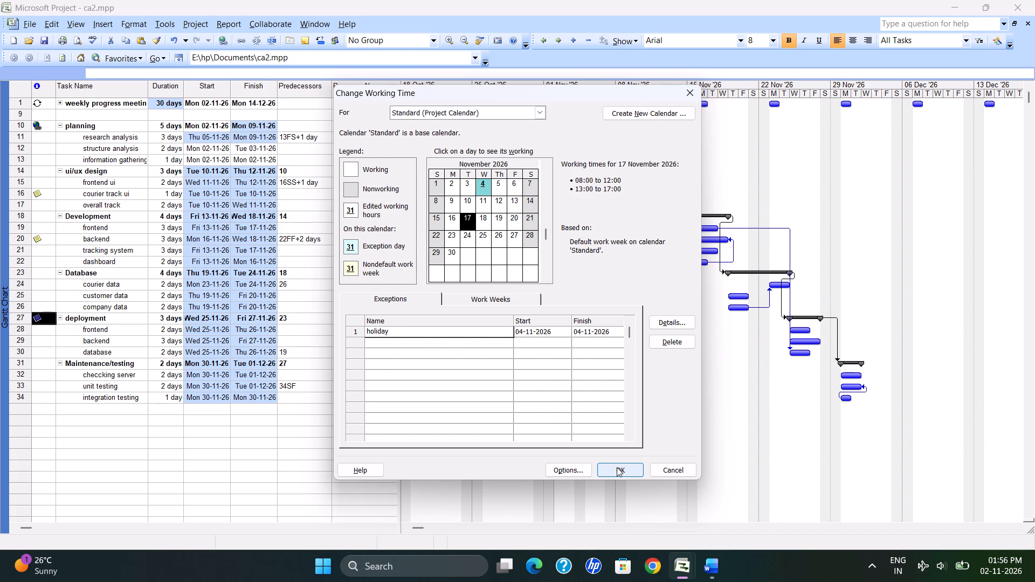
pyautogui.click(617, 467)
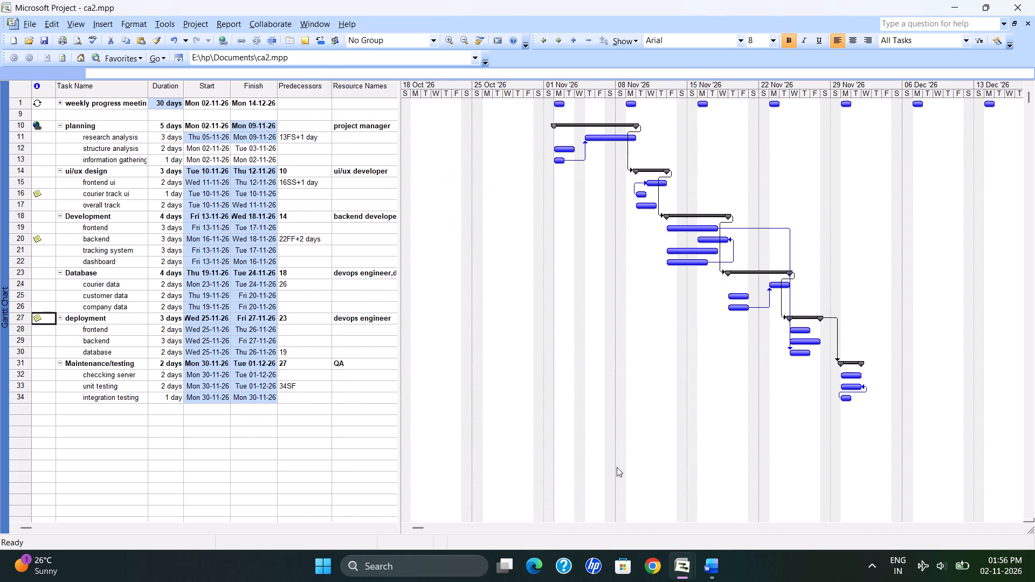
# Set Tuesday to nonworking time in the Standard calendar's default work week, with 17 November 2026 selected.
pyautogui.click(168, 20)
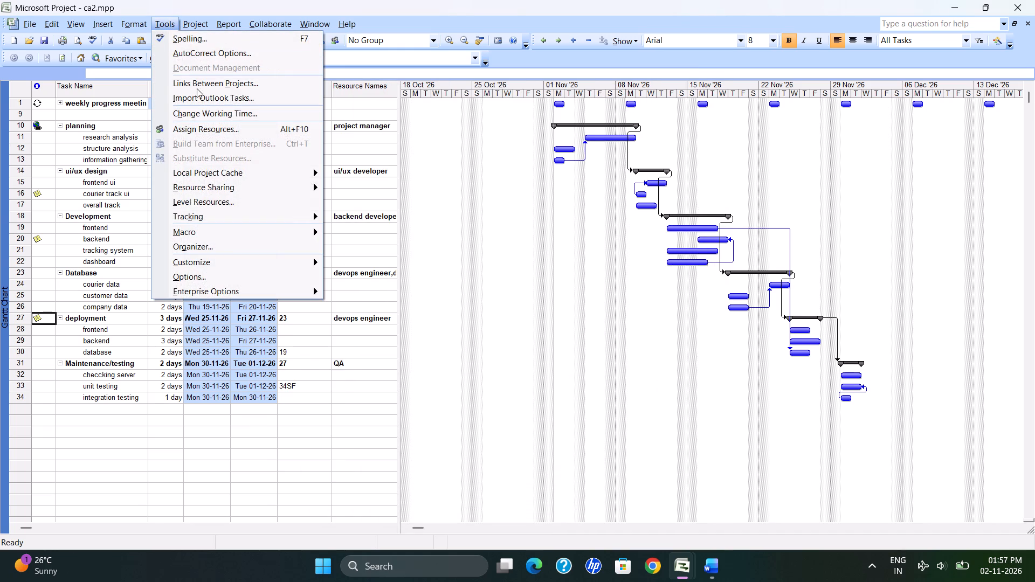
pyautogui.click(199, 107)
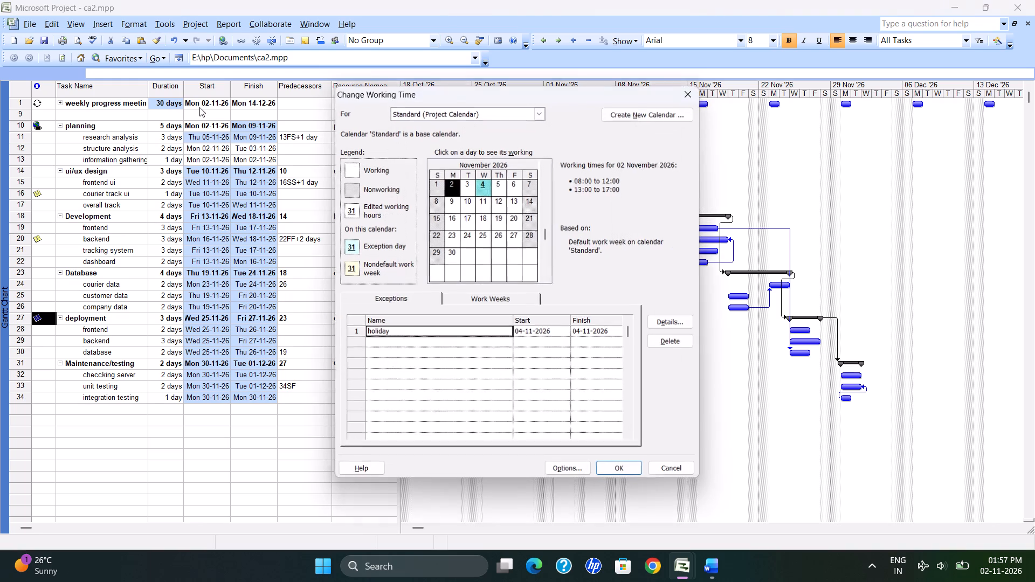
pyautogui.click(460, 221)
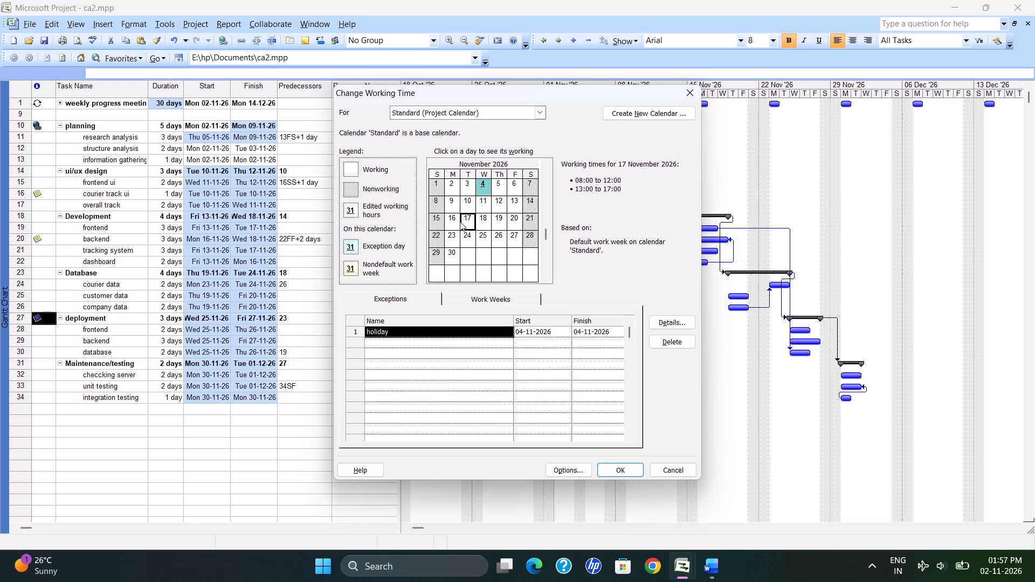
pyautogui.click(409, 297)
pyautogui.click(451, 301)
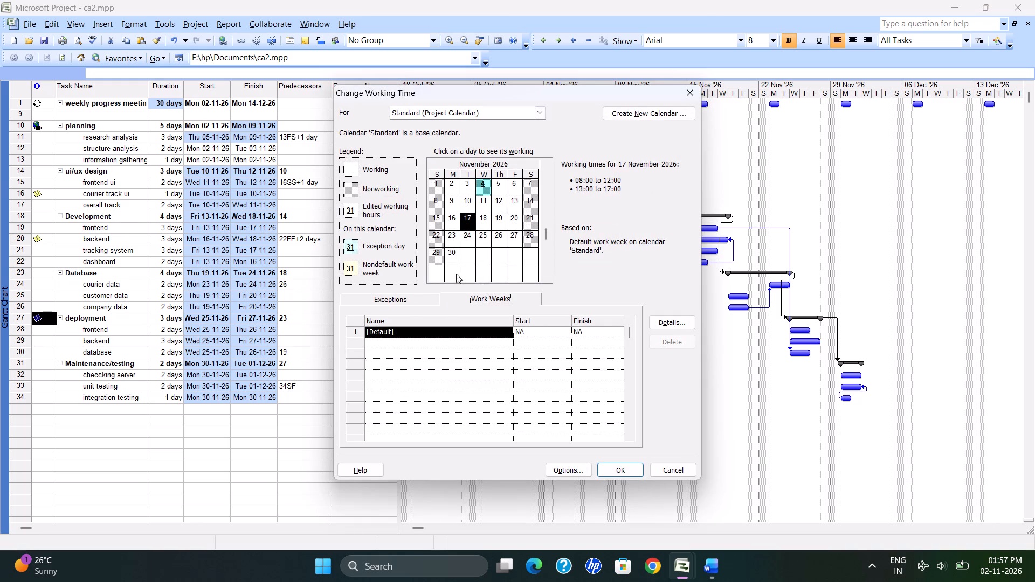
pyautogui.click(474, 333)
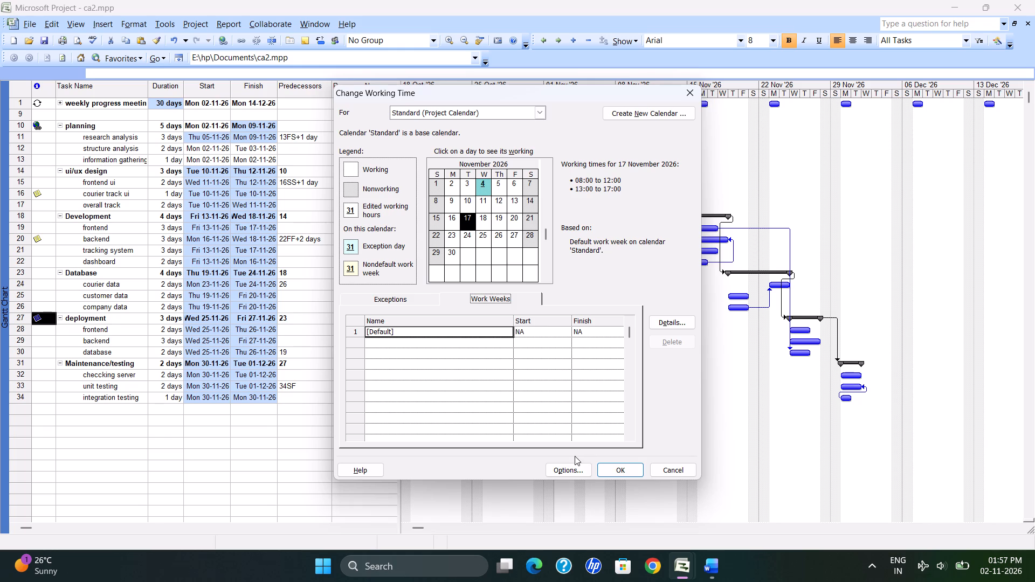
pyautogui.click(658, 321)
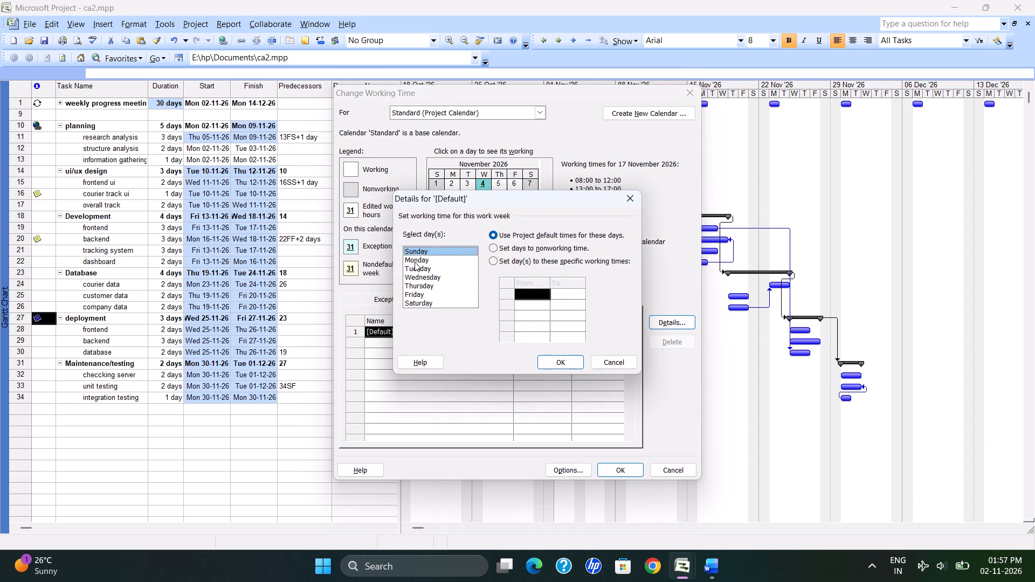
pyautogui.click(417, 268)
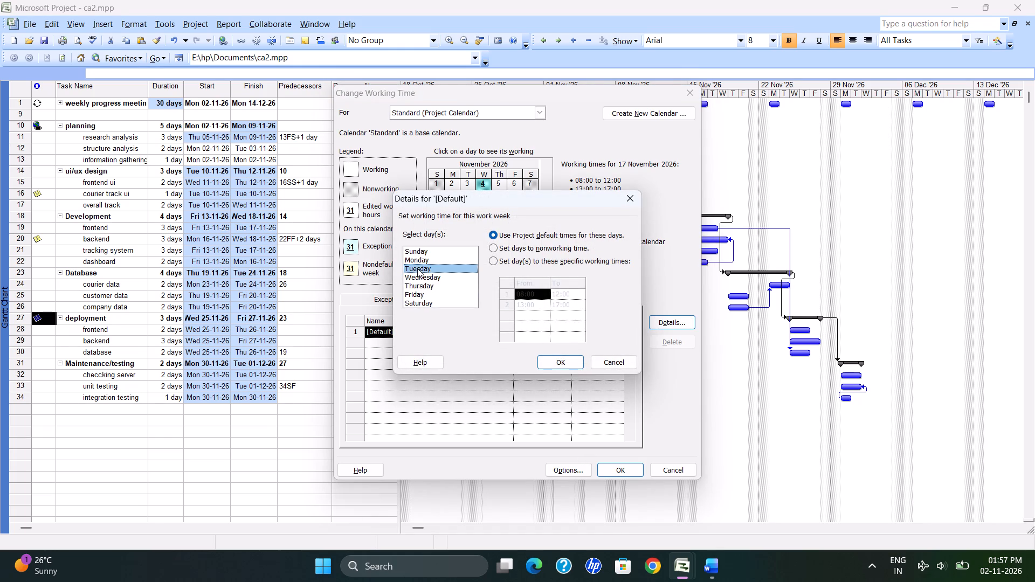
pyautogui.click(494, 249)
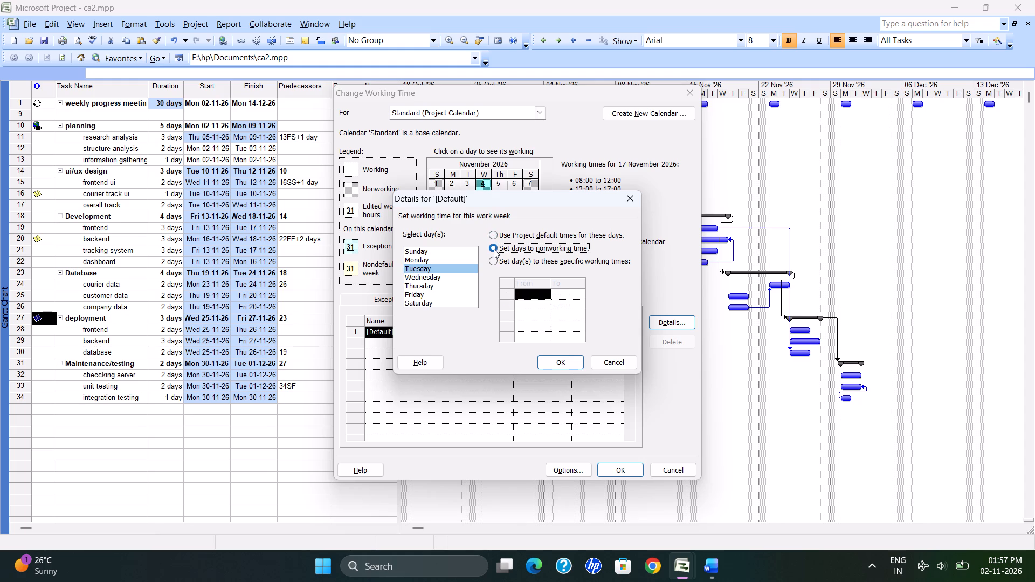
pyautogui.click(564, 358)
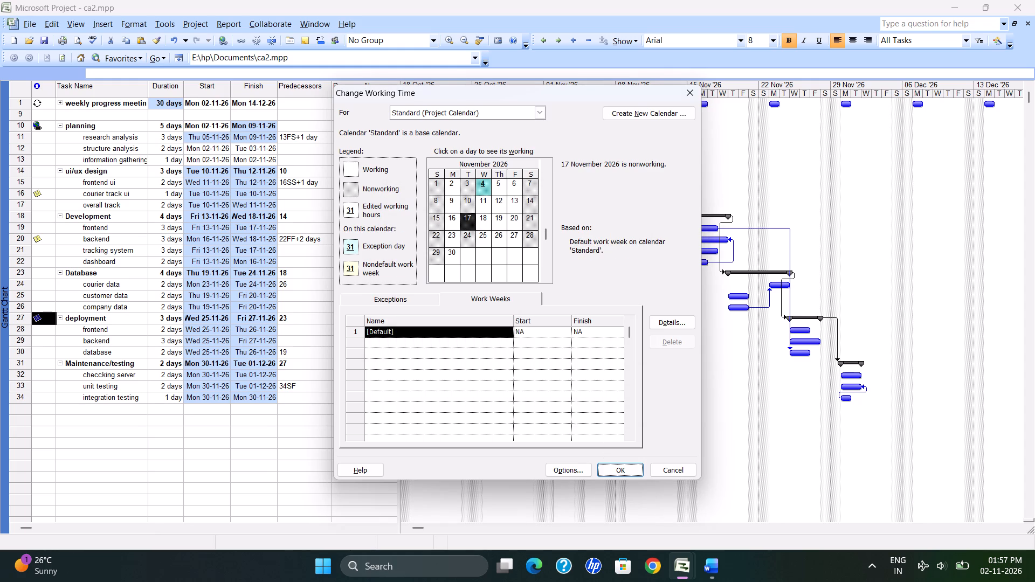
# Capture the Change Working Time dialog with 17 November 2026 selected on the Standard calendar, and apply the calendar changes.
pyautogui.press('Print')
pyautogui.moveTo(308, 71); pyautogui.dragTo(397, 265)
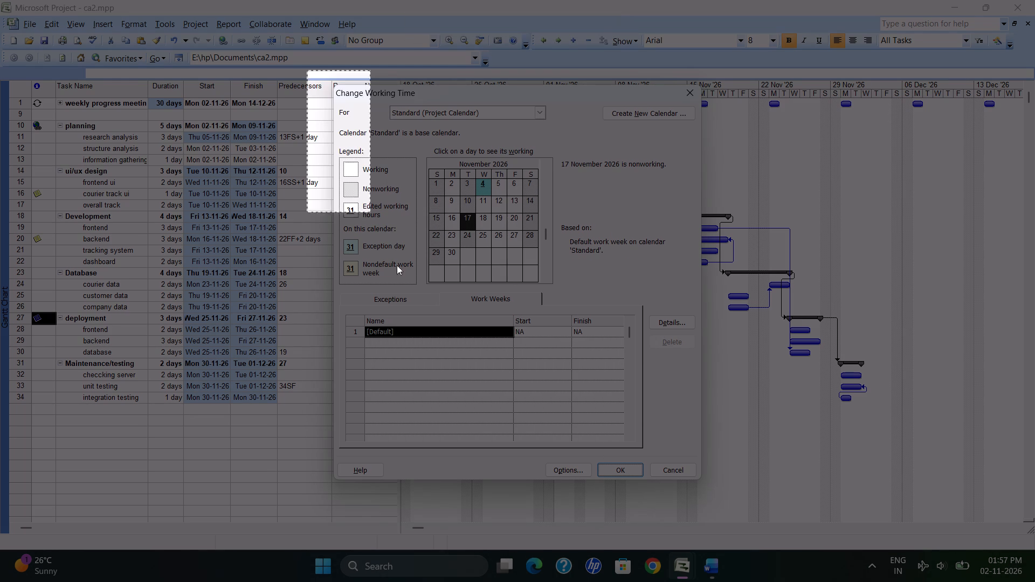
pyautogui.moveTo(397, 265); pyautogui.dragTo(710, 512)
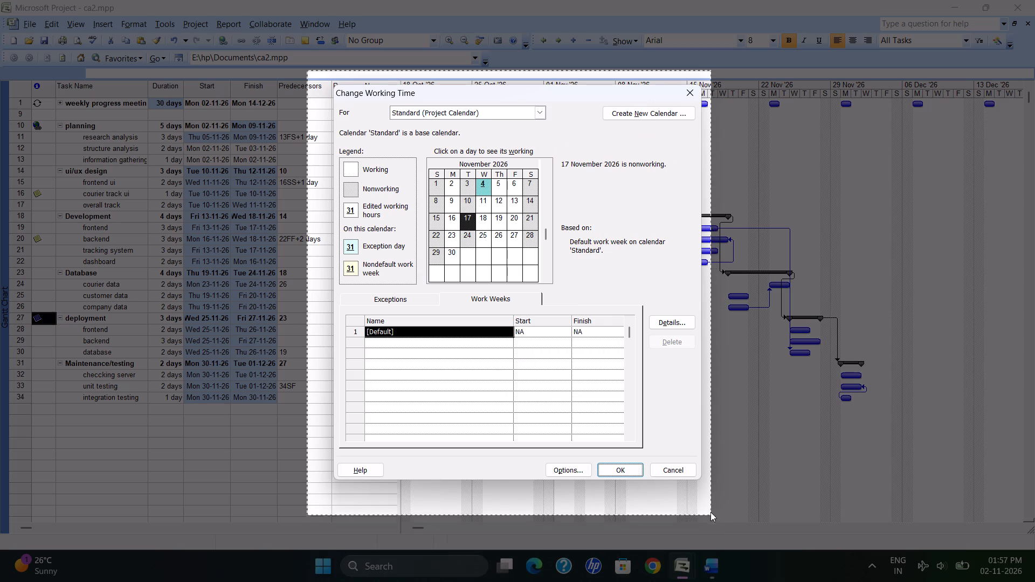
pyautogui.moveTo(710, 512); pyautogui.dragTo(711, 510)
pyautogui.click(620, 475)
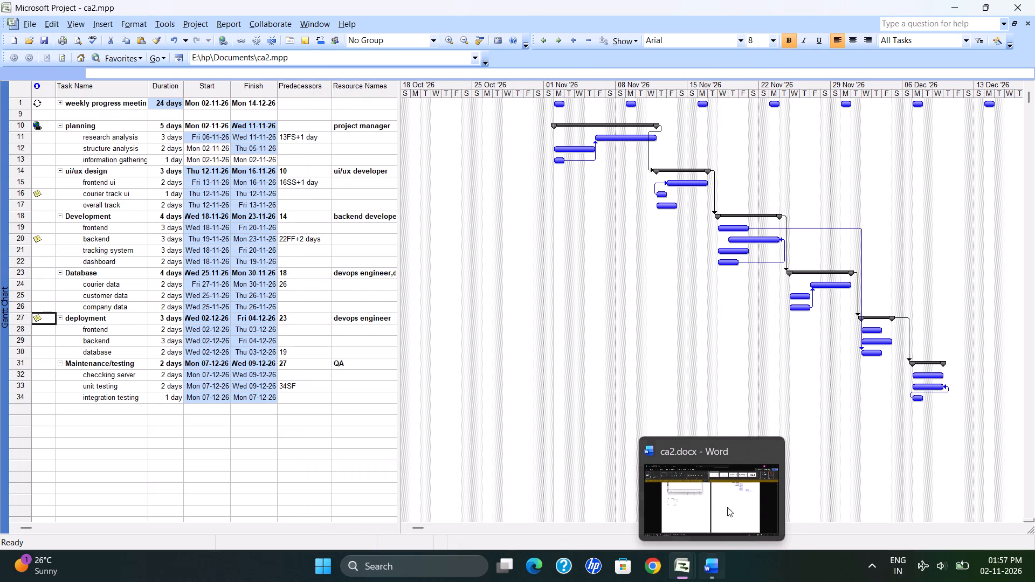
# Switch to ca2.docx in Word, paste the working time screenshot ahead of the network diagram, and check the page layout.
pyautogui.click(730, 497)
pyautogui.click(588, 324)
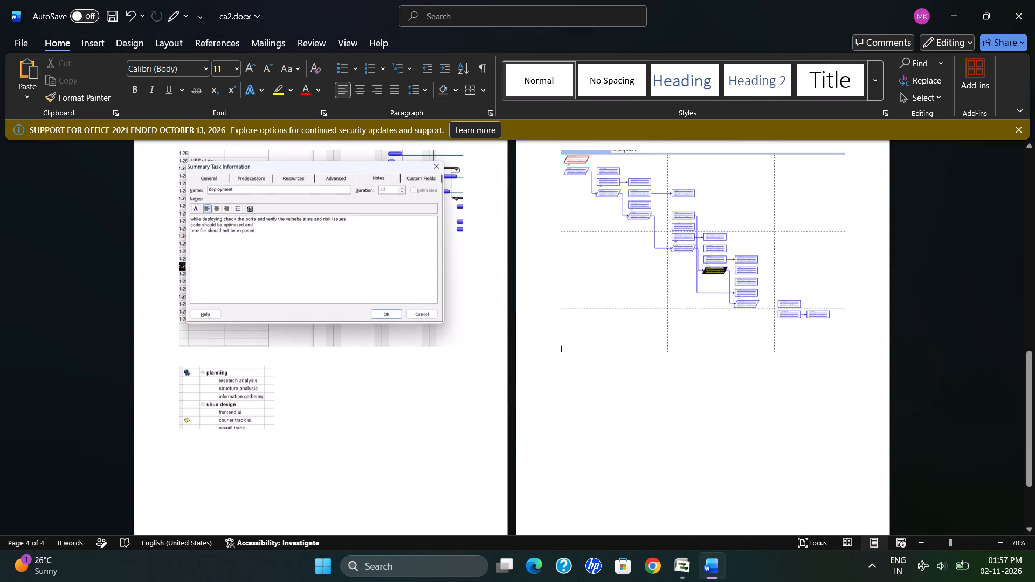
pyautogui.hotkey('ctrl', 'v')
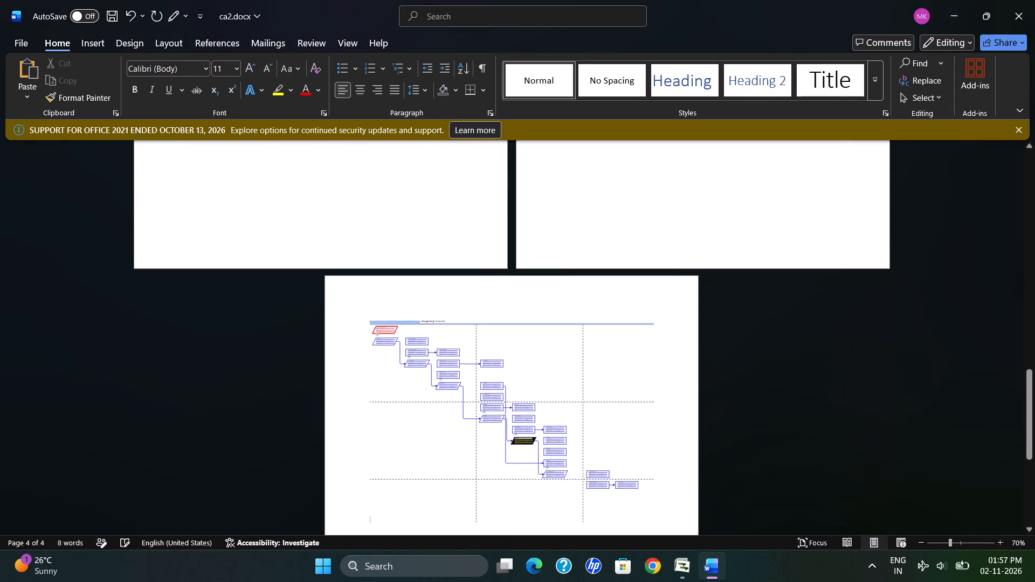
pyautogui.scroll(1, 588, 347)
pyautogui.scroll(-1, 588, 347)
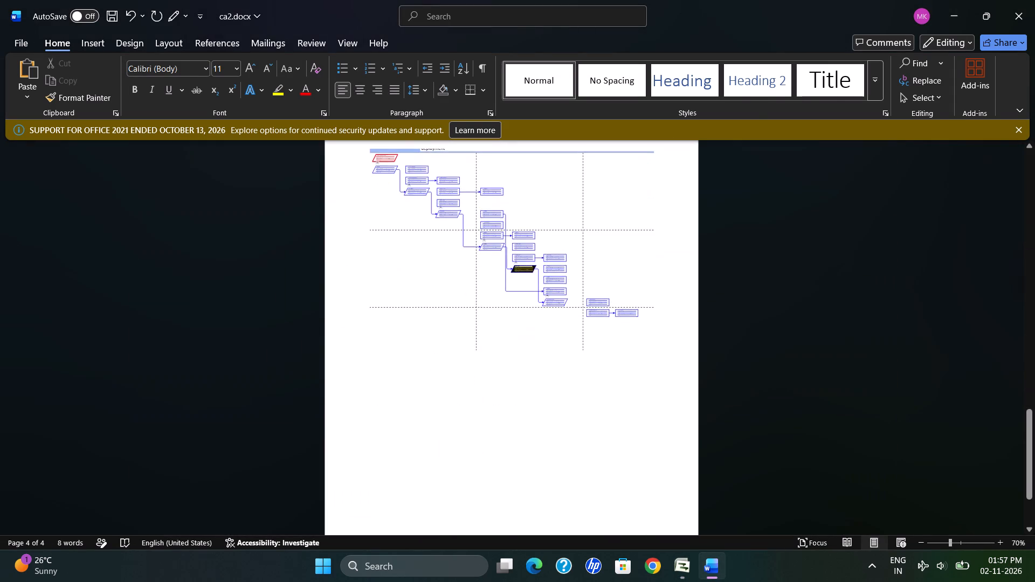
pyautogui.keyDown('ctrl'); pyautogui.scroll(-4, 588, 347); pyautogui.keyUp('ctrl')
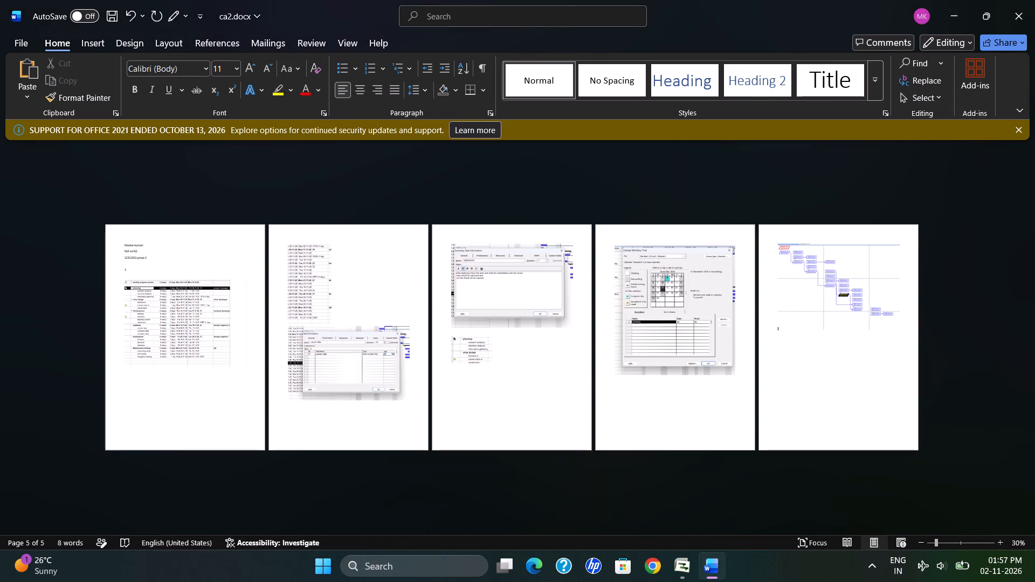
pyautogui.keyDown('ctrl'); pyautogui.scroll(4, 804, 371); pyautogui.keyUp('ctrl')
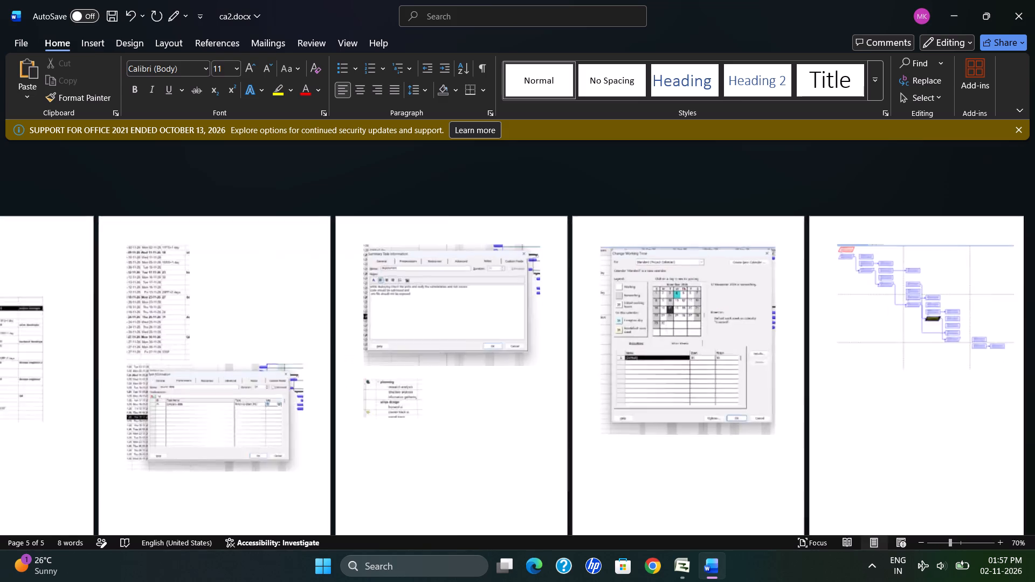
pyautogui.keyDown('ctrl'); pyautogui.scroll(2, 804, 371); pyautogui.keyUp('ctrl')
pyautogui.hscroll(-3, 804, 371)
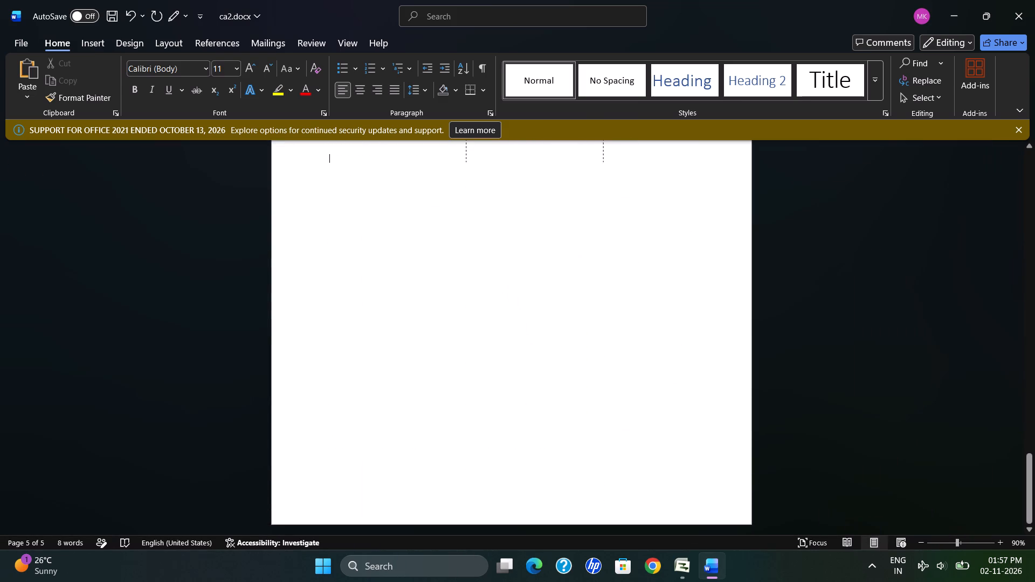
# Capture the resource table from ca2.mpp's Resource Sheet view and paste it into ca2.docx on the network diagram page.
pyautogui.click(344, 235)
pyautogui.doubleClick(327, 230)
pyautogui.click(686, 563)
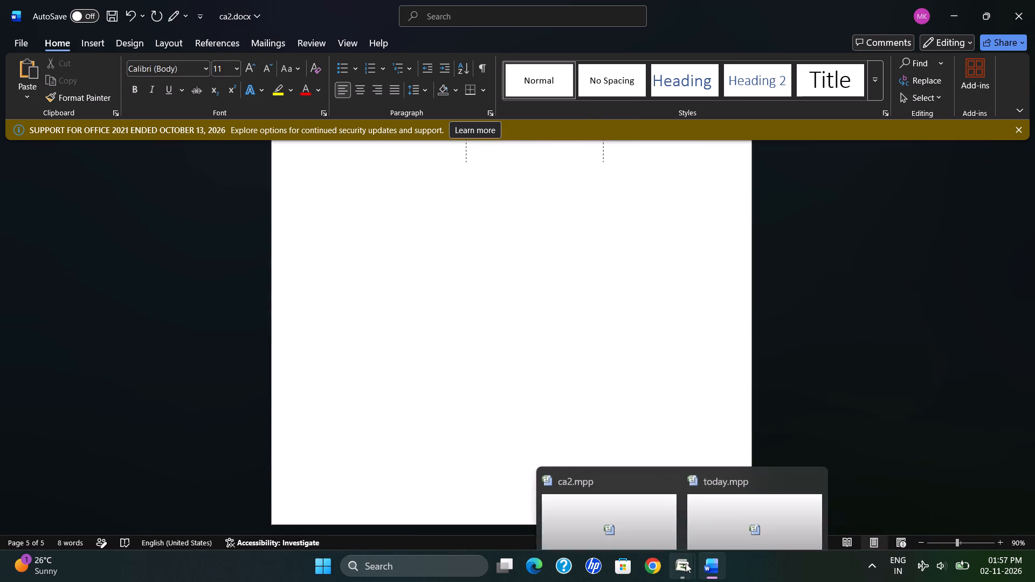
pyautogui.click(651, 508)
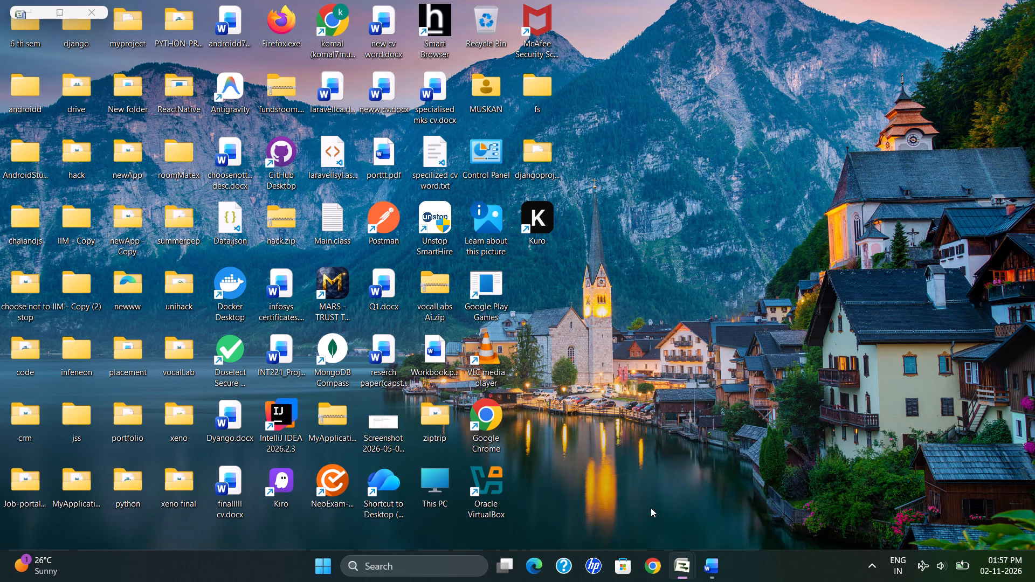
pyautogui.click(88, 24)
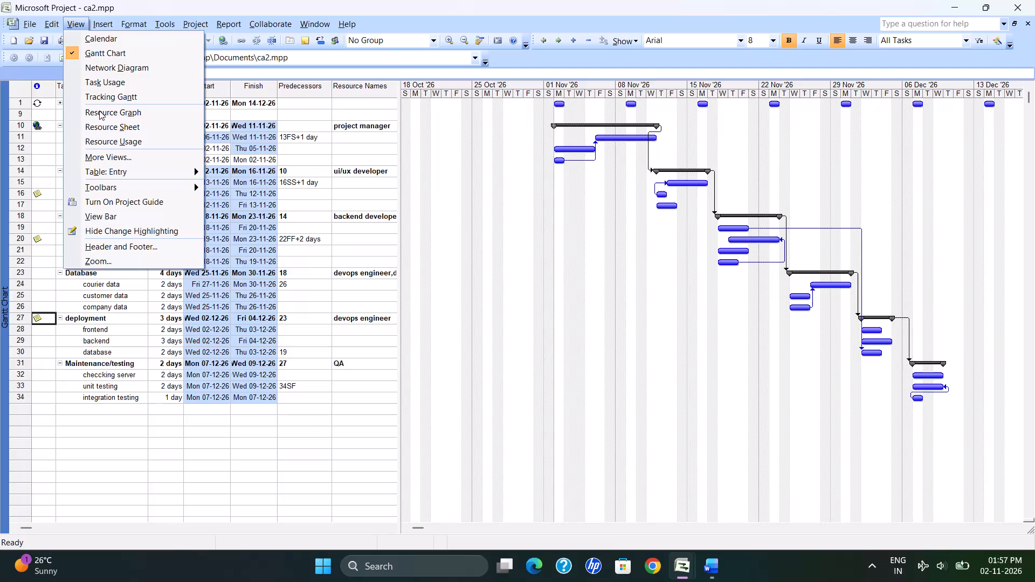
pyautogui.click(100, 125)
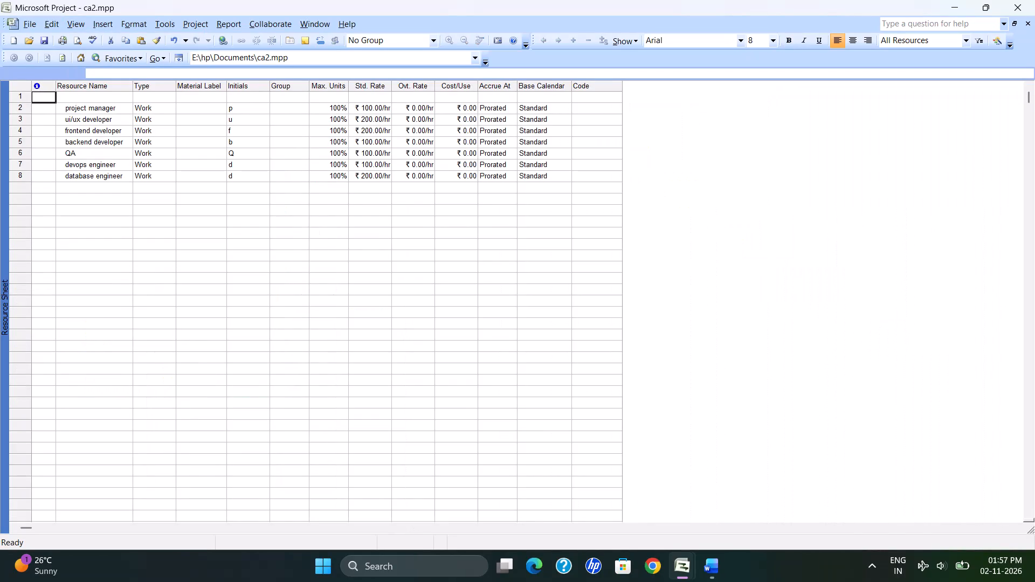
pyautogui.press('Print')
pyautogui.moveTo(27, 89); pyautogui.dragTo(354, 264)
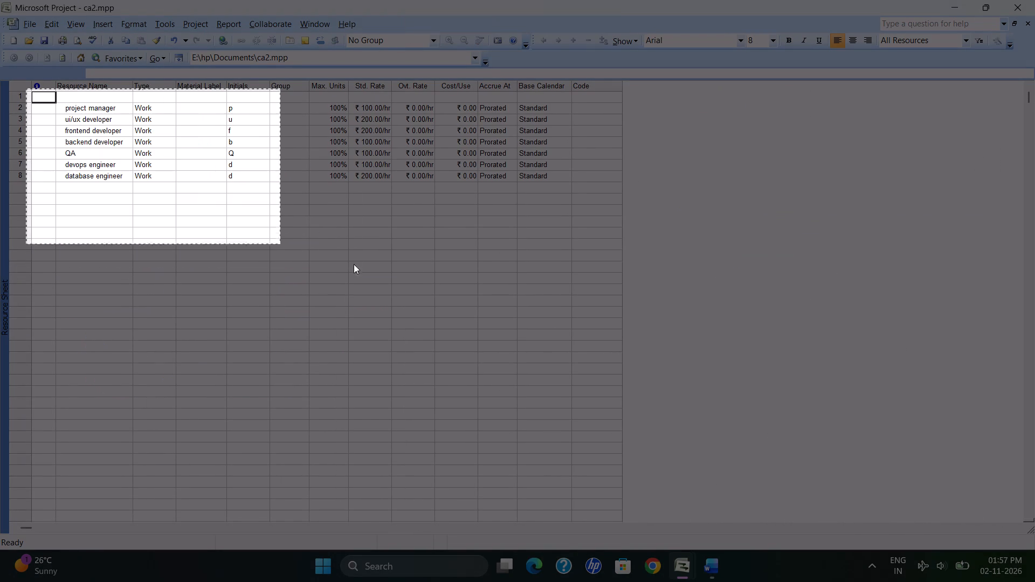
pyautogui.moveTo(354, 264); pyautogui.dragTo(584, 254)
pyautogui.click(720, 571)
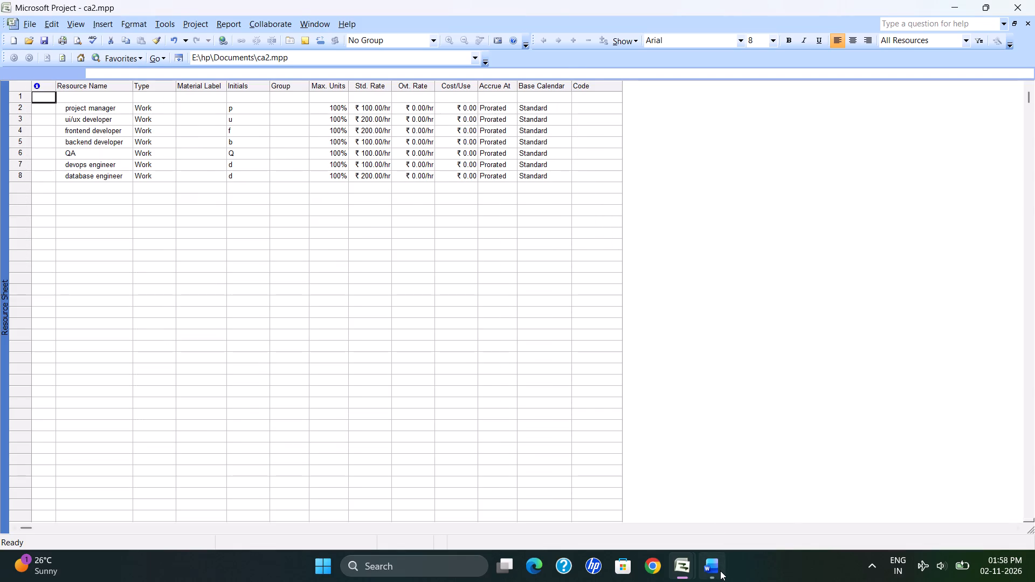
pyautogui.hotkey('ctrl', 'v')
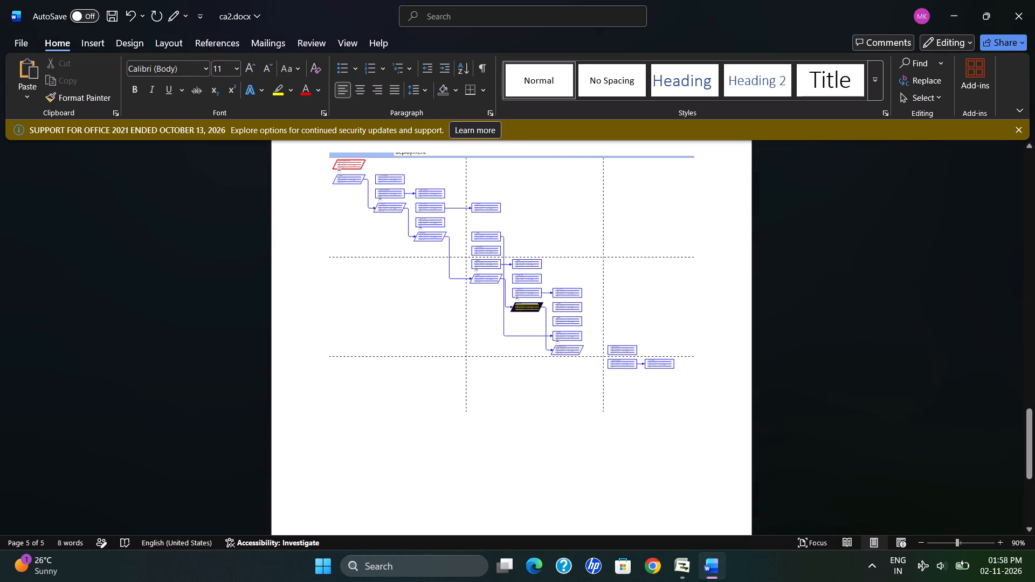
pyautogui.hotkey('ctrl', 'v')
pyautogui.scroll(1, 453, 364)
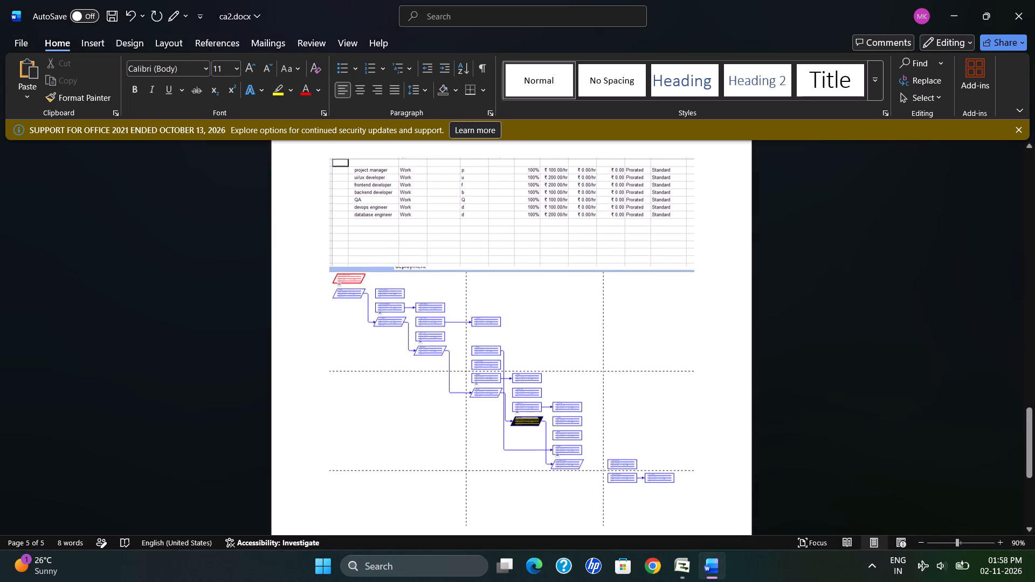
# Try to move the network diagram picture lower on its page, and slightly reduce the picture's height.
pyautogui.moveTo(443, 348); pyautogui.dragTo(463, 408)
pyautogui.moveTo(463, 408); pyautogui.dragTo(473, 465)
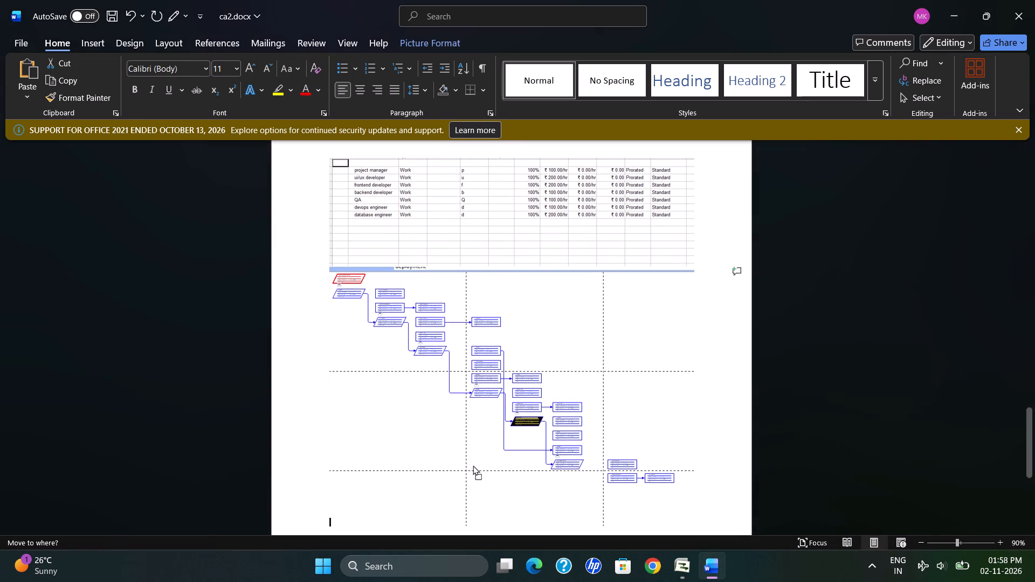
pyautogui.moveTo(473, 465); pyautogui.dragTo(474, 474)
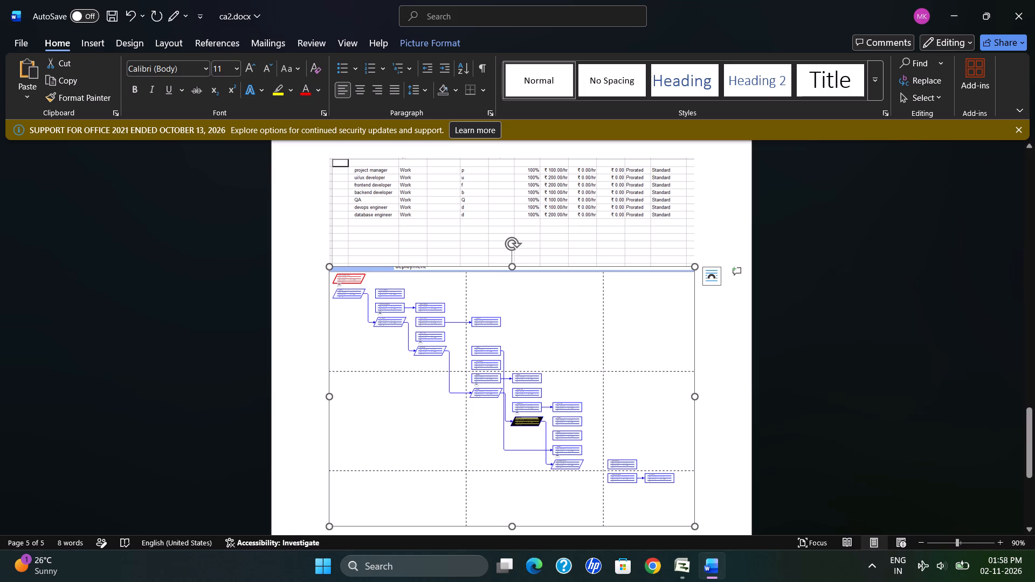
pyautogui.moveTo(674, 323); pyautogui.dragTo(697, 393)
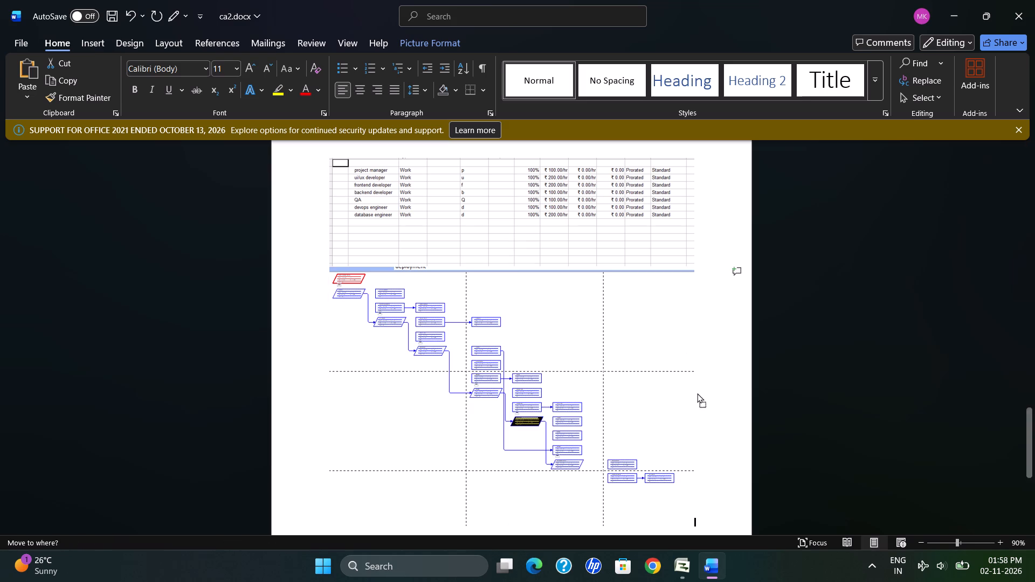
pyautogui.moveTo(697, 393); pyautogui.dragTo(700, 411)
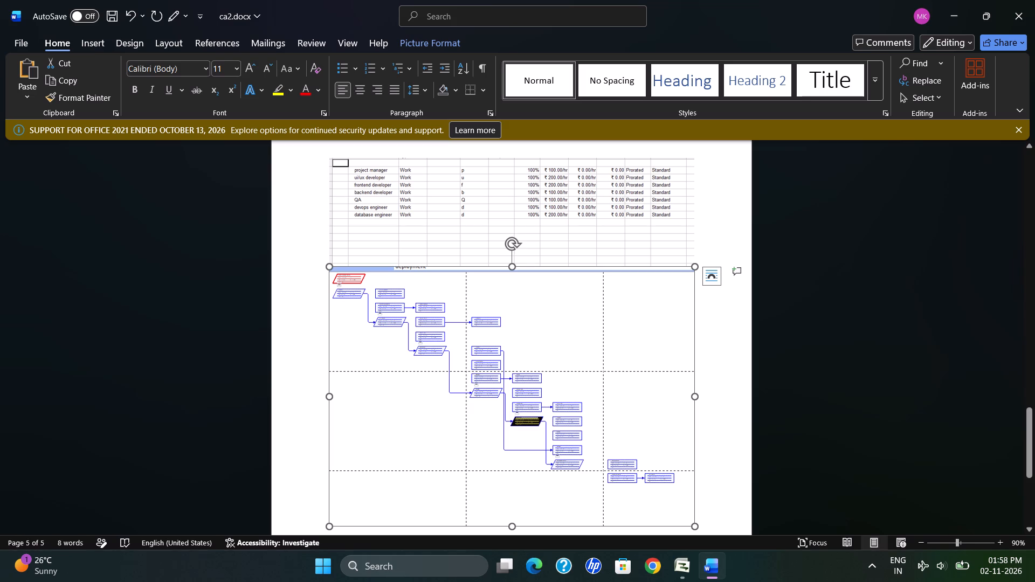
pyautogui.moveTo(513, 265); pyautogui.dragTo(537, 268)
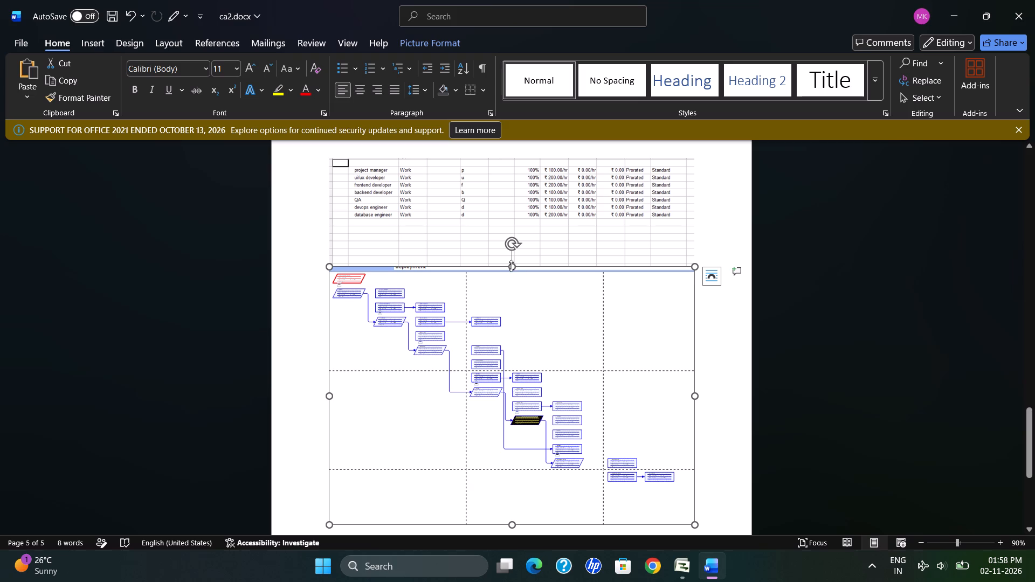
pyautogui.moveTo(511, 266); pyautogui.dragTo(519, 278)
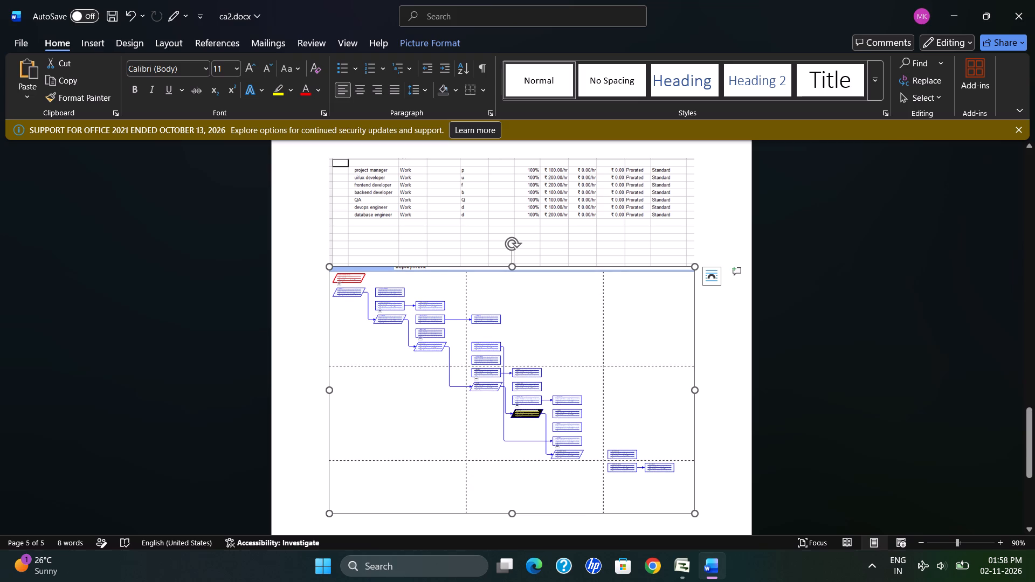
pyautogui.scroll(-5, 716, 344)
pyautogui.click(403, 326)
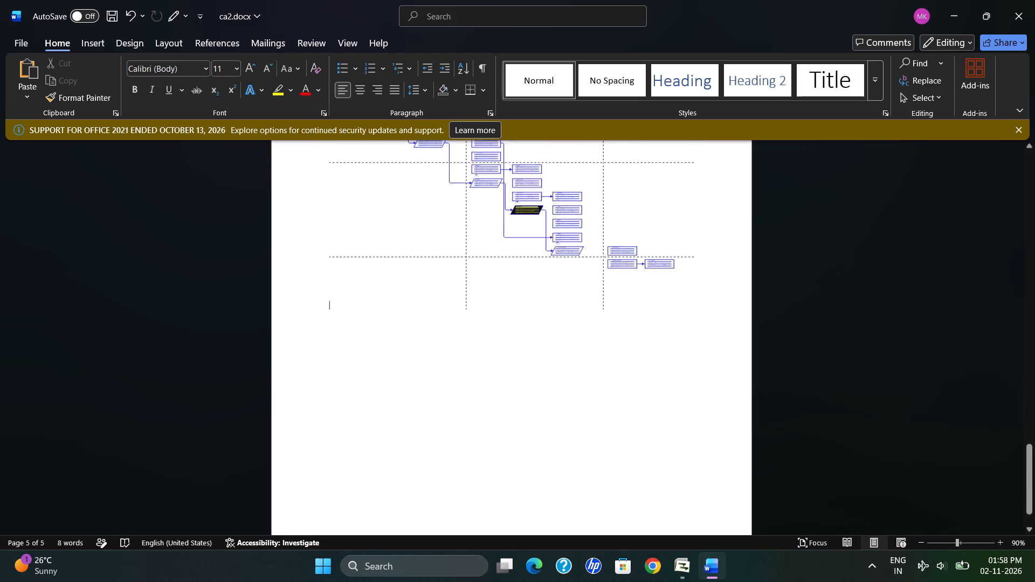
# Switch back to ca2.mpp in Microsoft Project and save the project file.
pyautogui.click(687, 569)
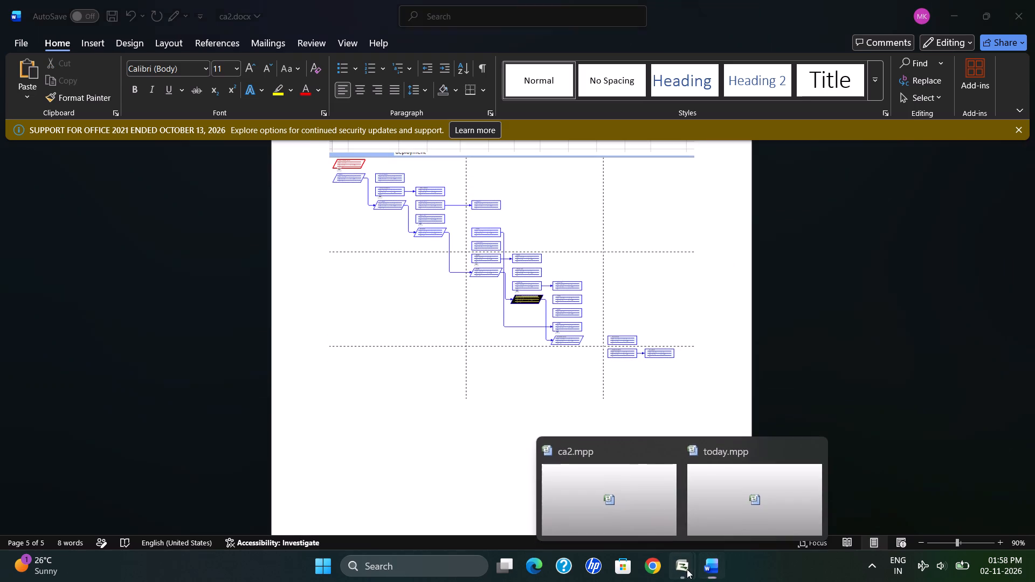
pyautogui.click(638, 518)
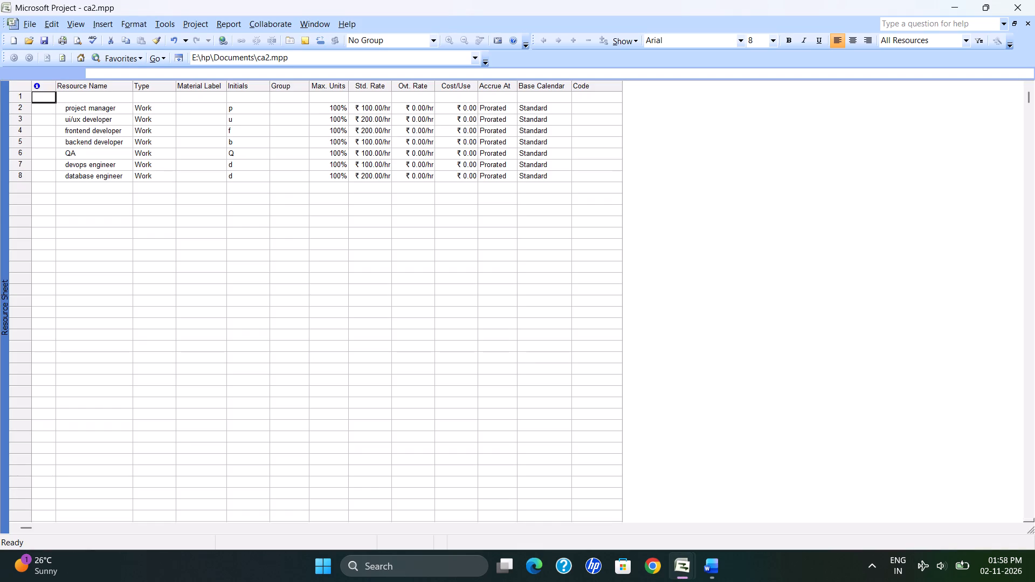
pyautogui.hotkey('ctrl', 's')
# Return ca2.mpp from the Resource Sheet to the Gantt Chart view.
pyautogui.moveTo(76, 21); pyautogui.dragTo(90, 57)
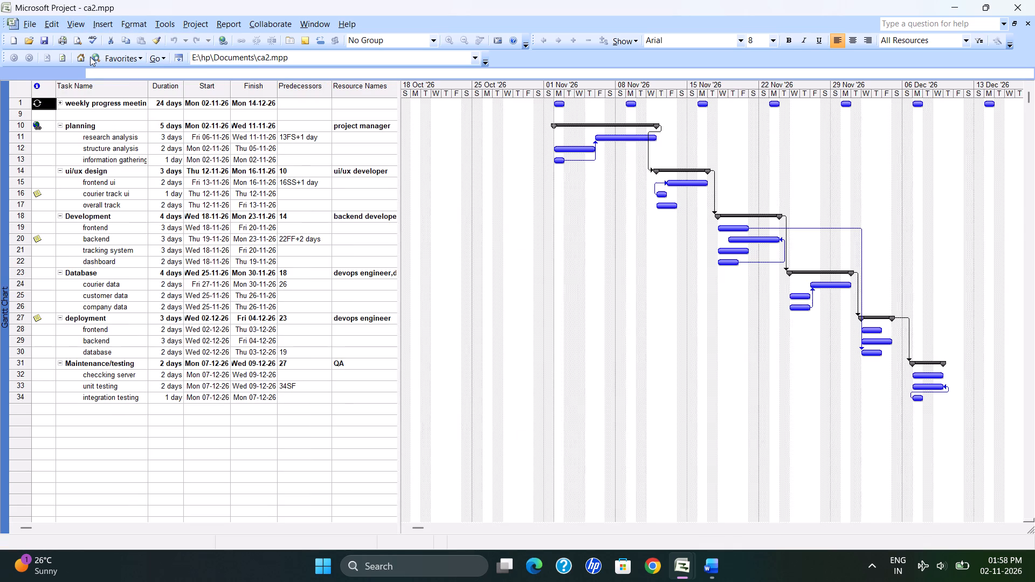
pyautogui.click(90, 57)
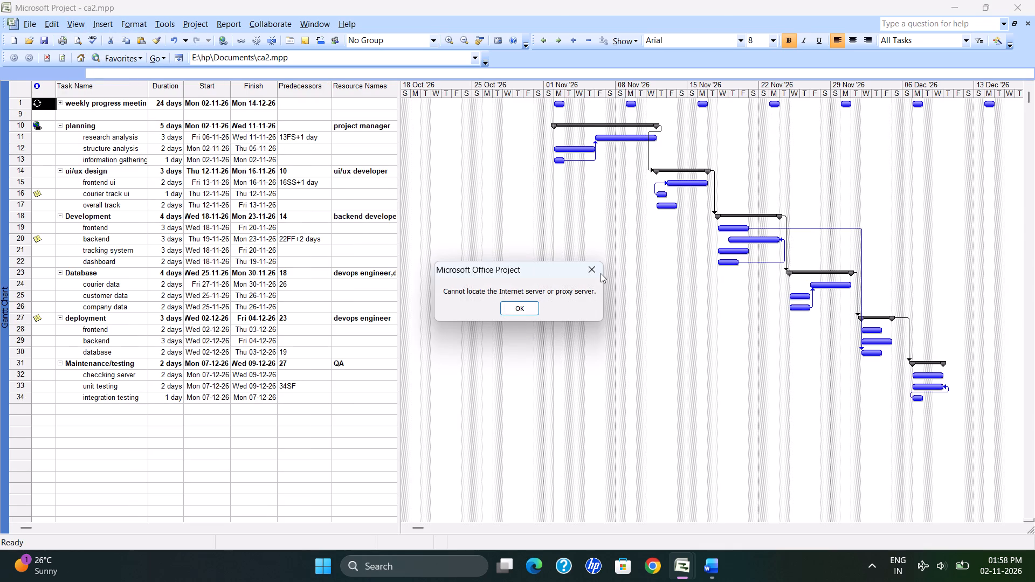
pyautogui.click(594, 268)
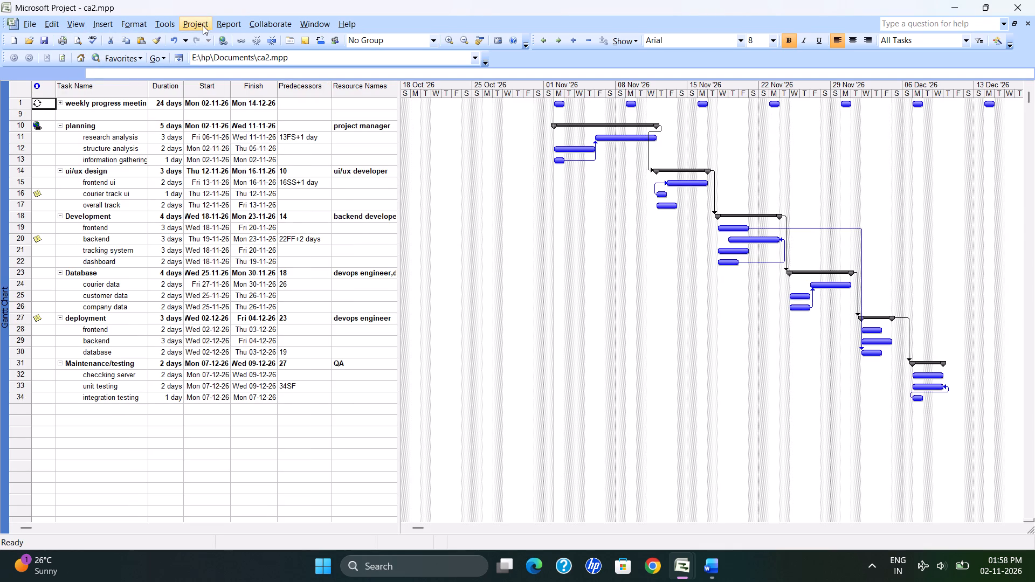
# Review the scheduling and calendar options in ca2.mpp's Project Information, keeping scheduling from Project Start Date and the Standard calendar.
pyautogui.click(190, 24)
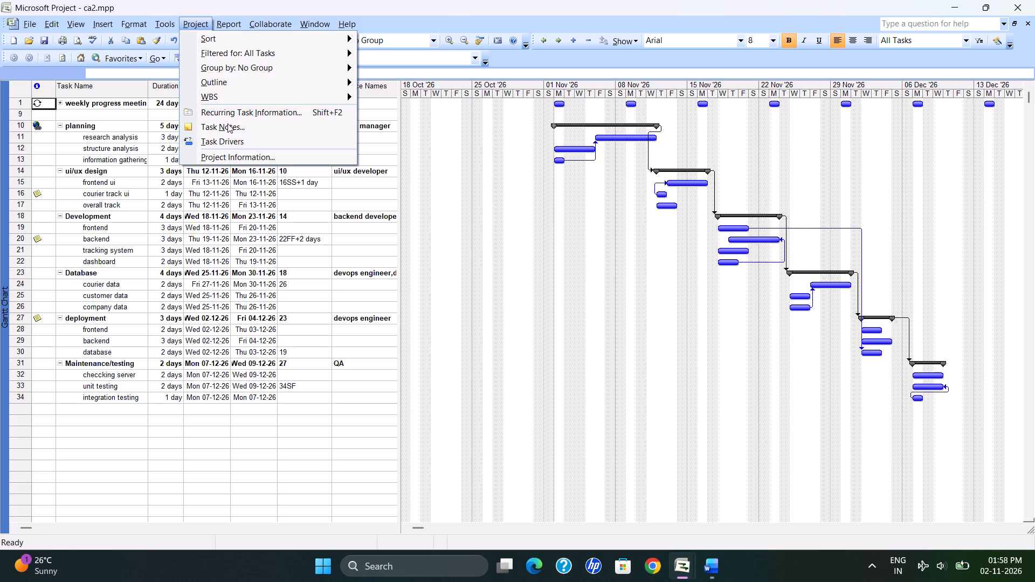
pyautogui.click(214, 158)
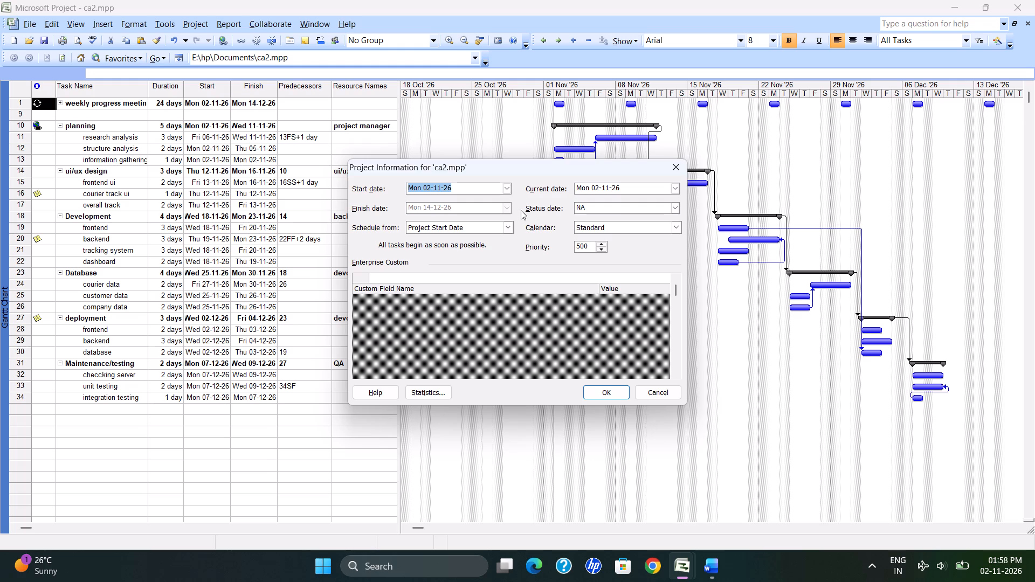
pyautogui.click(506, 205)
pyautogui.click(506, 225)
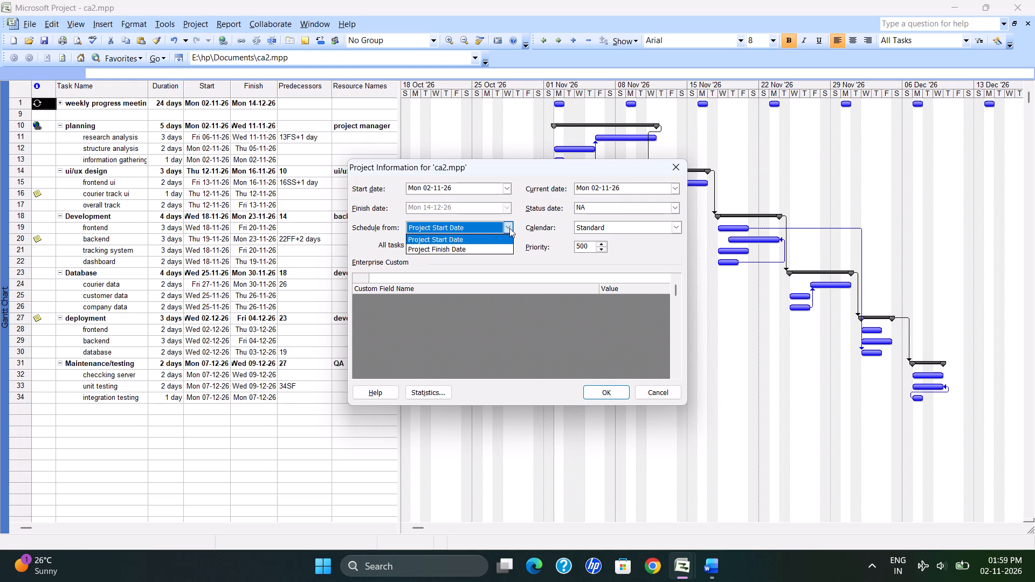
pyautogui.click(523, 262)
pyautogui.click(618, 226)
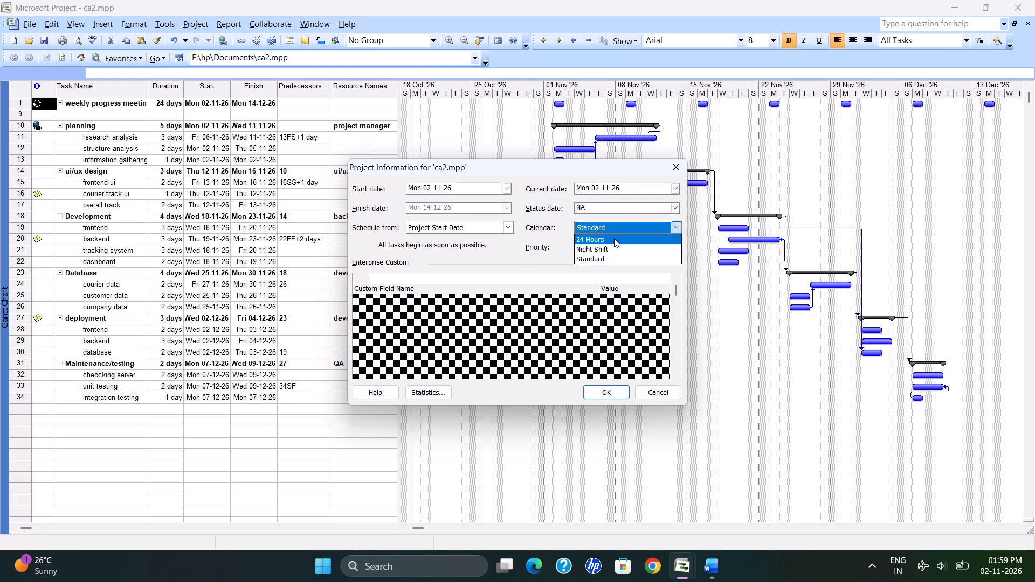
pyautogui.click(611, 258)
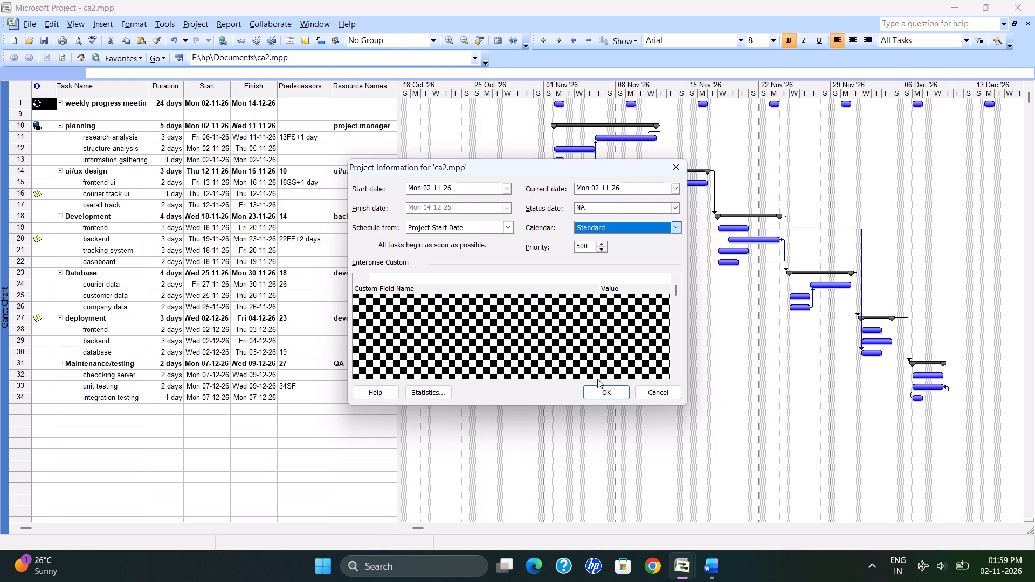
pyautogui.click(603, 396)
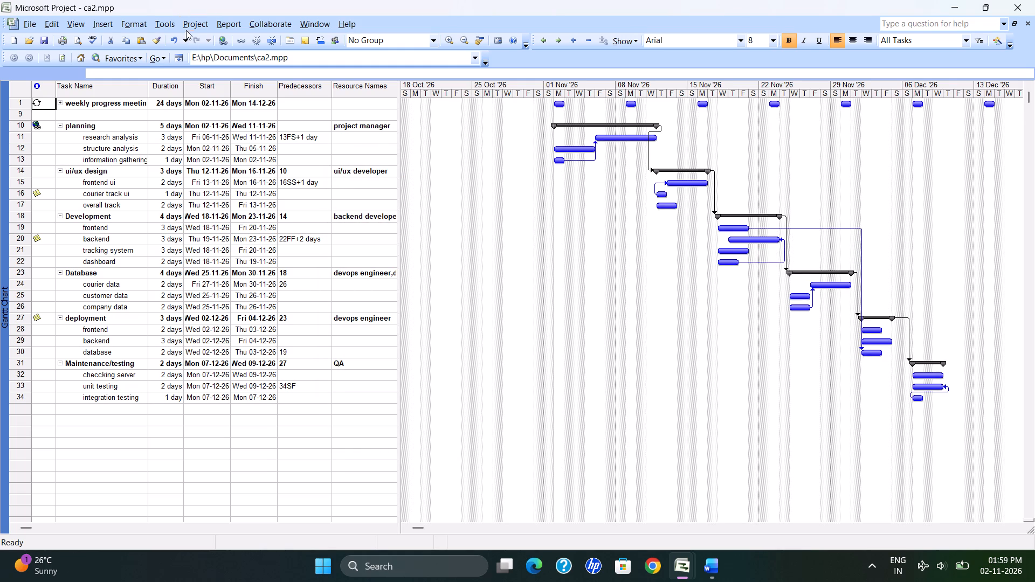
# Capture the Set Baseline settings for the entire project in ca2.mpp and paste the picture into ca2.docx after the resource table.
pyautogui.click(185, 26)
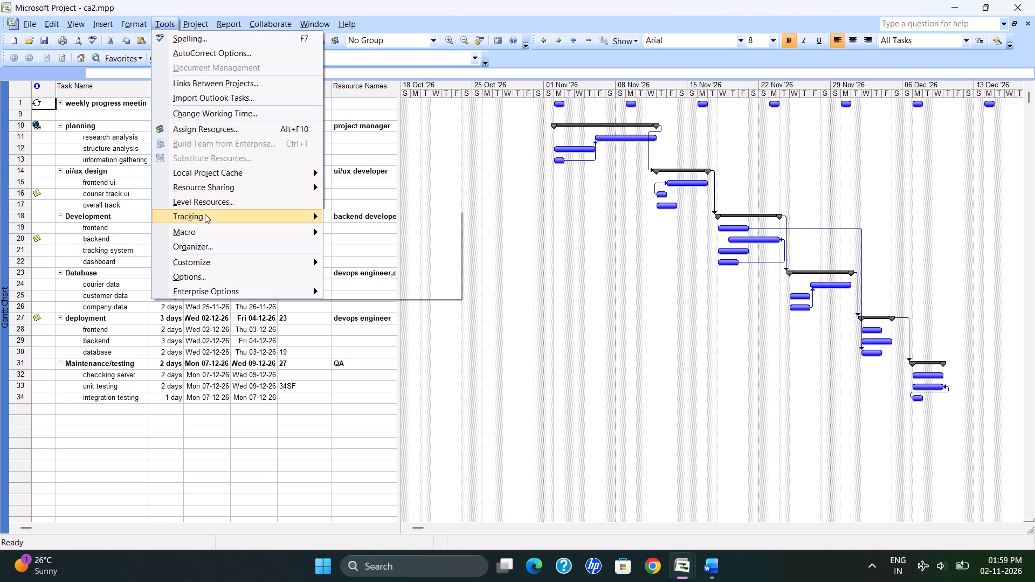
pyautogui.click(347, 271)
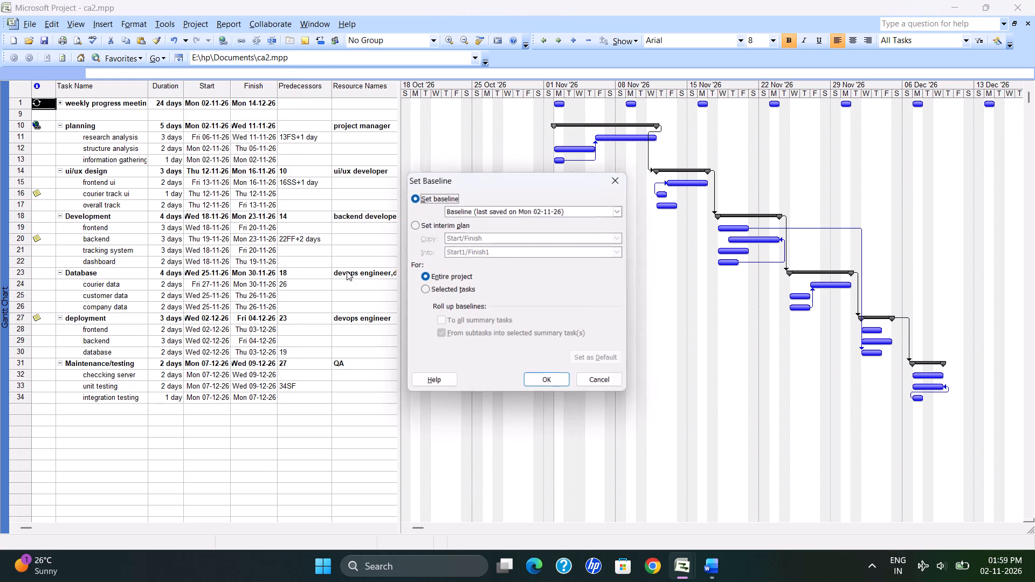
pyautogui.press('Print')
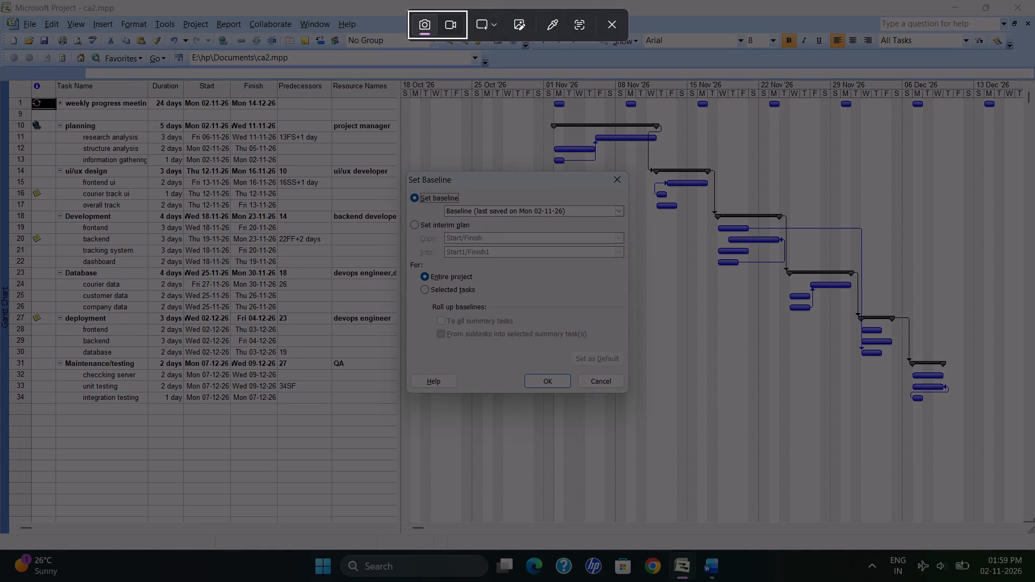
pyautogui.moveTo(362, 128); pyautogui.dragTo(661, 425)
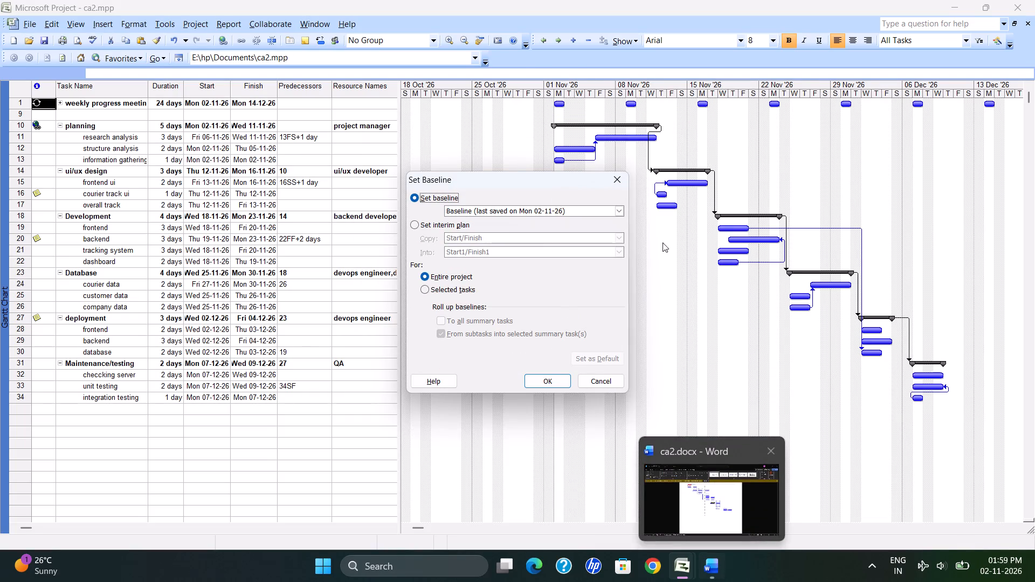
pyautogui.click(627, 179)
pyautogui.click(709, 556)
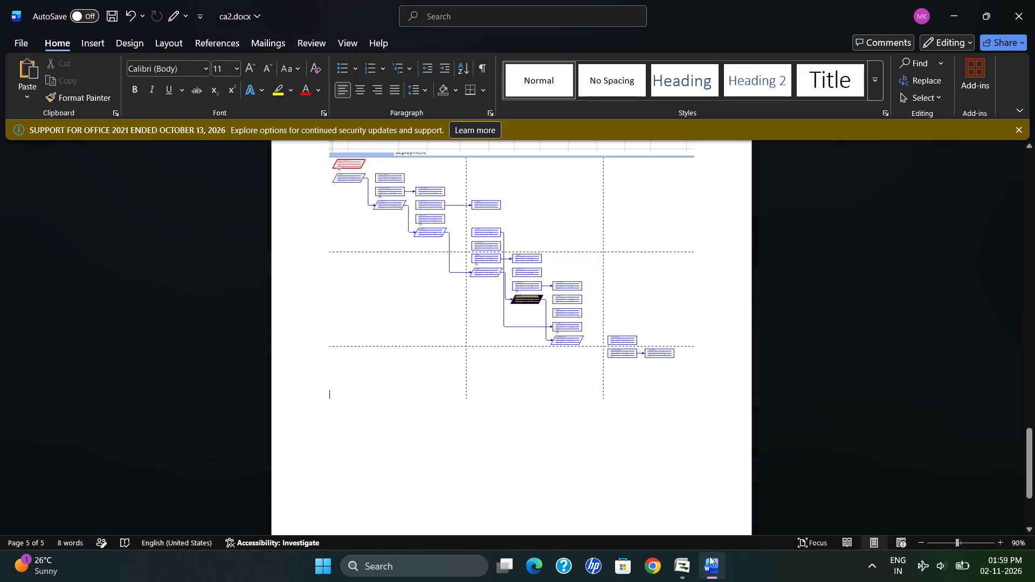
pyautogui.hotkey('ctrl', 'v')
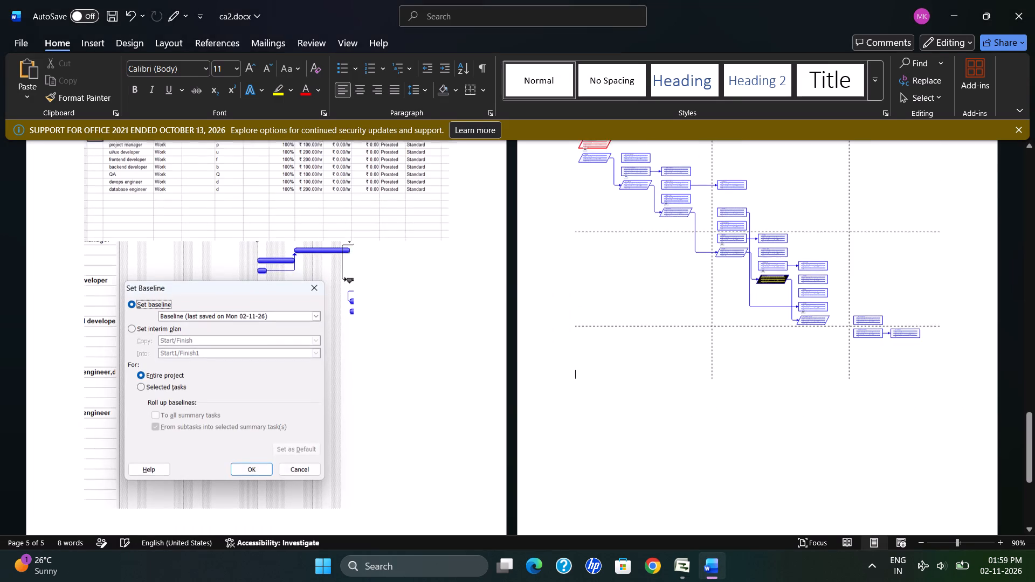
# Try to add a line break between the resource table and the Set Baseline picture.
pyautogui.scroll(1, 448, 440)
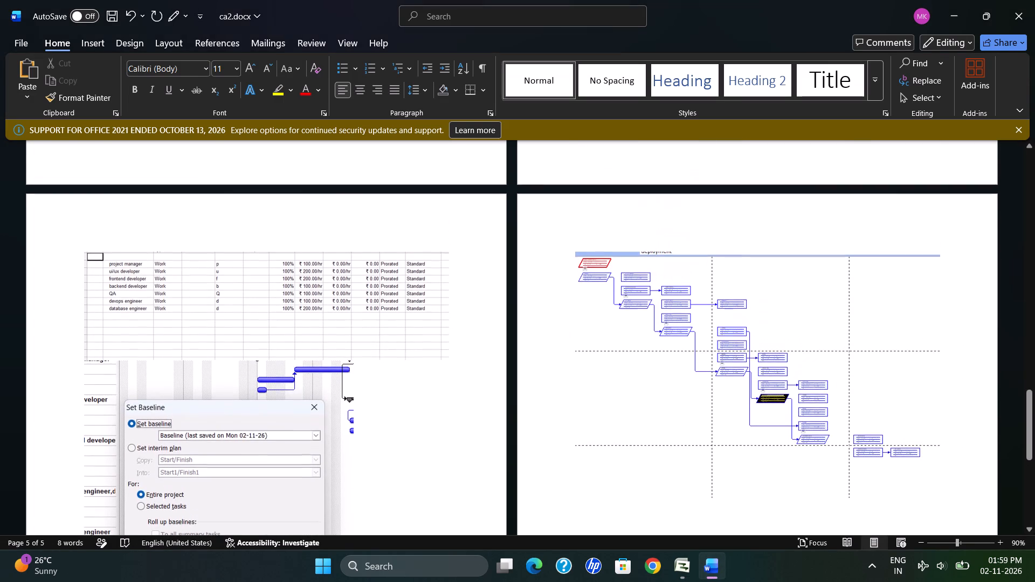
pyautogui.click(82, 354)
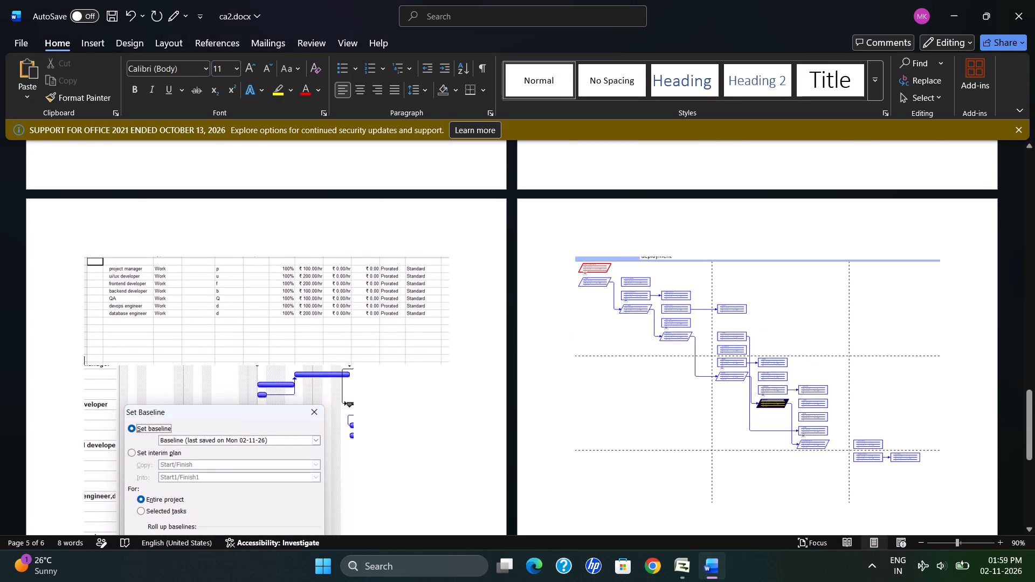
pyautogui.press('Return')
pyautogui.scroll(-1, 501, 393)
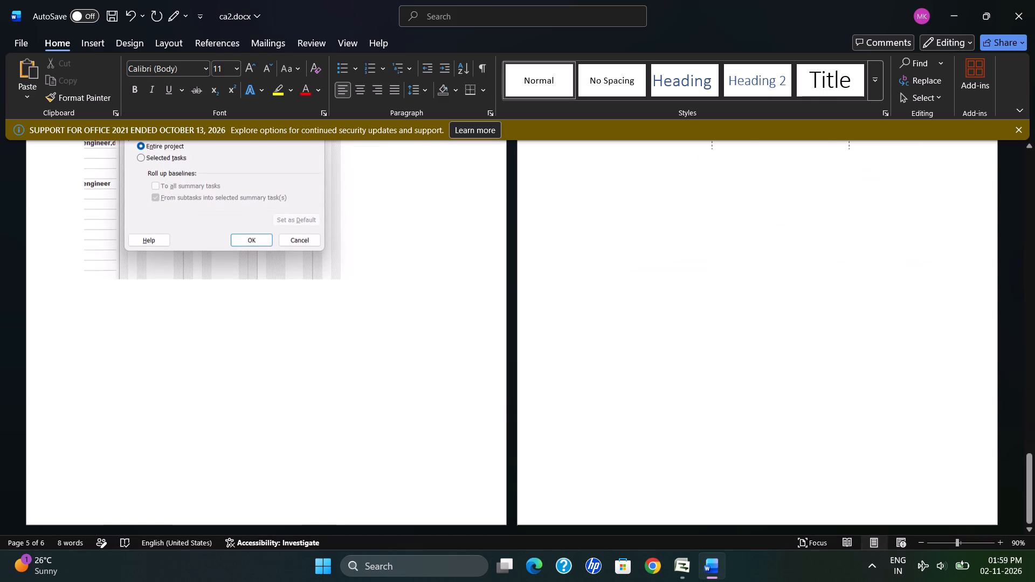
# Place the text cursor on a blank line below the network diagram picture in ca2.docx.
pyautogui.click(580, 196)
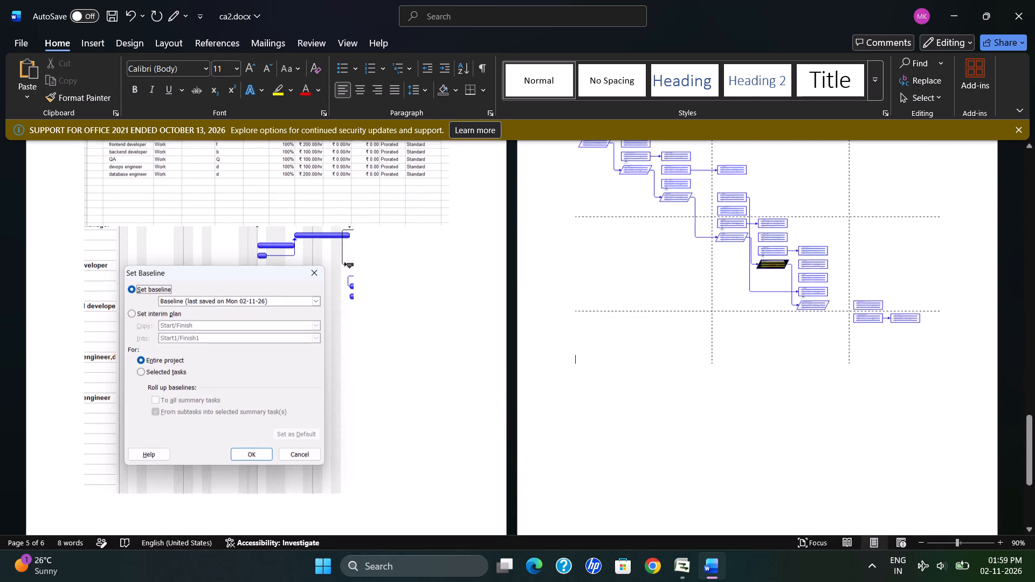
pyautogui.tripleClick(578, 435)
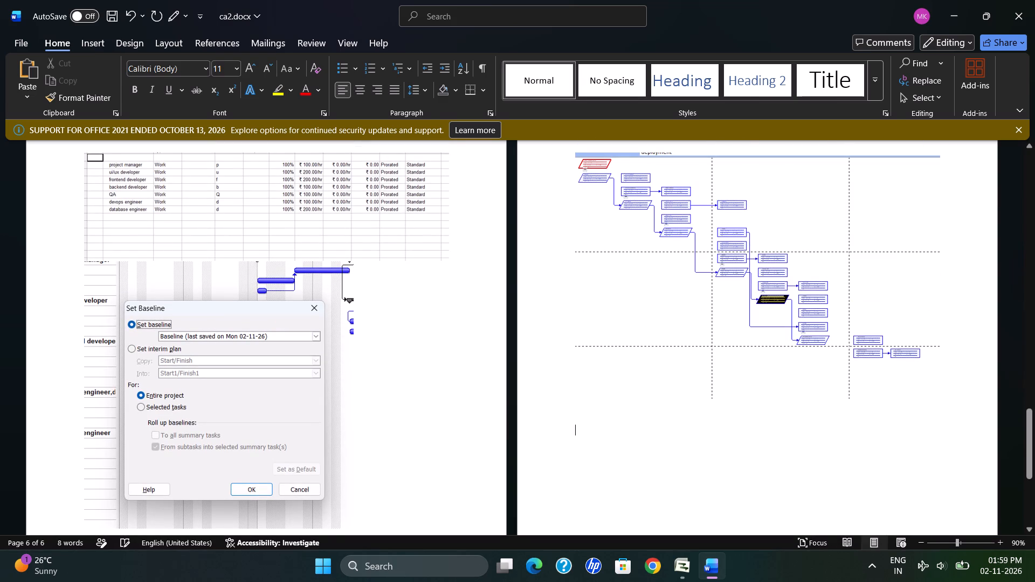
pyautogui.click(578, 435)
pyautogui.click(578, 435)
pyautogui.rightClick(578, 435)
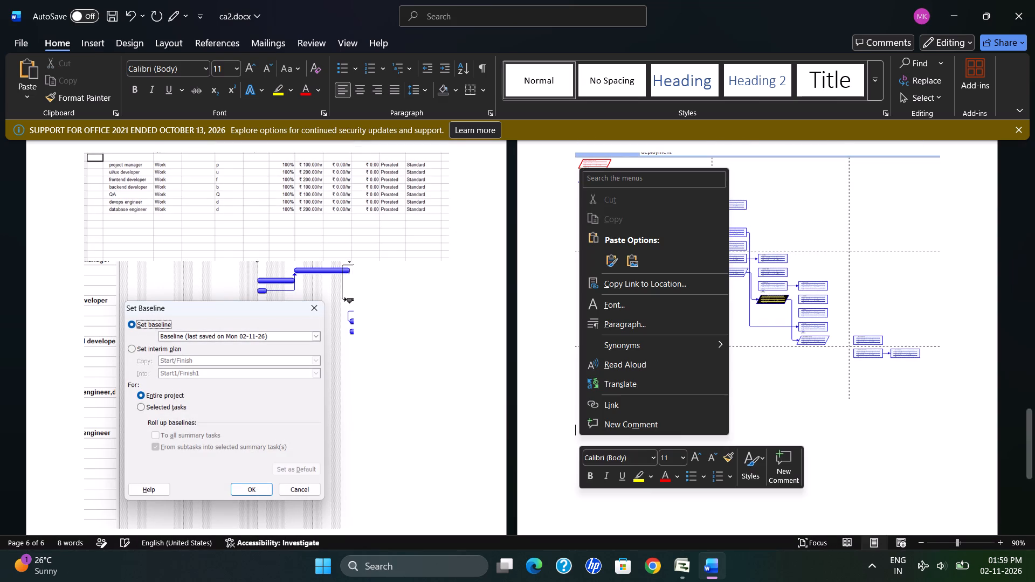
pyautogui.click(557, 444)
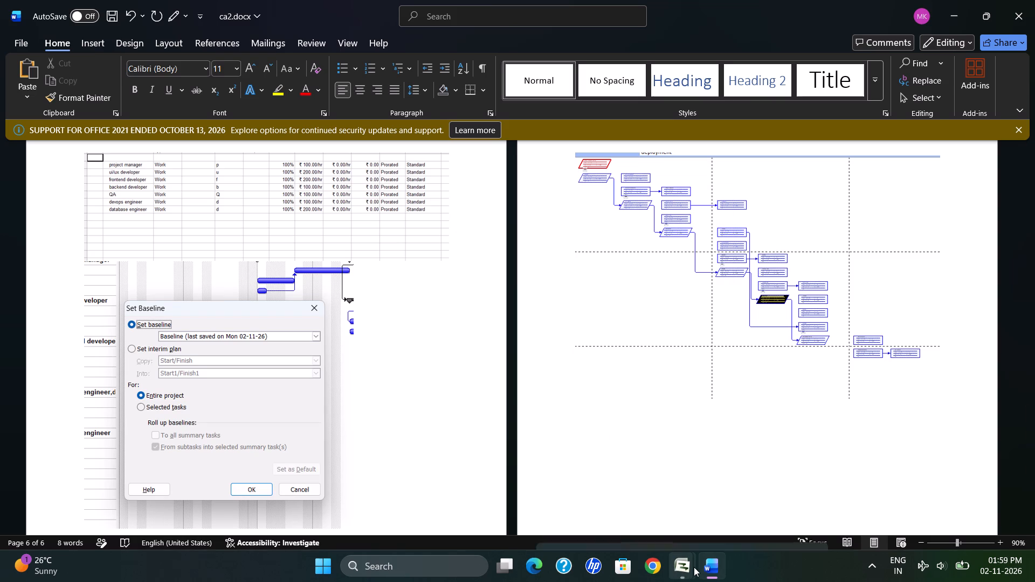
# Show ca2.mpp in the Resource Usage view, capture the resources' work hours and paste the picture below the network diagram in ca2.docx.
pyautogui.click(648, 528)
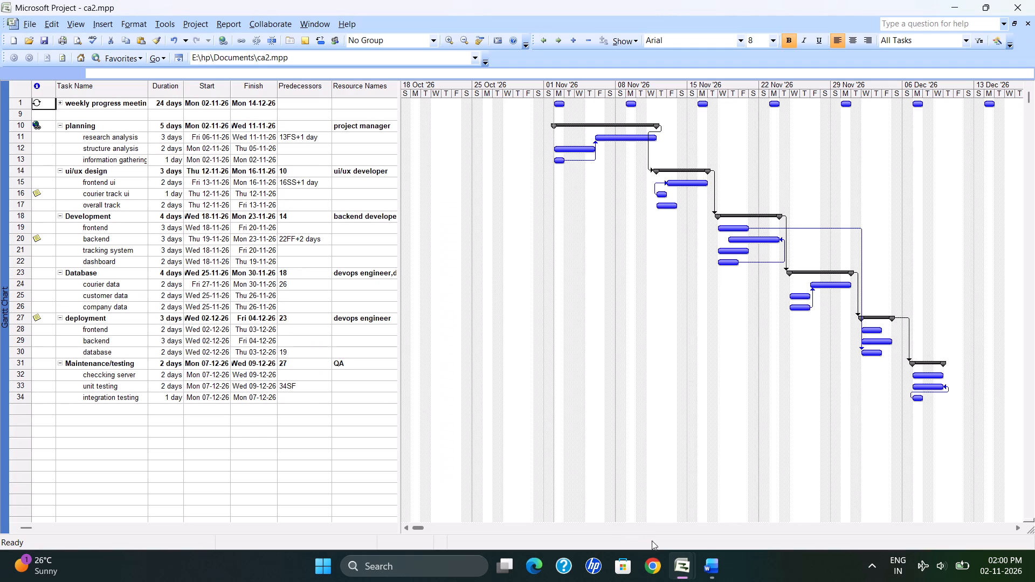
pyautogui.click(78, 23)
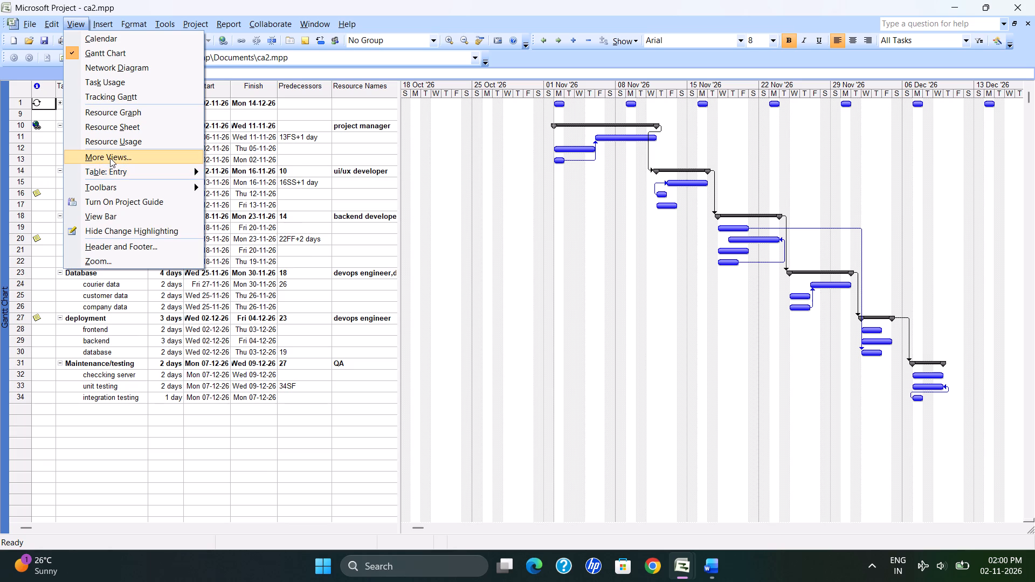
pyautogui.click(103, 145)
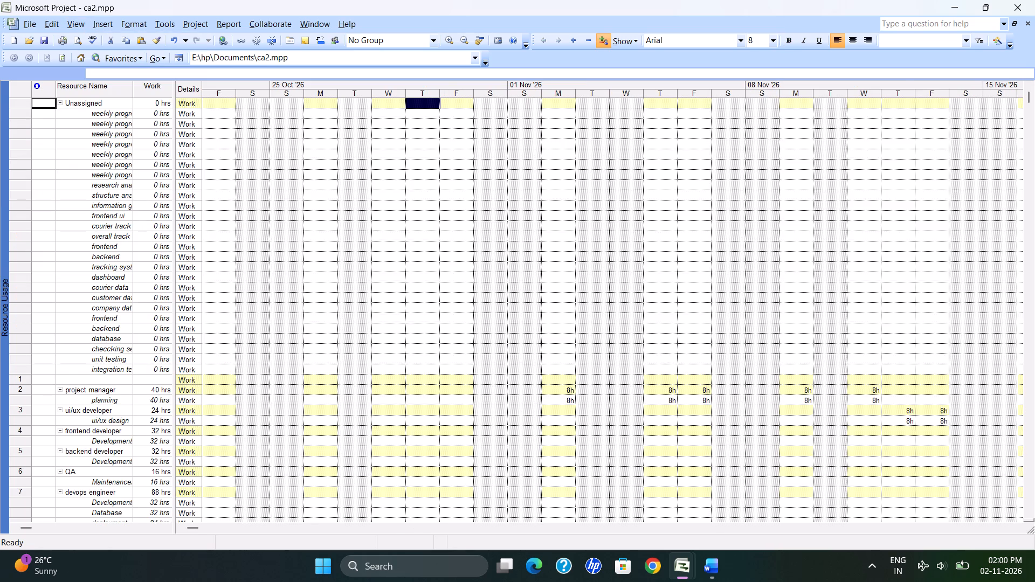
pyautogui.keyDown('ctrl'); pyautogui.scroll(-3, 205, 266); pyautogui.keyUp('ctrl')
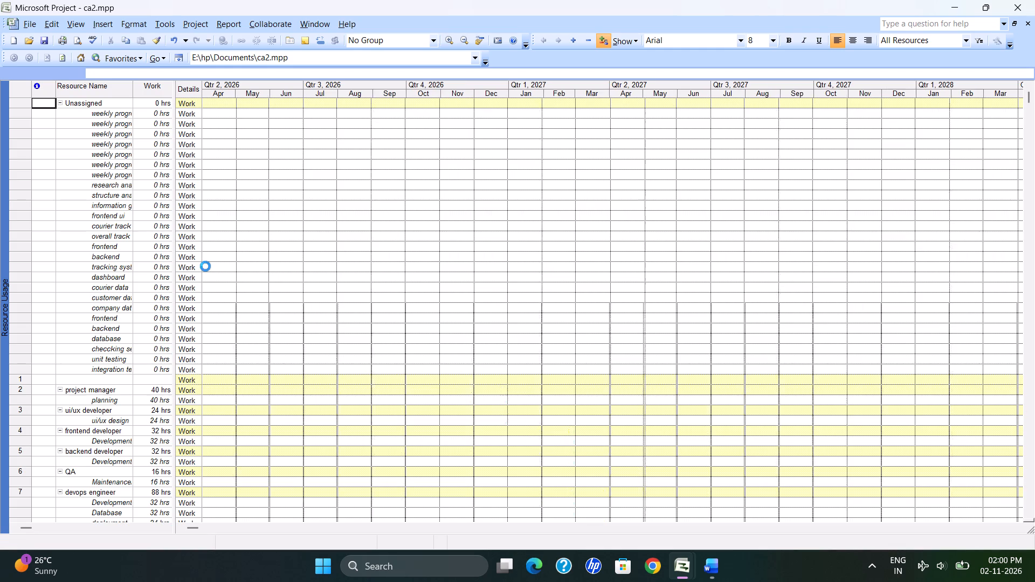
pyautogui.keyDown('ctrl'); pyautogui.scroll(-1, 205, 266); pyautogui.keyUp('ctrl')
pyautogui.scroll(-1, 205, 266)
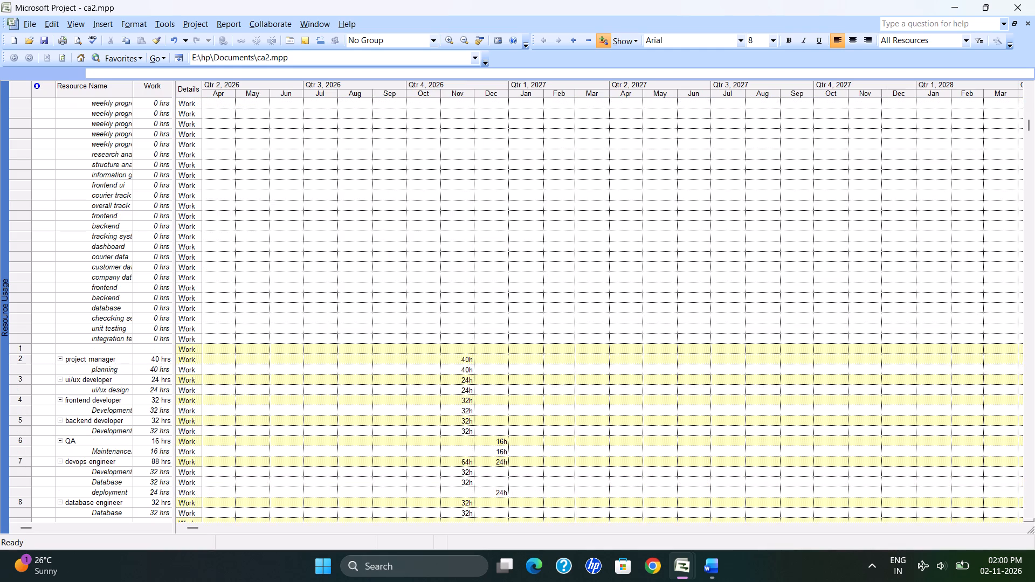
pyautogui.press('Print')
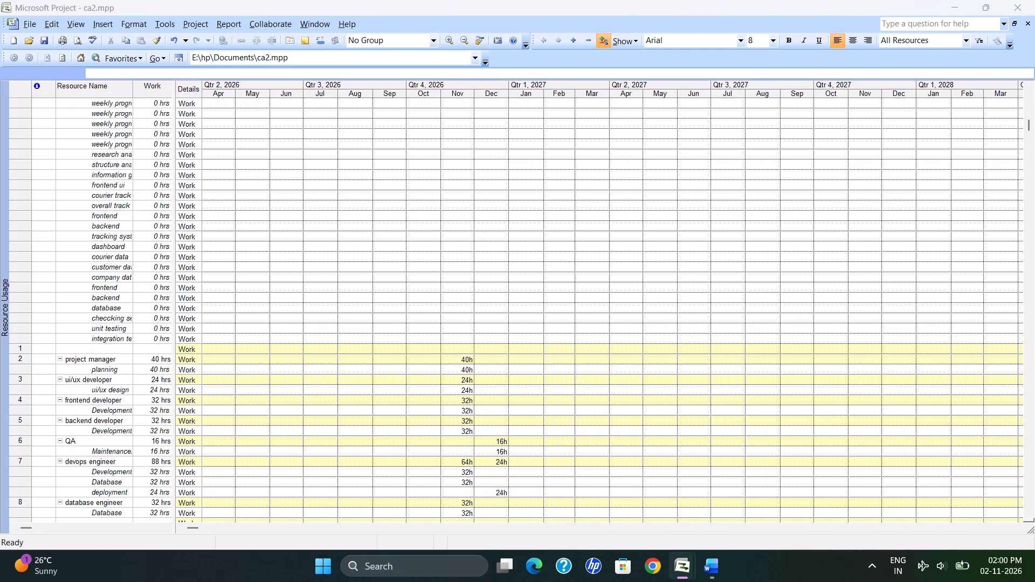
pyautogui.moveTo(0, 273); pyautogui.dragTo(480, 569)
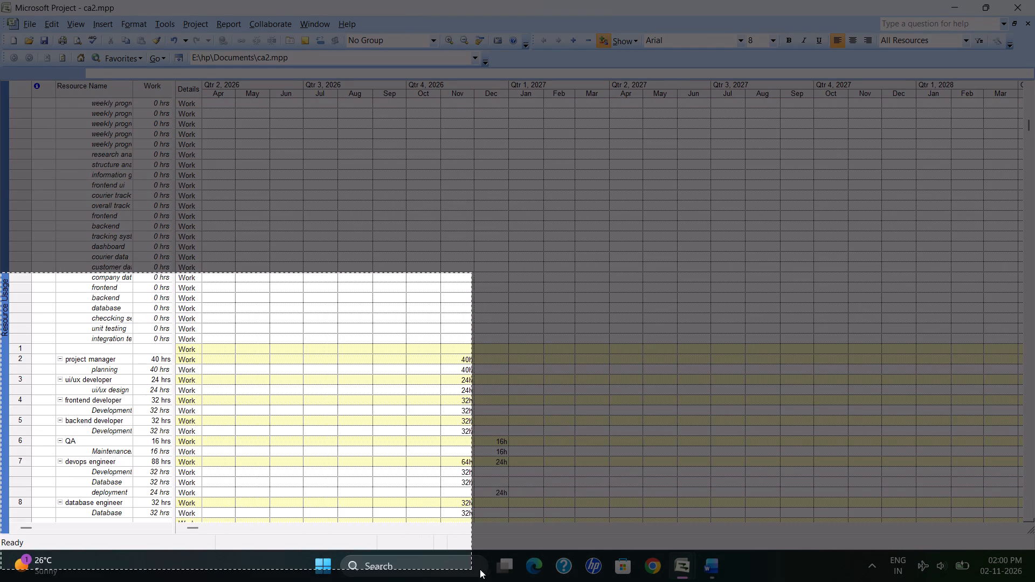
pyautogui.moveTo(480, 569); pyautogui.dragTo(570, 543)
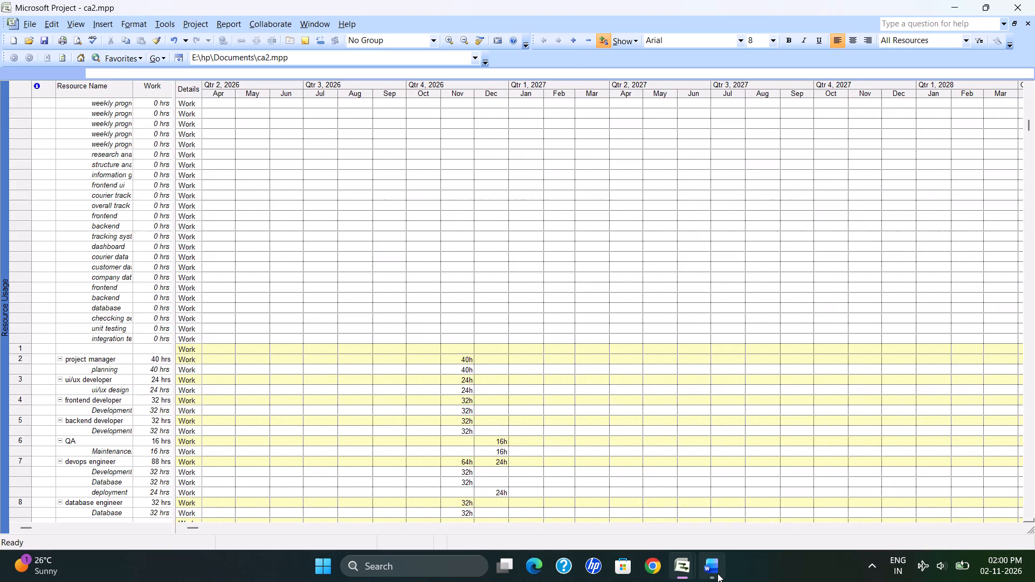
pyautogui.click(717, 573)
pyautogui.hotkey('ctrl', 'v')
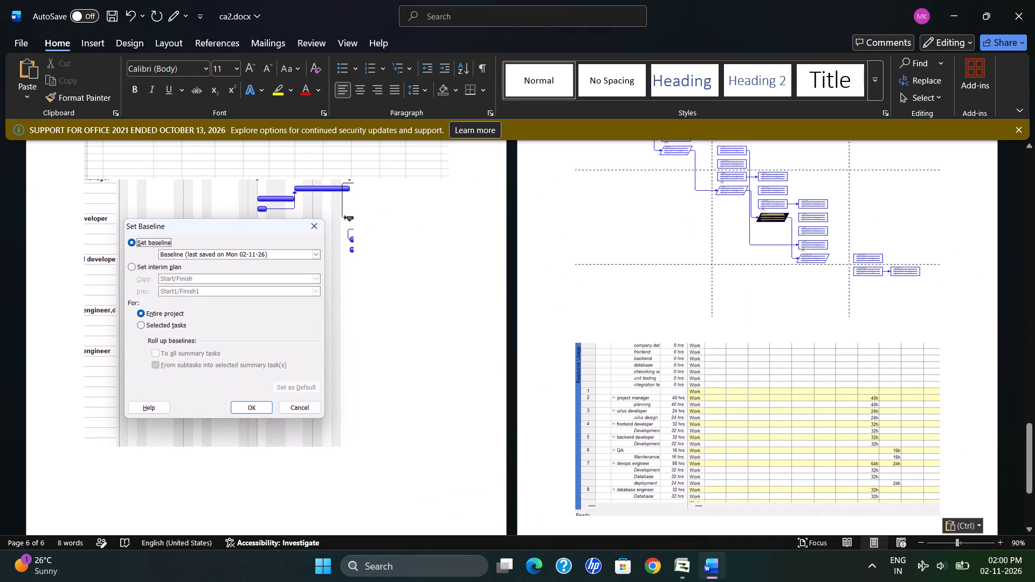
# Switch back to ca2.mpp and return it from Resource Usage to the Gantt Chart view.
pyautogui.click(684, 555)
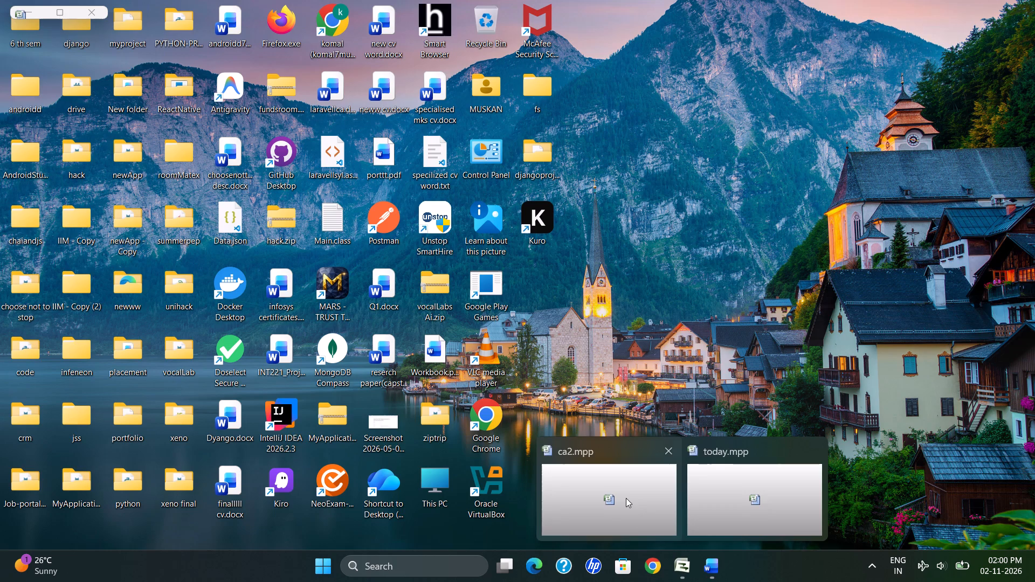
pyautogui.click(626, 498)
pyautogui.scroll(4, 314, 272)
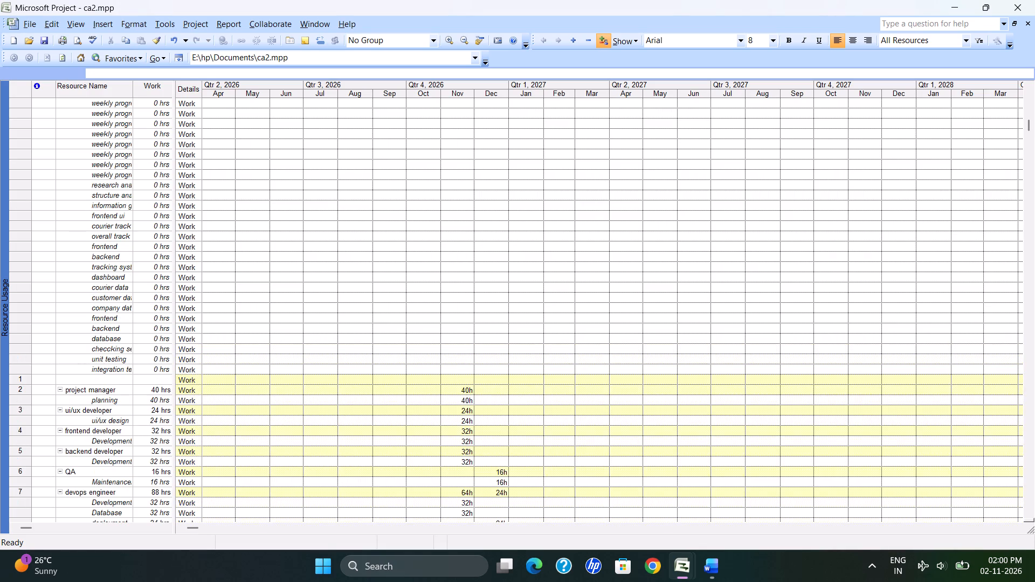
pyautogui.click(72, 26)
pyautogui.click(85, 48)
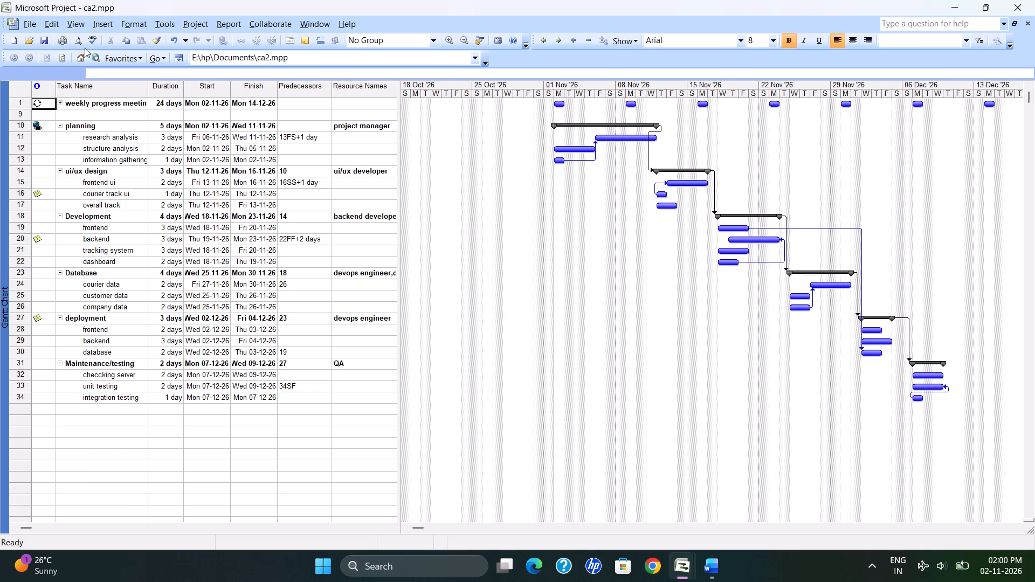
# Change the Gantt bar colour of the research analysis task under planning to Yellow.
pyautogui.doubleClick(614, 134)
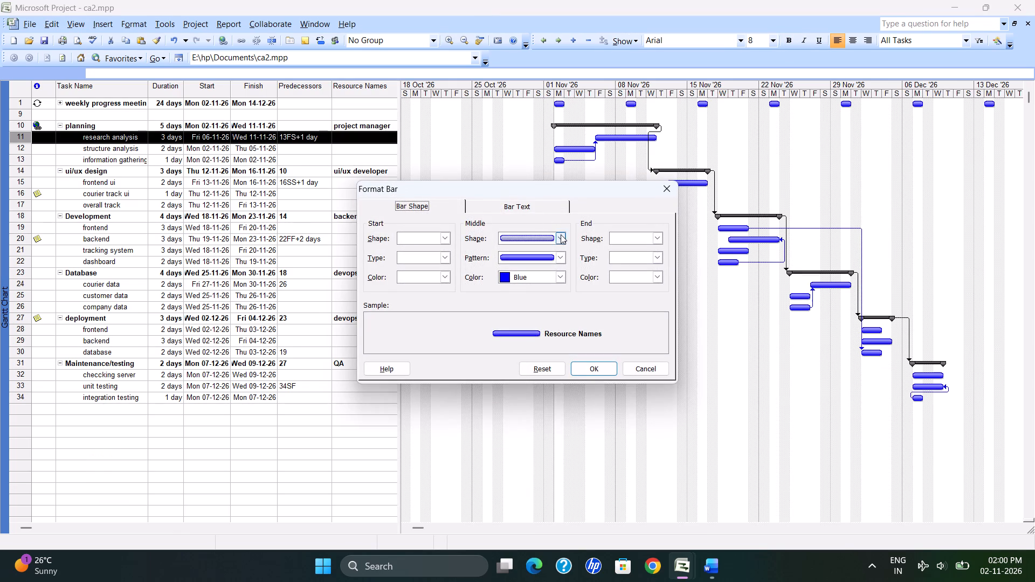
pyautogui.click(558, 278)
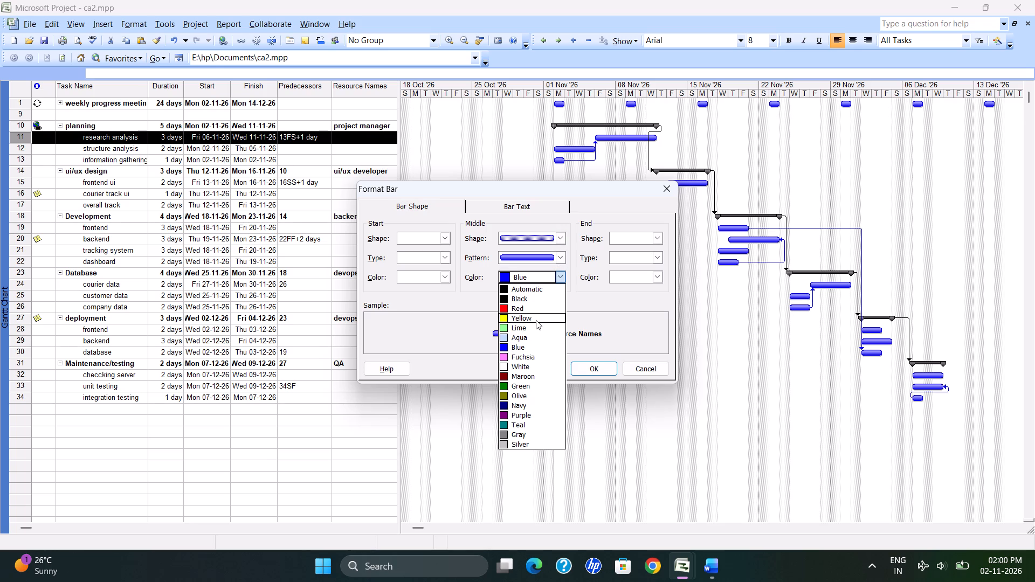
pyautogui.click(536, 321)
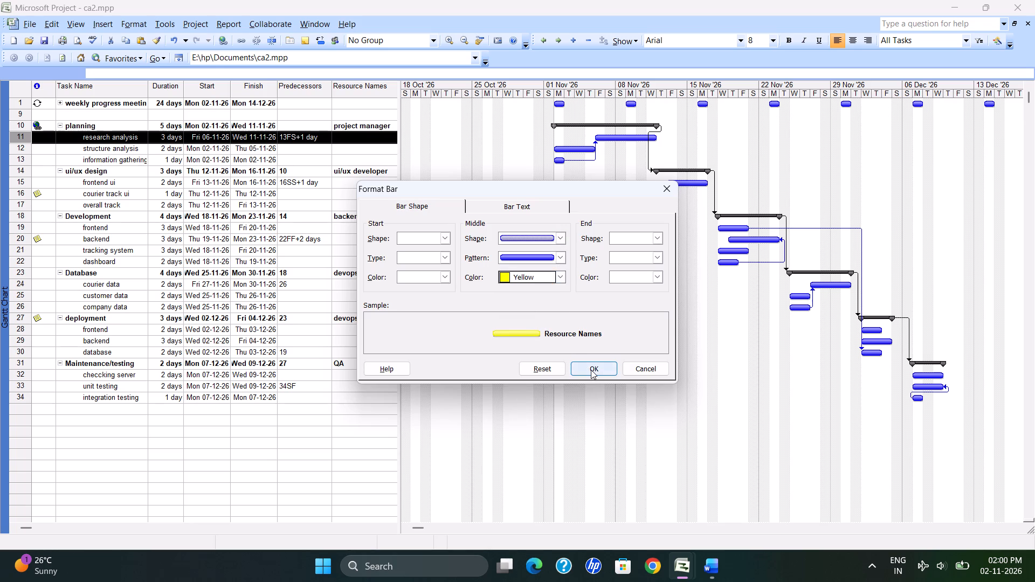
pyautogui.click(591, 370)
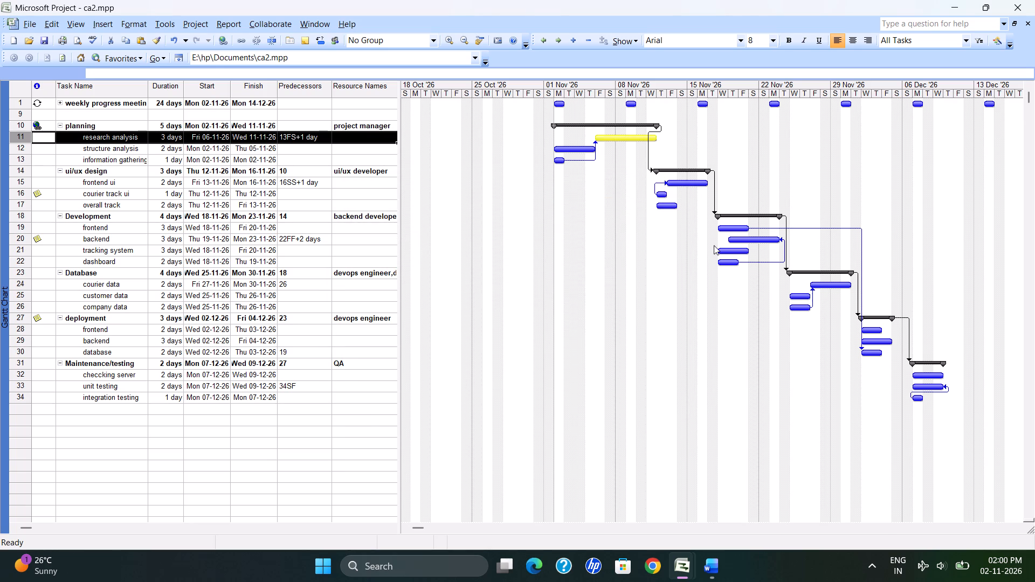
# Change the Gantt bar colour of the courier data task under Database to Red.
pyautogui.click(750, 241)
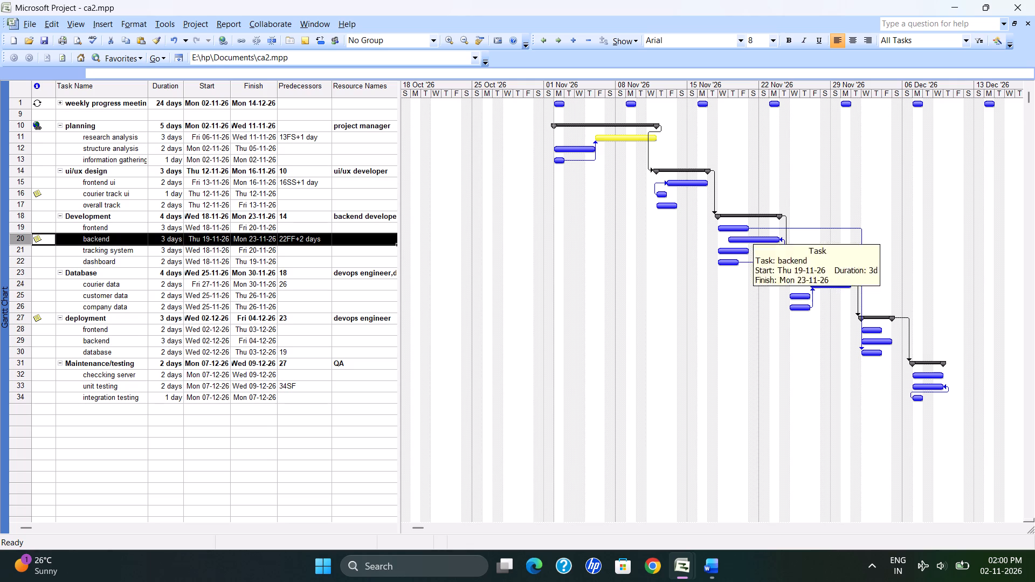
pyautogui.click(750, 241)
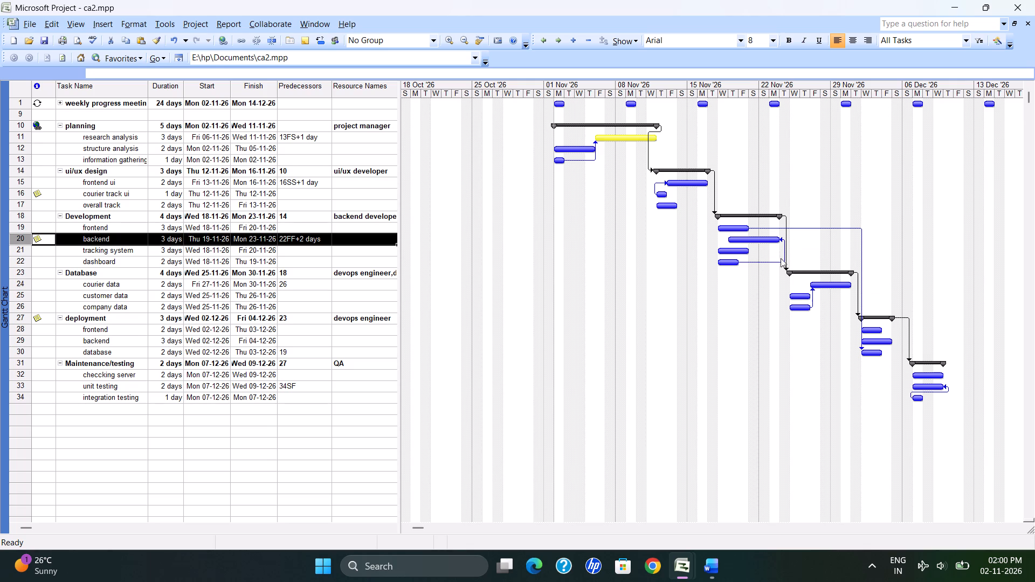
pyautogui.click(828, 285)
pyautogui.rightClick(828, 285)
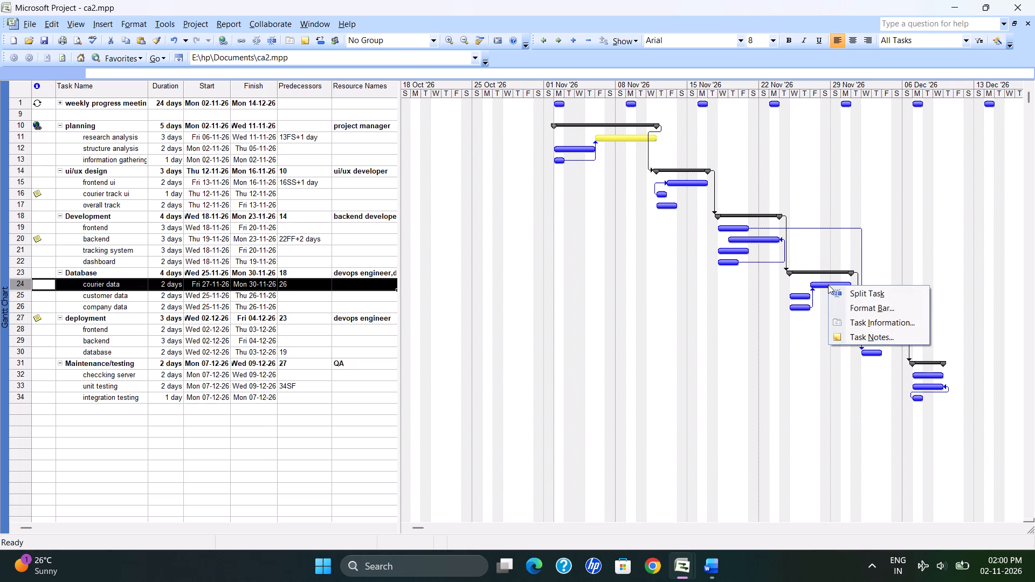
pyautogui.click(854, 303)
pyautogui.click(555, 271)
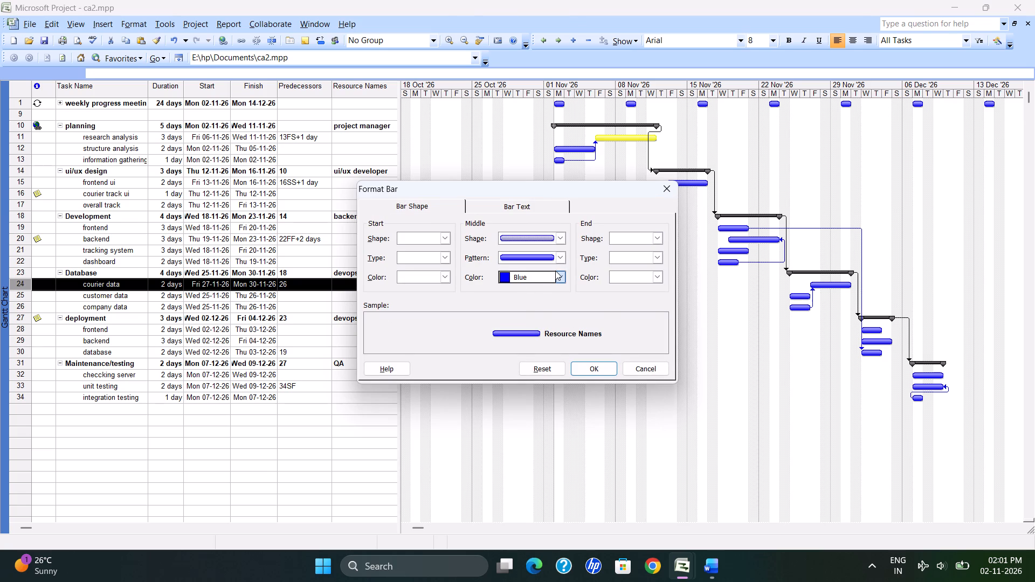
pyautogui.click(535, 308)
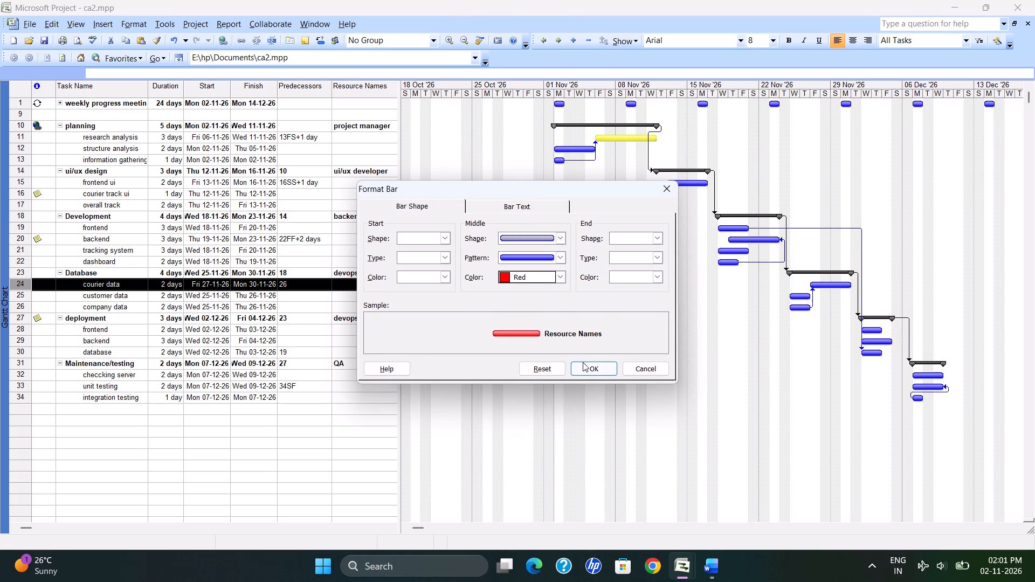
pyautogui.click(586, 368)
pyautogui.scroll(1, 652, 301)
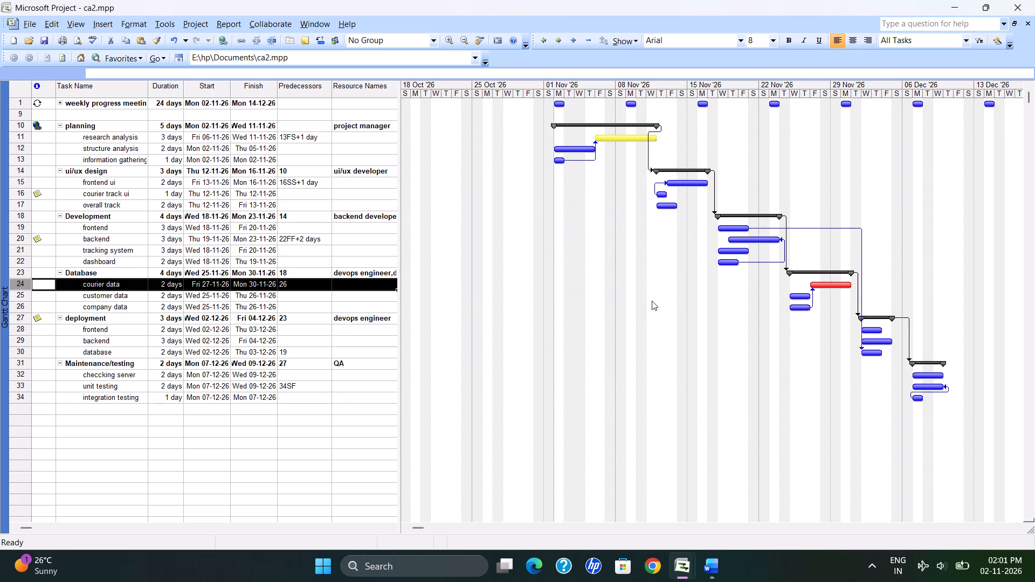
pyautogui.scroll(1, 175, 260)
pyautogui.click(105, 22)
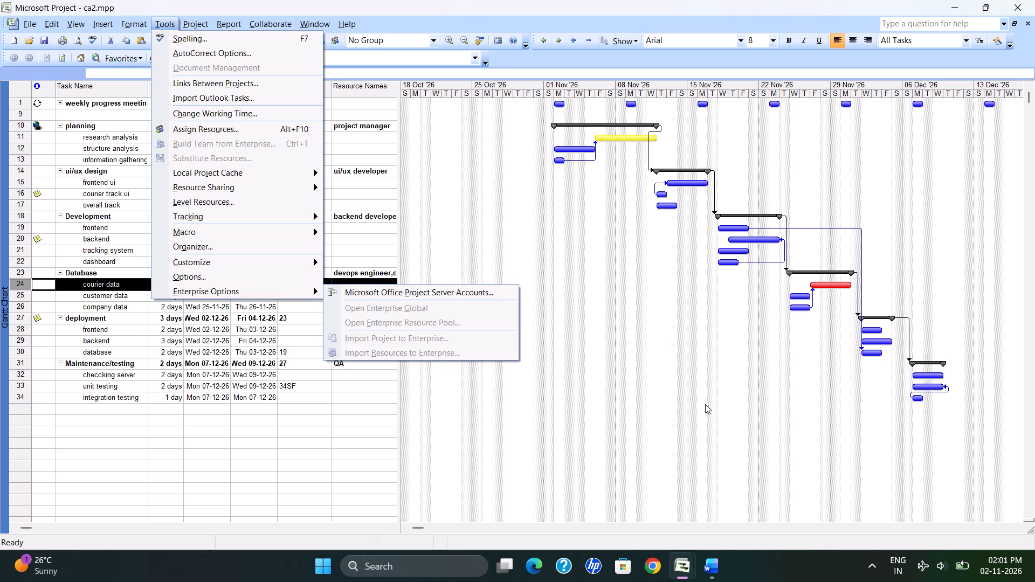
# Switch to ca2.docx, look over the resource table, Set Baseline, network diagram and resource usage pictures, and return to ca2.mpp.
pyautogui.click(713, 560)
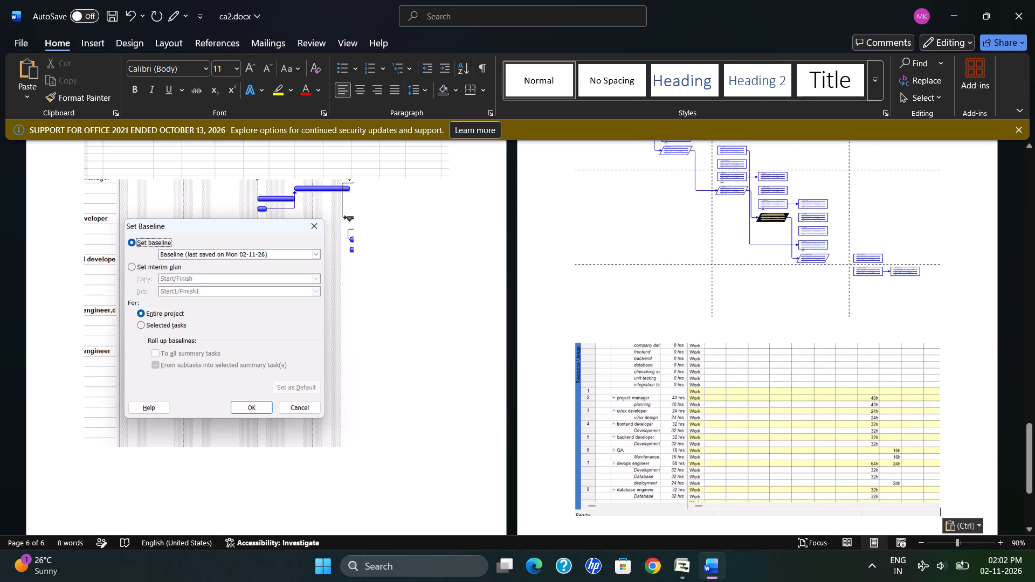
pyautogui.scroll(1, 277, 279)
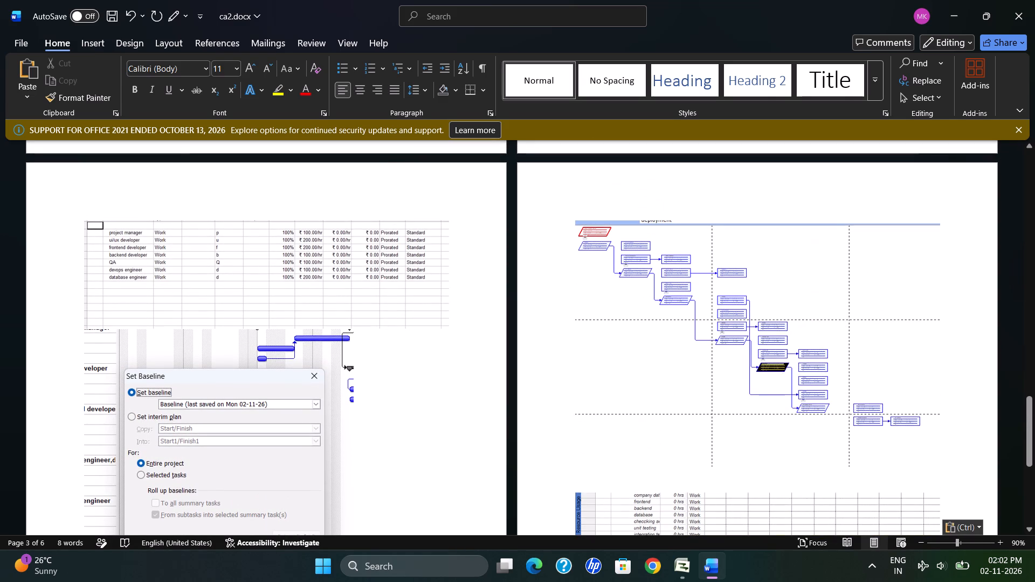
pyautogui.click(69, 335)
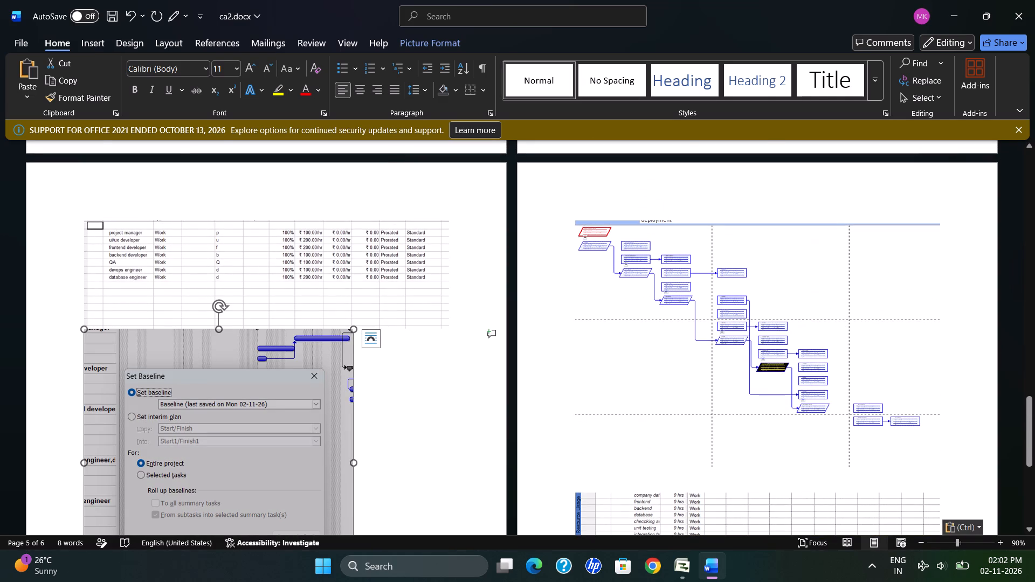
pyautogui.scroll(-1, 278, 357)
pyautogui.scroll(-1, 429, 370)
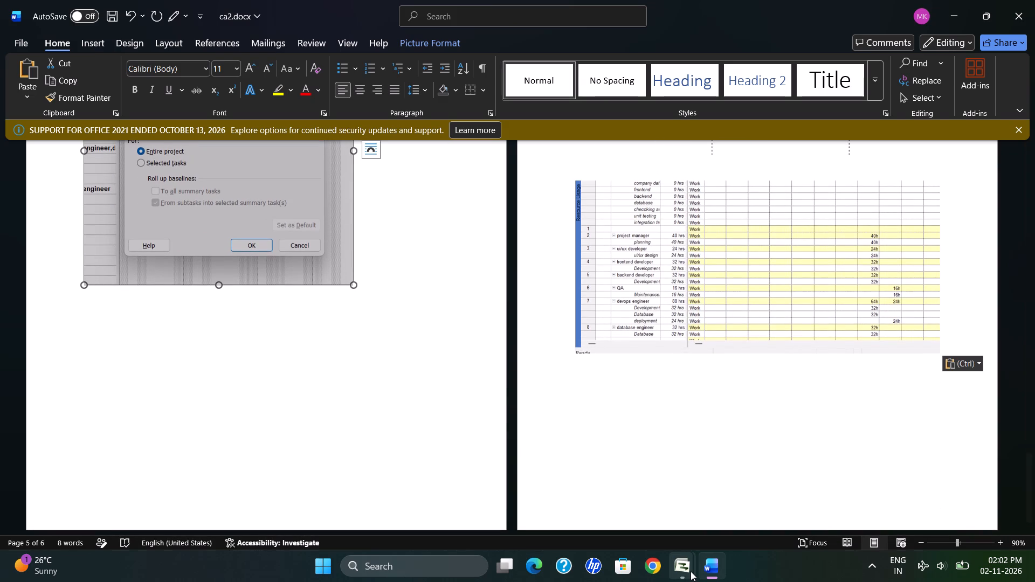
pyautogui.click(613, 496)
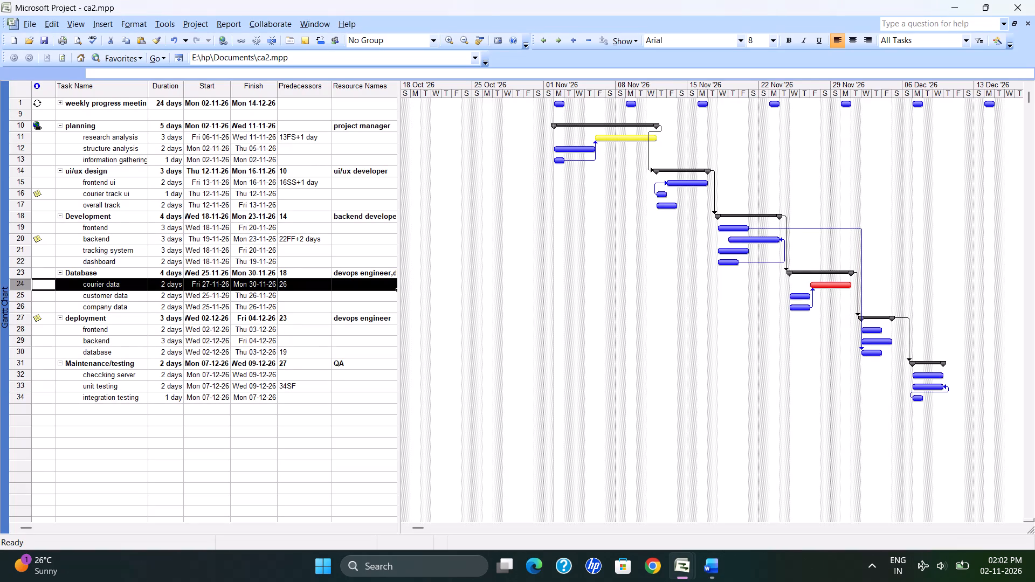
# Set a deadline of Thu 31-12-26 for the backend task under Development in its Task Information.
pyautogui.click(86, 234)
pyautogui.tripleClick(91, 238)
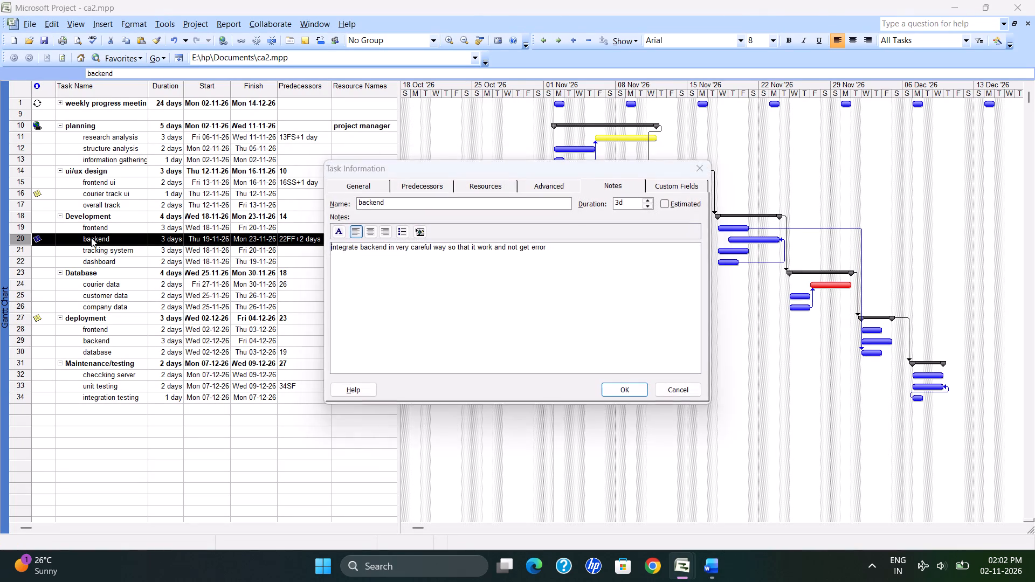
pyautogui.click(487, 187)
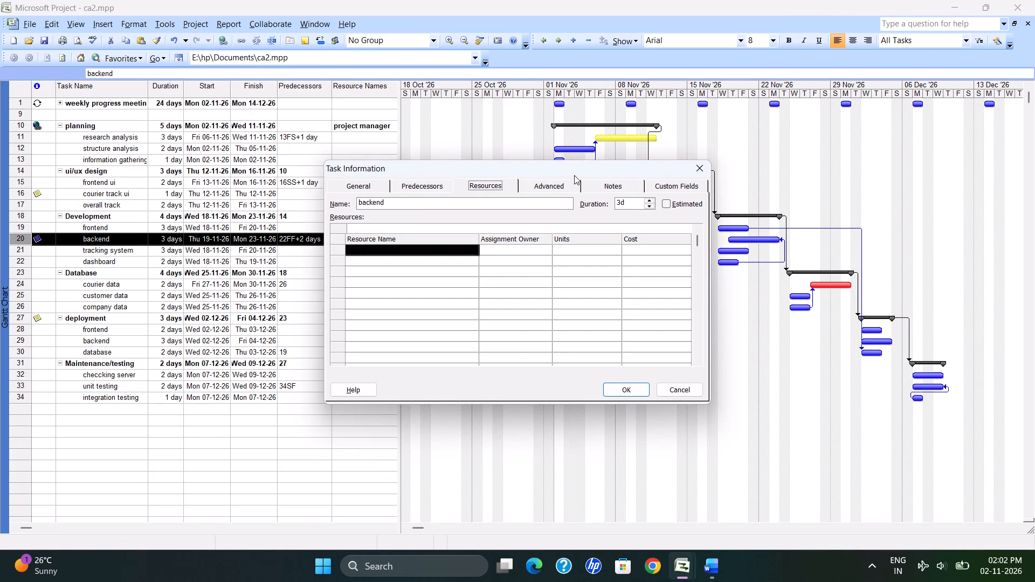
pyautogui.click(571, 185)
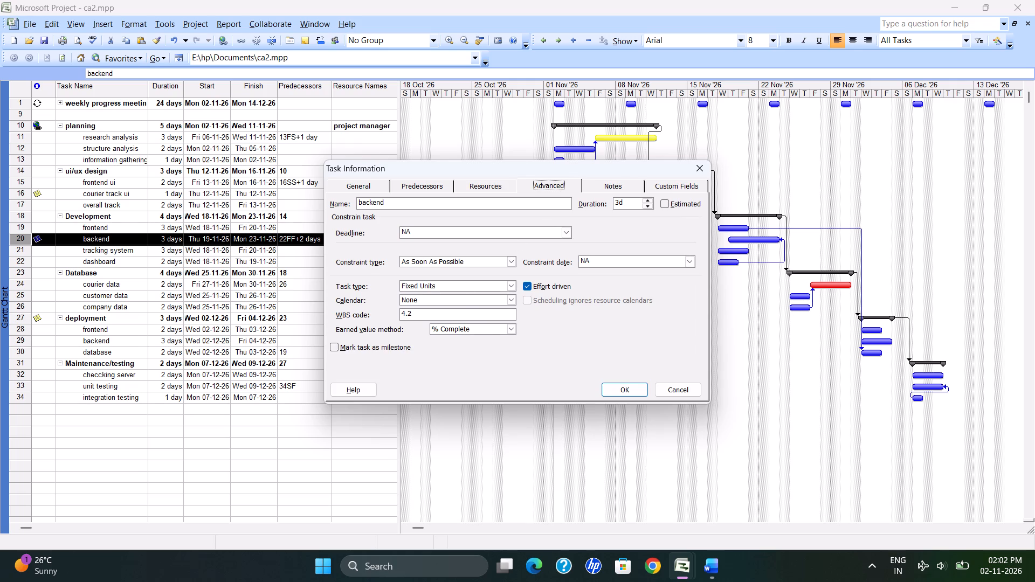
pyautogui.click(565, 233)
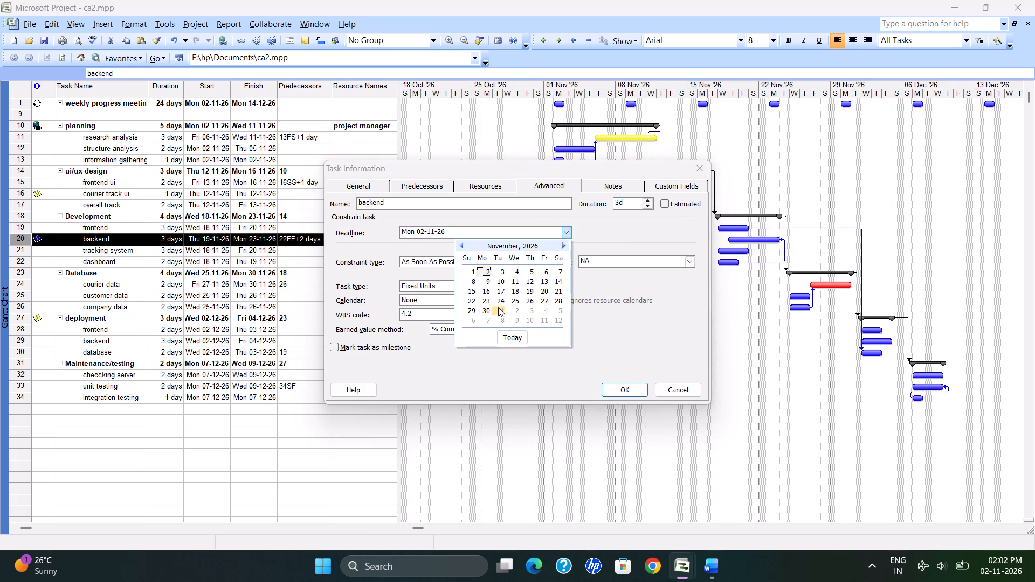
pyautogui.click(563, 248)
pyautogui.click(533, 308)
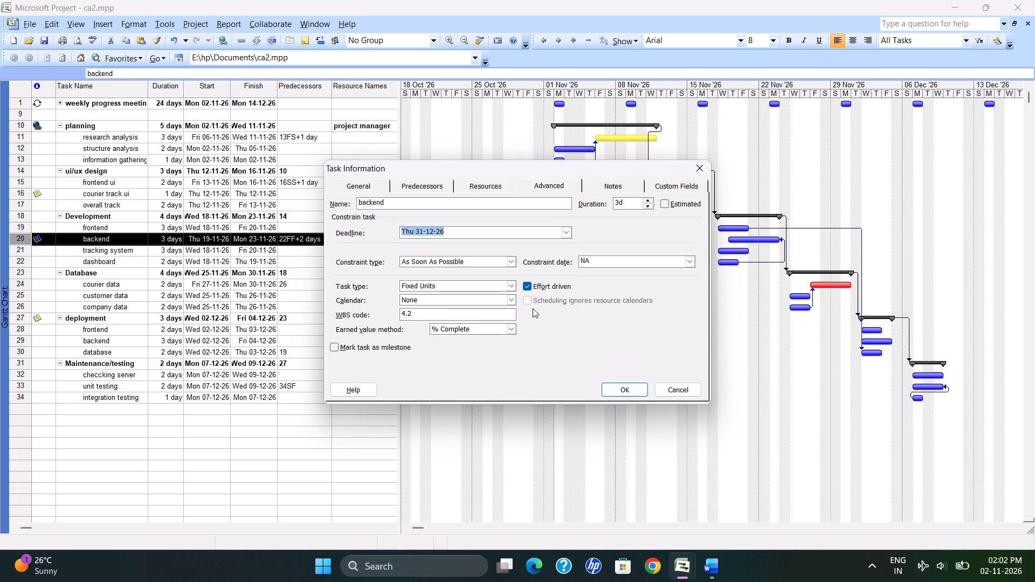
# Capture a screenshot of the backend task's Task Information dialog showing its deadline.
pyautogui.press('Print')
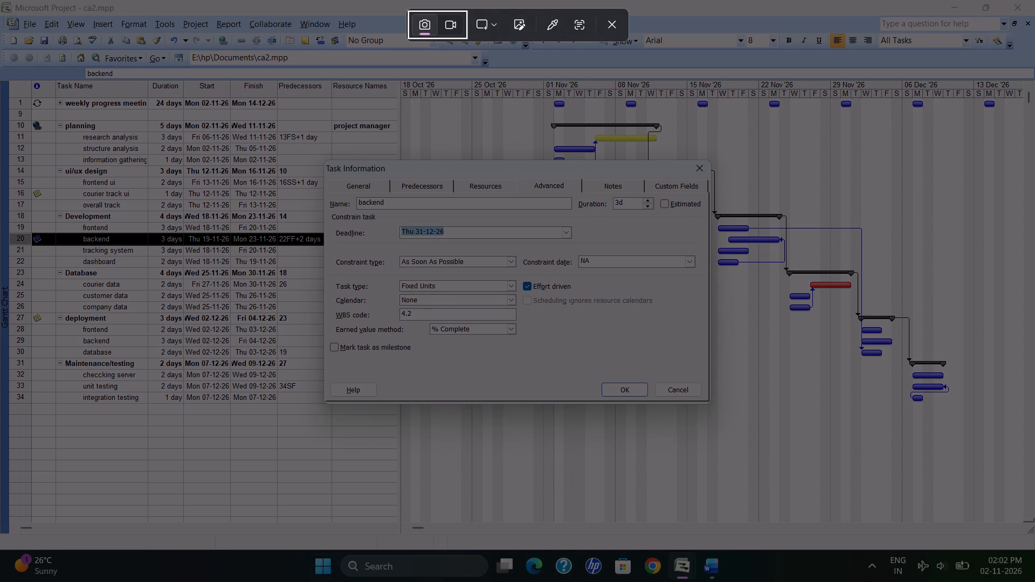
pyautogui.moveTo(307, 143); pyautogui.dragTo(738, 440)
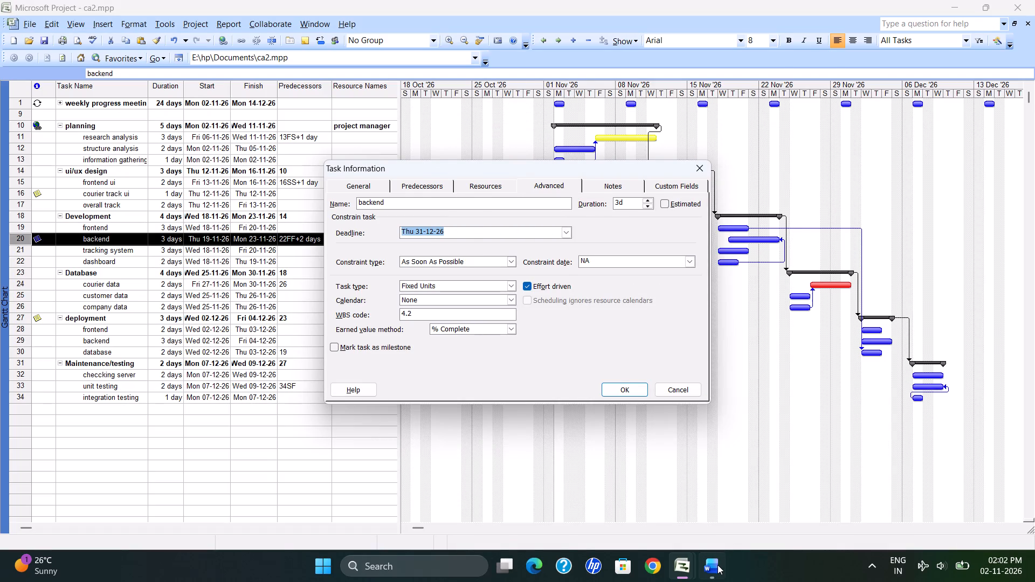
# Switch to ca2.docx and paste the backend Task Information screenshot on a new page after the resource usage picture.
pyautogui.click(717, 565)
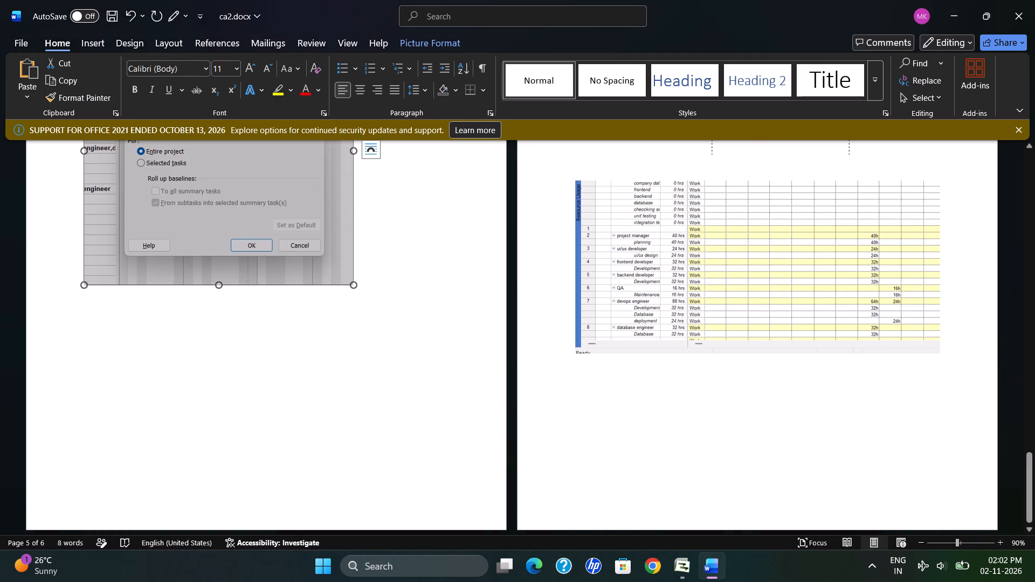
pyautogui.click(118, 322)
pyautogui.click(81, 442)
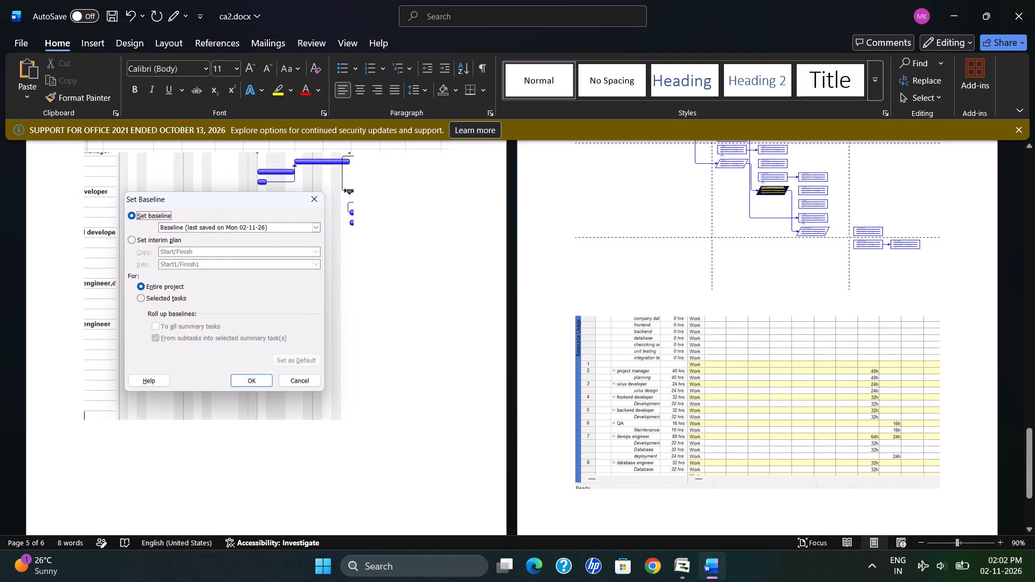
pyautogui.doubleClick(81, 442)
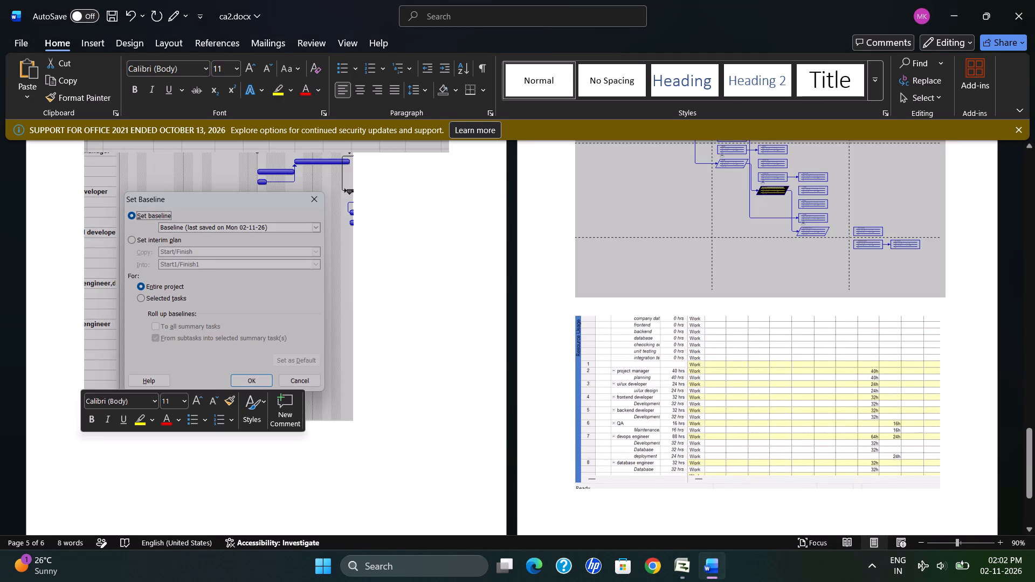
pyautogui.click(164, 451)
pyautogui.scroll(-1, 164, 451)
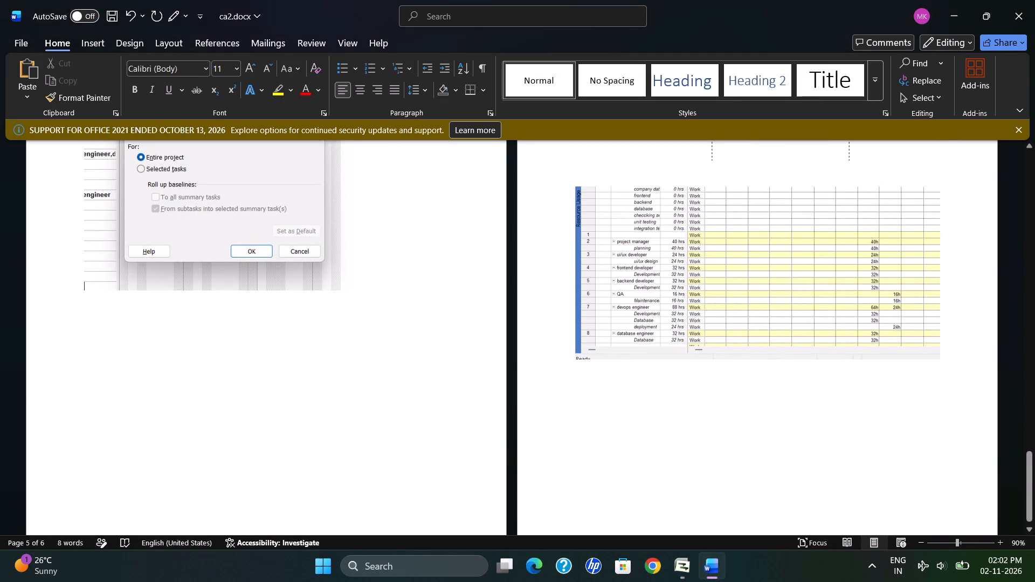
pyautogui.doubleClick(79, 335)
pyautogui.doubleClick(79, 335)
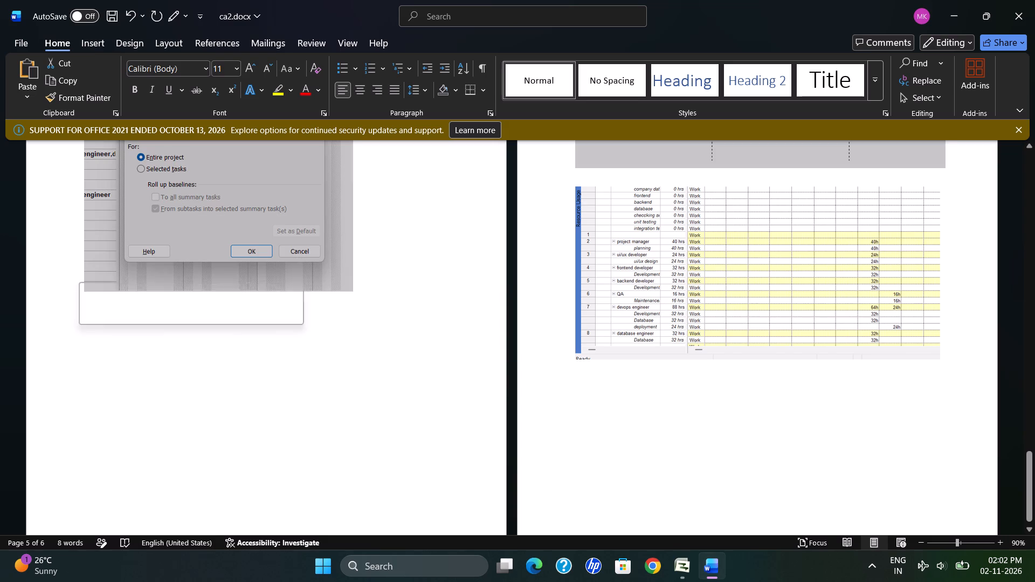
pyautogui.tripleClick(74, 344)
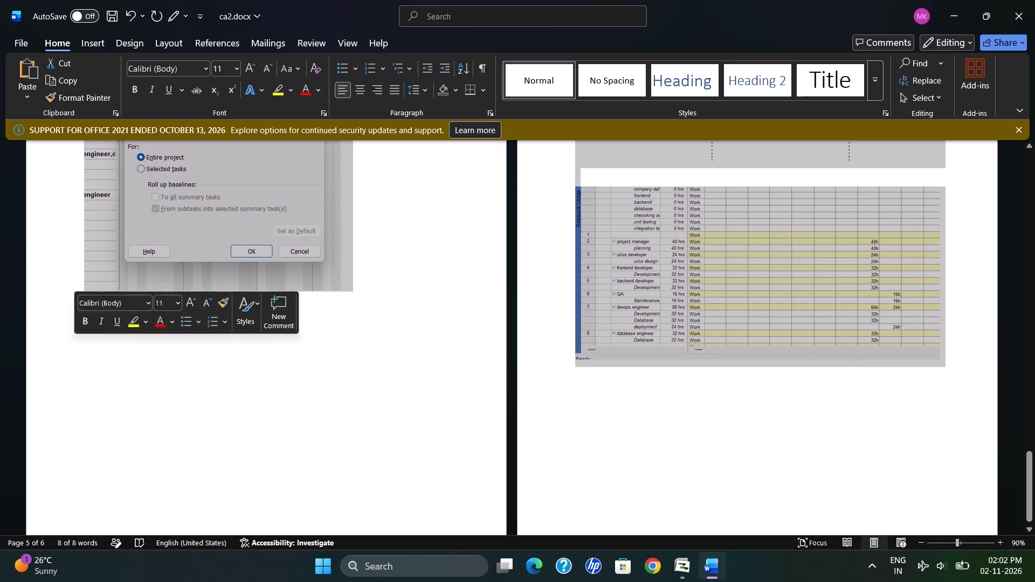
pyautogui.click(74, 344)
pyautogui.doubleClick(80, 341)
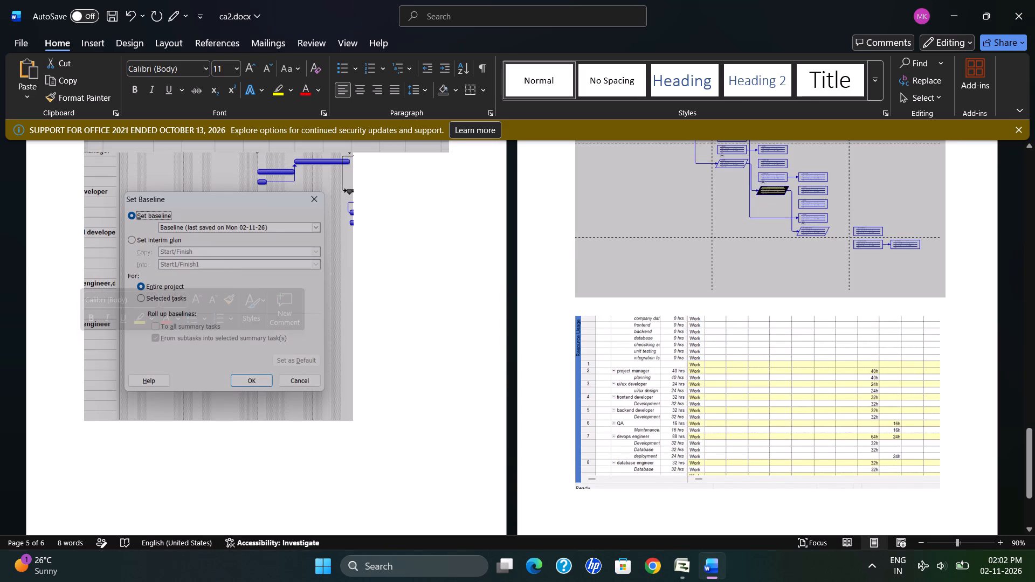
pyautogui.click(101, 417)
pyautogui.tripleClick(85, 436)
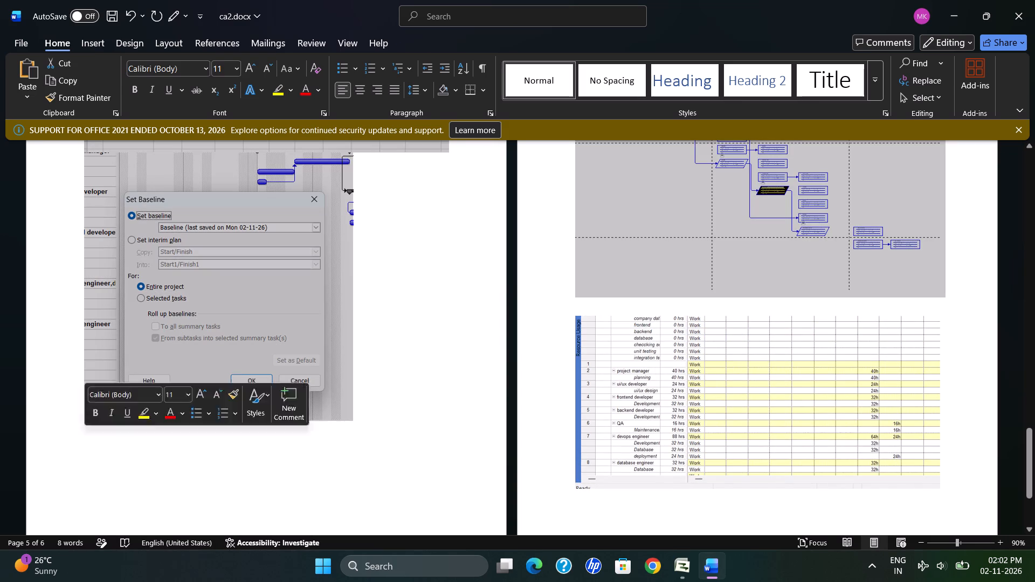
pyautogui.click(85, 436)
pyautogui.scroll(-1, 85, 436)
pyautogui.doubleClick(72, 358)
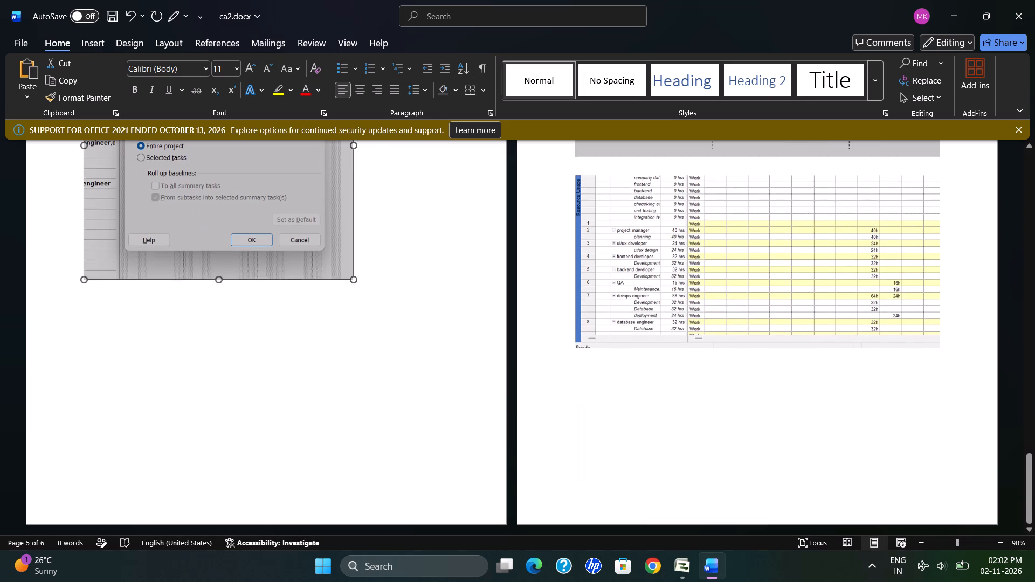
pyautogui.doubleClick(79, 362)
pyautogui.scroll(-1, 514, 470)
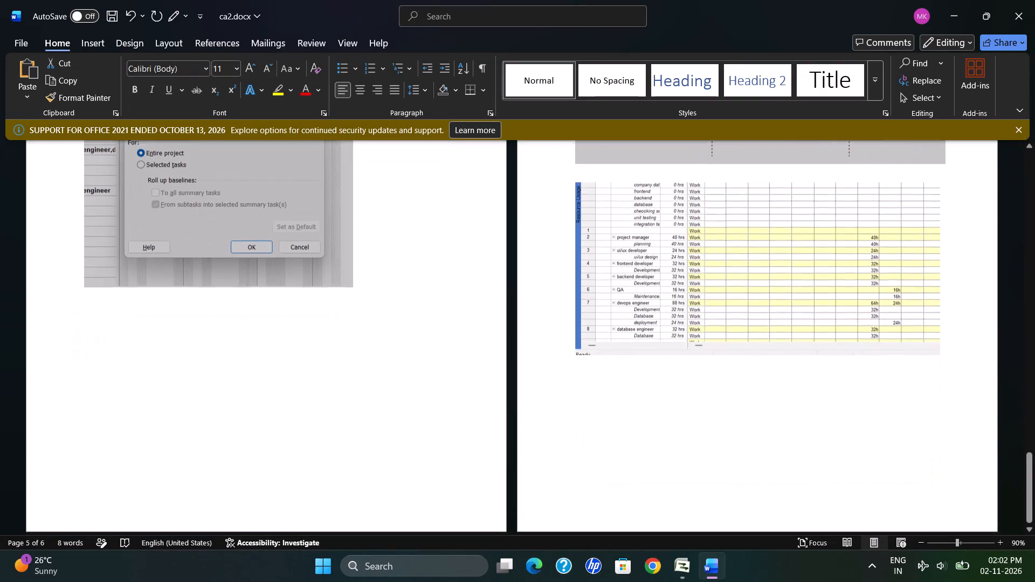
pyautogui.doubleClick(635, 419)
pyautogui.scroll(-2, 635, 419)
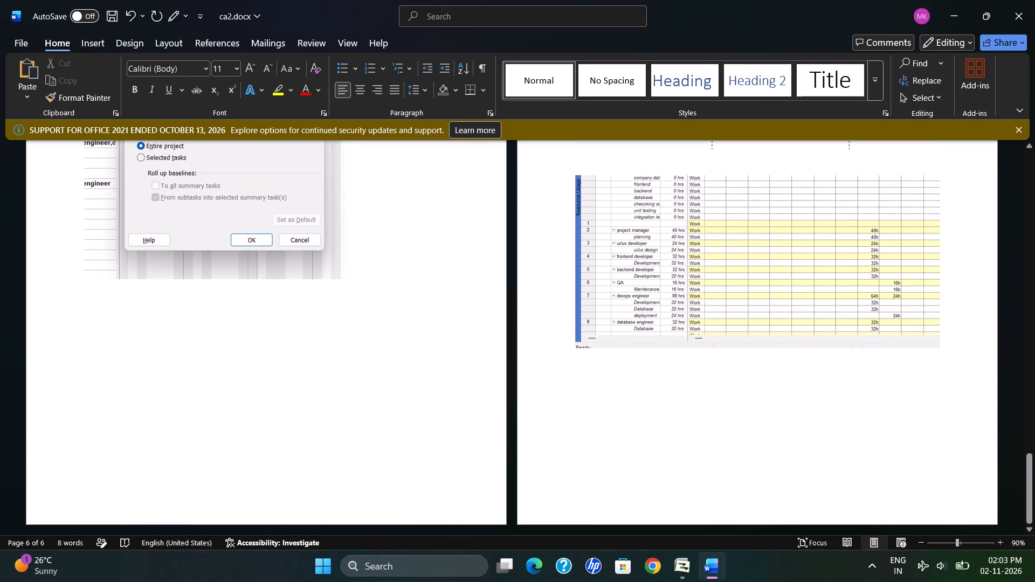
pyautogui.scroll(-2, 635, 419)
pyautogui.press('Down')
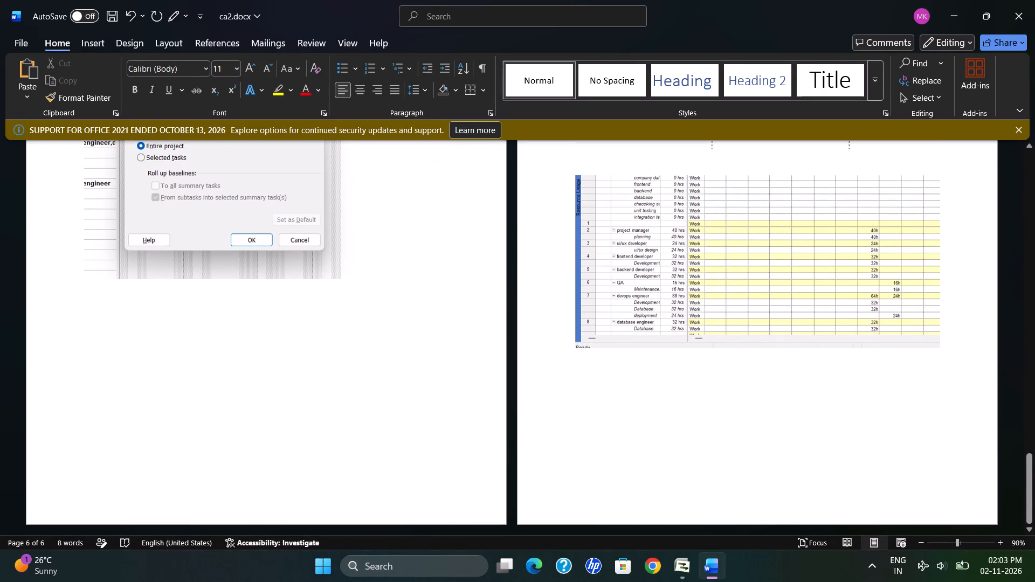
pyautogui.doubleClick(635, 419)
pyautogui.doubleClick(592, 422)
pyautogui.press('Return')
pyautogui.press('Return')
pyautogui.press('Return')
pyautogui.press('Return')
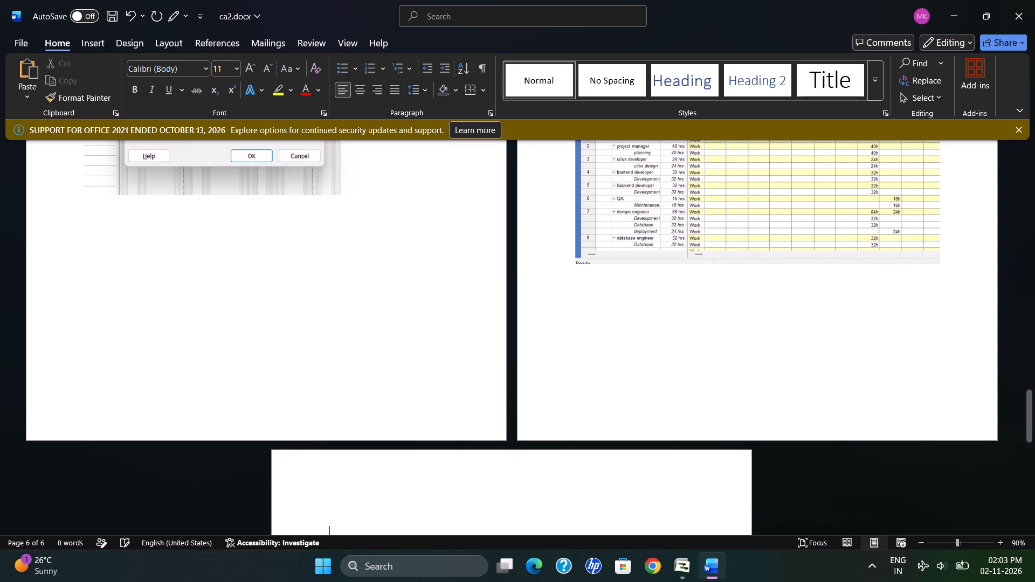
pyautogui.hotkey('ctrl', 'v')
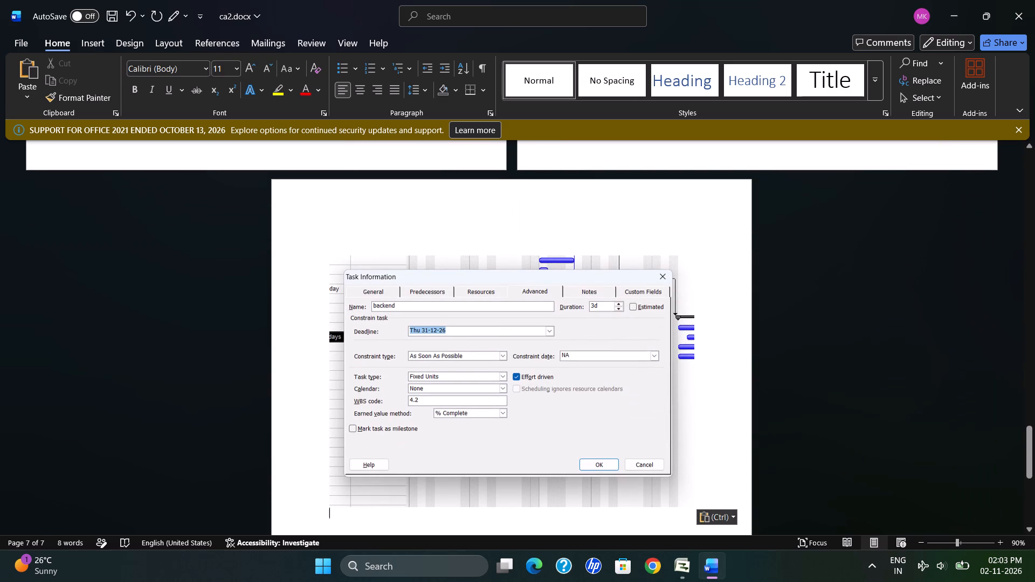
# Return to ca2.mpp and close the backend task's Task Information dialog.
pyautogui.click(687, 561)
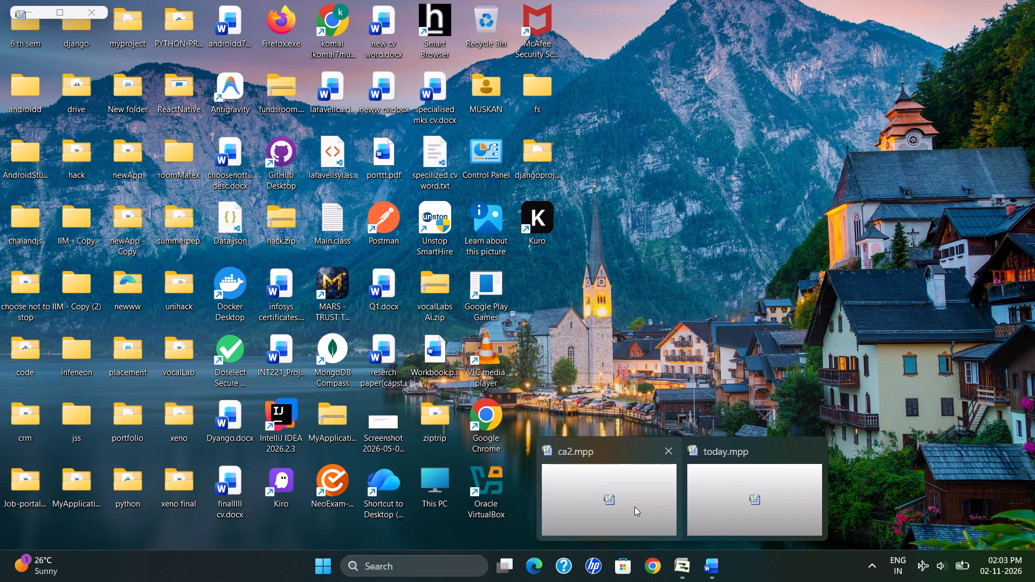
pyautogui.click(634, 507)
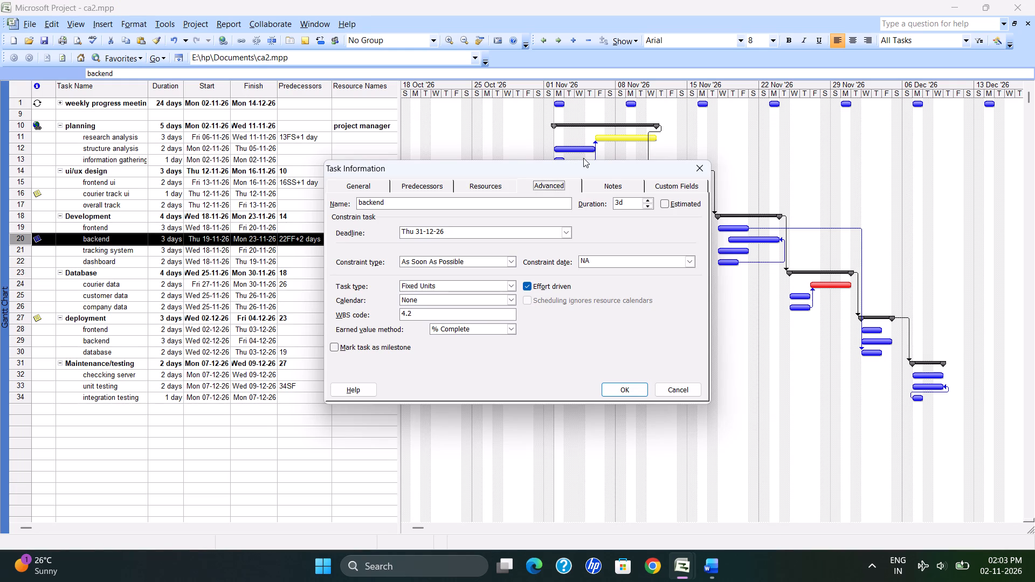
pyautogui.click(700, 168)
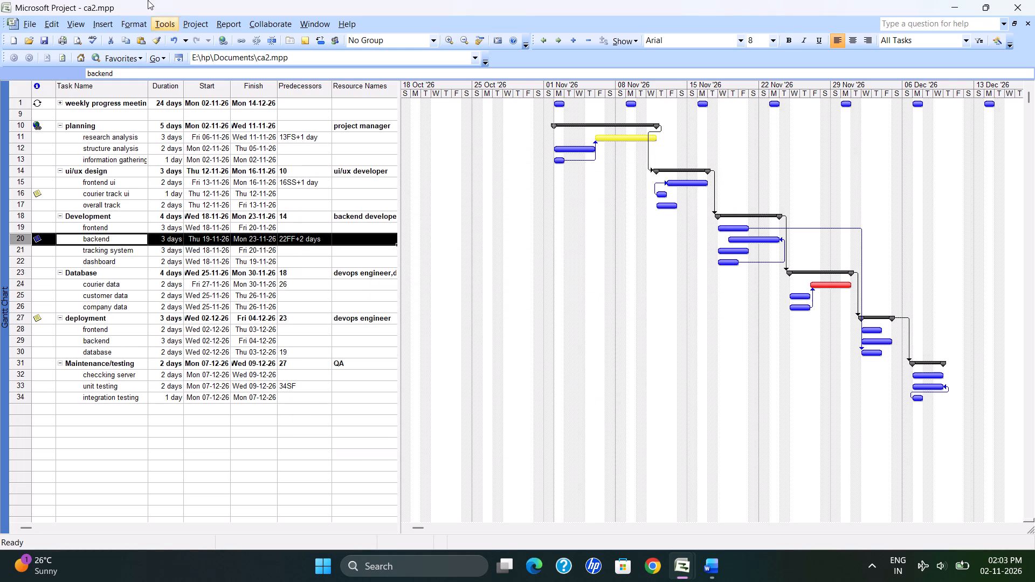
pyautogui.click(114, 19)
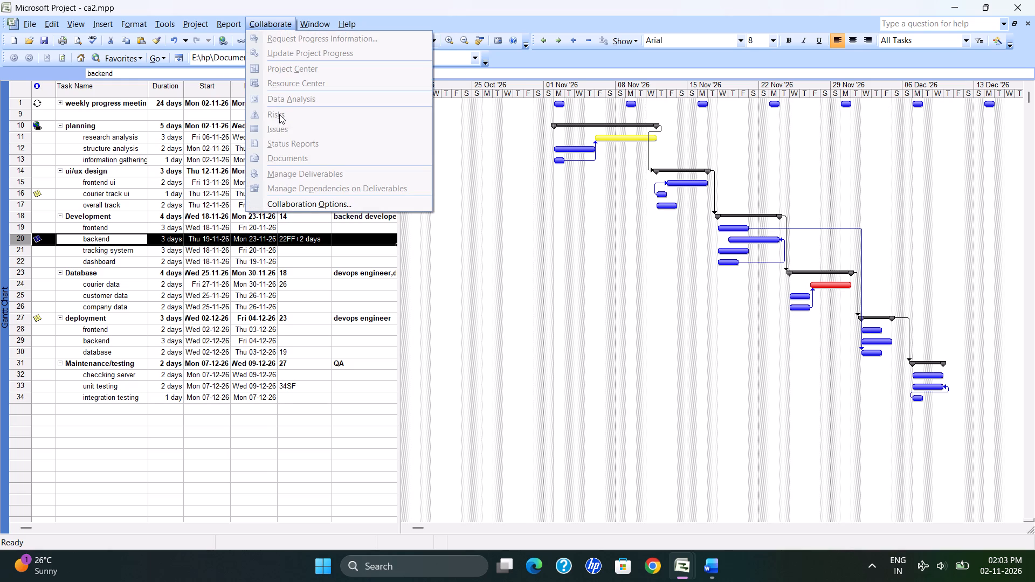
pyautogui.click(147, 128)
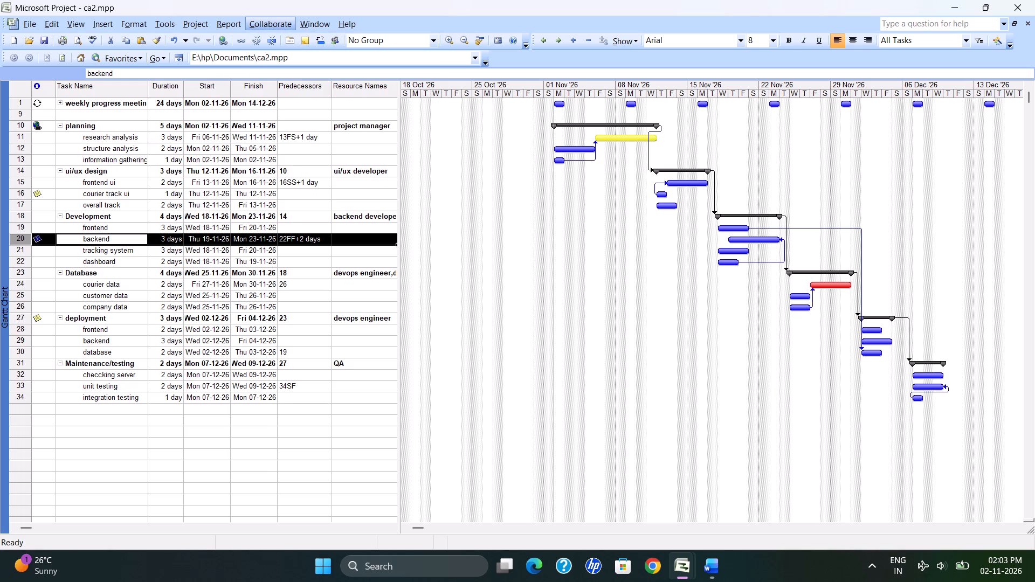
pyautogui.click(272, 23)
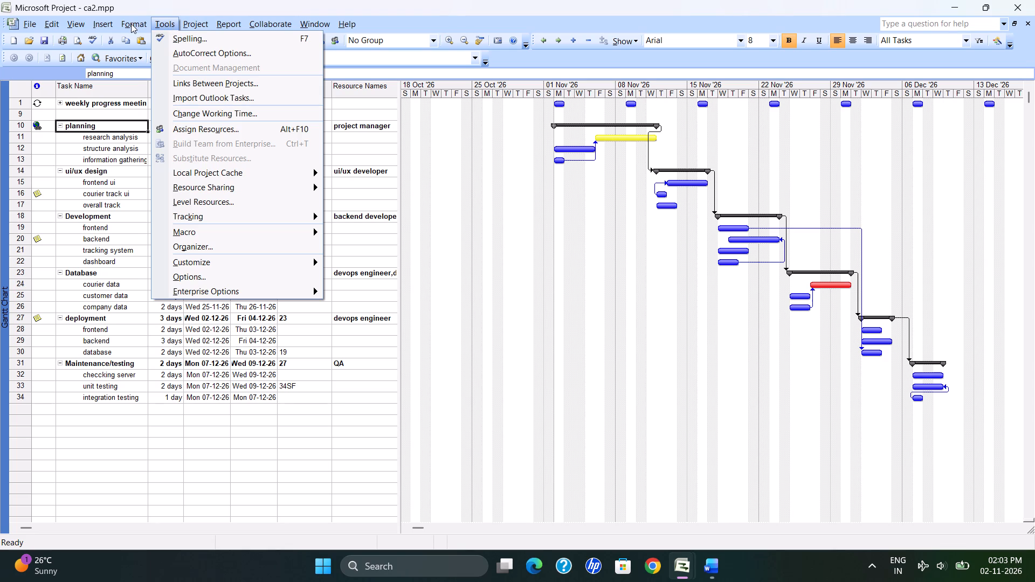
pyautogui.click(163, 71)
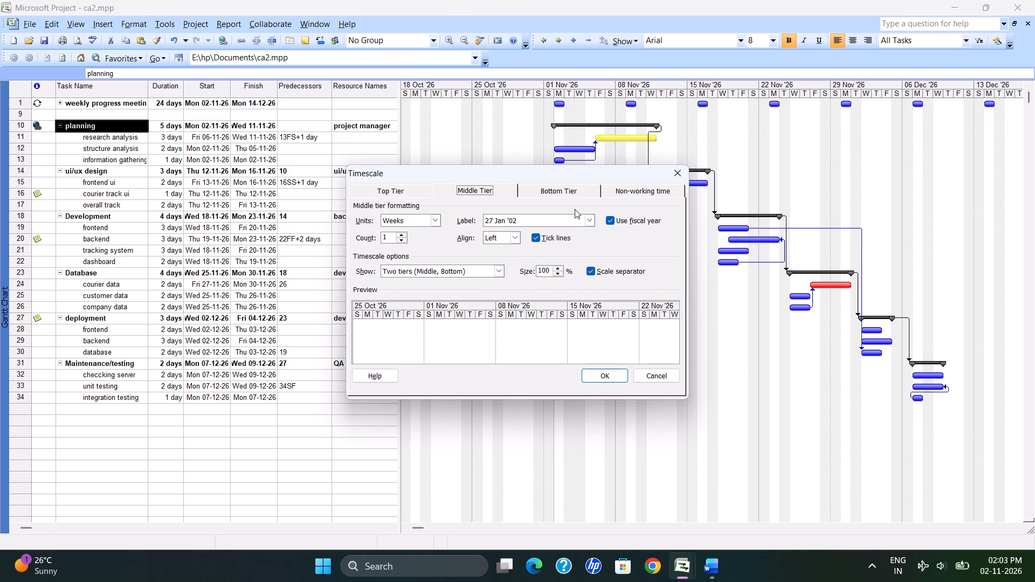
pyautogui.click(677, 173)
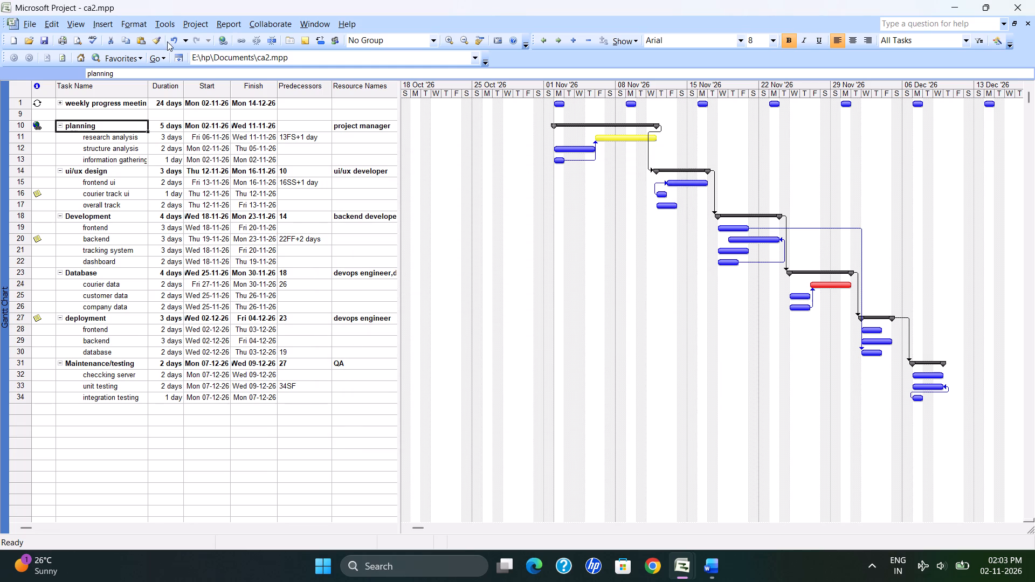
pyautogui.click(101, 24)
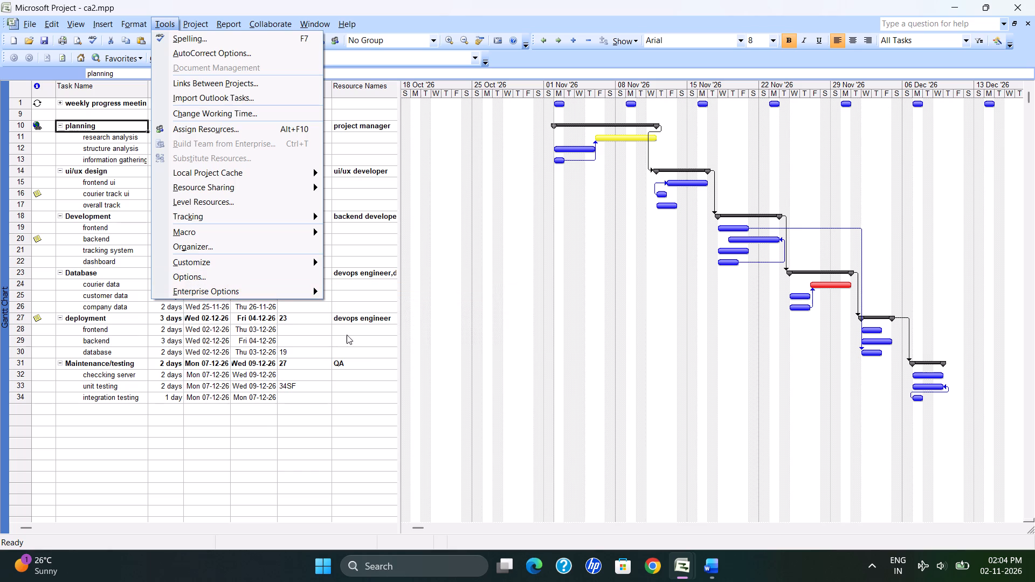
# Save the ca2.mpp project.
pyautogui.hotkey('ctrl', 's')
pyautogui.click(533, 292)
# Switch to ca2.docx and look over the end of the document.
pyautogui.click(712, 565)
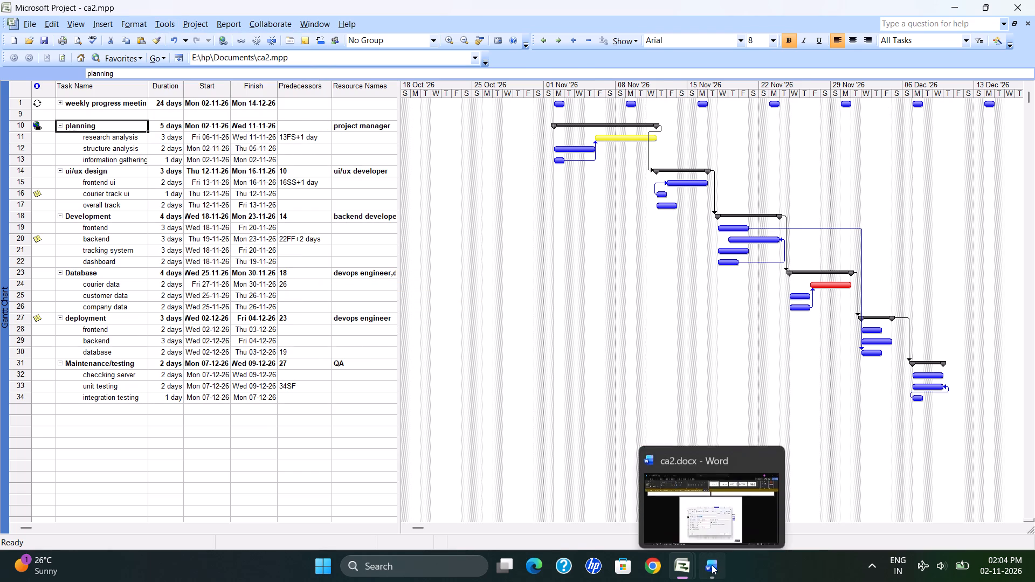
pyautogui.scroll(-2, 606, 444)
pyautogui.keyDown('ctrl'); pyautogui.scroll(-4, 606, 444); pyautogui.keyUp('ctrl')
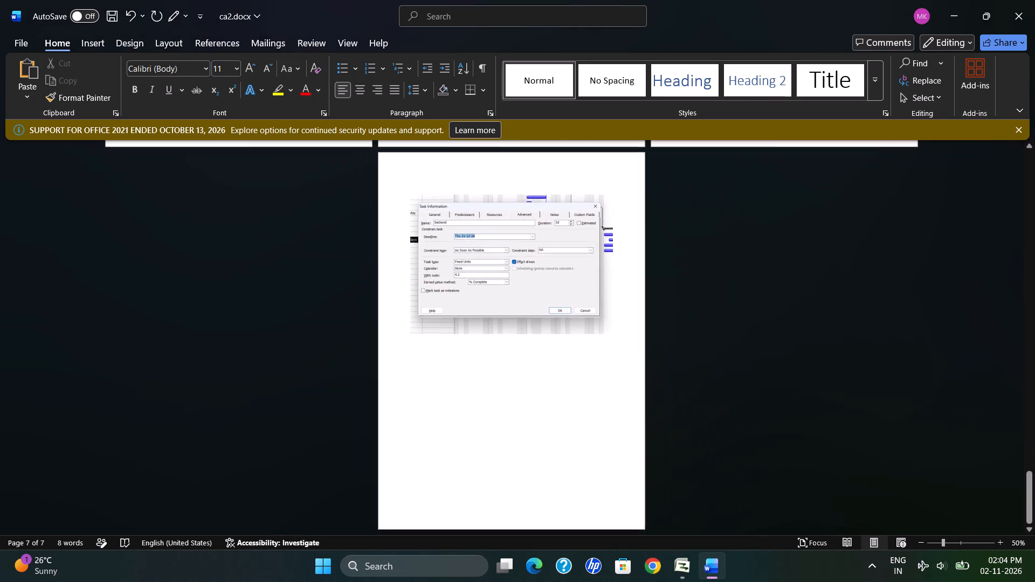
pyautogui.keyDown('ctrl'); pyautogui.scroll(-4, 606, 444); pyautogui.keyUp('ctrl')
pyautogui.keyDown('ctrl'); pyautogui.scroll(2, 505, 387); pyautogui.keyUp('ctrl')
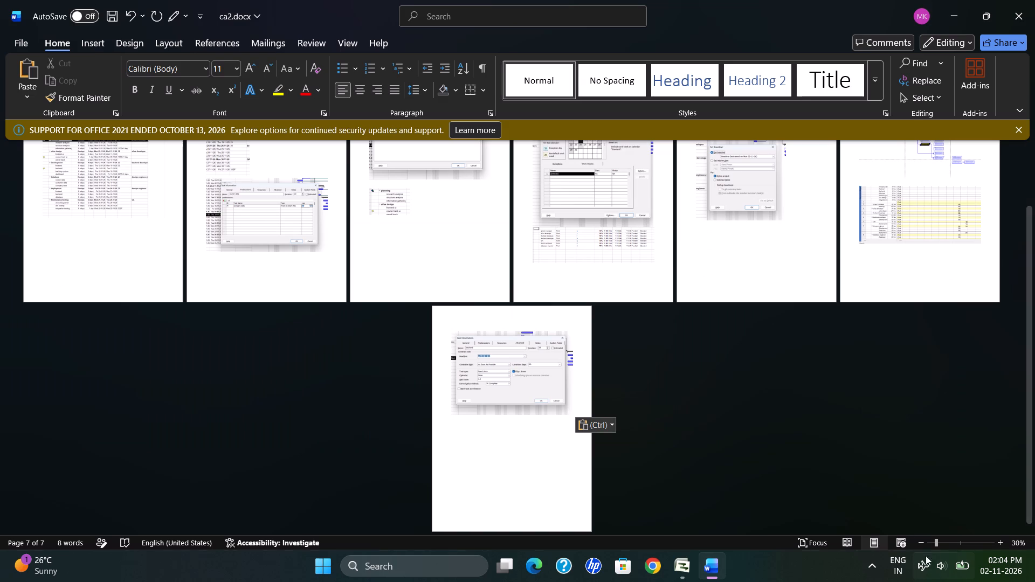
# Turn off airplane mode and switch Wi-Fi off in the system's network settings.
pyautogui.click(935, 569)
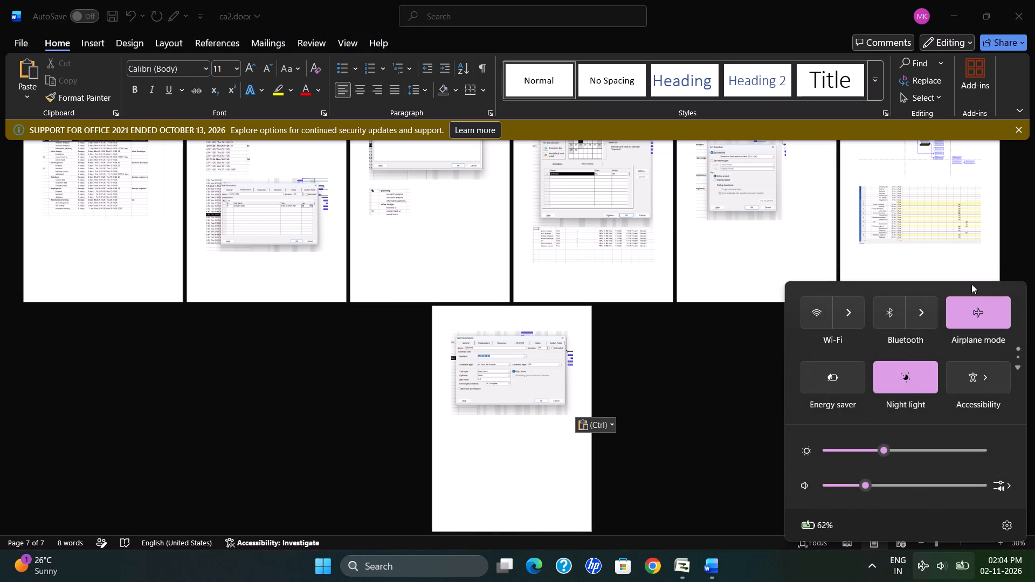
pyautogui.click(976, 316)
pyautogui.click(846, 310)
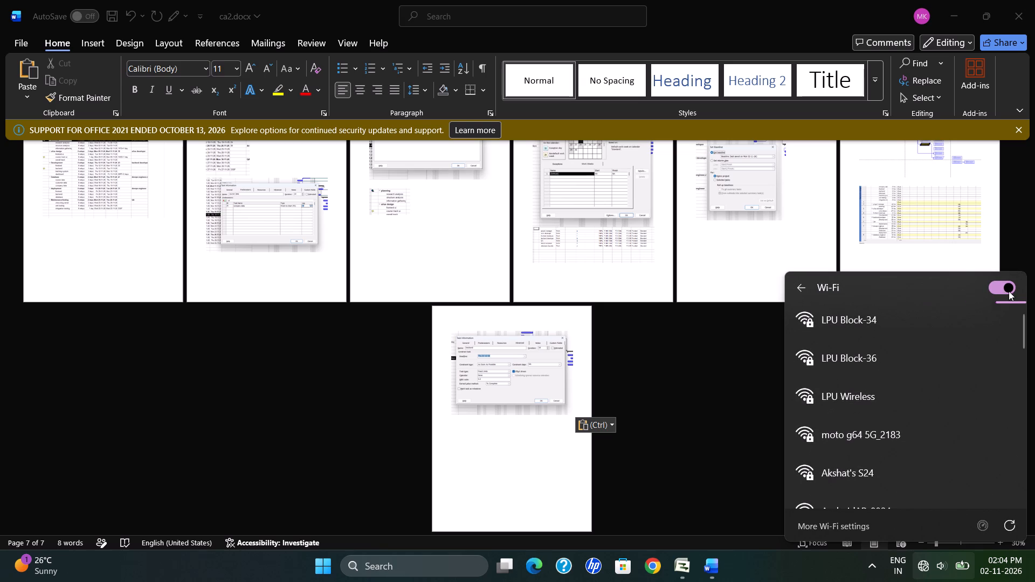
pyautogui.click(1009, 291)
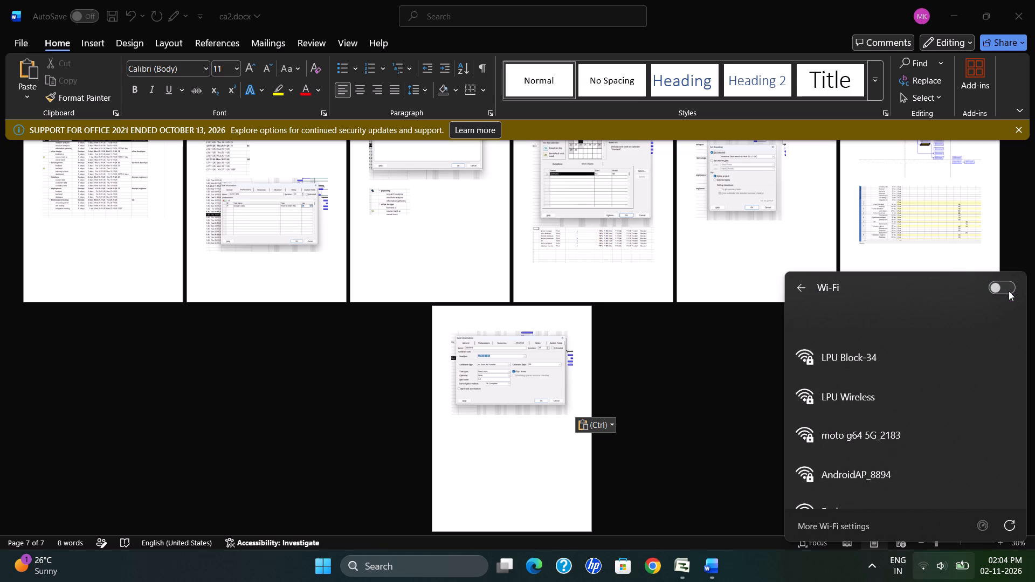
# Return to ca2.mpp and bring up the filter choices for the project's task list.
pyautogui.moveTo(692, 459); pyautogui.dragTo(681, 570)
pyautogui.click(681, 570)
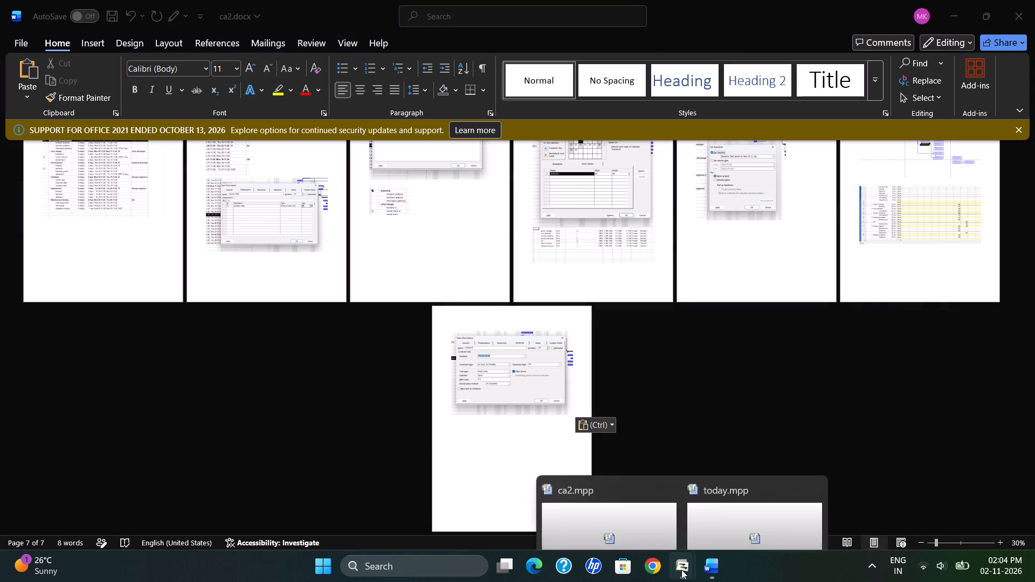
pyautogui.click(624, 512)
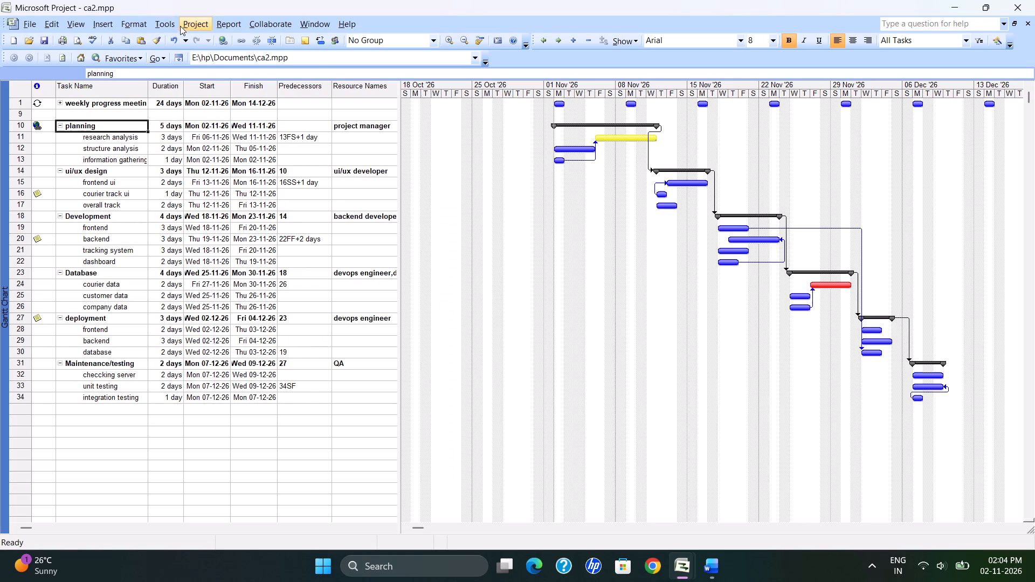
pyautogui.click(185, 27)
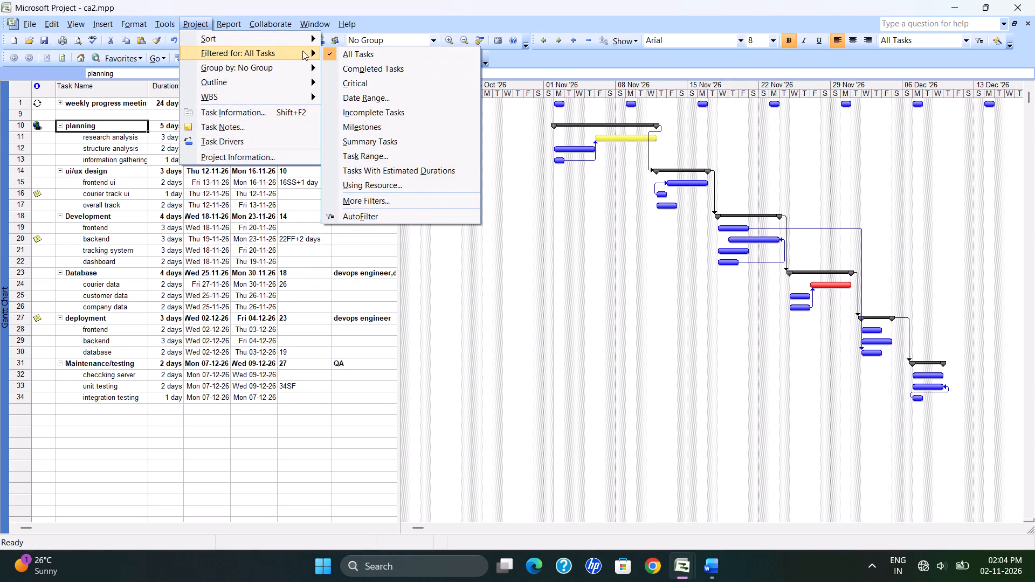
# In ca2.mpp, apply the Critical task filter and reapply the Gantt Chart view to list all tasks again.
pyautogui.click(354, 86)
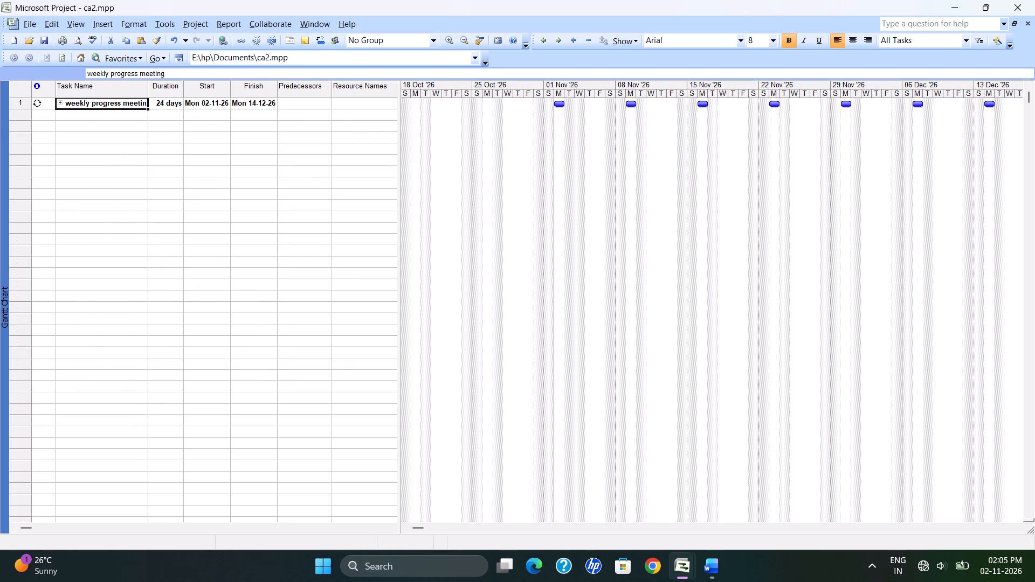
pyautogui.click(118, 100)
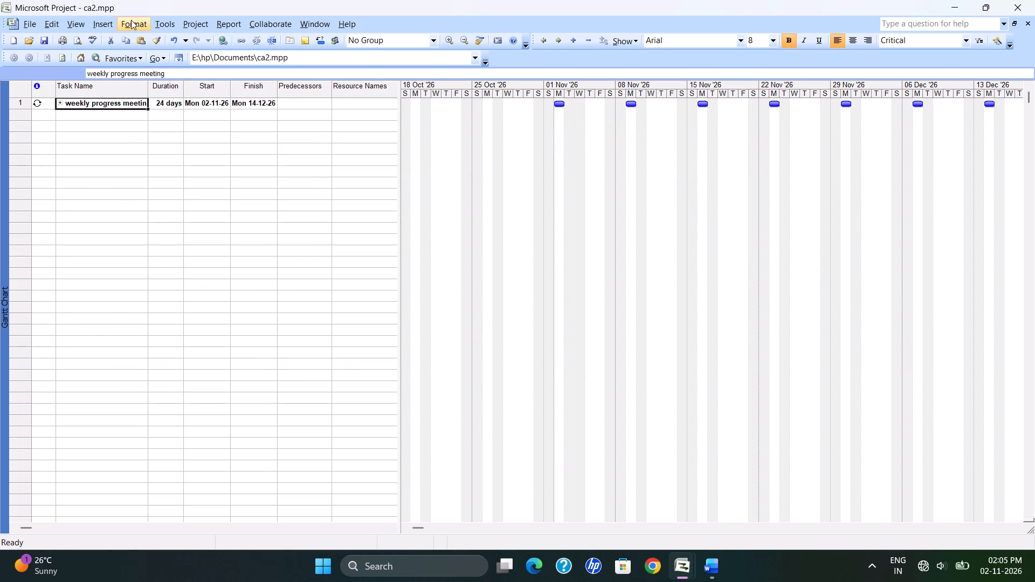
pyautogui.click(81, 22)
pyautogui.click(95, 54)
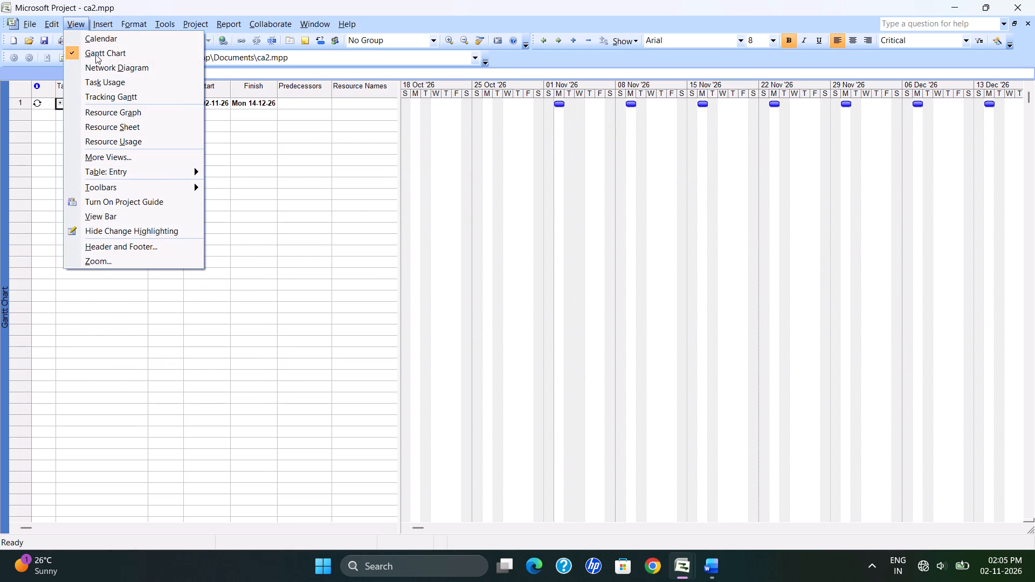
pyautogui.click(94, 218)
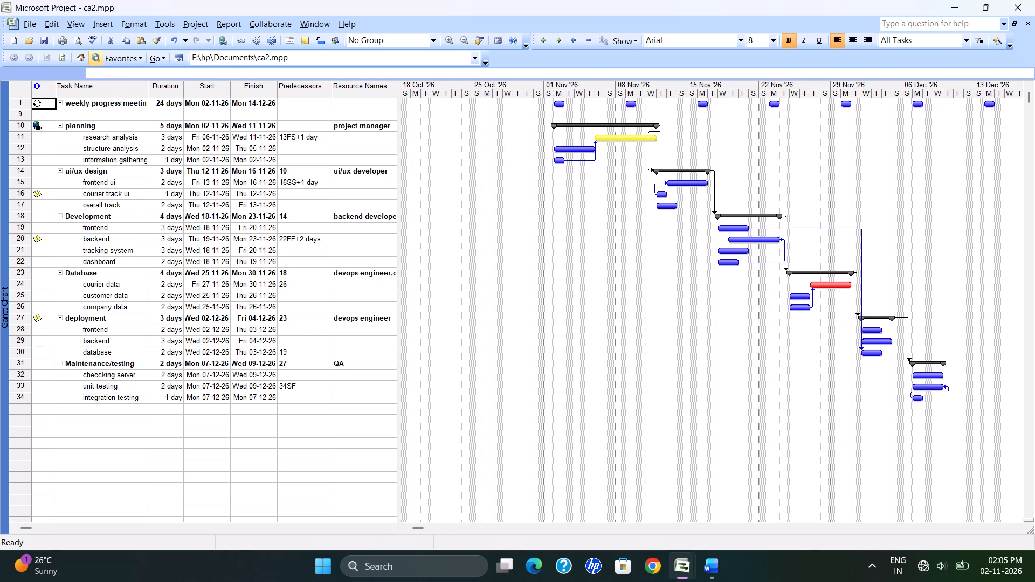
# Filter the Gantt Chart's task list for Critical tasks.
pyautogui.click(202, 27)
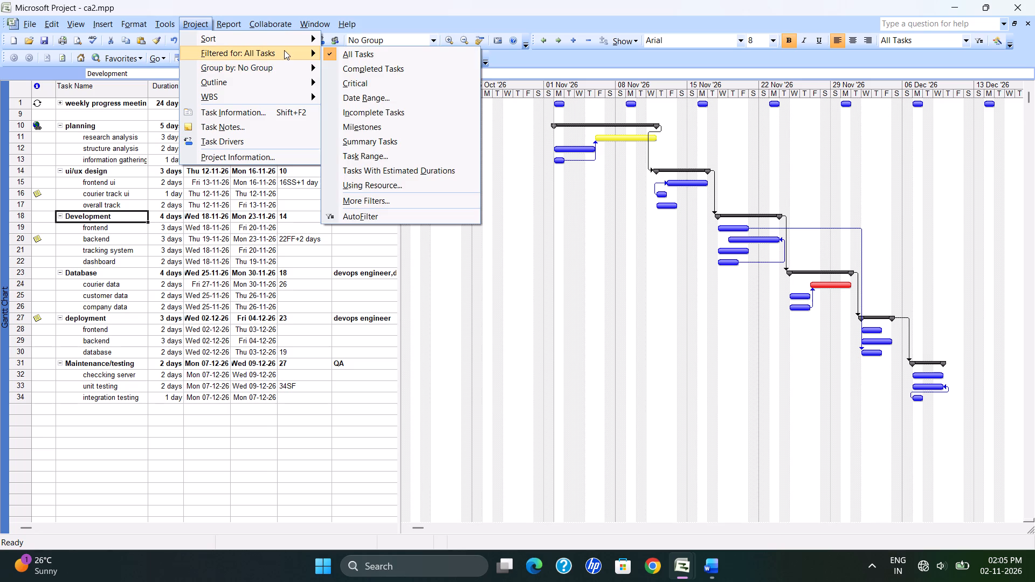
pyautogui.click(349, 79)
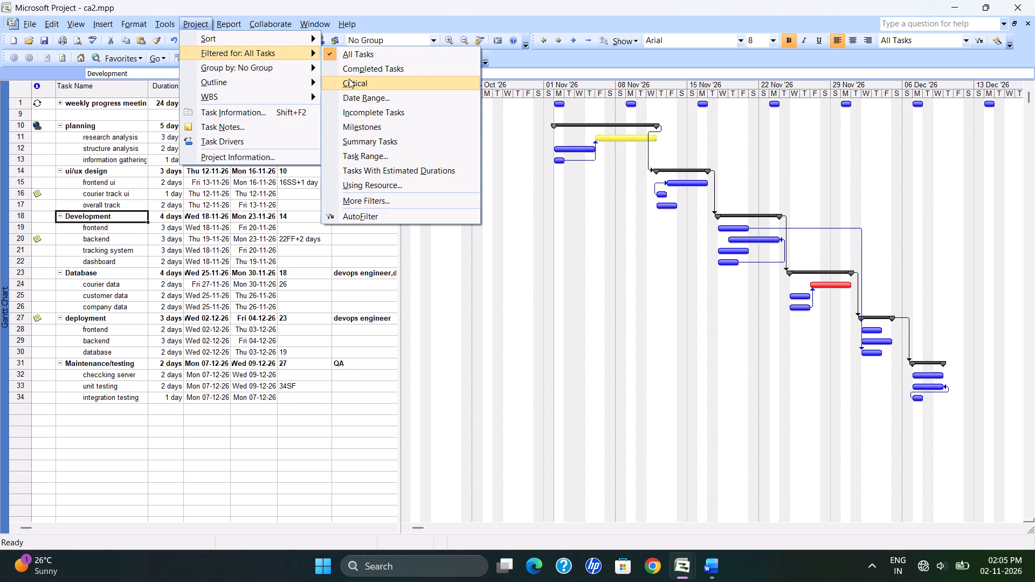
pyautogui.click(102, 105)
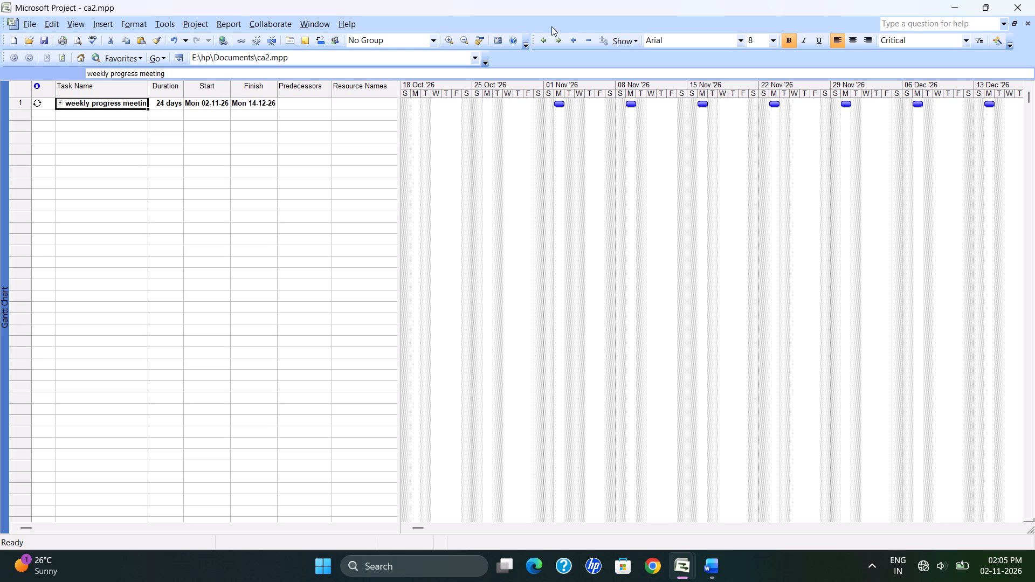
# Reapply the Gantt Chart view to list all tasks again.
pyautogui.click(81, 20)
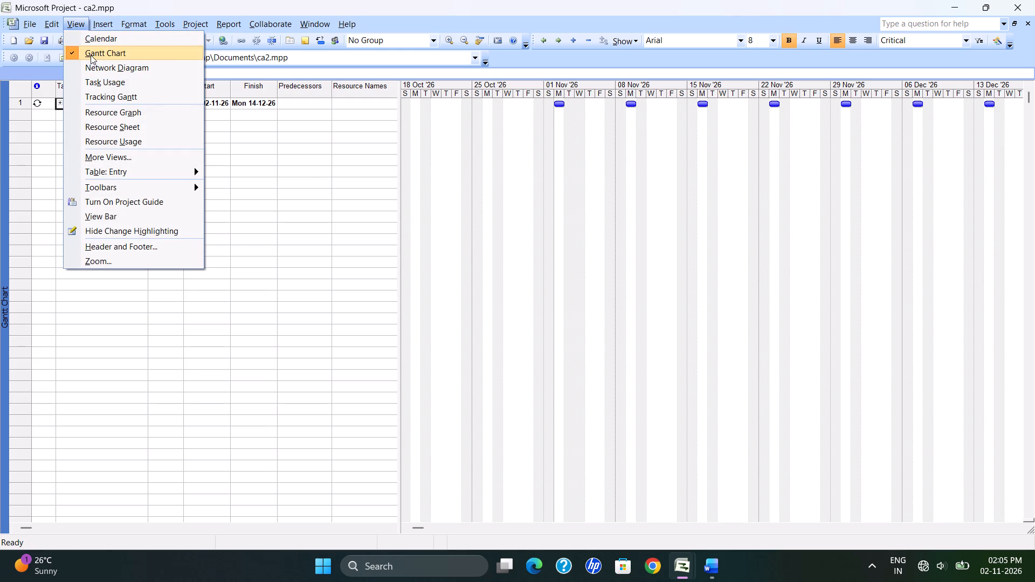
pyautogui.click(91, 55)
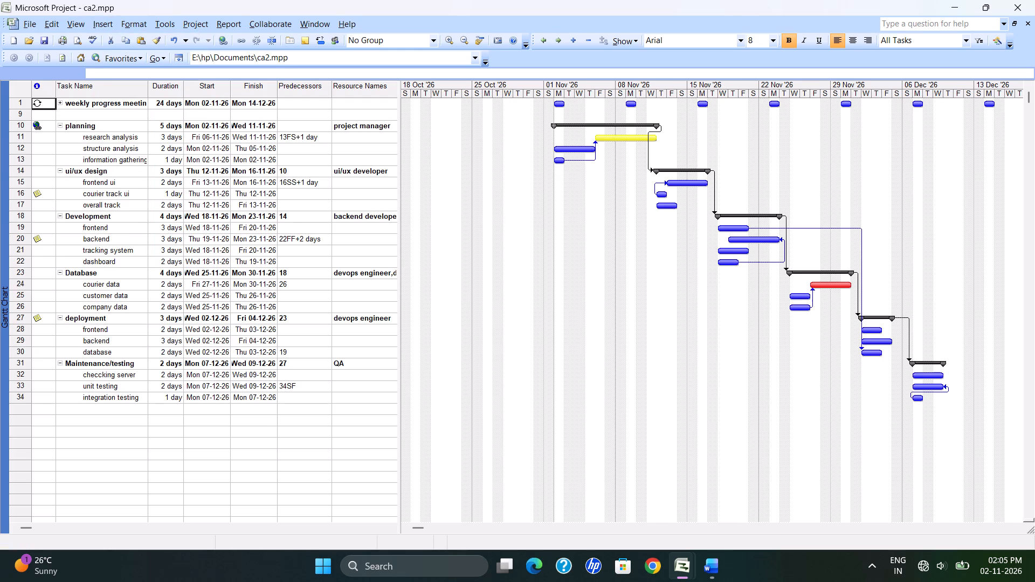
# Expand the weekly progress meeting task and capture a screenshot of its occurrences in the task table.
pyautogui.click(59, 105)
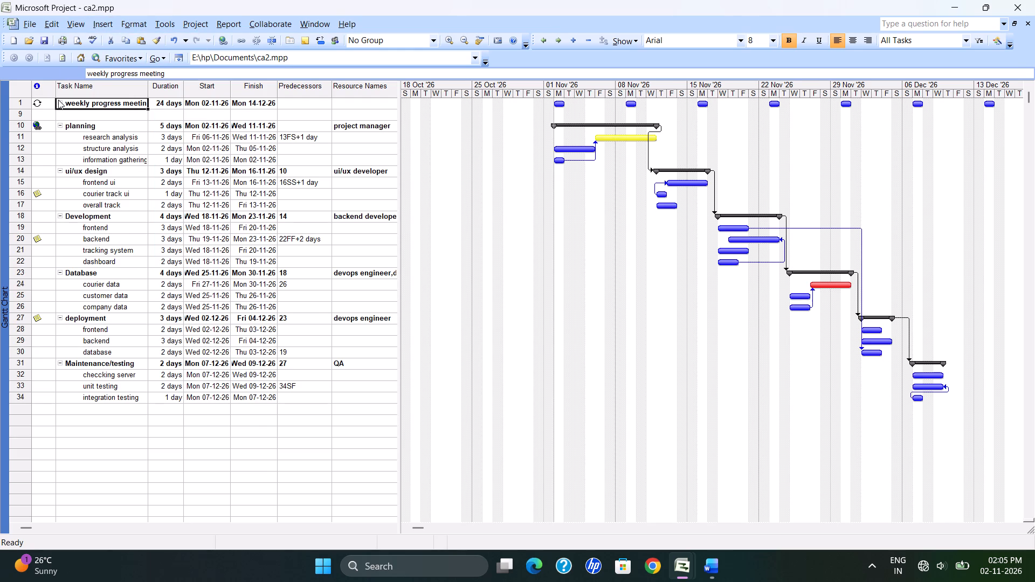
pyautogui.click(58, 100)
pyautogui.press('Print')
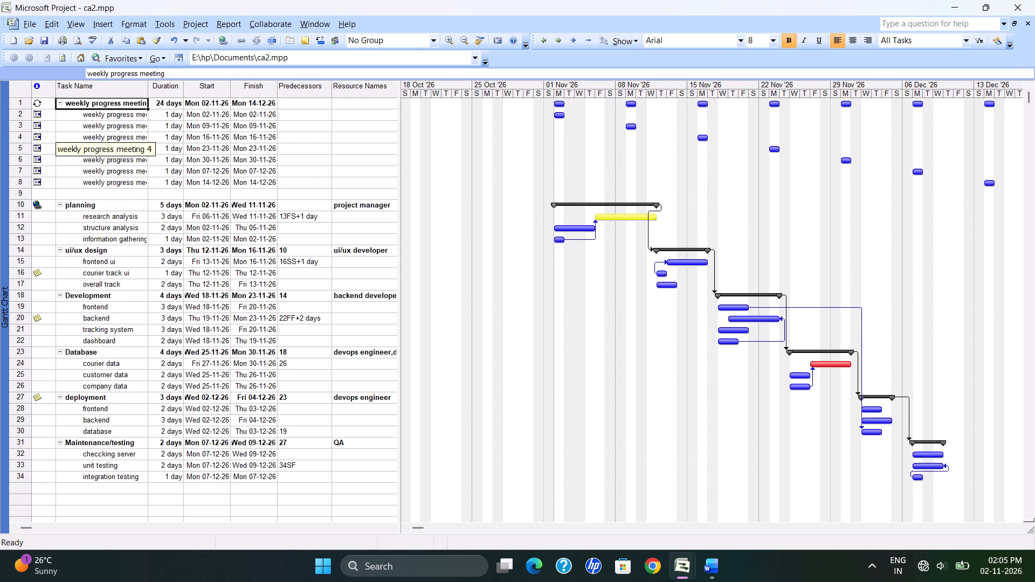
pyautogui.moveTo(24, 85); pyautogui.dragTo(385, 218)
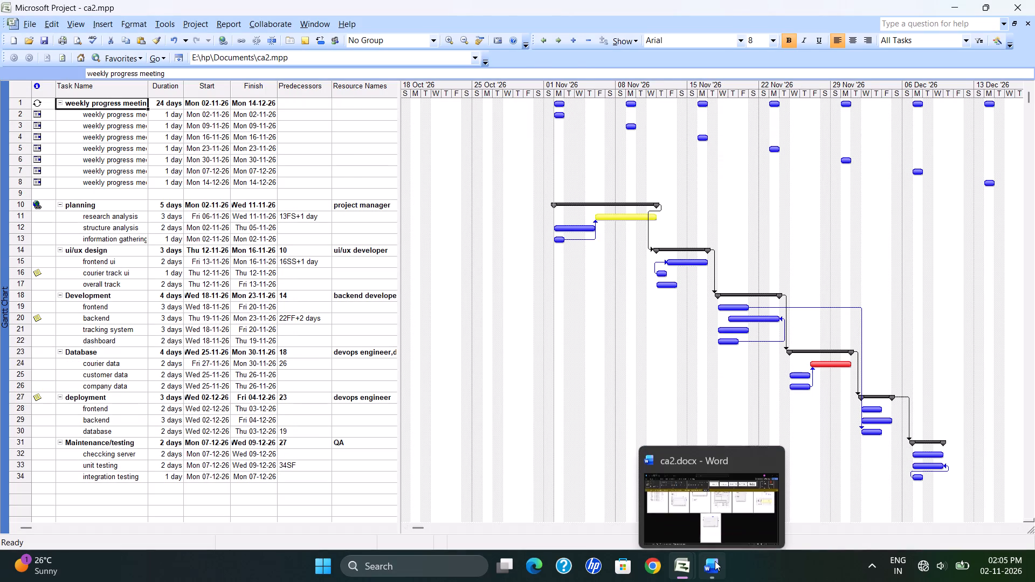
# Switch to ca2.docx and paste the weekly progress meeting screenshot below the Task Information image on the last page.
pyautogui.click(715, 561)
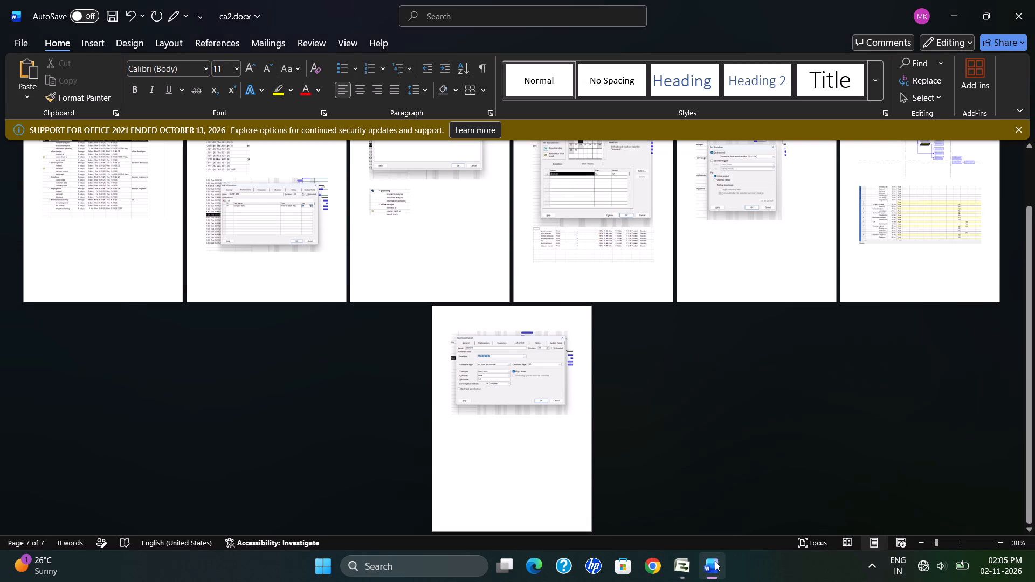
pyautogui.click(486, 434)
pyautogui.keyDown('ctrl'); pyautogui.scroll(3, 486, 434); pyautogui.keyUp('ctrl')
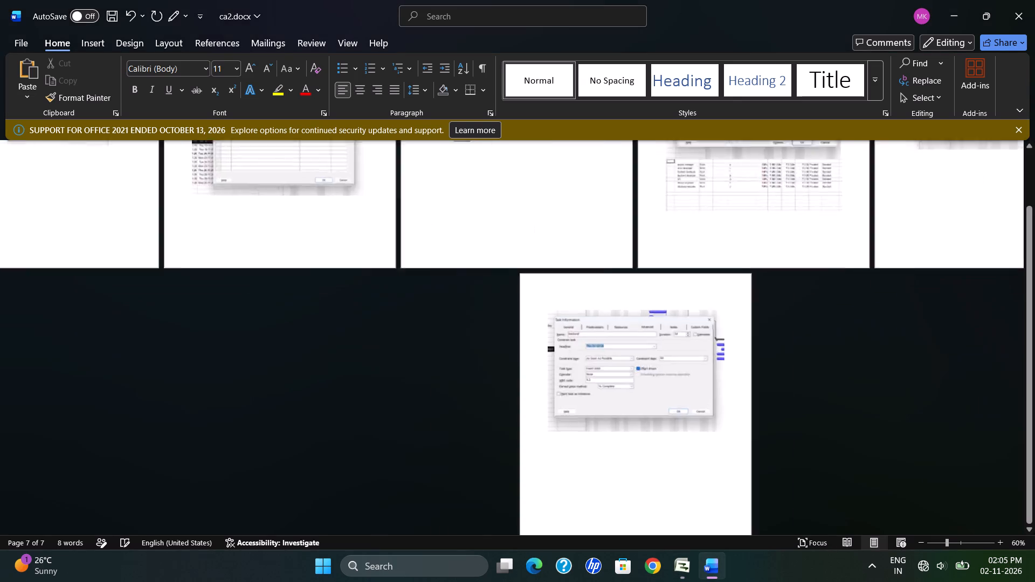
pyautogui.keyDown('ctrl'); pyautogui.scroll(4, 486, 434); pyautogui.keyUp('ctrl')
pyautogui.scroll(-1, 486, 434)
pyautogui.scroll(1, 344, 214)
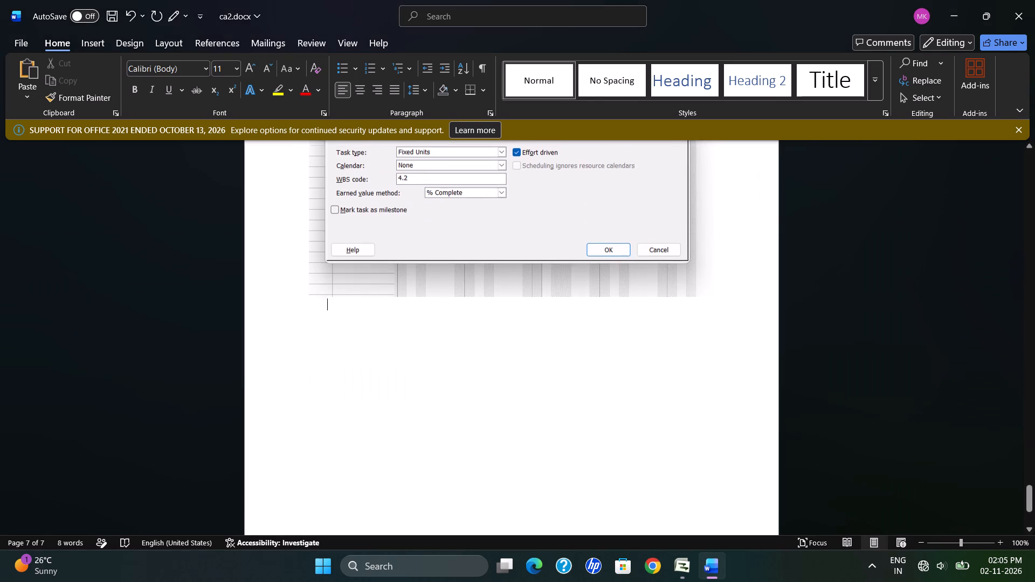
pyautogui.tripleClick(329, 347)
pyautogui.moveTo(329, 347); pyautogui.dragTo(305, 364)
pyautogui.click(305, 364)
pyautogui.doubleClick(306, 364)
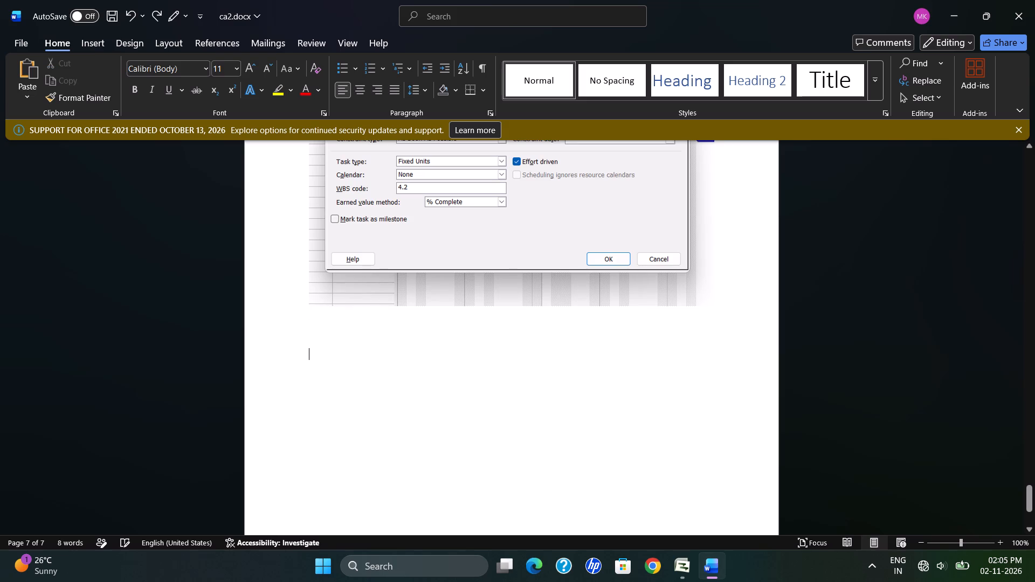
pyautogui.hotkey('ctrl', 'v')
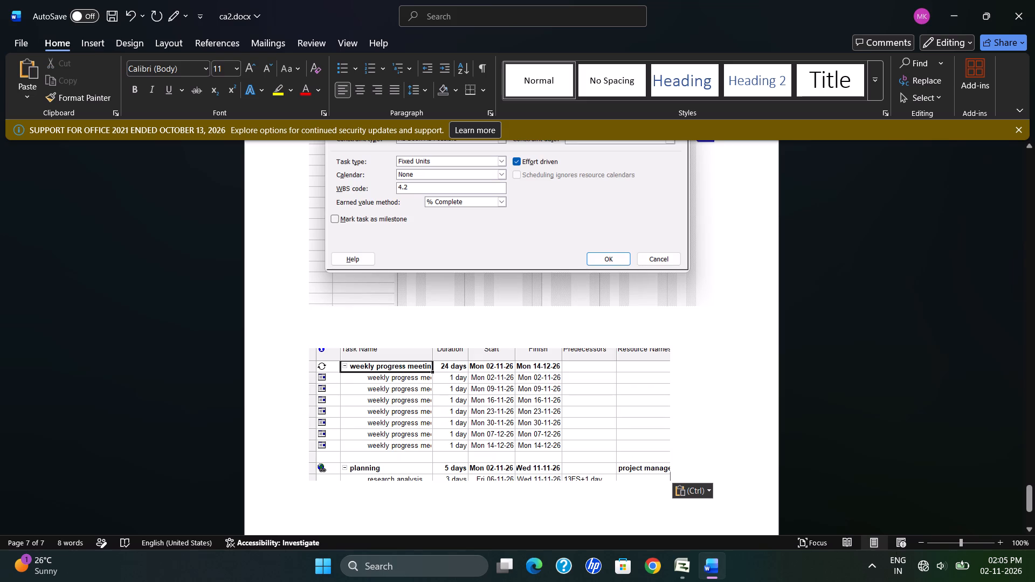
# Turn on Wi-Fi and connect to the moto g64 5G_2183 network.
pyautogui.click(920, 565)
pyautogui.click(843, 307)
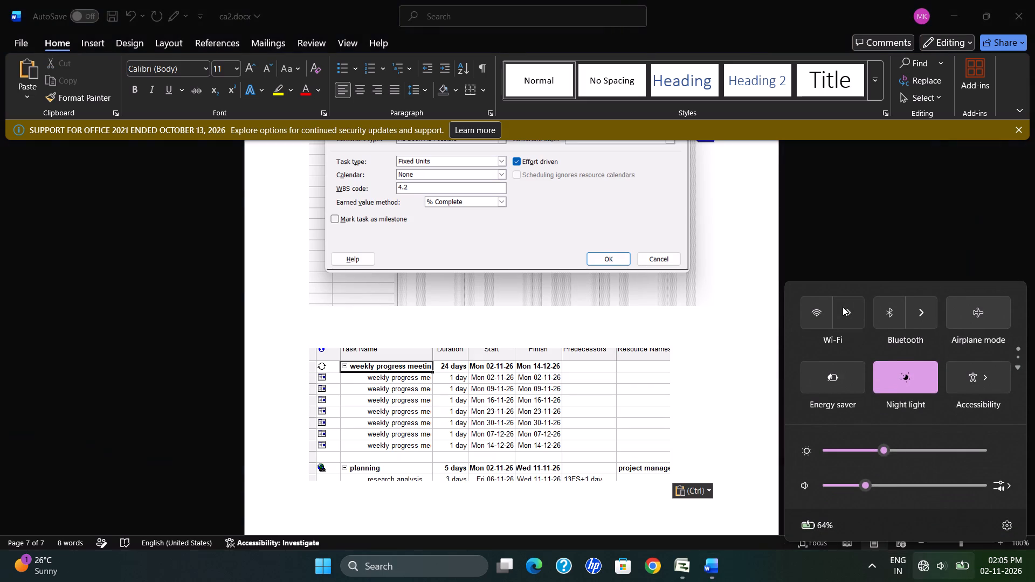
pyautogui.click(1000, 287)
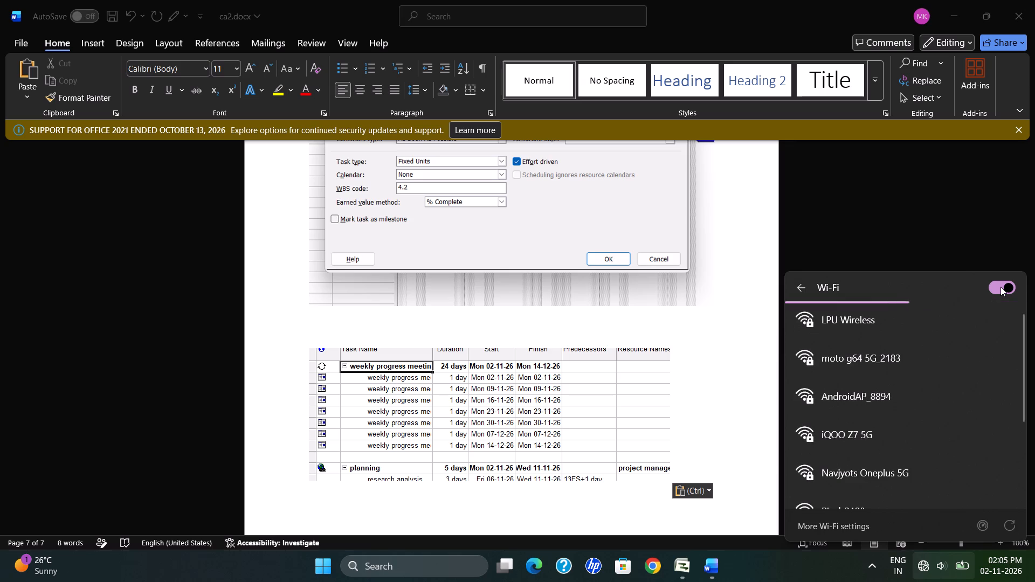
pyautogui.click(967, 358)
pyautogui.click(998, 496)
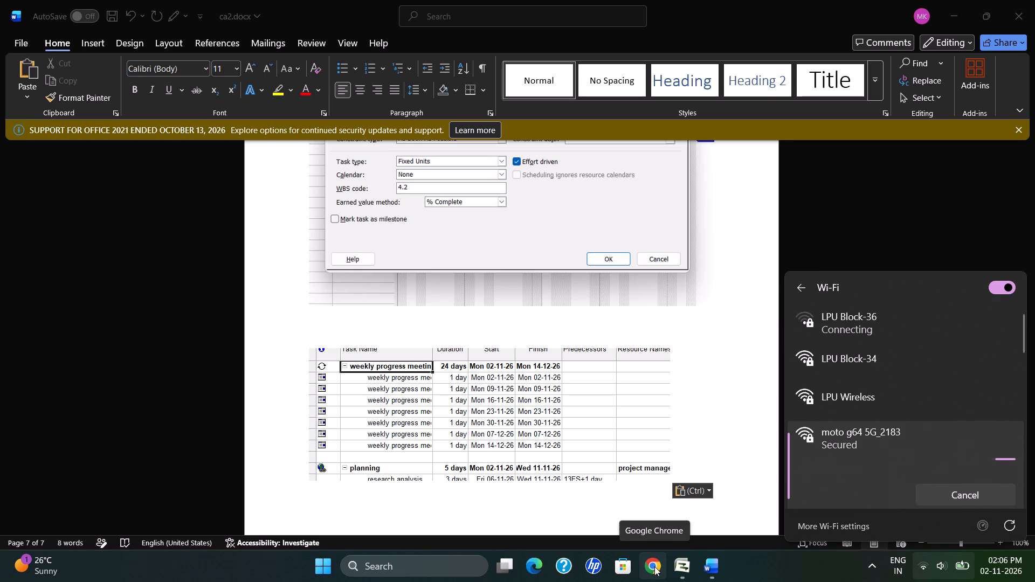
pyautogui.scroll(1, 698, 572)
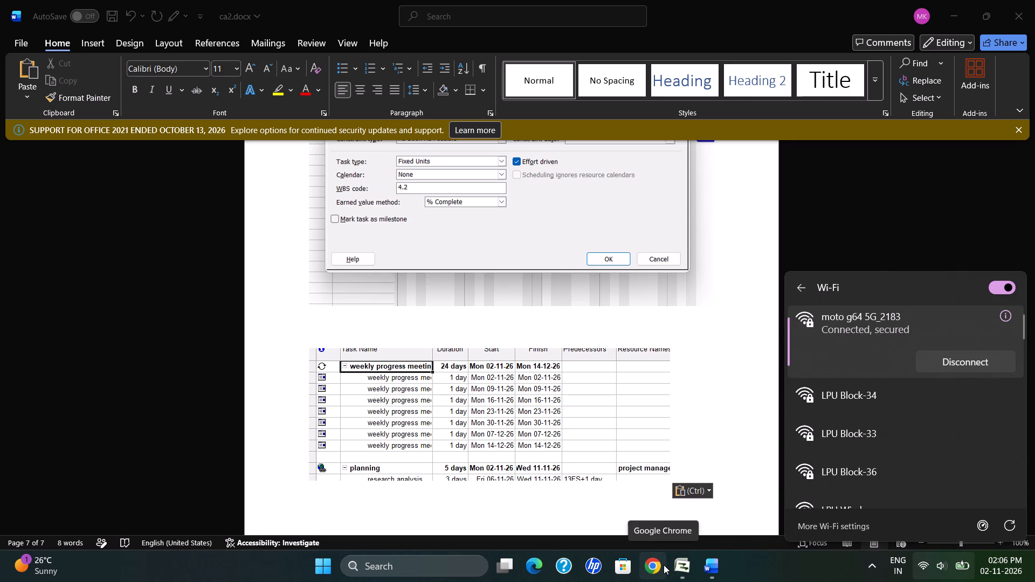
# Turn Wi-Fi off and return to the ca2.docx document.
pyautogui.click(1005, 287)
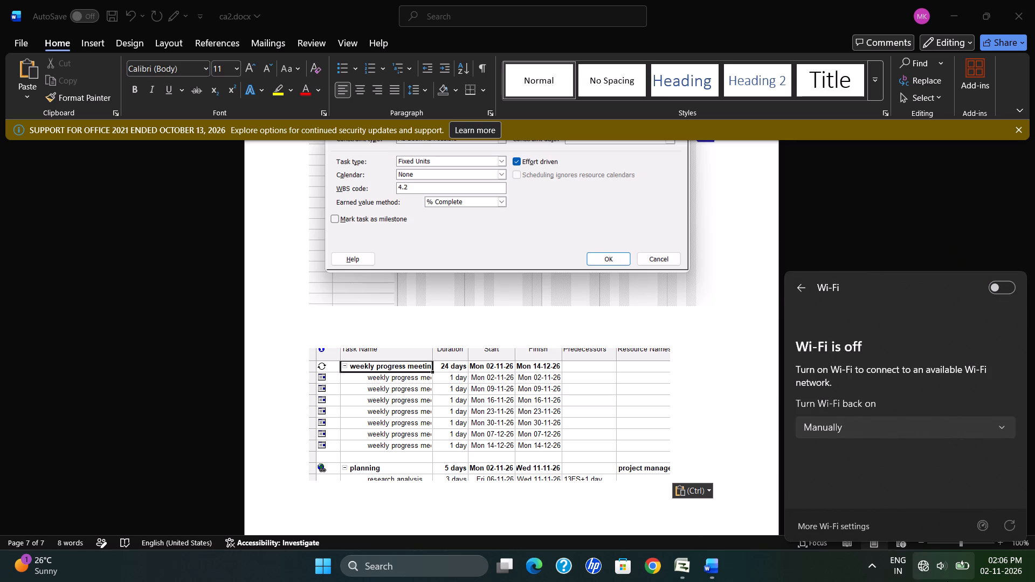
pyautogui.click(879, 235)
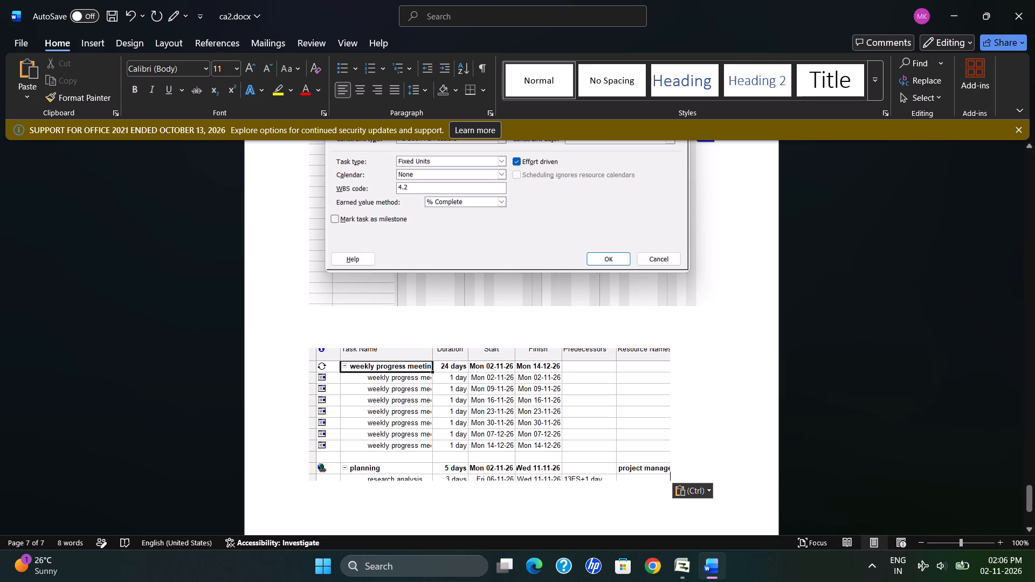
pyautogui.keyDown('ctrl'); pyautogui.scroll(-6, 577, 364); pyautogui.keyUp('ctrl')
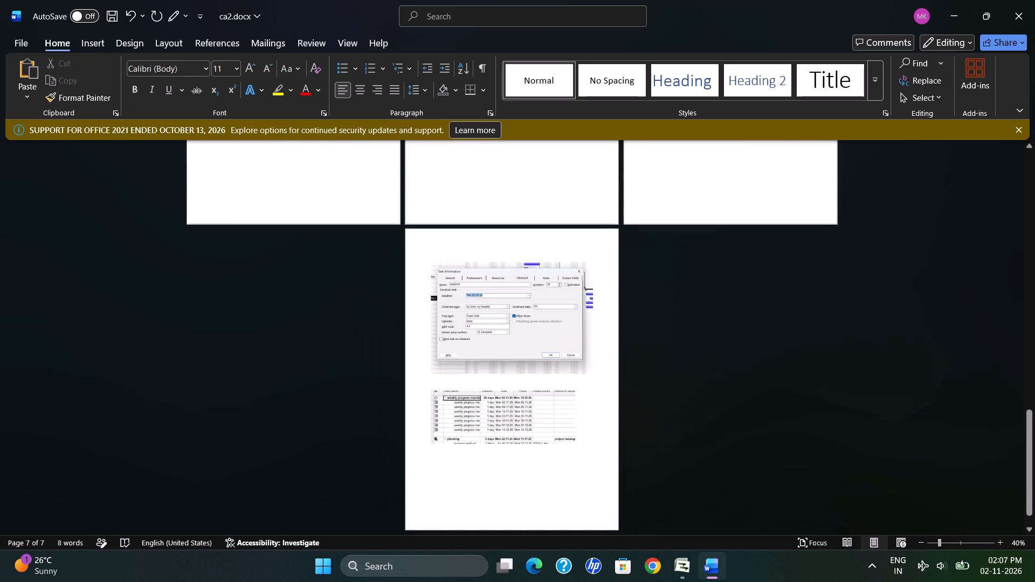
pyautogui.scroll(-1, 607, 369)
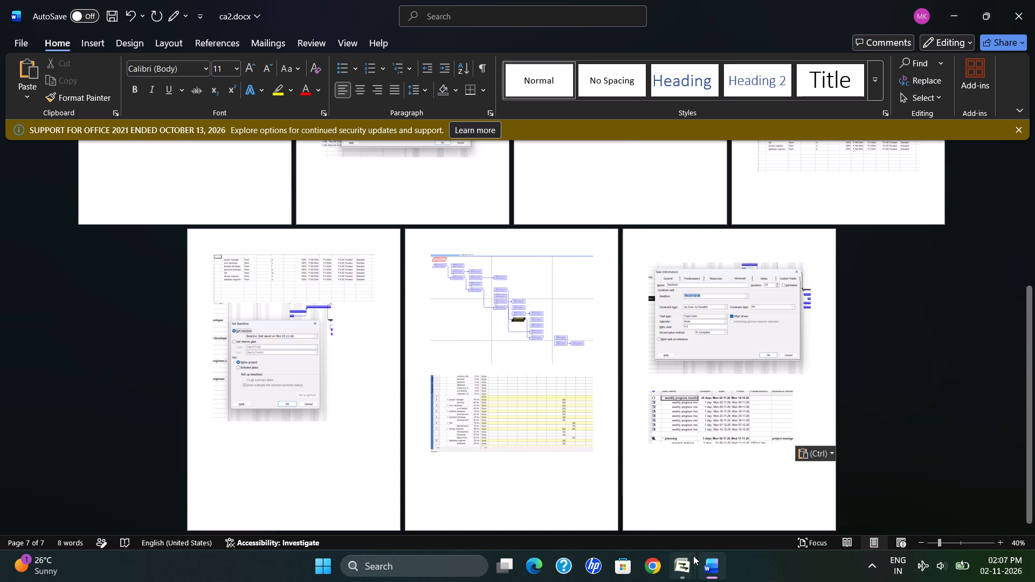
# In ca2.mpp, choose Critical path in the Gantt Chart Wizard and capture a screenshot of that wizard page.
pyautogui.click(693, 557)
pyautogui.click(653, 525)
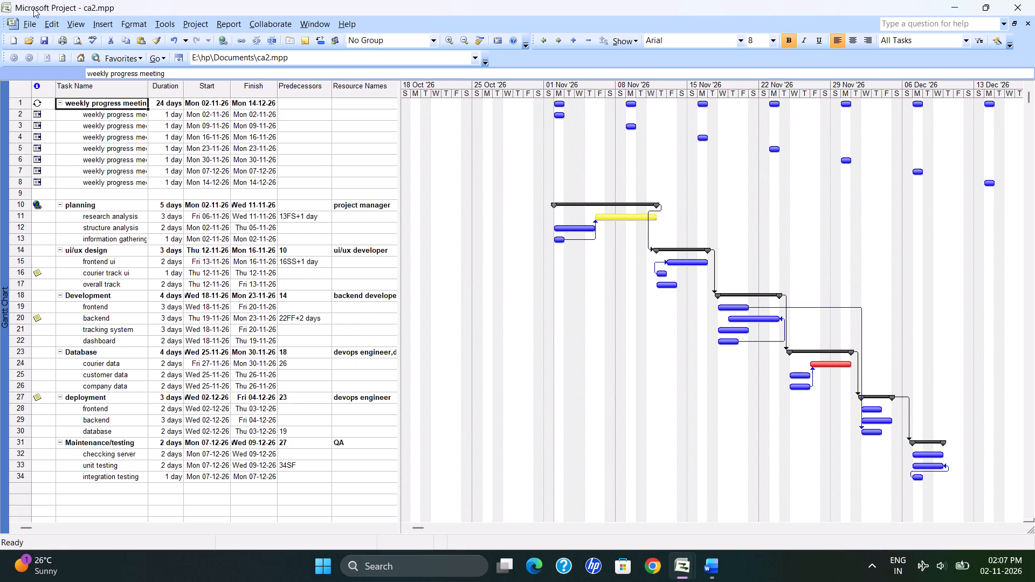
pyautogui.click(125, 25)
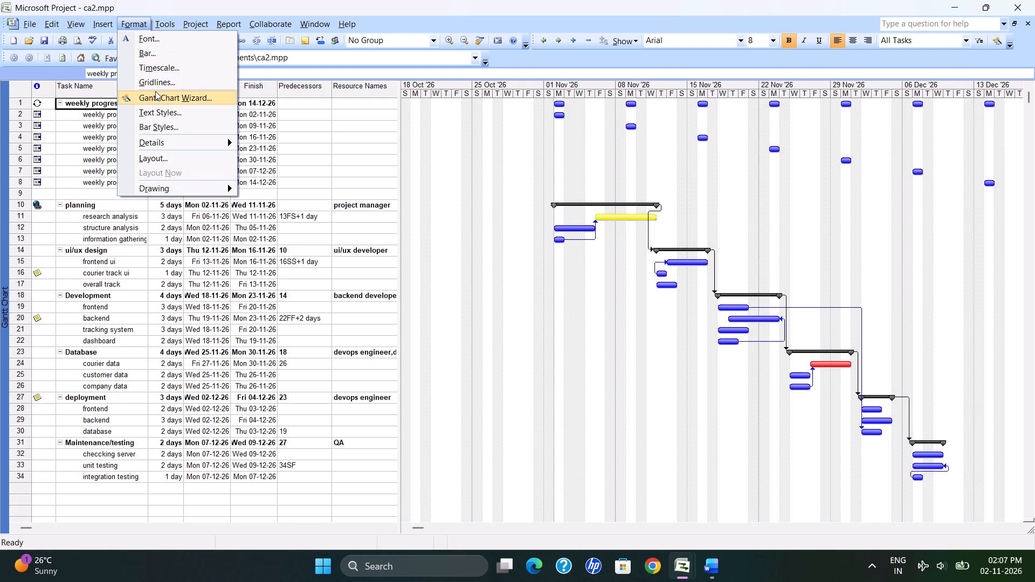
pyautogui.click(155, 91)
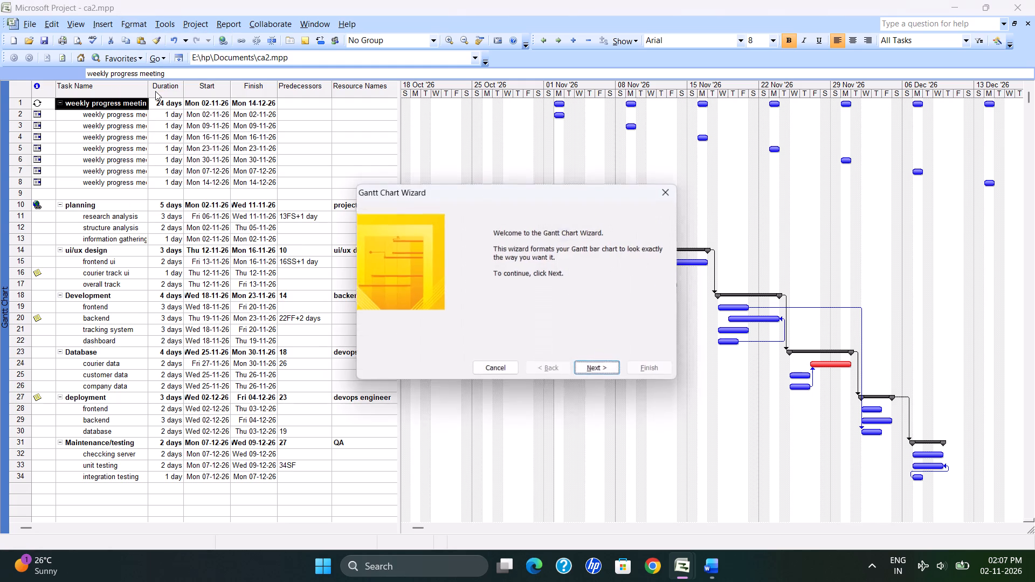
pyautogui.click(591, 368)
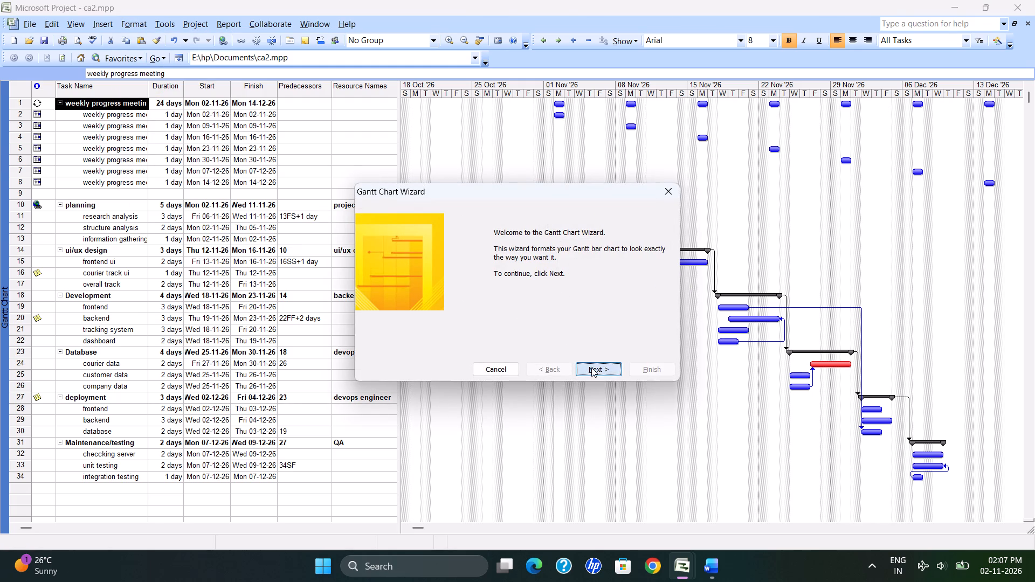
pyautogui.click(512, 269)
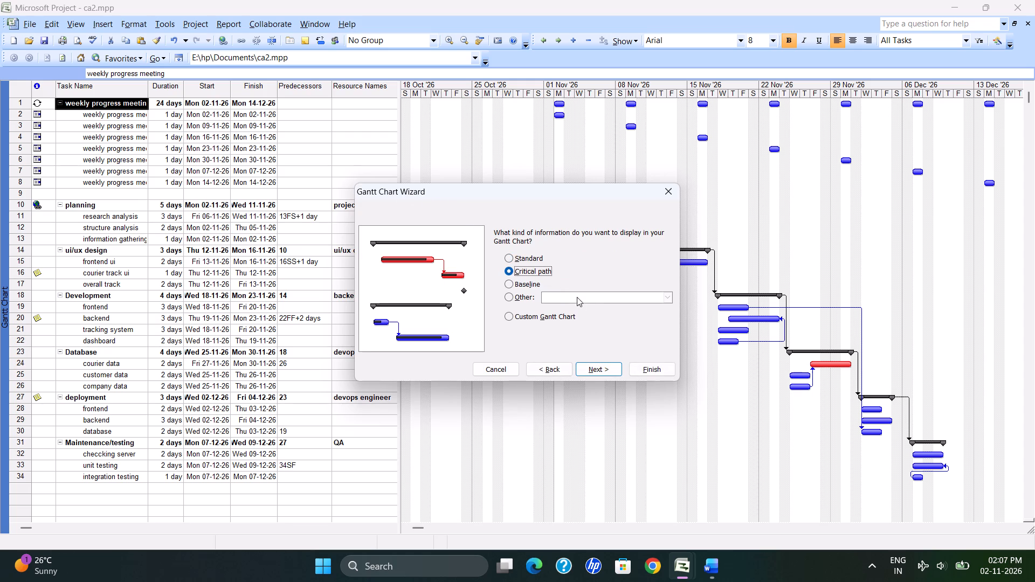
pyautogui.press('Print')
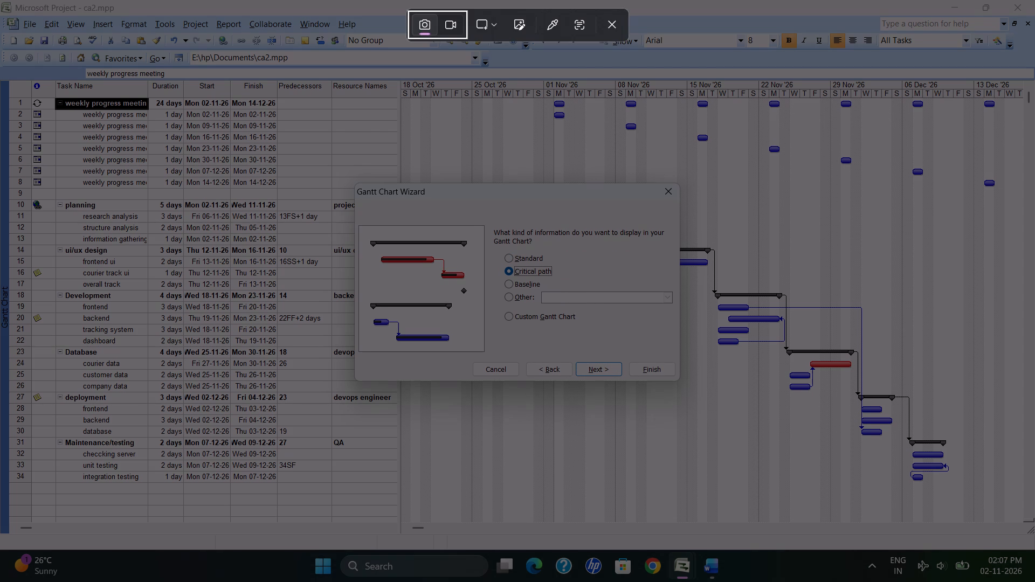
pyautogui.moveTo(299, 178); pyautogui.dragTo(724, 404)
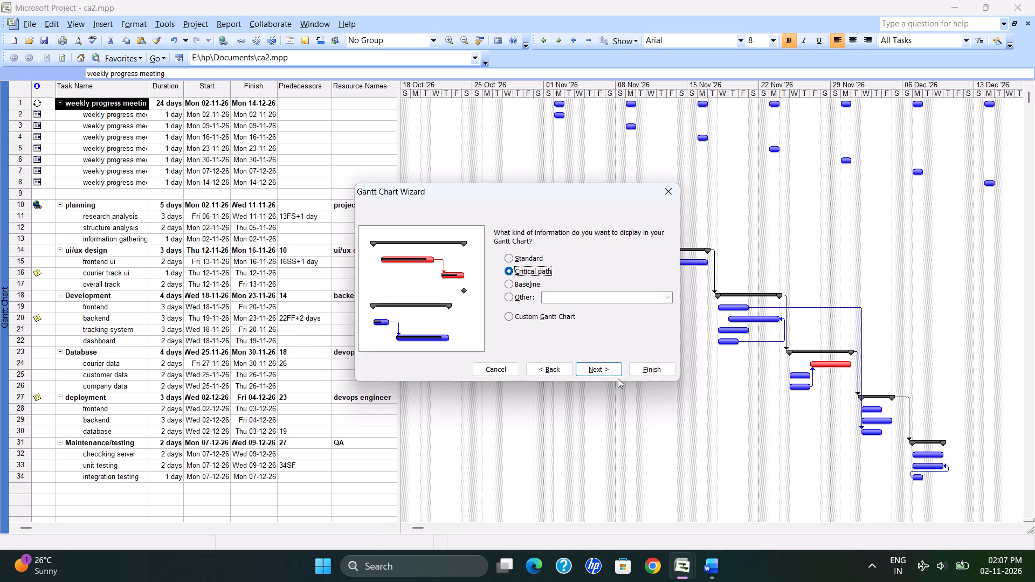
# Format the Gantt Chart with resources and dates on the bars and link lines between dependent tasks, and exit the wizard.
pyautogui.click(596, 365)
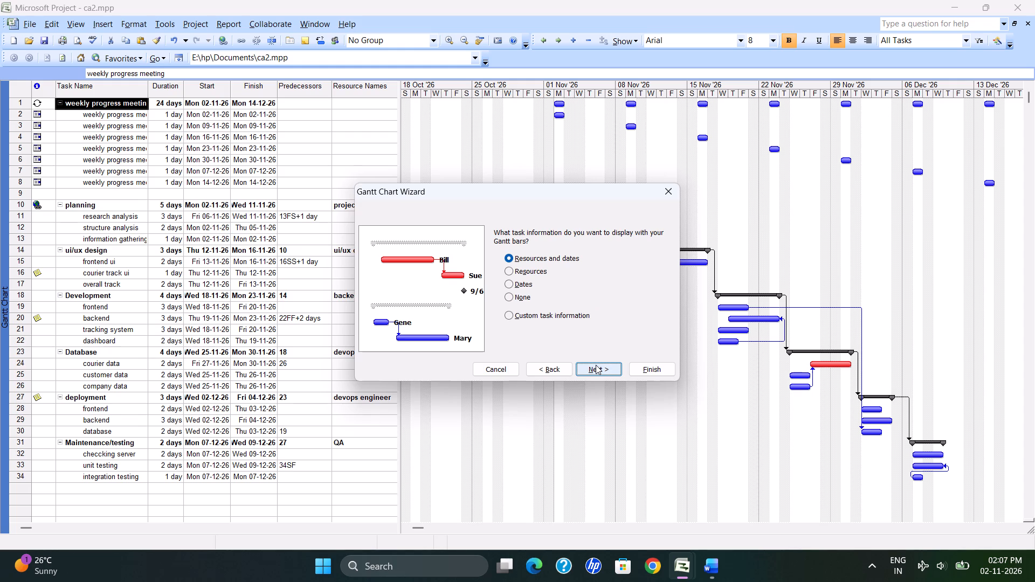
pyautogui.click(596, 365)
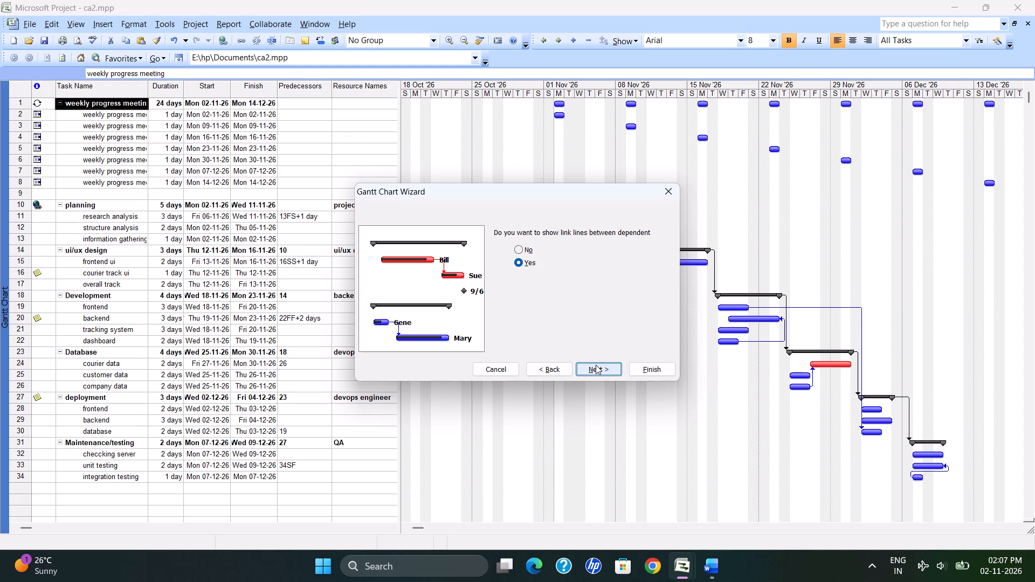
pyautogui.click(596, 365)
pyautogui.click(584, 306)
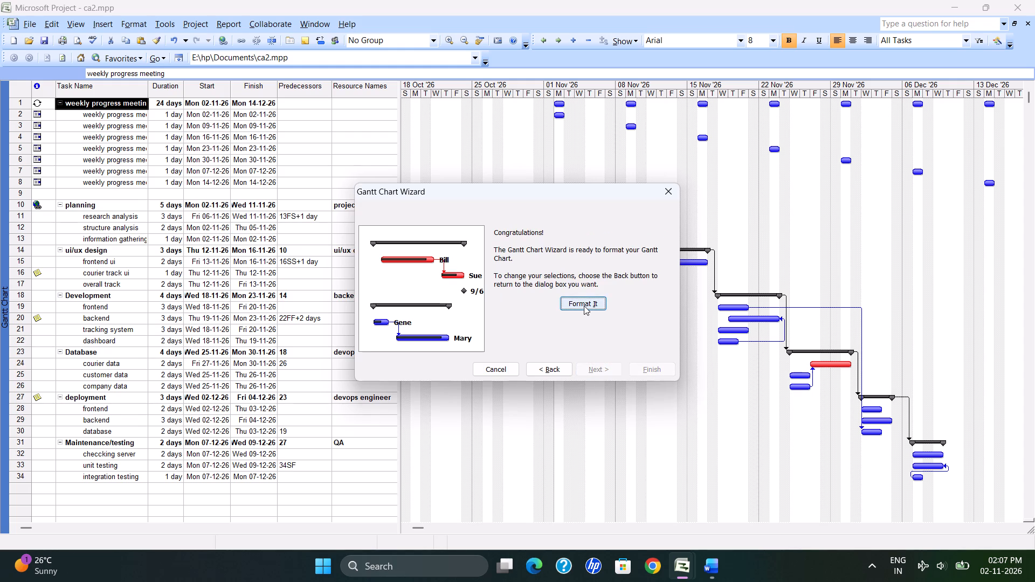
pyautogui.click(663, 192)
pyautogui.hscroll(-1, 866, 227)
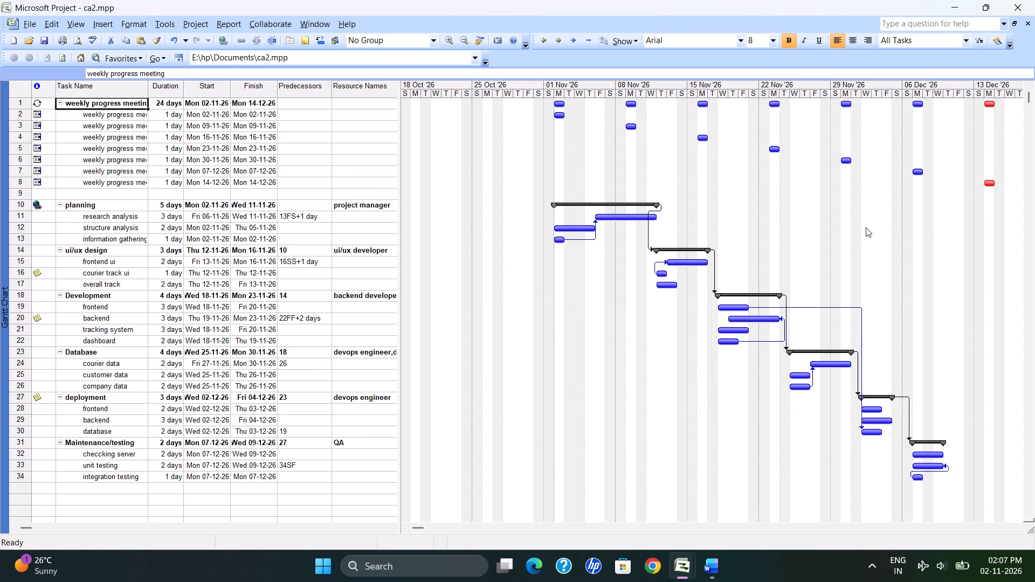
# Insert the Gantt Chart Wizard screenshot into ca2.docx on a new page after the weekly progress meeting screenshot.
pyautogui.click(717, 563)
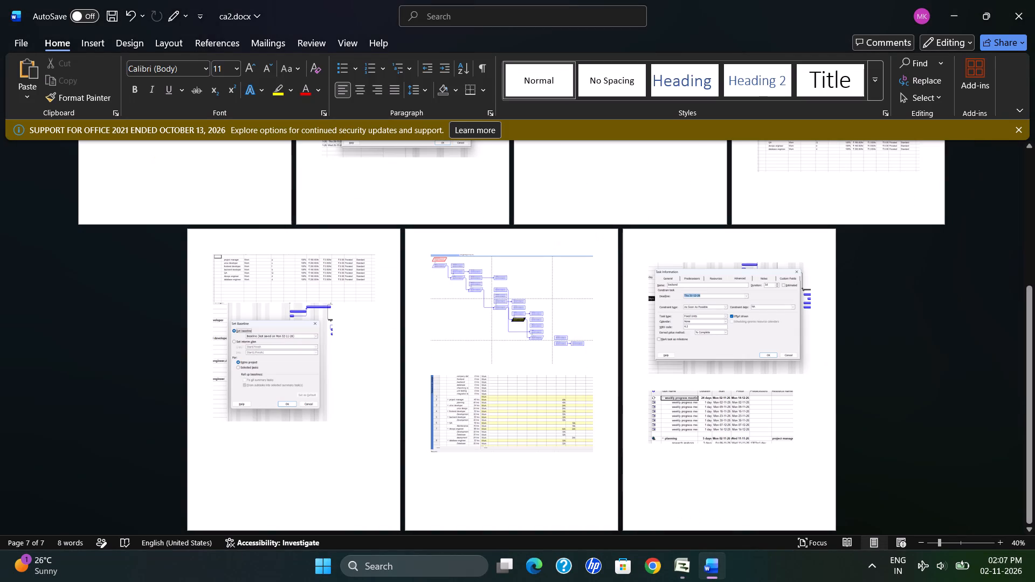
pyautogui.scroll(-1, 670, 490)
pyautogui.click(670, 481)
pyautogui.rightClick(670, 481)
pyautogui.rightClick(670, 481)
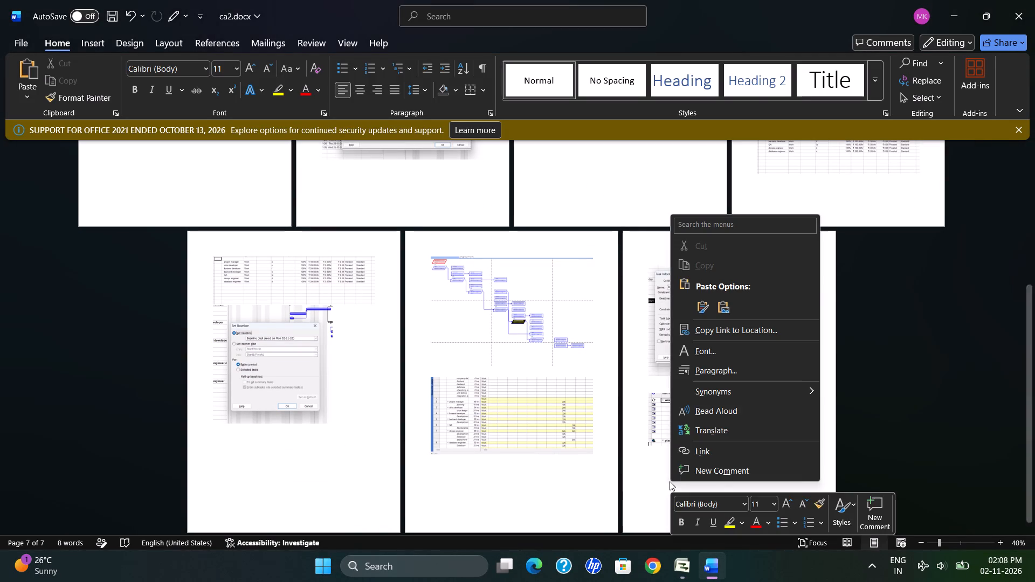
pyautogui.doubleClick(643, 477)
pyautogui.keyDown('ctrl'); pyautogui.scroll(2, 643, 477); pyautogui.keyUp('ctrl')
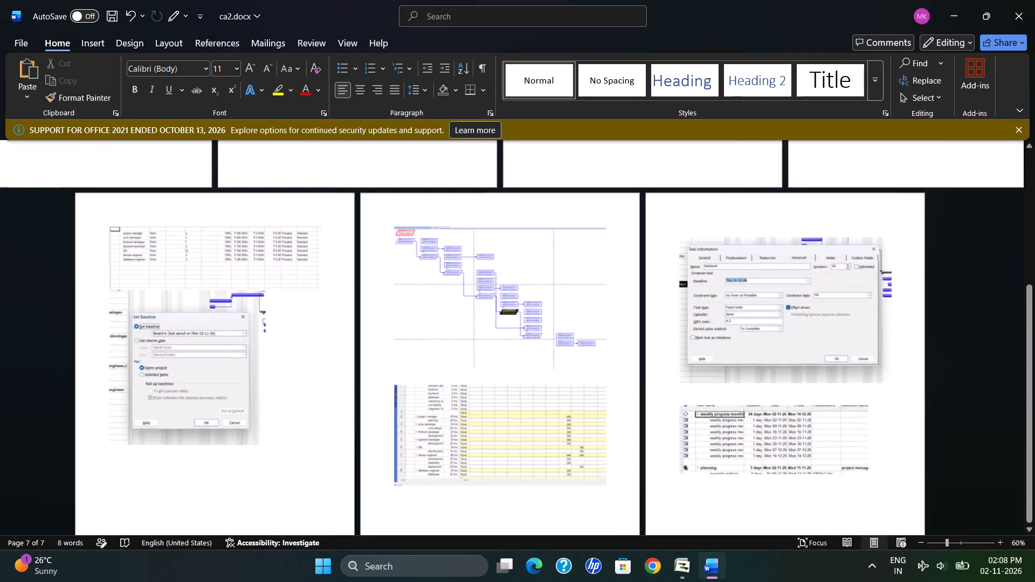
pyautogui.keyDown('ctrl'); pyautogui.scroll(4, 643, 477); pyautogui.keyUp('ctrl')
pyautogui.scroll(-1, 643, 477)
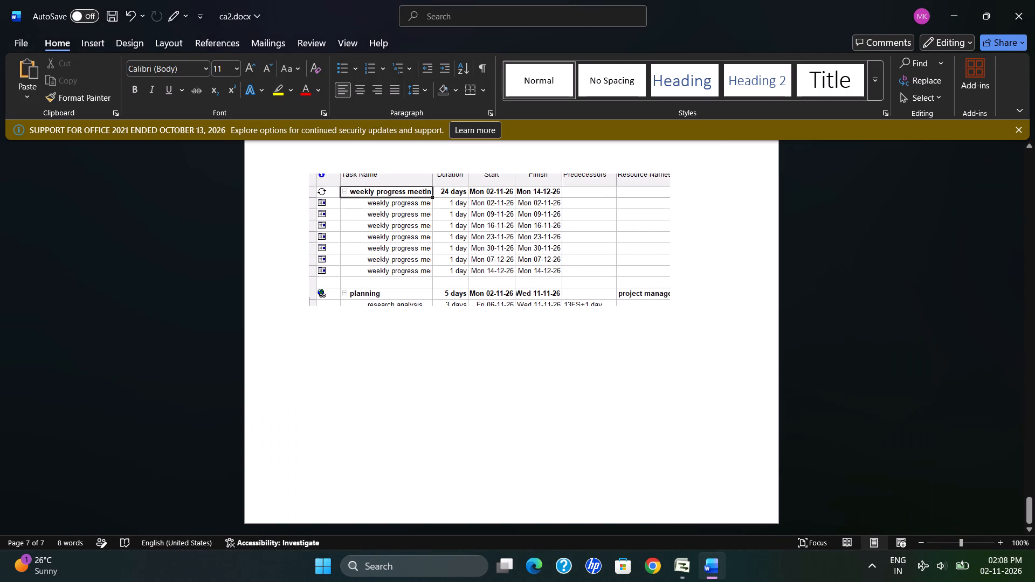
pyautogui.tripleClick(320, 380)
pyautogui.doubleClick(320, 380)
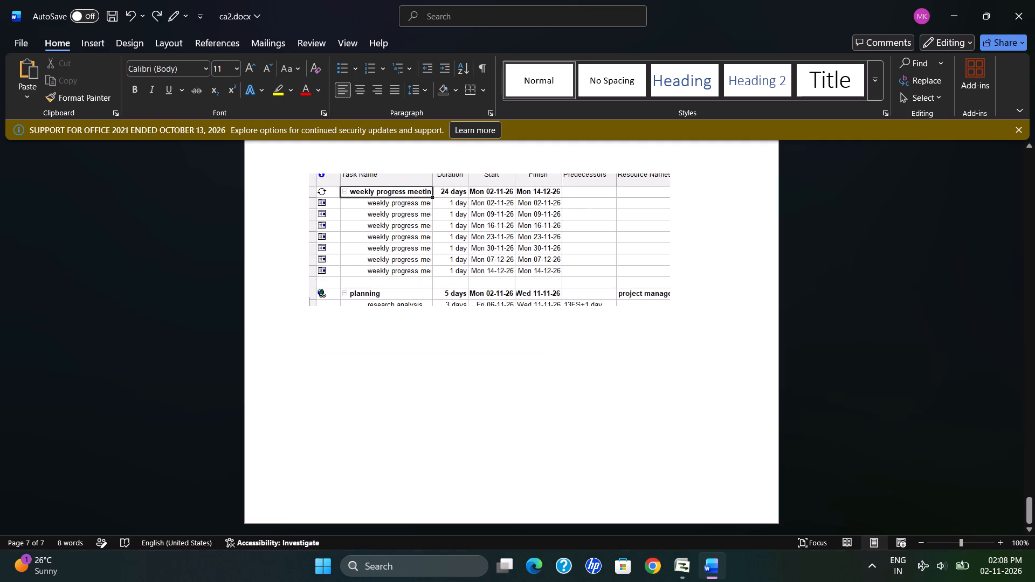
pyautogui.press('Return')
pyautogui.press('Return')
pyautogui.press('Return')
pyautogui.press('Return')
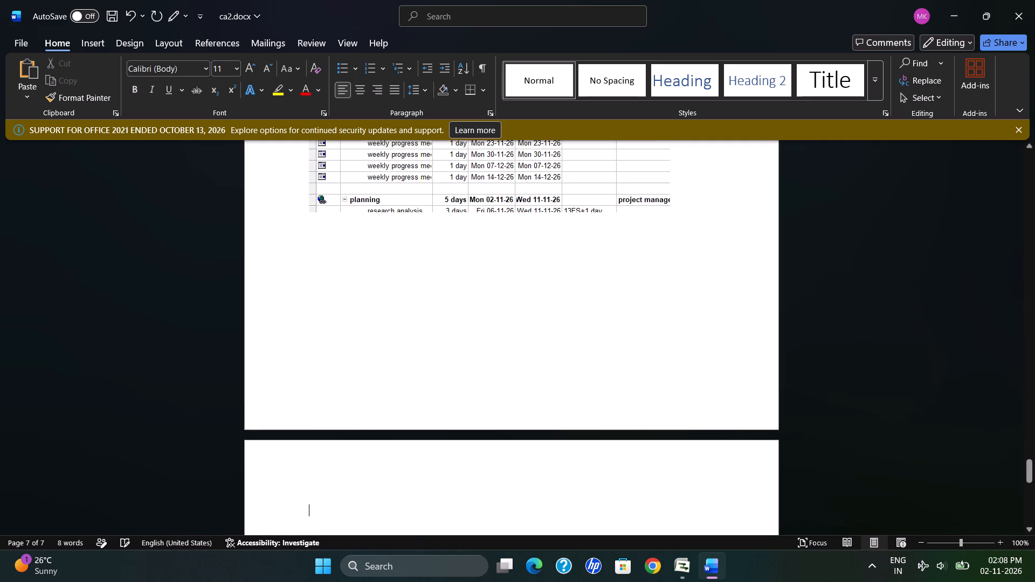
pyautogui.hotkey('ctrl', 'v')
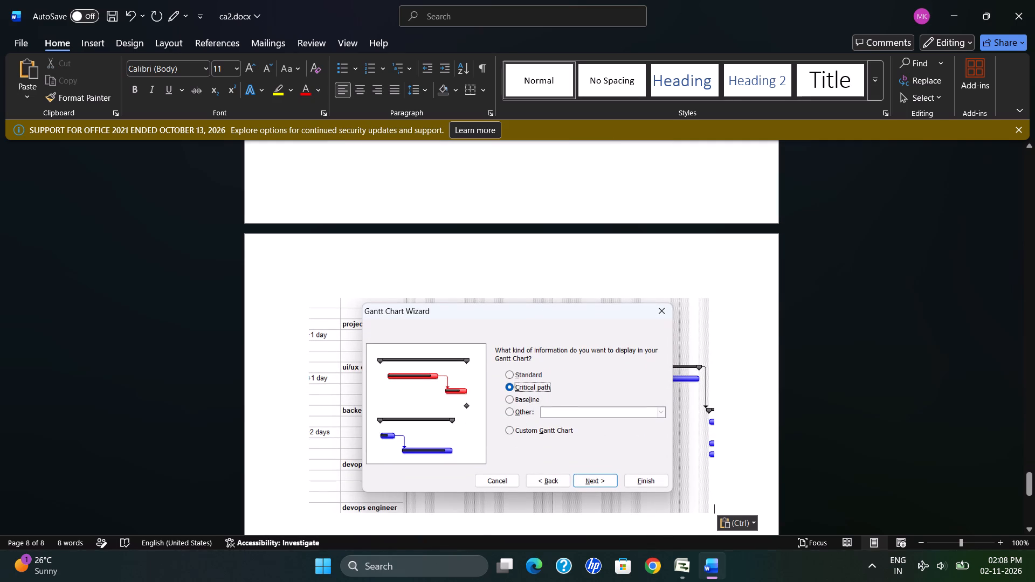
pyautogui.scroll(-1, 771, 472)
pyautogui.scroll(1, 616, 429)
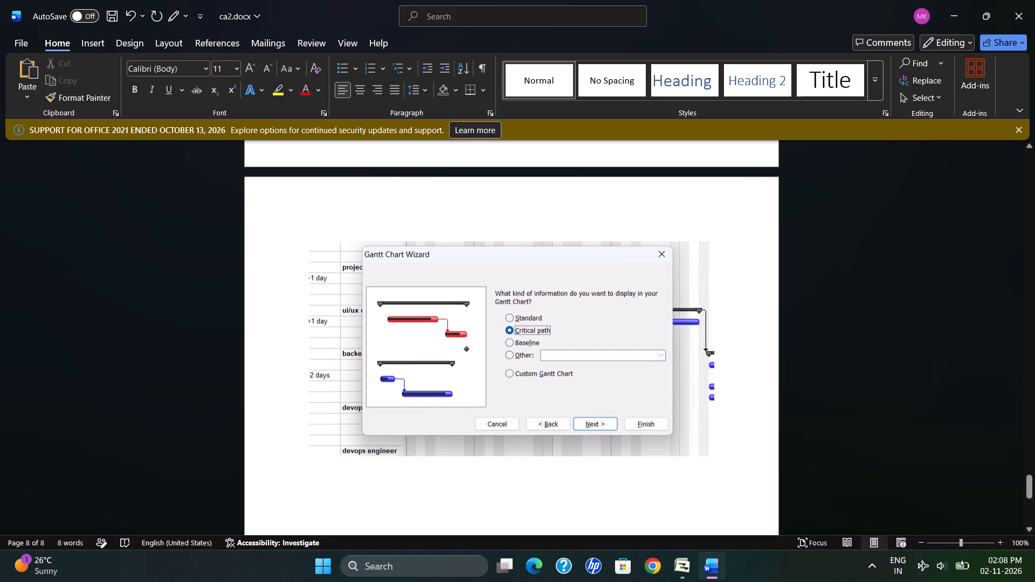
pyautogui.keyDown('ctrl'); pyautogui.scroll(-4, 616, 429); pyautogui.keyUp('ctrl')
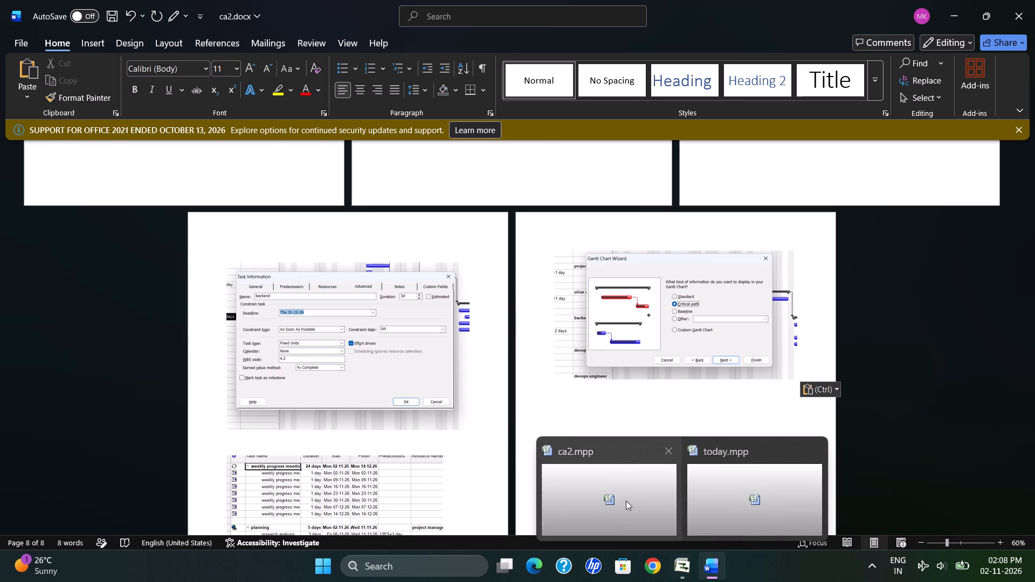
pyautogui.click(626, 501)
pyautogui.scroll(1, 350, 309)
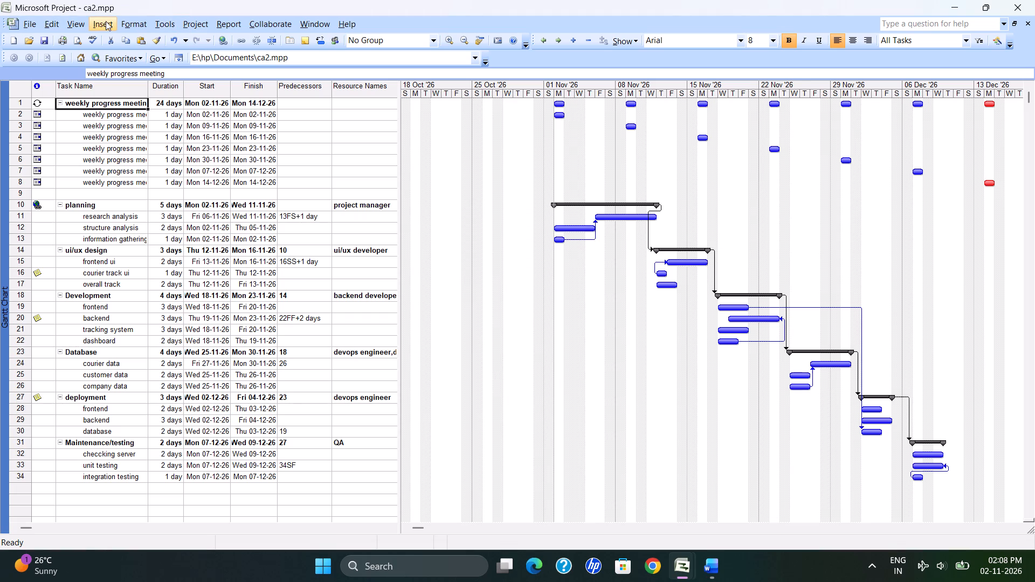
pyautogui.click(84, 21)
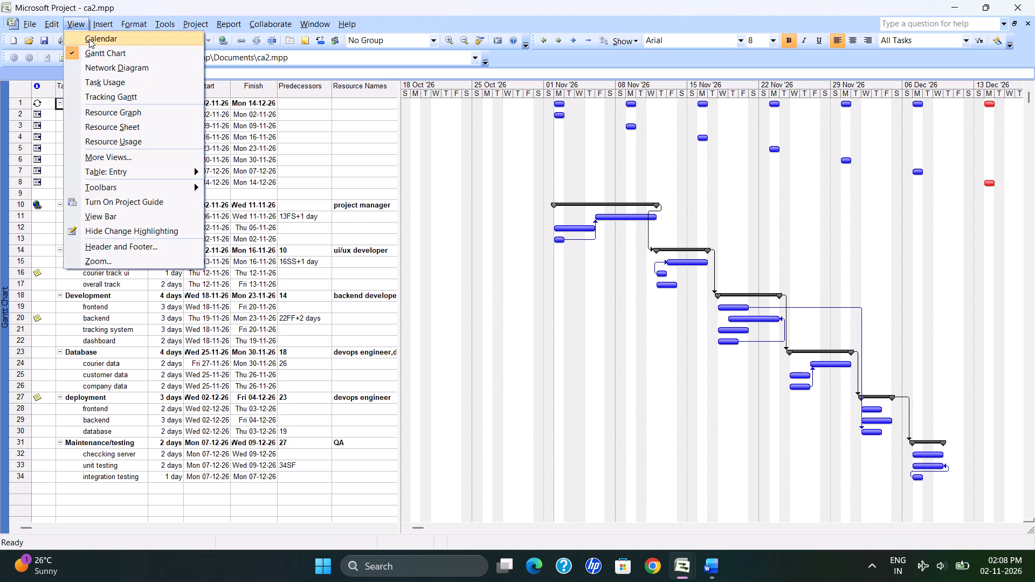
# Look over the pages of ca2.docx and save the document.
pyautogui.click(707, 560)
pyautogui.scroll(1, 513, 407)
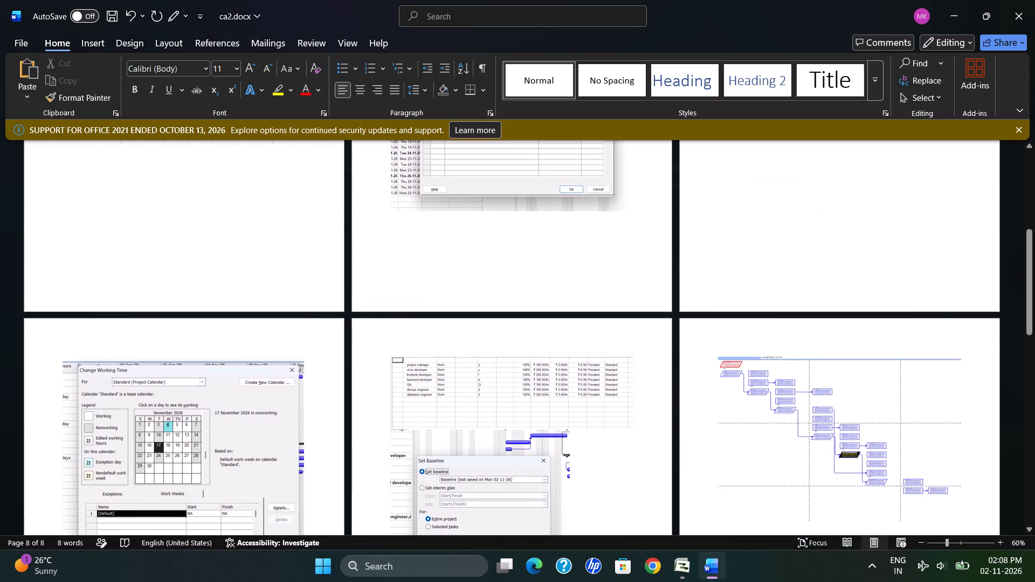
pyautogui.keyDown('ctrl'); pyautogui.scroll(-2, 513, 407); pyautogui.keyUp('ctrl')
pyautogui.scroll(1, 513, 407)
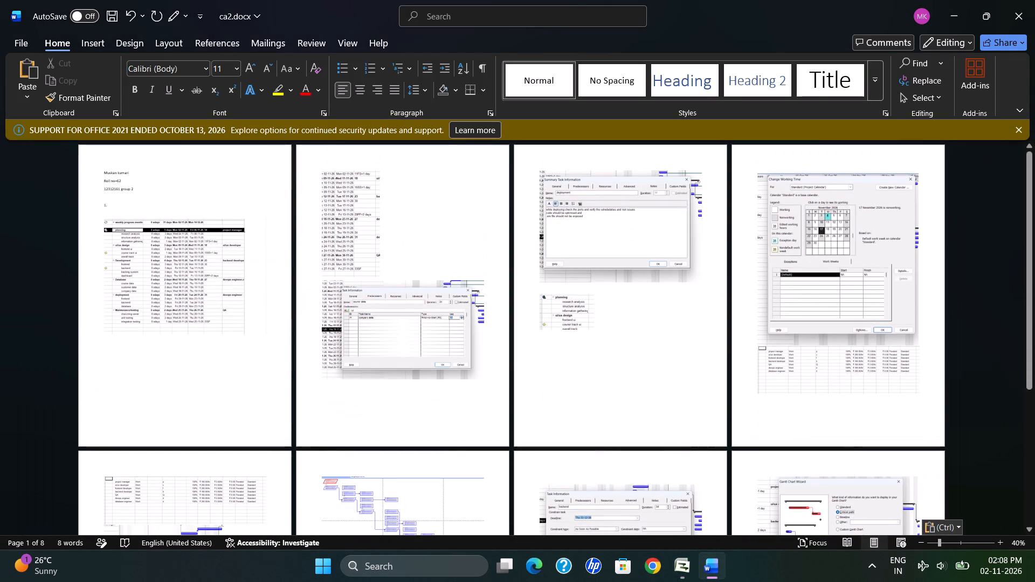
pyautogui.scroll(1, 513, 407)
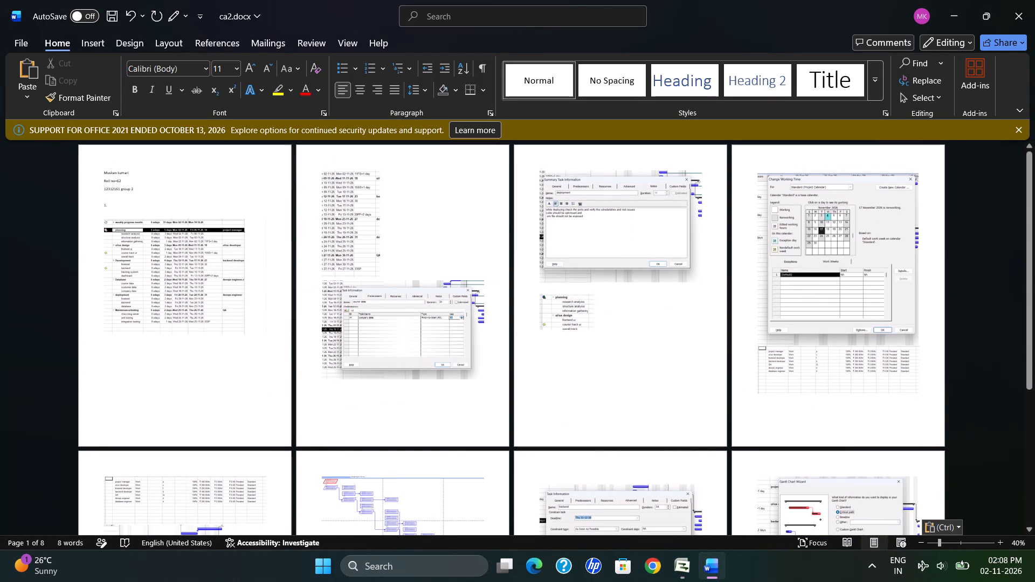
pyautogui.hotkey('ctrl', 's')
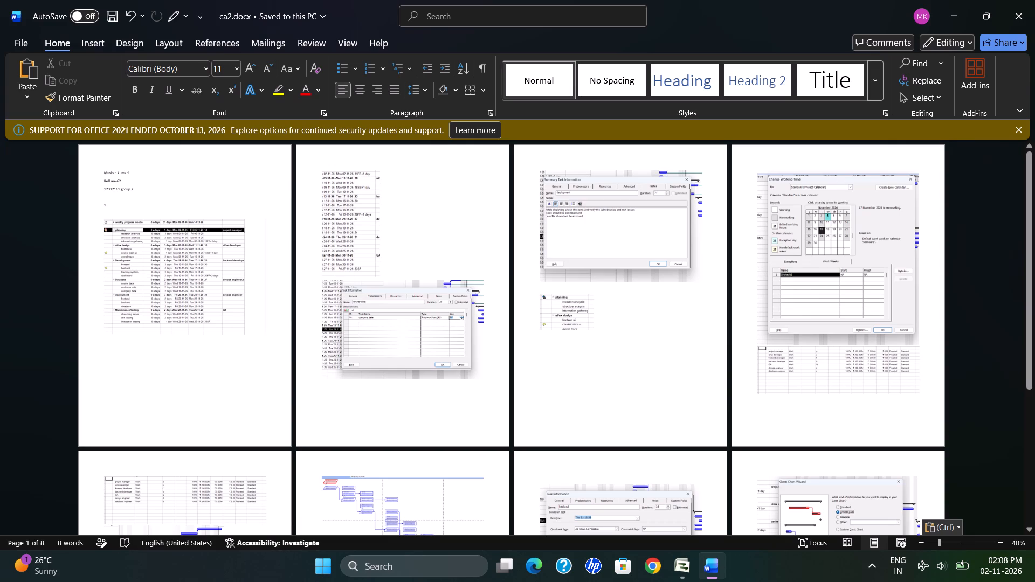
pyautogui.keyDown('ctrl'); pyautogui.scroll(1, 395, 349); pyautogui.keyUp('ctrl')
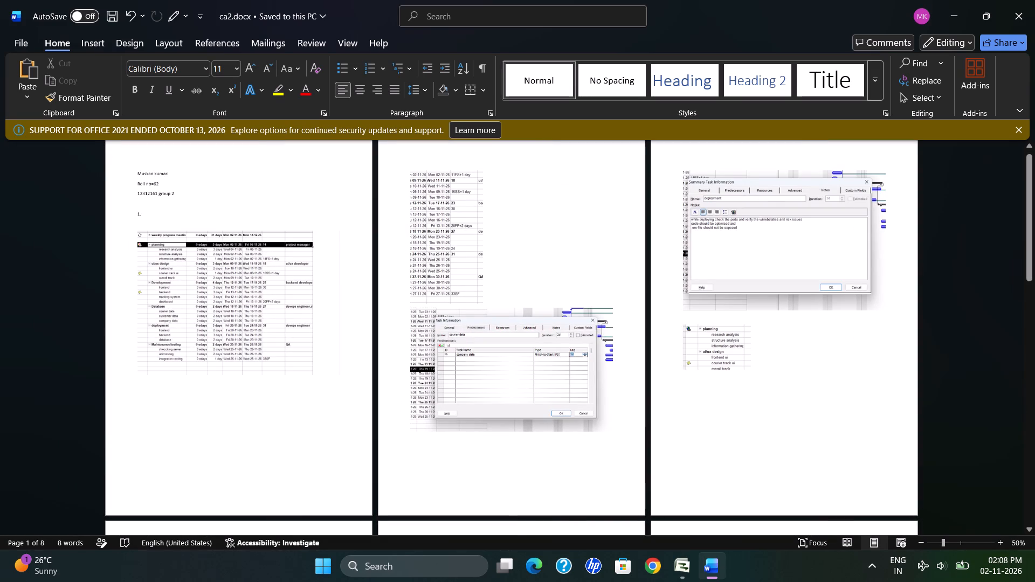
# Look over the screenshots on all pages of ca2.docx, from the task table to the Gantt Chart Wizard.
pyautogui.keyDown('ctrl'); pyautogui.scroll(2, 256, 322); pyautogui.keyUp('ctrl')
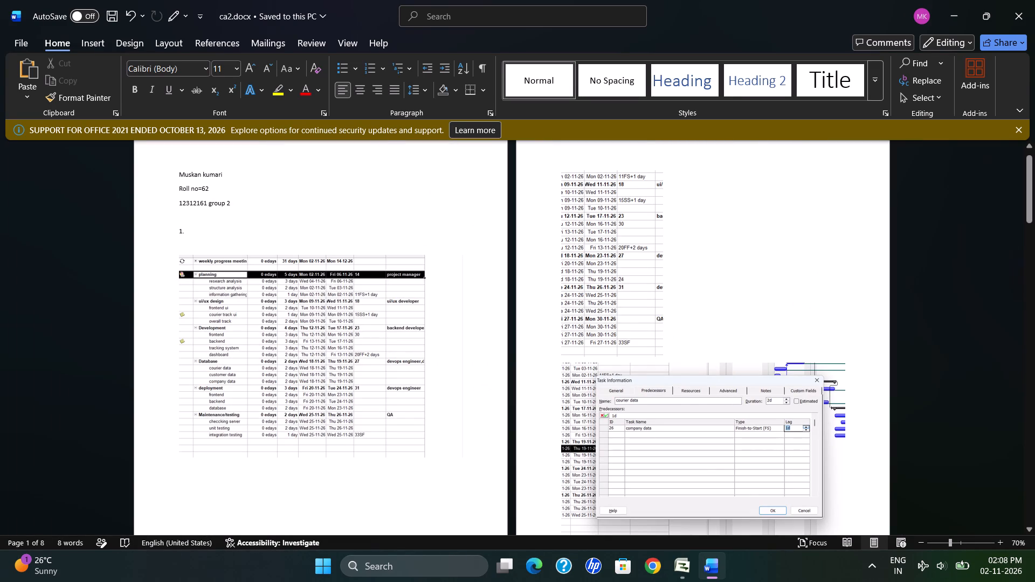
pyautogui.scroll(-1, 590, 409)
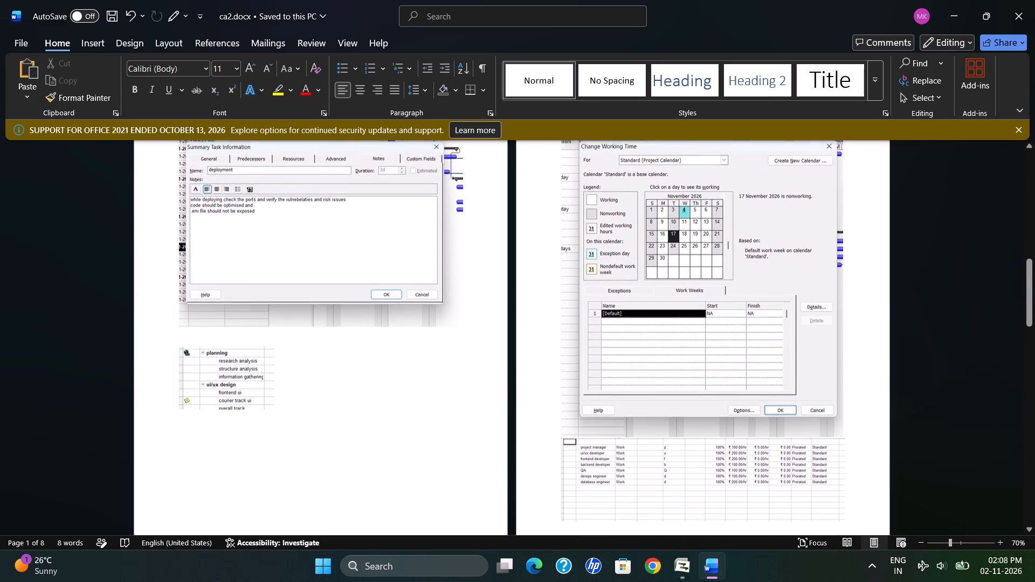
pyautogui.scroll(-2, 494, 377)
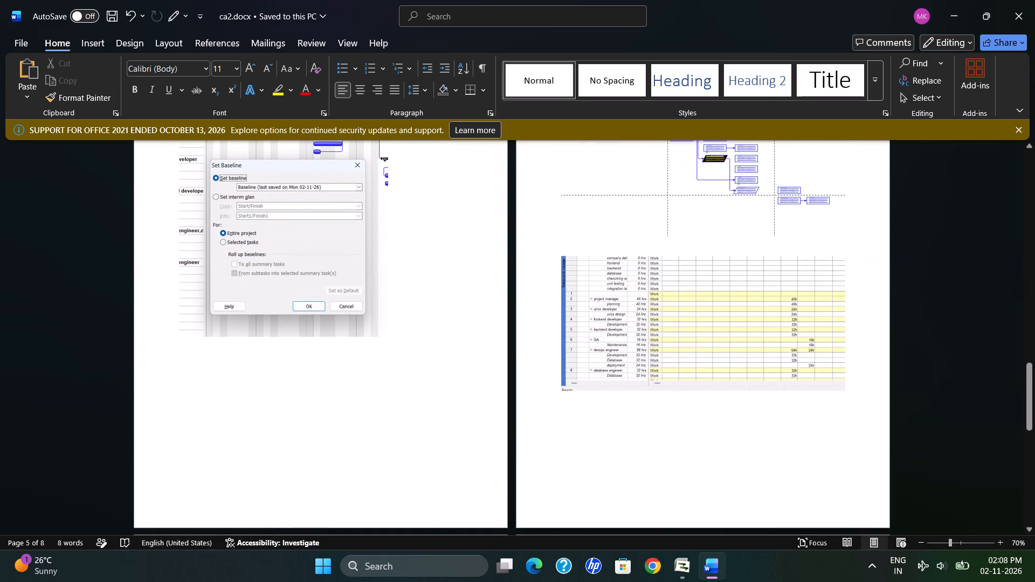
pyautogui.scroll(-1, 539, 362)
pyautogui.scroll(1, 645, 271)
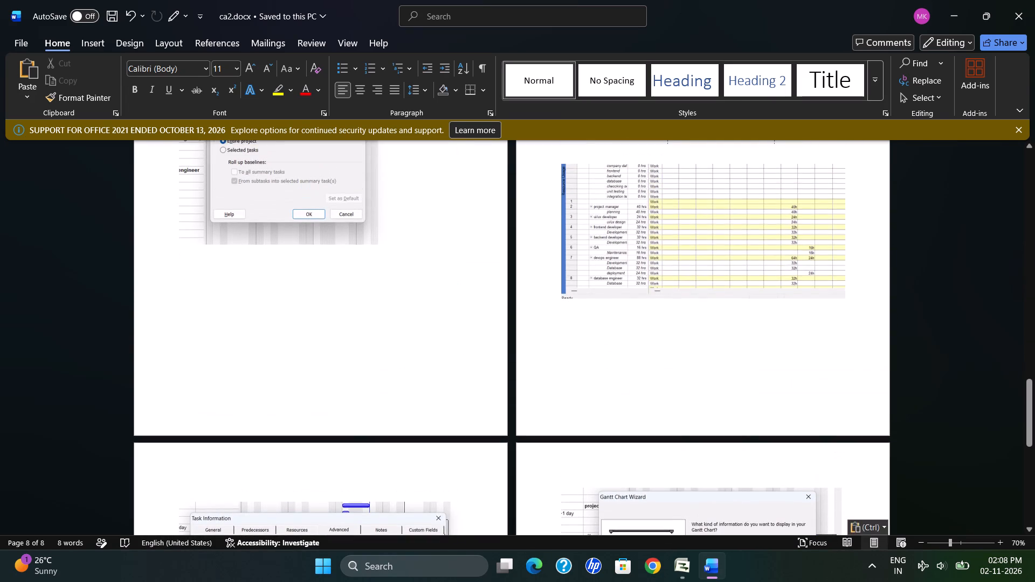
pyautogui.scroll(-1, 708, 403)
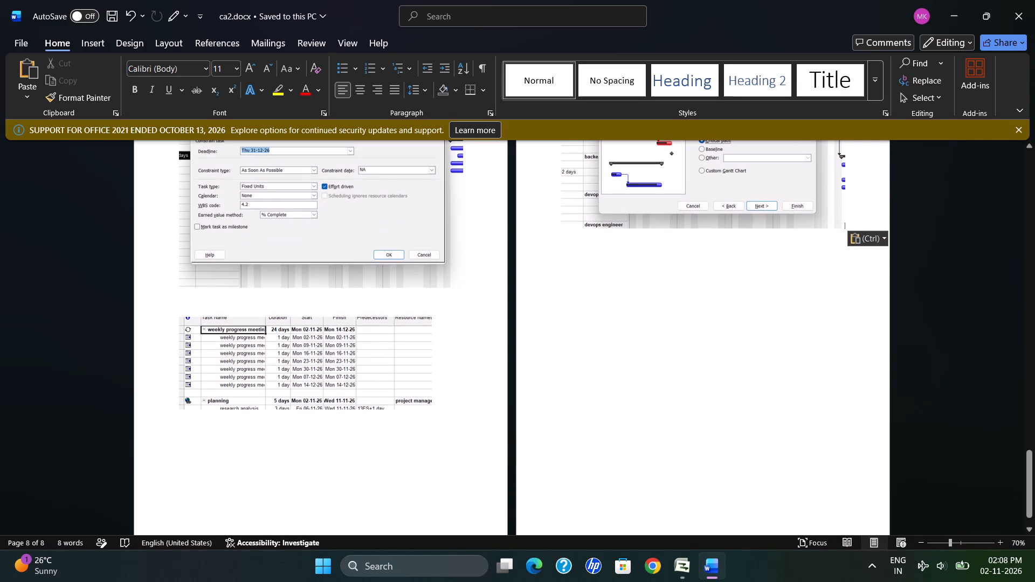
pyautogui.scroll(2, 650, 294)
pyautogui.keyDown('ctrl'); pyautogui.scroll(-1, 650, 294); pyautogui.keyUp('ctrl')
pyautogui.keyDown('ctrl'); pyautogui.scroll(1, 650, 294); pyautogui.keyUp('ctrl')
pyautogui.keyDown('ctrl'); pyautogui.scroll(-5, 650, 294); pyautogui.keyUp('ctrl')
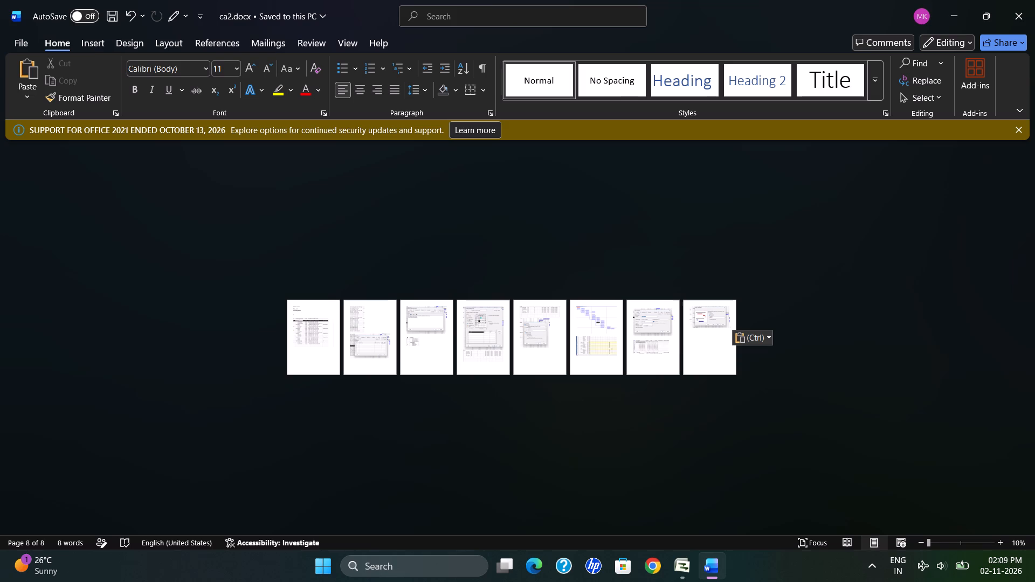
pyautogui.keyDown('ctrl'); pyautogui.scroll(2, 685, 334); pyautogui.keyUp('ctrl')
# Save ca2.docx and close the document.
pyautogui.hotkey('ctrl', 's')
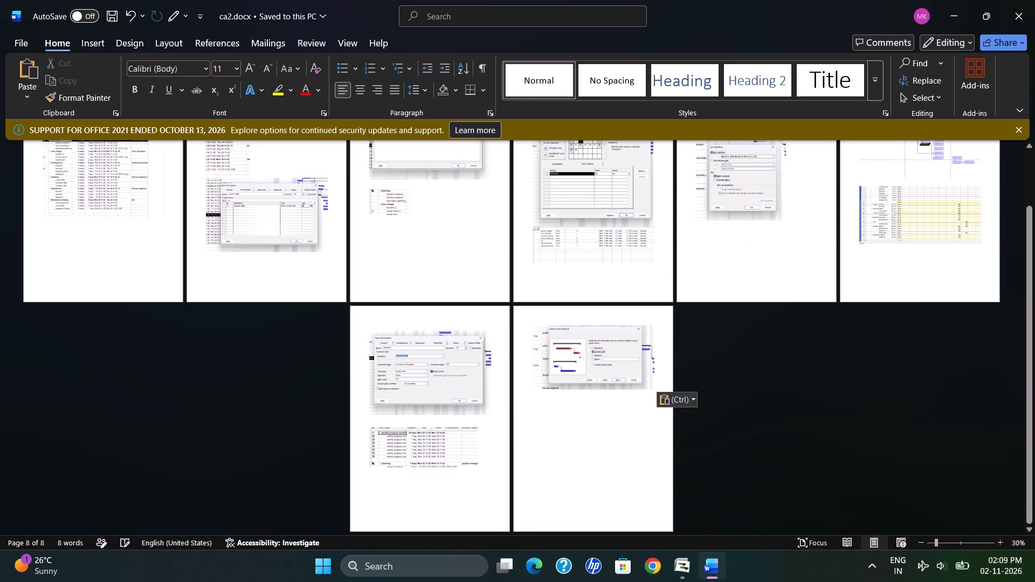
pyautogui.click(1023, 16)
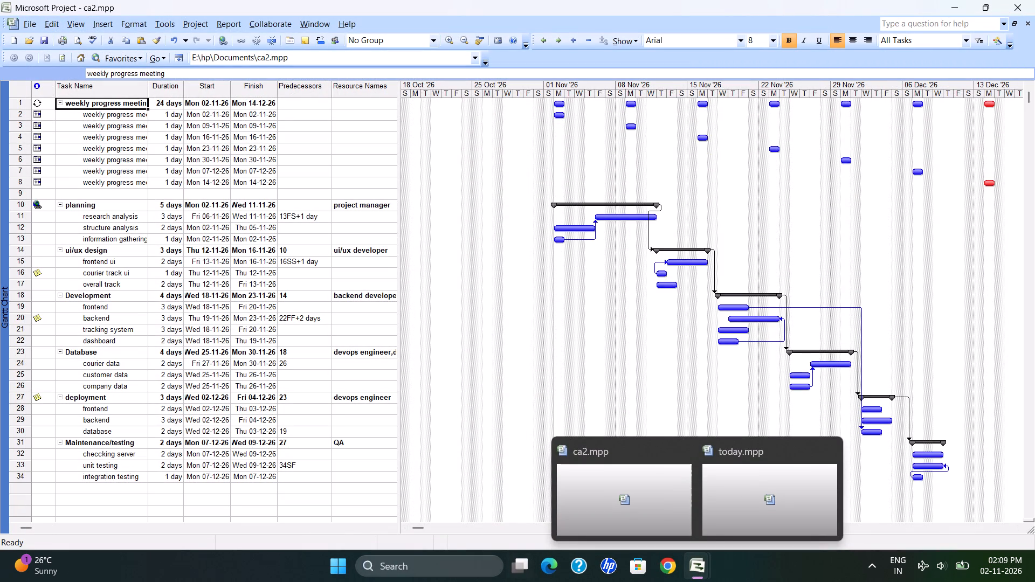
# Start Word again and reopen ca2.docx from the recent documents.
pyautogui.click(458, 567)
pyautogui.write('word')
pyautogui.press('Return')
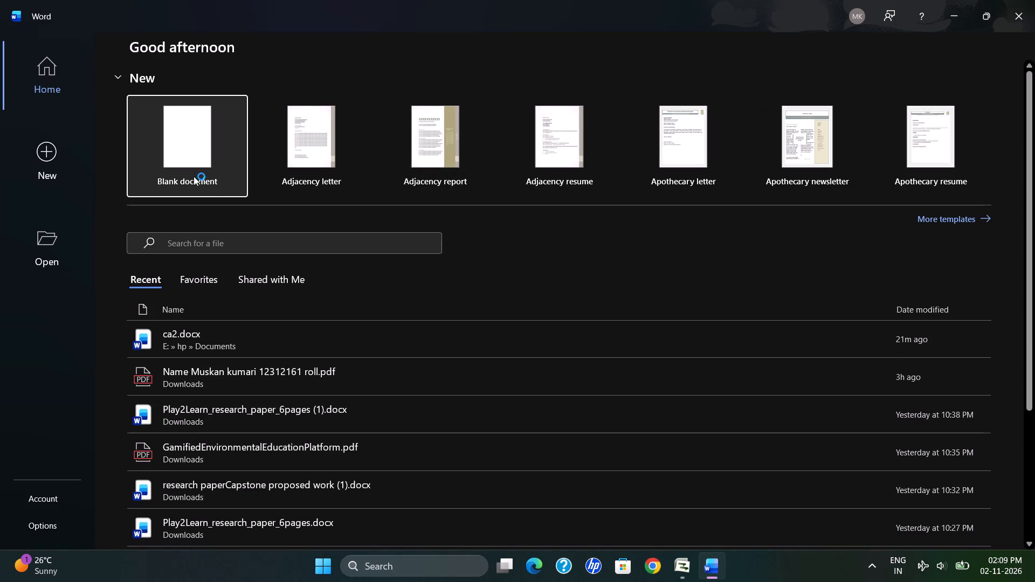
pyautogui.doubleClick(234, 327)
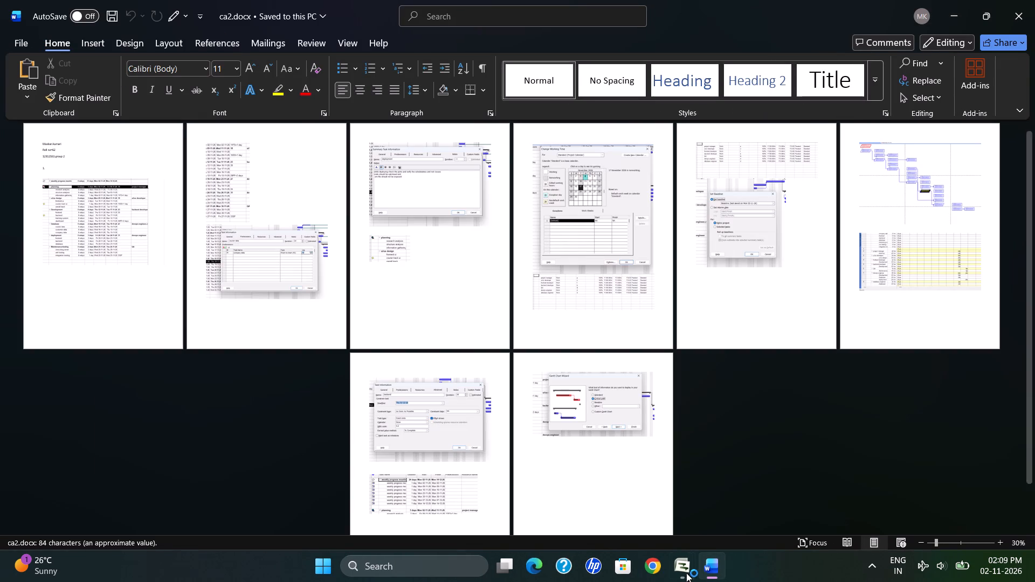
# Switch to the ca2.mpp plan in Microsoft Project.
pyautogui.click(683, 571)
pyautogui.click(612, 508)
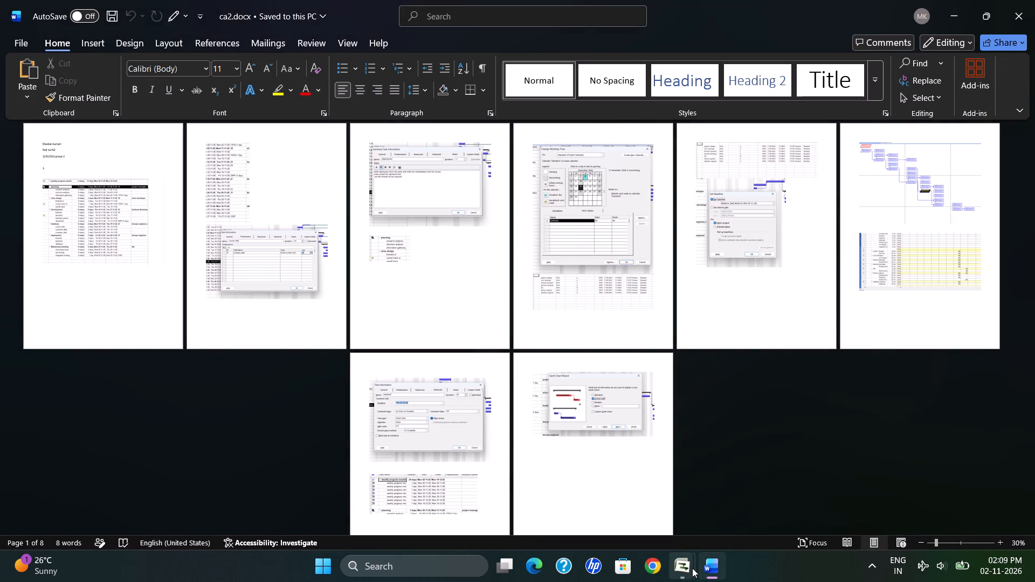
pyautogui.click(608, 512)
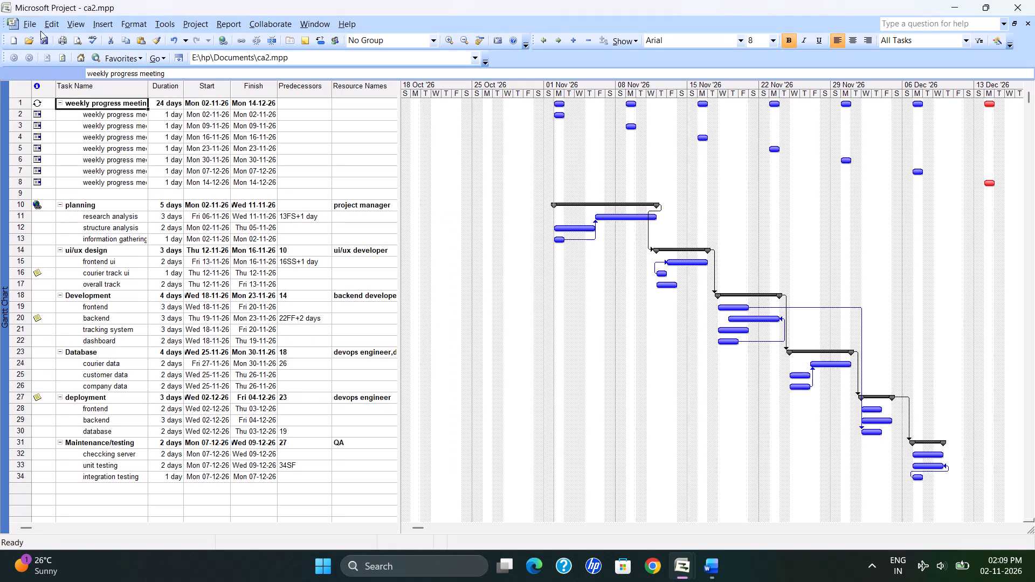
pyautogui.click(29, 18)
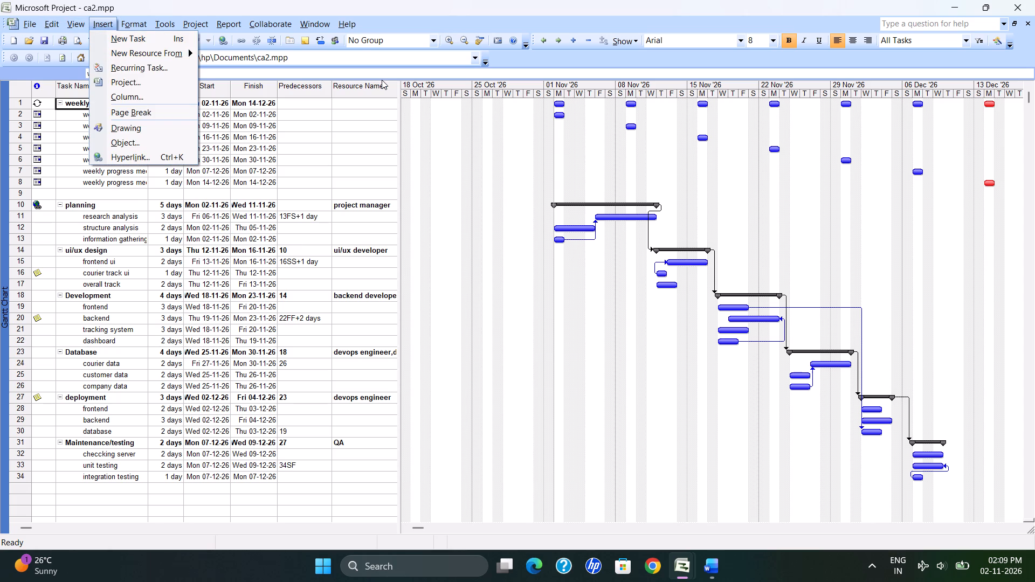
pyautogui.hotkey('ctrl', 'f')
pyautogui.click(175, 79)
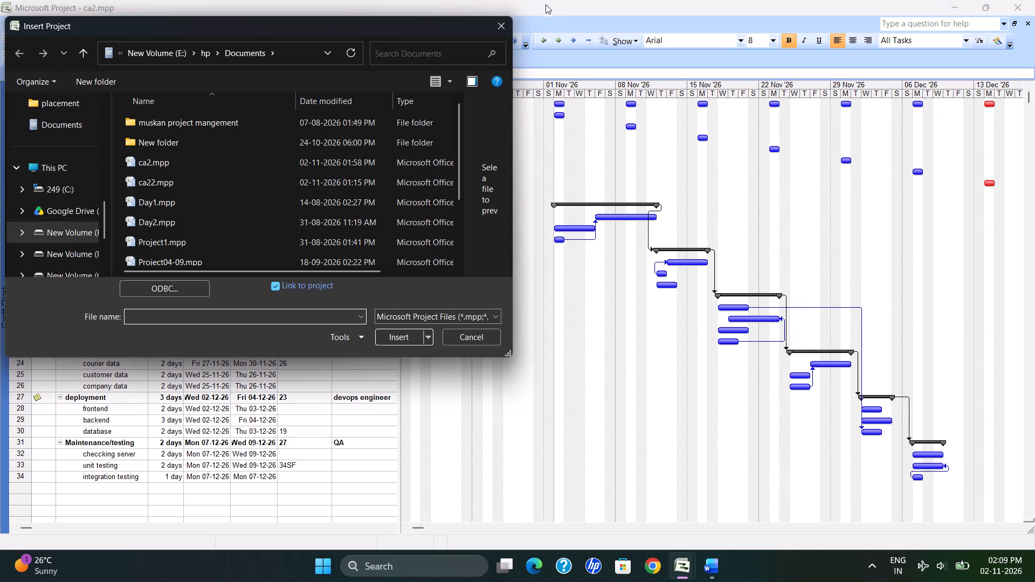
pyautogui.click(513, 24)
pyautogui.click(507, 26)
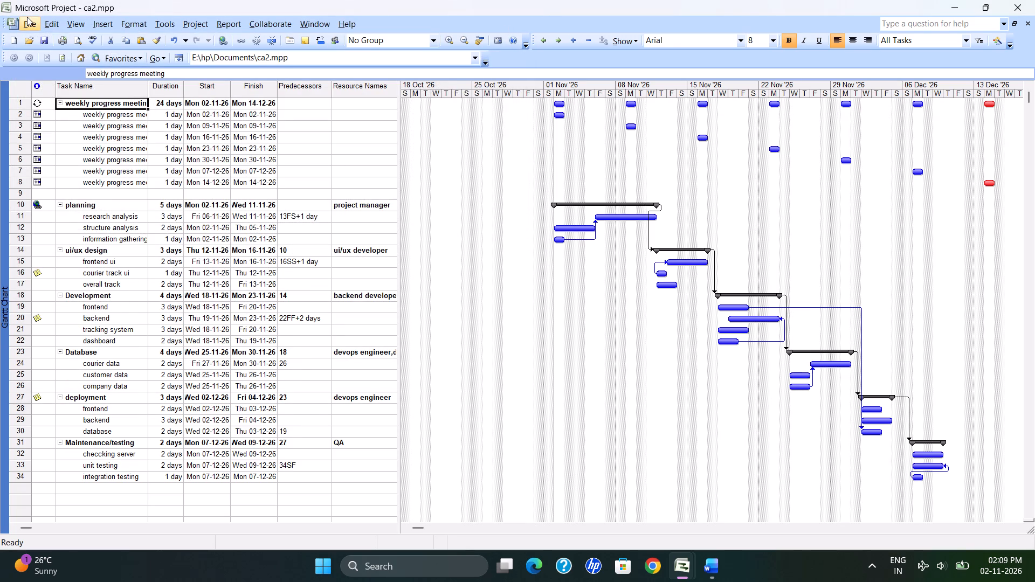
# Open the file properties of ca2.mpp and enter spm followed by a pair of parentheses as the subject.
pyautogui.click(18, 24)
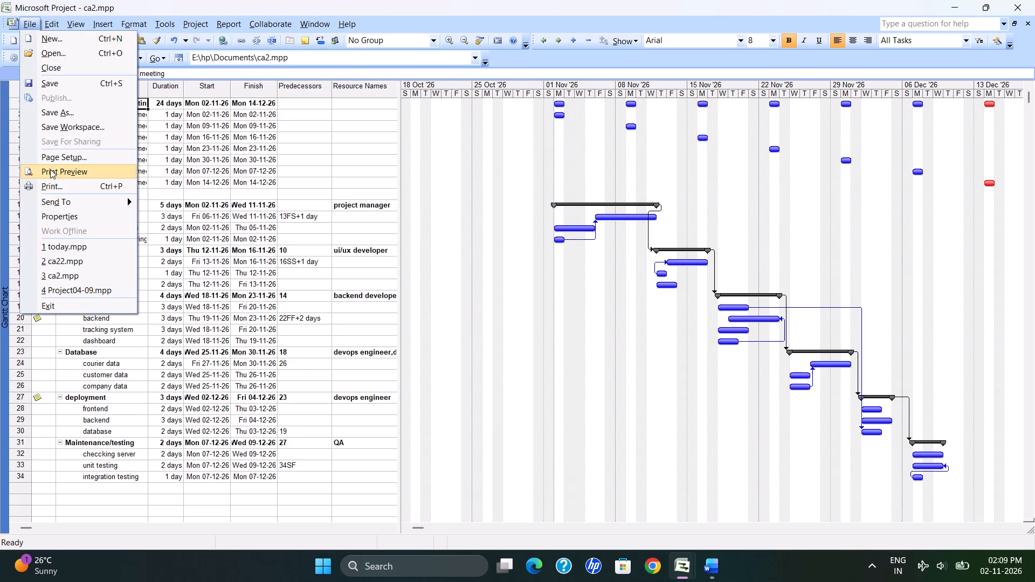
pyautogui.click(60, 212)
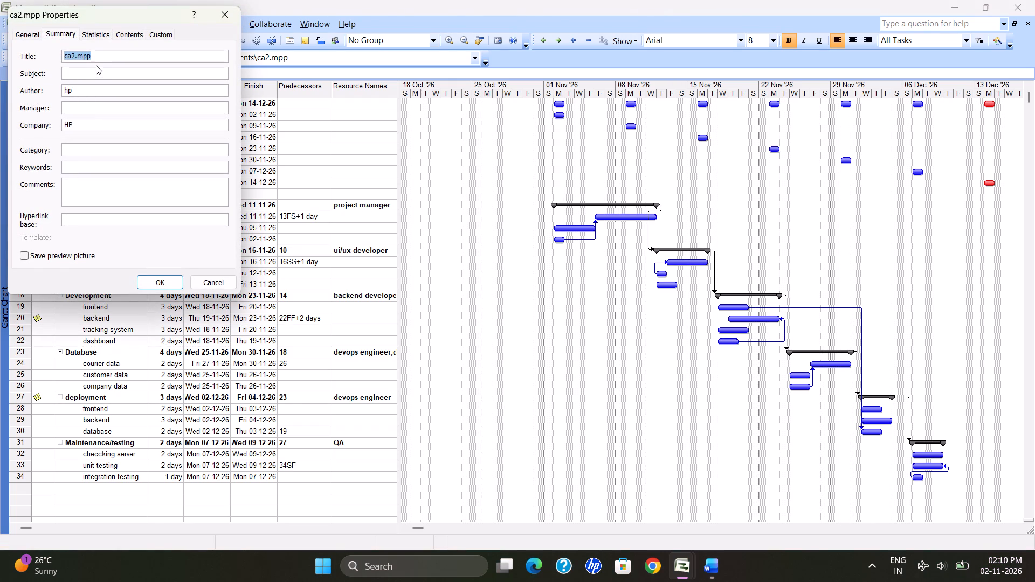
pyautogui.click(86, 71)
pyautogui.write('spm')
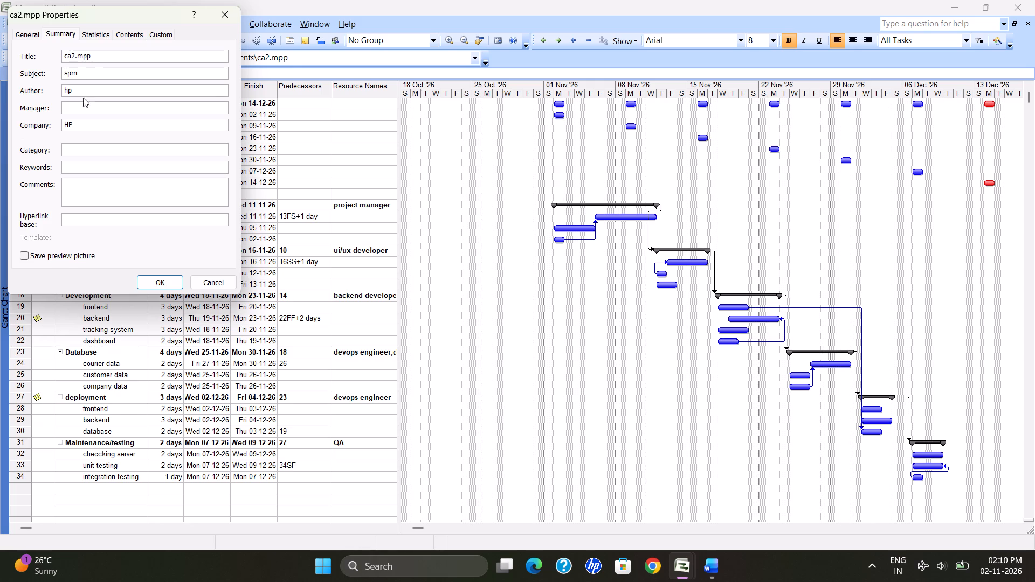
pyautogui.click(109, 56)
pyautogui.click(102, 72)
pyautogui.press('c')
pyautogui.press('BackSpace')
pyautogui.hotkey('shift', '(')
pyautogui.hotkey('shift', ')')
pyautogui.press('Left')
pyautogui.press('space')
# Enter the student's first name as the manager in the ca2.mpp properties.
pyautogui.click(105, 107)
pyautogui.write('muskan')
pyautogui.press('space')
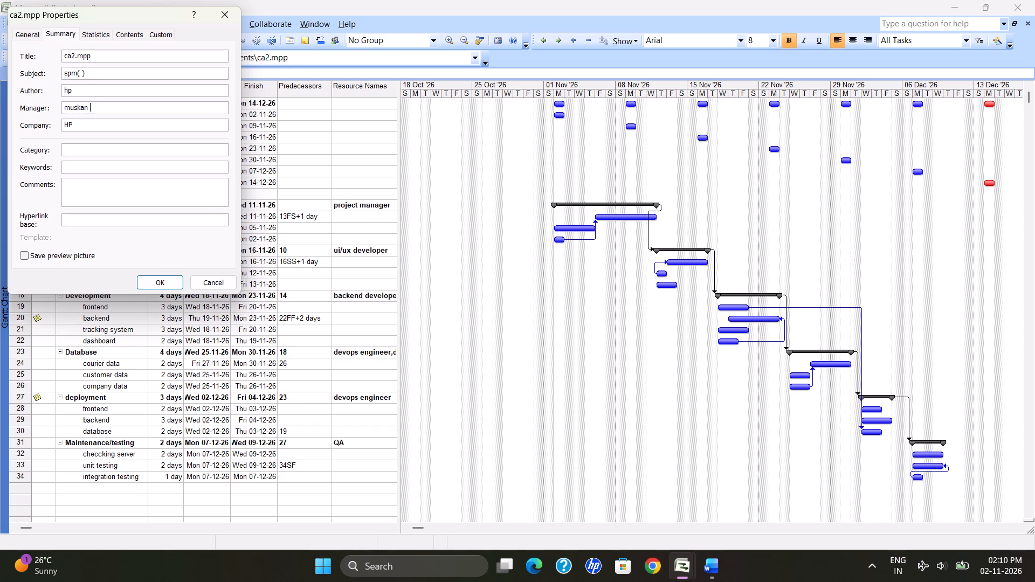
# Add ca2 inside the parentheses of the subject and apply the ca2.mpp properties.
pyautogui.click(80, 76)
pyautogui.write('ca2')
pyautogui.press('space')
pyautogui.click(85, 149)
pyautogui.click(98, 185)
pyautogui.click(151, 285)
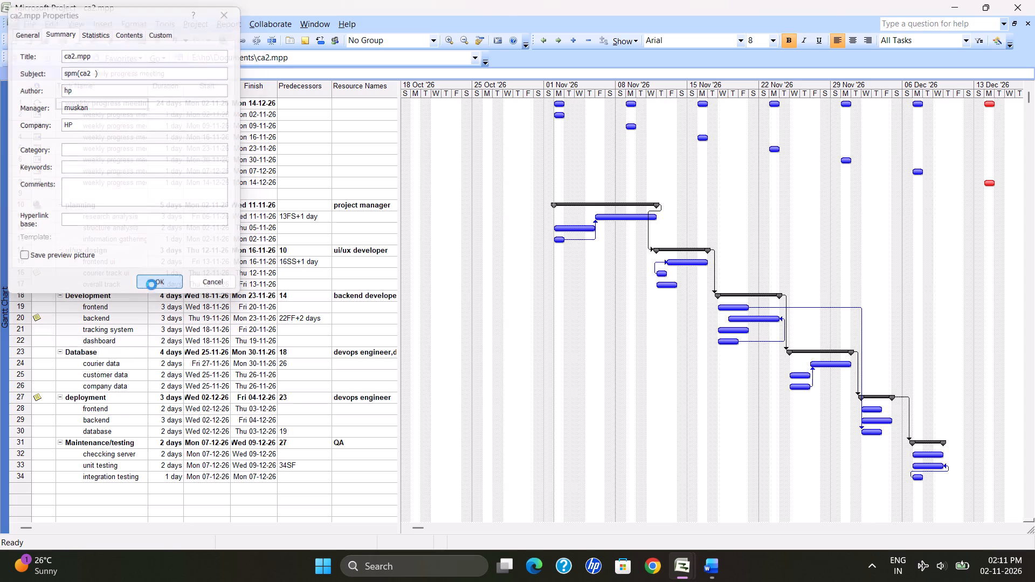
# Capture a screenshot of the Gantt bars and link lines from planning through Maintenance/testing.
pyautogui.scroll(-1, 132, 260)
pyautogui.scroll(2, 132, 260)
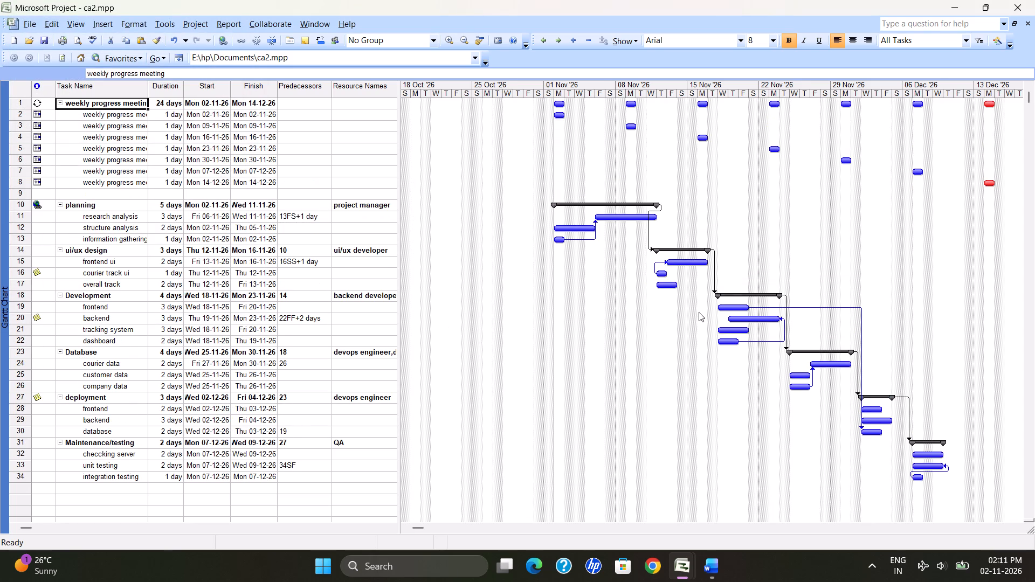
pyautogui.keyDown('ctrl'); pyautogui.scroll(-2, 699, 312); pyautogui.keyUp('ctrl')
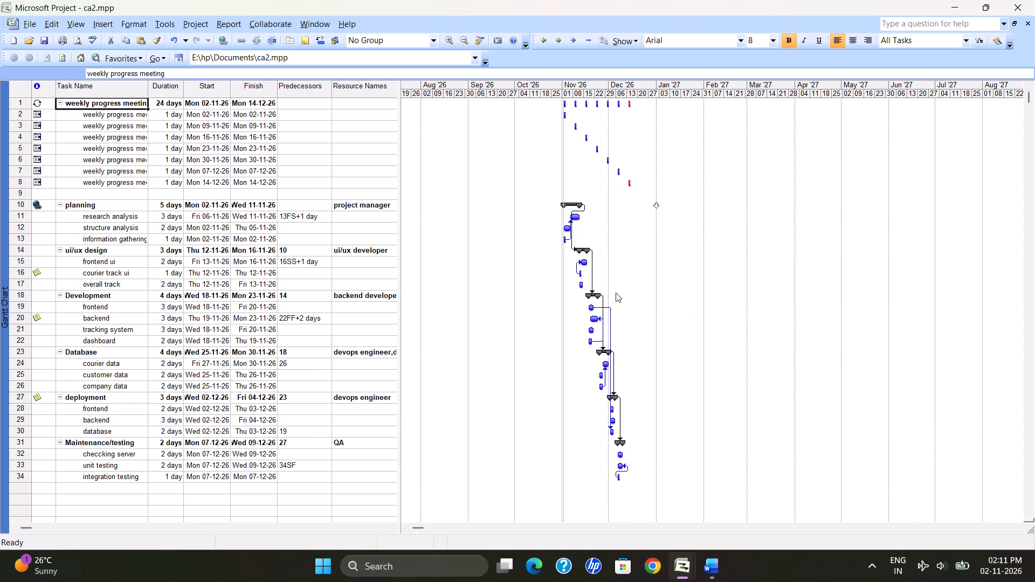
pyautogui.keyDown('ctrl'); pyautogui.scroll(2, 616, 293); pyautogui.keyUp('ctrl')
pyautogui.hscroll(-1, 616, 293)
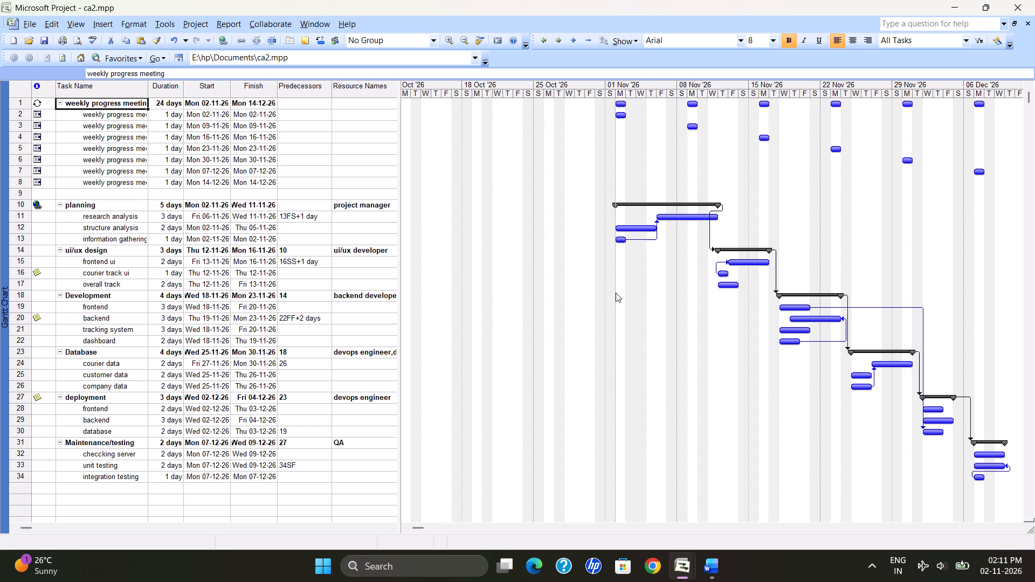
pyautogui.press('Print')
pyautogui.moveTo(601, 183); pyautogui.dragTo(1031, 533)
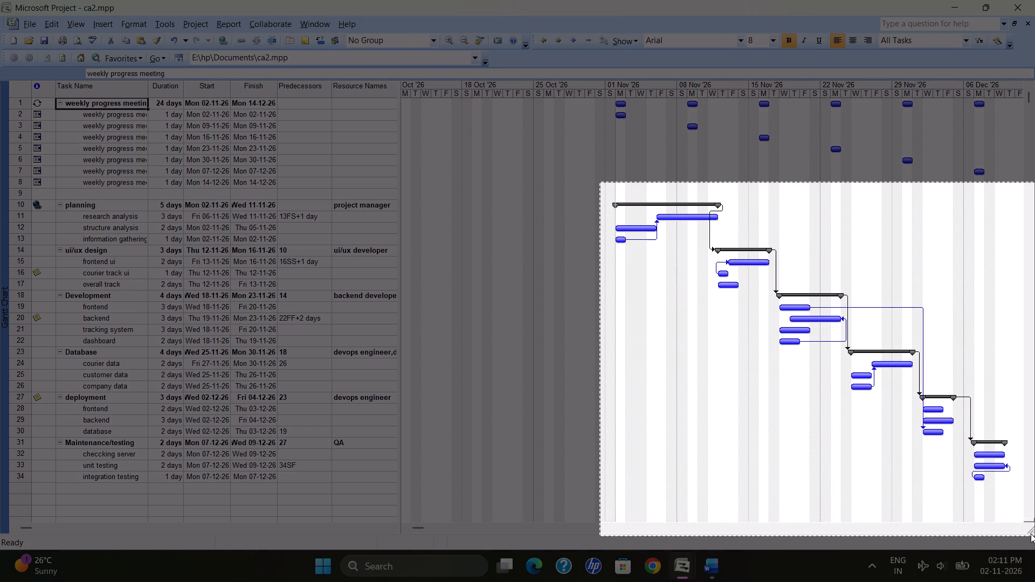
# Trim the screenshot area to end just past the Maintenance/testing bars and complete the Gantt chart capture.
pyautogui.moveTo(1031, 533); pyautogui.dragTo(1016, 509)
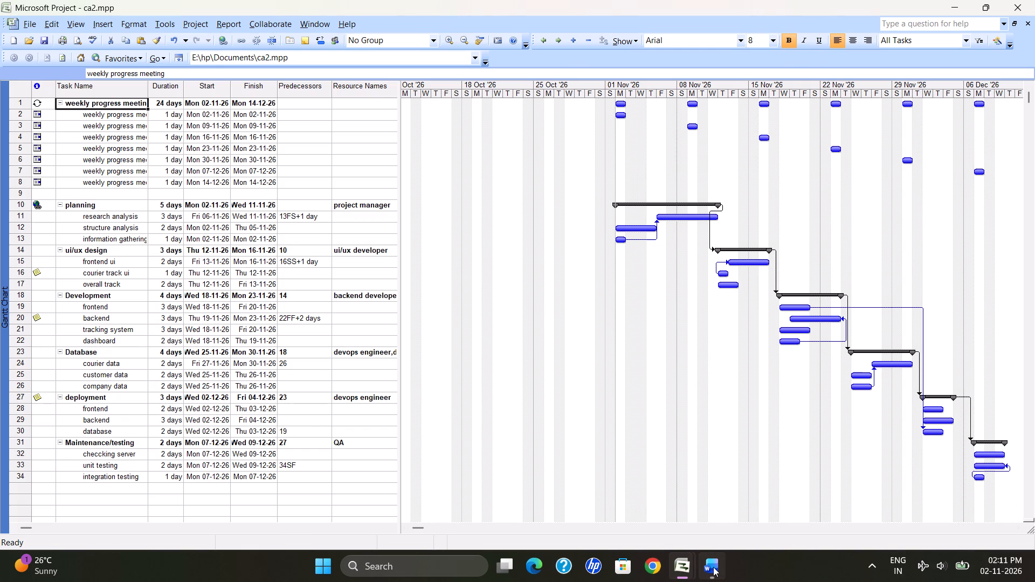
# Switch to ca2.docx in Word, paste the Gantt bars screenshot below the Gantt Chart Wizard image on the last page, and save.
pyautogui.click(713, 567)
pyautogui.click(605, 458)
pyautogui.keyDown('ctrl'); pyautogui.scroll(4, 605, 458); pyautogui.keyUp('ctrl')
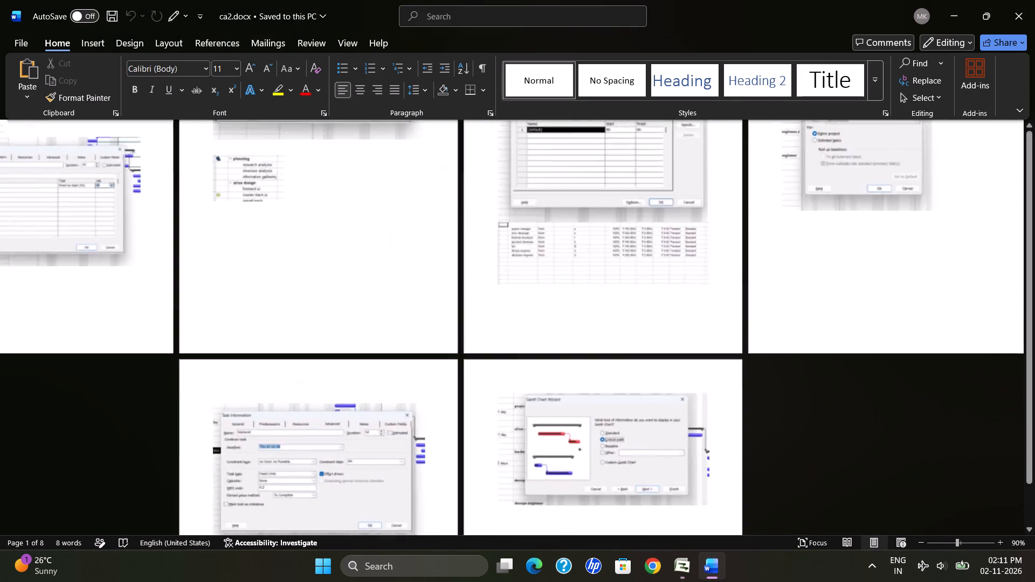
pyautogui.keyDown('ctrl'); pyautogui.scroll(5, 605, 458); pyautogui.keyUp('ctrl')
pyautogui.scroll(-1, 605, 458)
pyautogui.keyDown('ctrl'); pyautogui.scroll(-4, 605, 458); pyautogui.keyUp('ctrl')
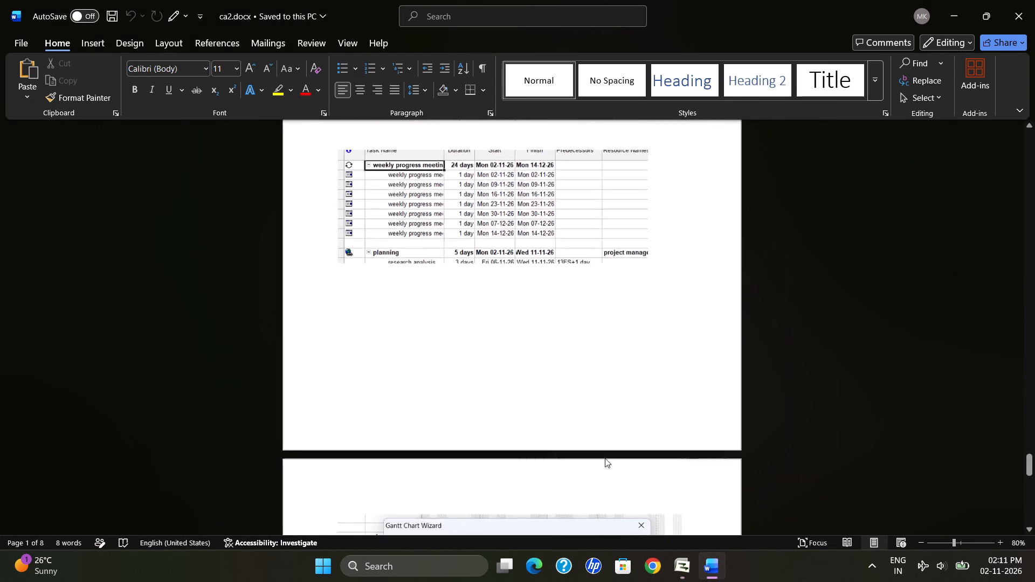
pyautogui.scroll(-1, 605, 458)
pyautogui.doubleClick(575, 200)
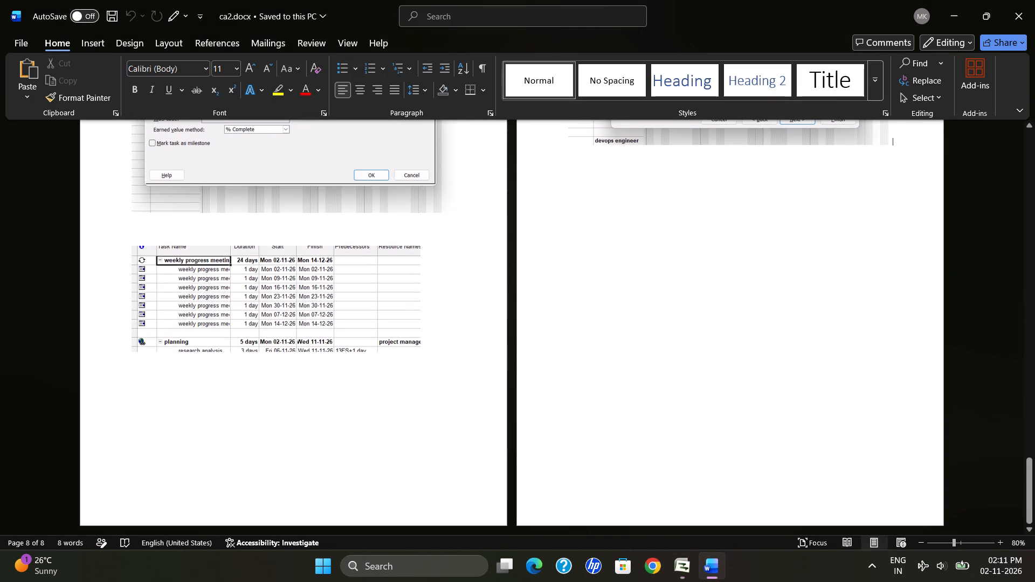
pyautogui.doubleClick(568, 385)
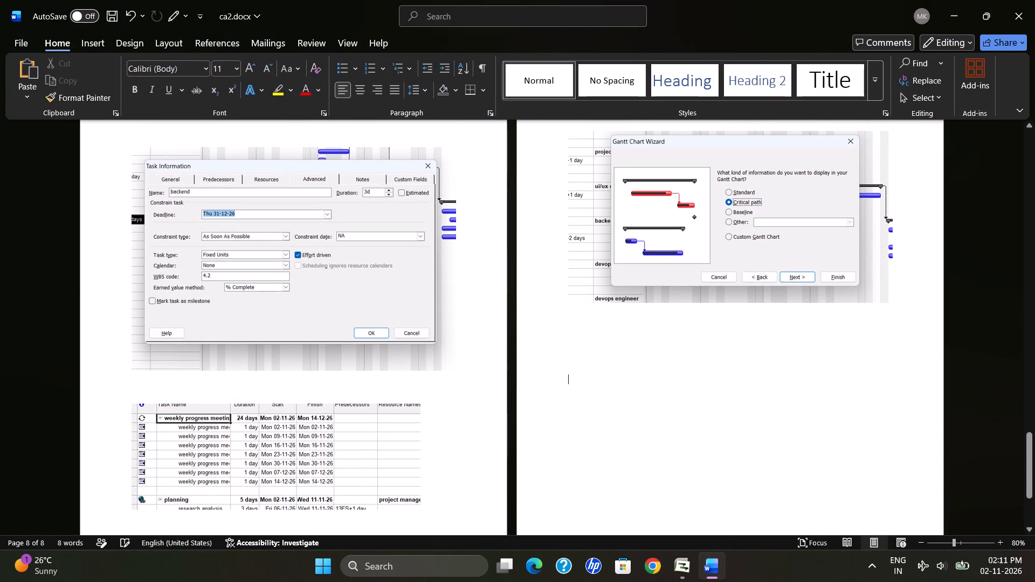
pyautogui.hotkey('ctrl', 'v')
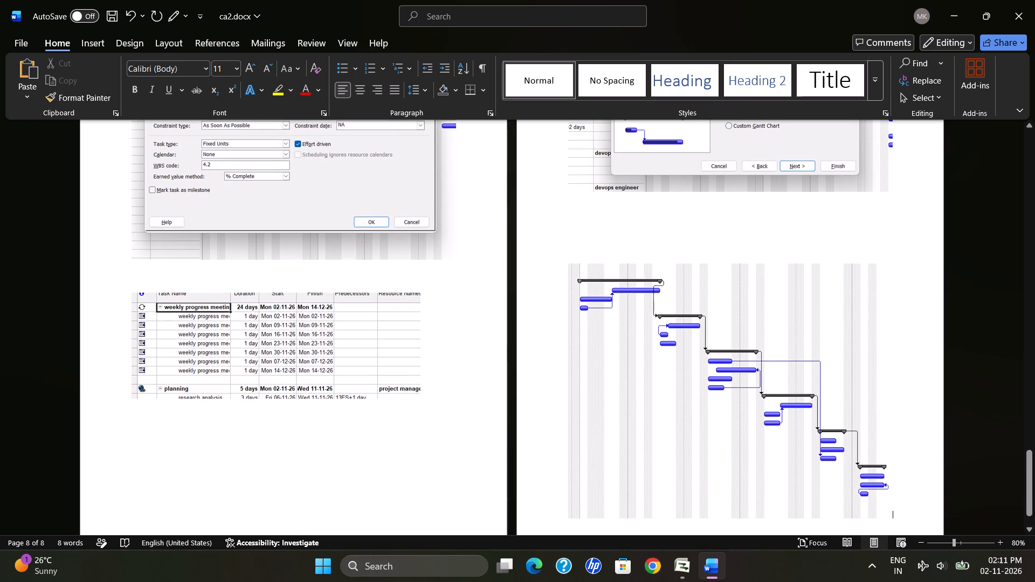
pyautogui.hotkey('ctrl', 's')
# Close ca2.docx and minimise the ca2.mpp project window to reach the desktop.
pyautogui.click(1020, 22)
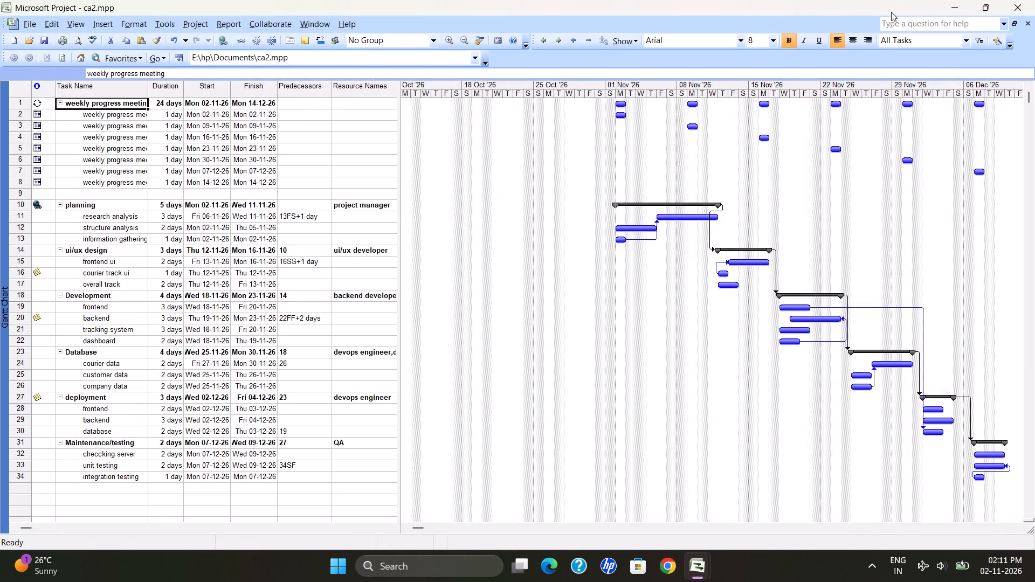
pyautogui.click(953, 10)
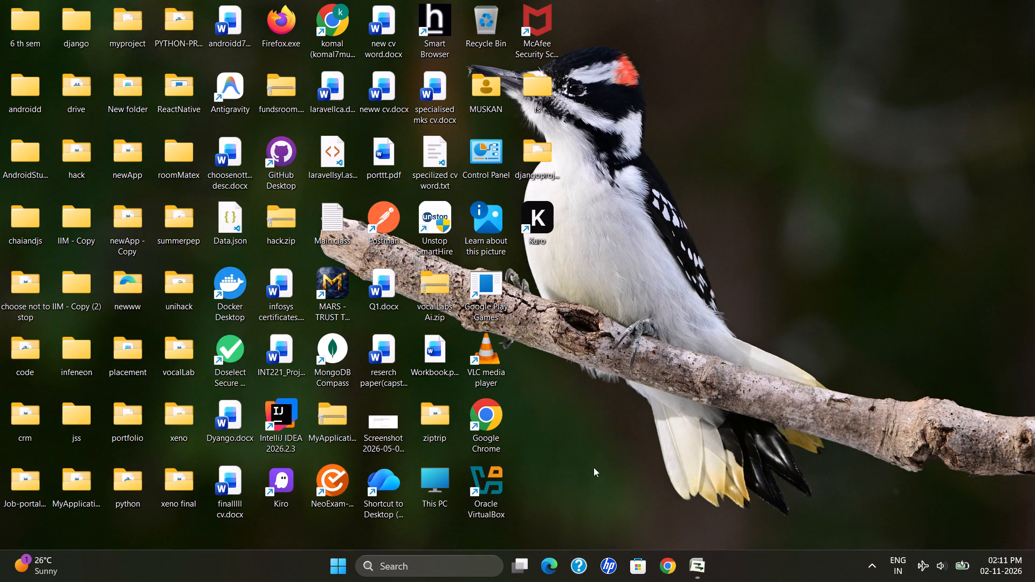
# Disable airplane mode, turn on Wi-Fi, and start connecting to the AndroidAP_8894 network.
pyautogui.click(913, 563)
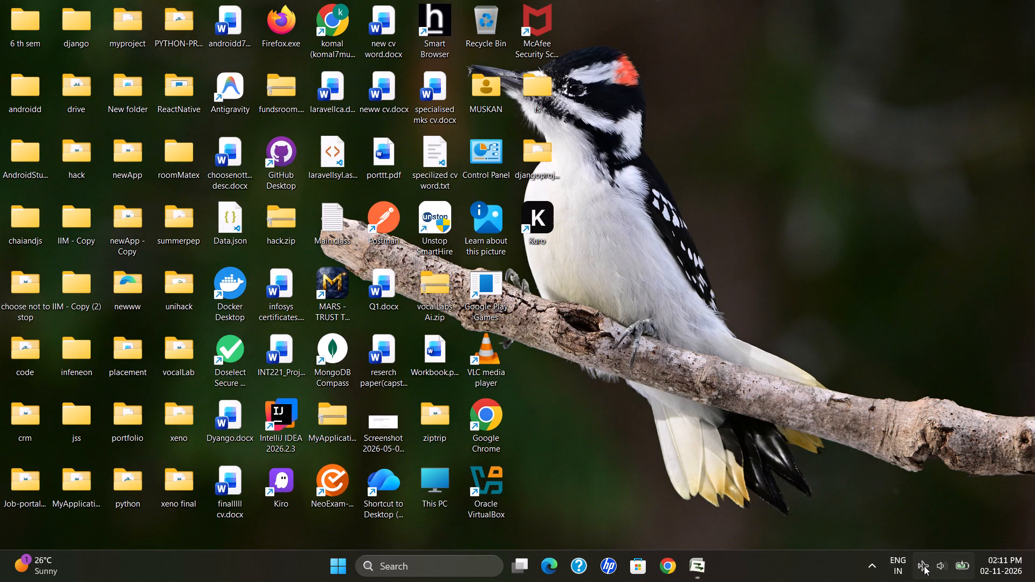
pyautogui.click(924, 566)
pyautogui.click(989, 301)
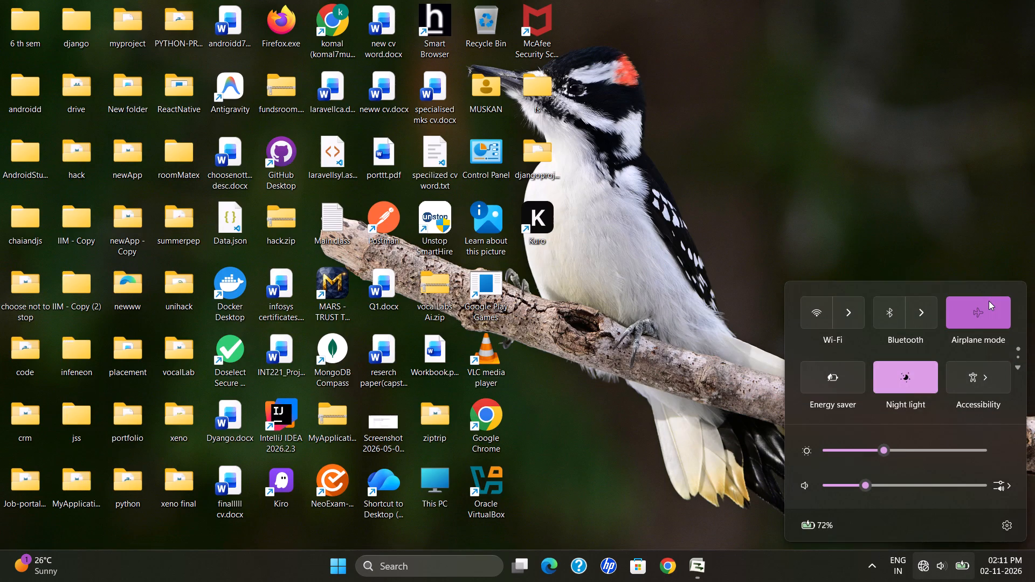
pyautogui.click(854, 307)
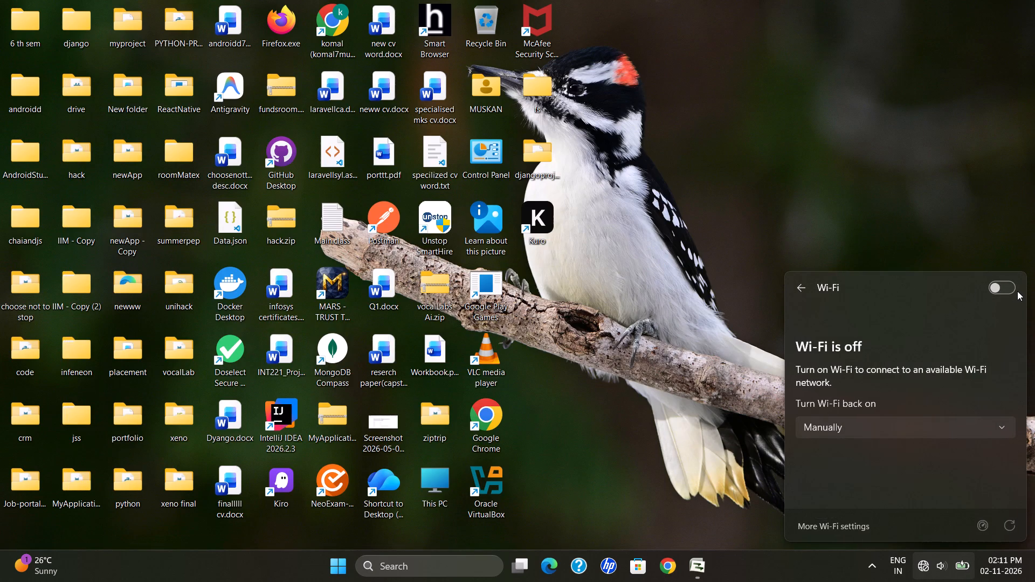
pyautogui.click(1017, 291)
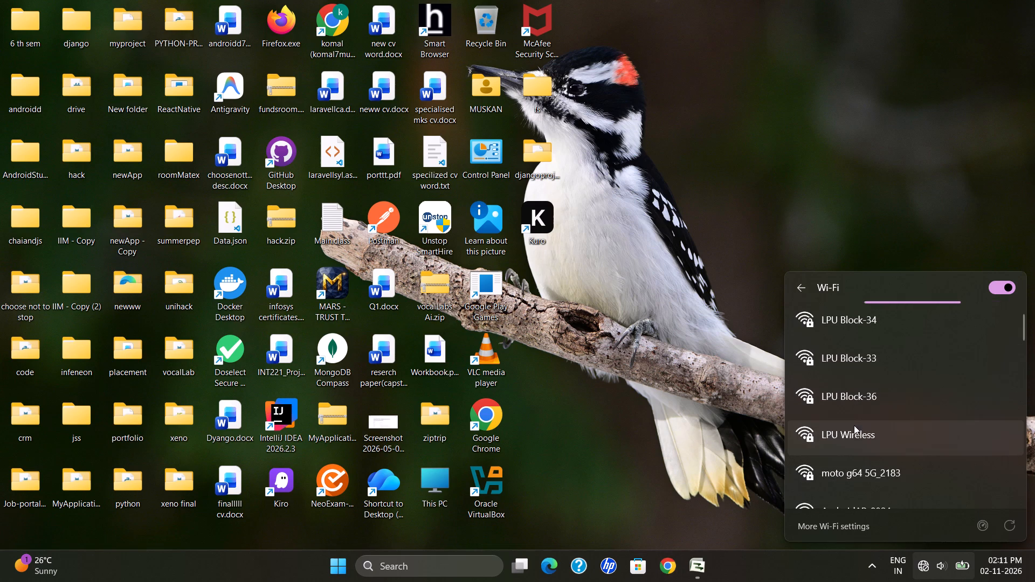
pyautogui.click(860, 462)
pyautogui.click(947, 491)
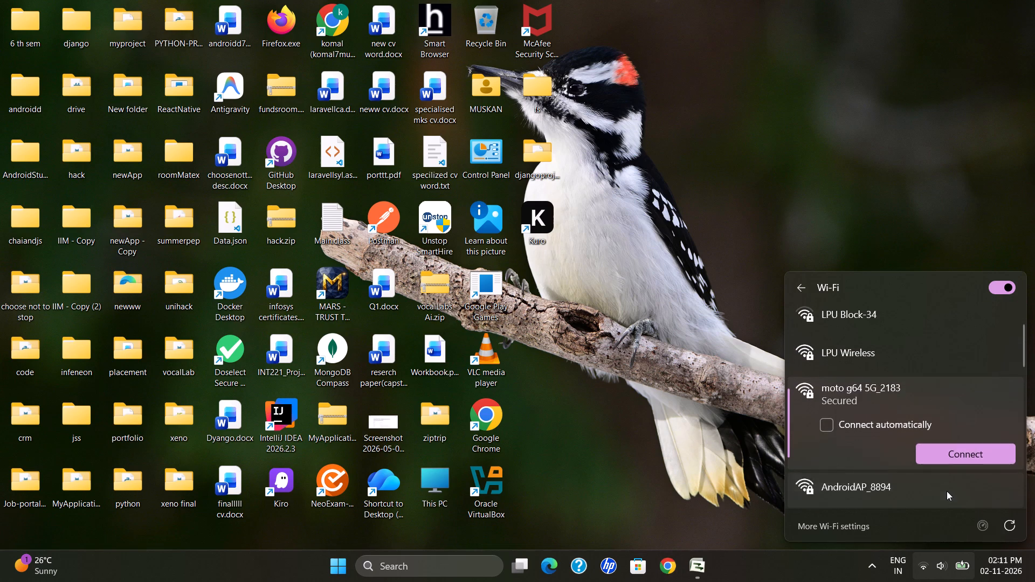
pyautogui.click(951, 493)
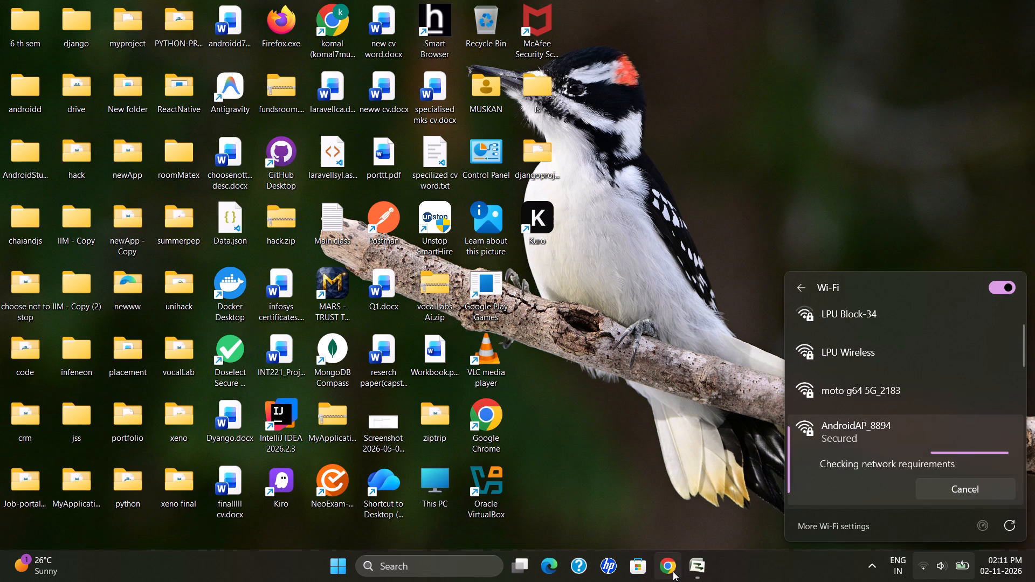
# Open Chrome with the beach-picture profile and search Google for lpu live.
pyautogui.doubleClick(670, 569)
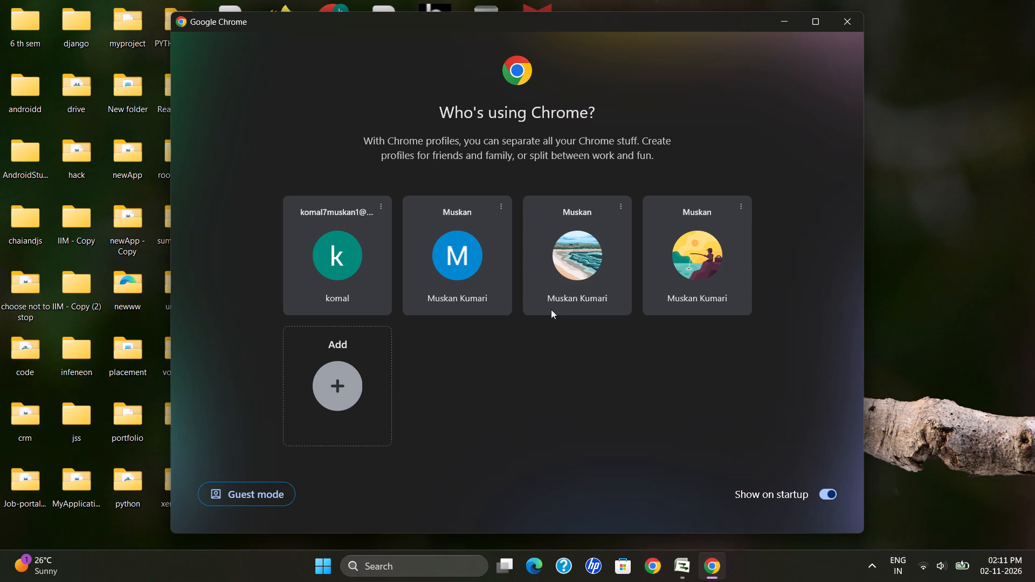
pyautogui.click(584, 288)
pyautogui.click(521, 282)
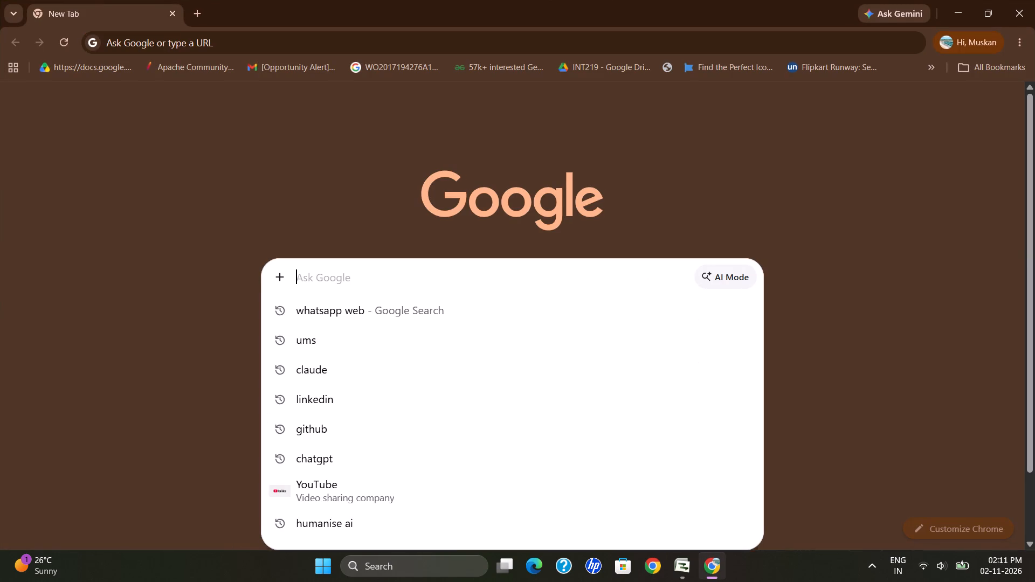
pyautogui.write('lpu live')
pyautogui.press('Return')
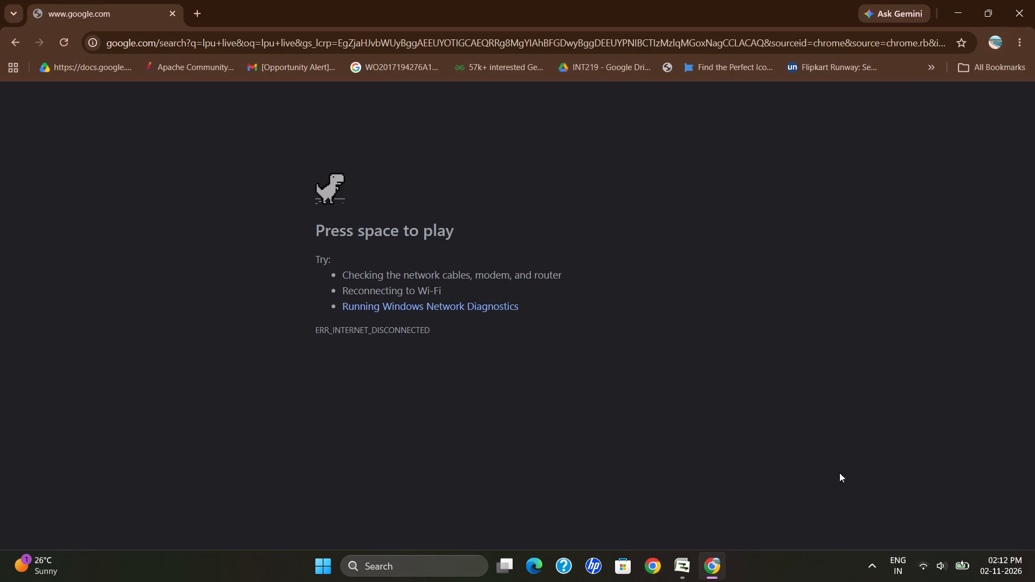
# Reopen the Wi-Fi network list to continue the pending AndroidAP_8894 connection.
pyautogui.click(928, 578)
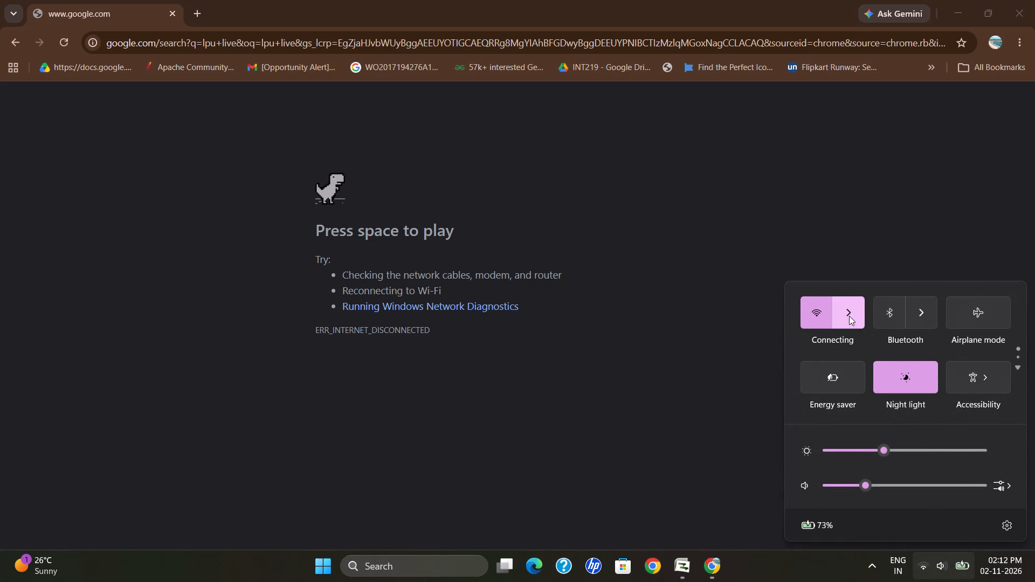
pyautogui.click(849, 316)
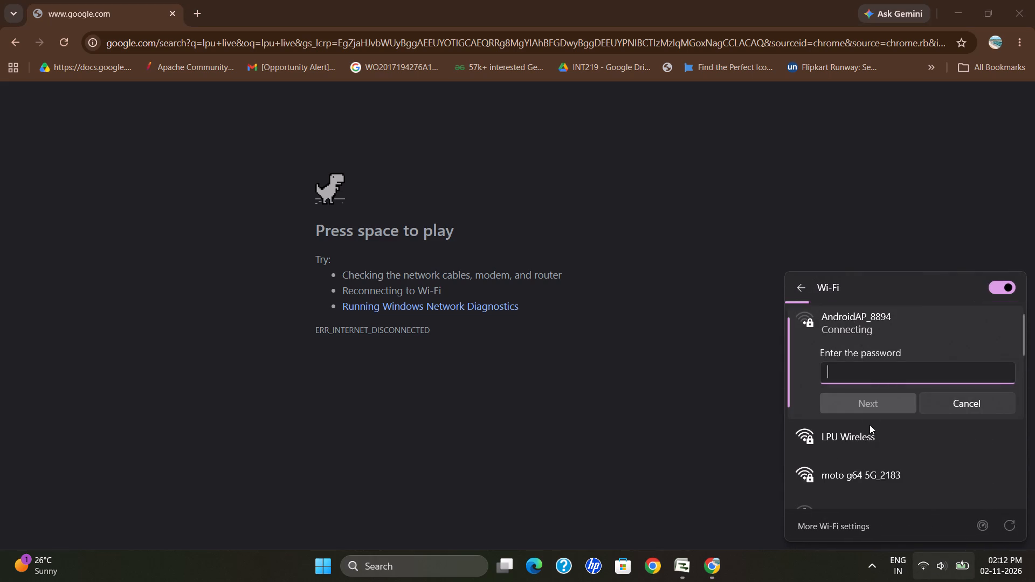
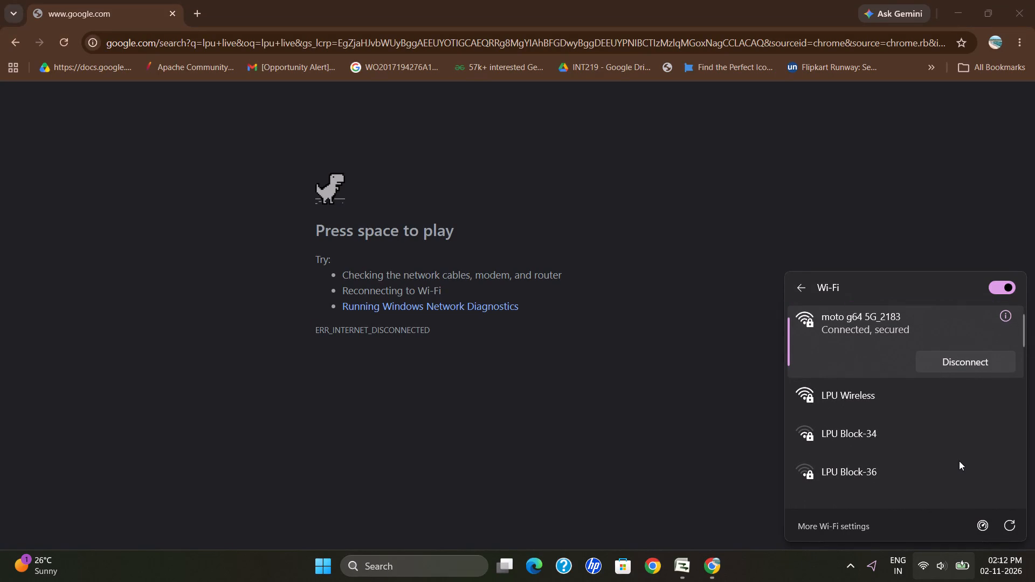
# Dismiss the Wi-Fi network list, reload the lpu live search page, and minimize the browser to show the desktop.
pyautogui.click(719, 347)
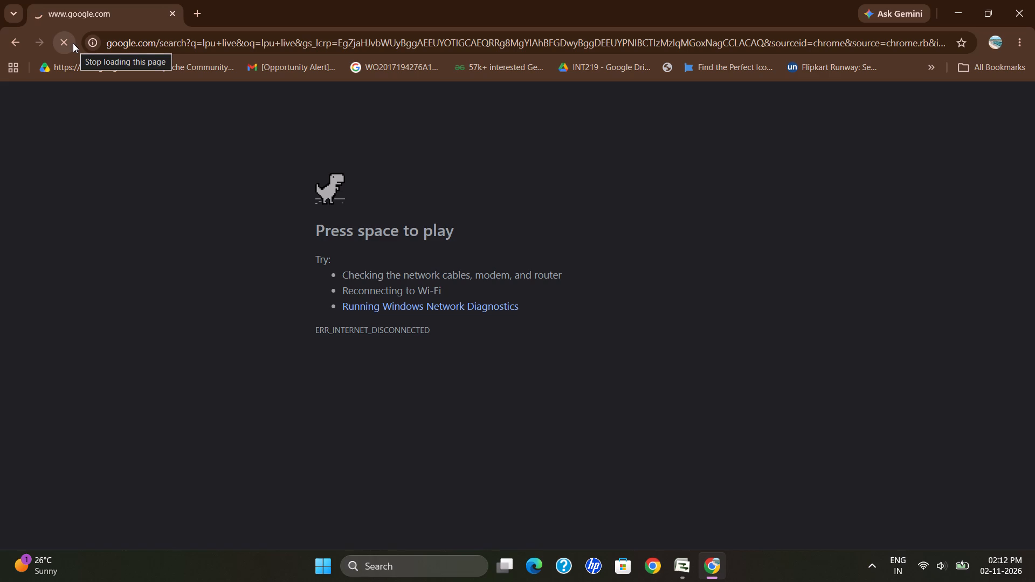
pyautogui.rightClick(198, 192)
pyautogui.click(263, 244)
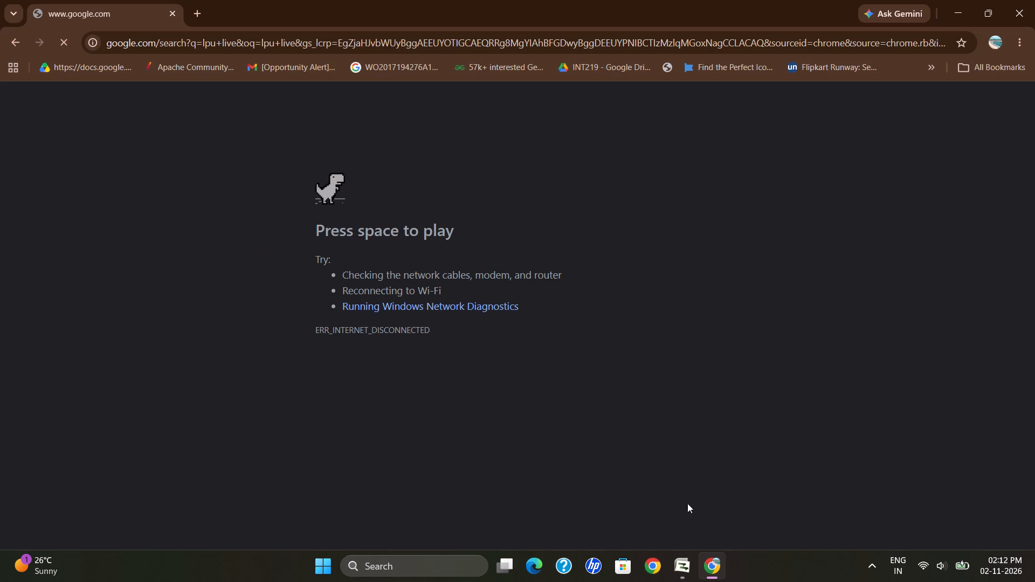
pyautogui.click(716, 566)
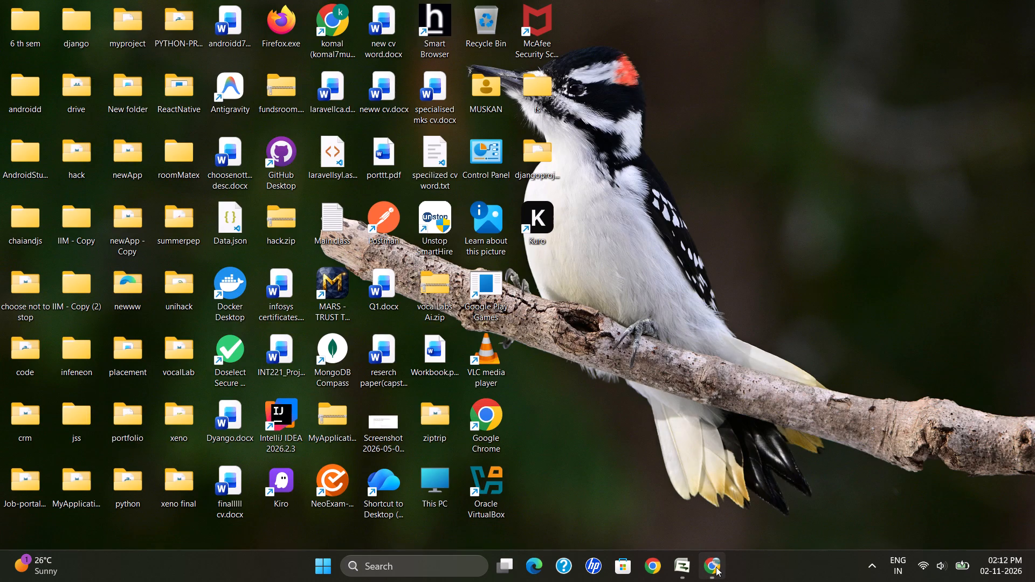
# Switch to Chrome and open the LPU Live - Real-time Chat Application site from the "lpu live" search results.
pyautogui.click(716, 567)
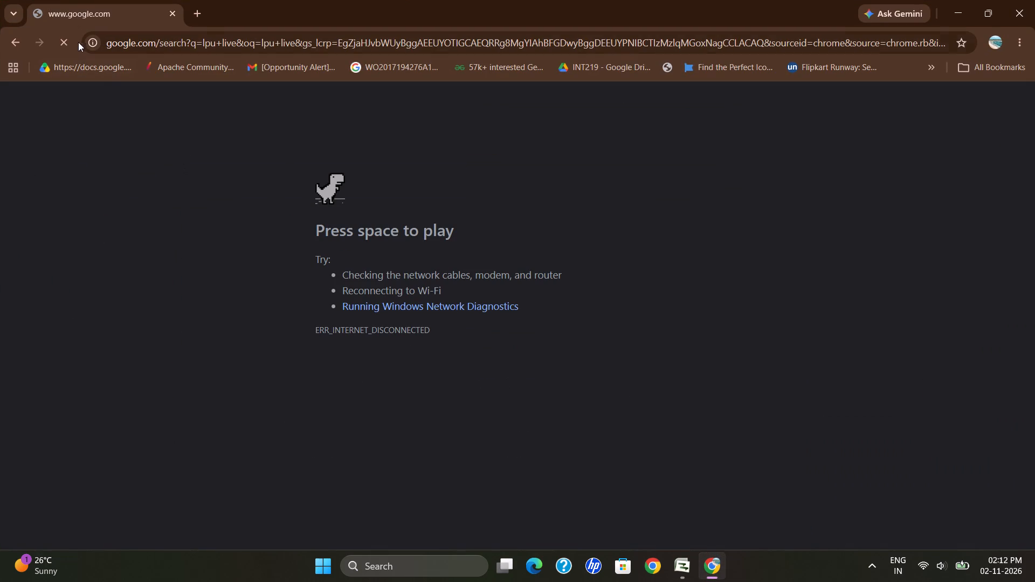
pyautogui.click(946, 562)
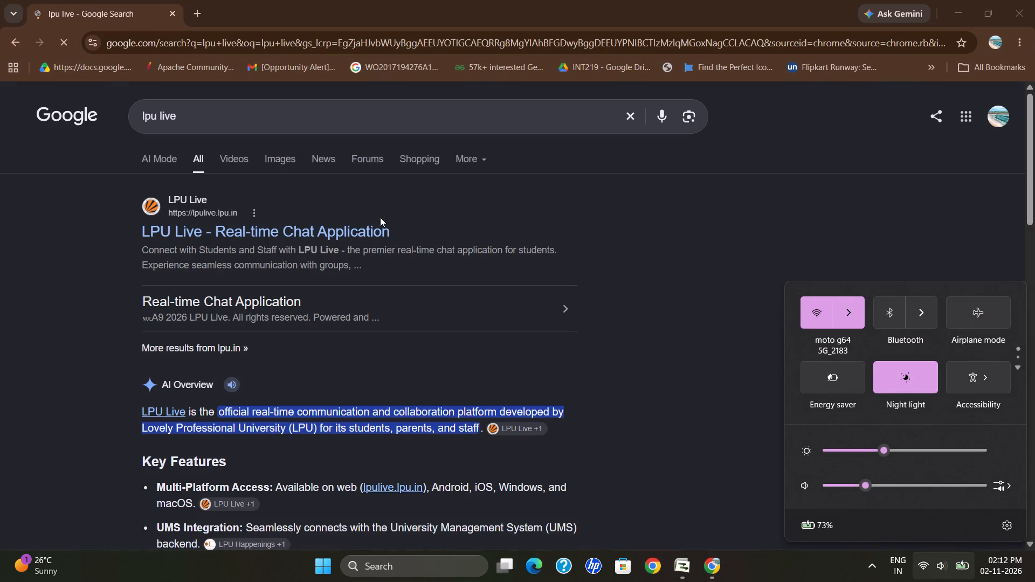
pyautogui.click(360, 226)
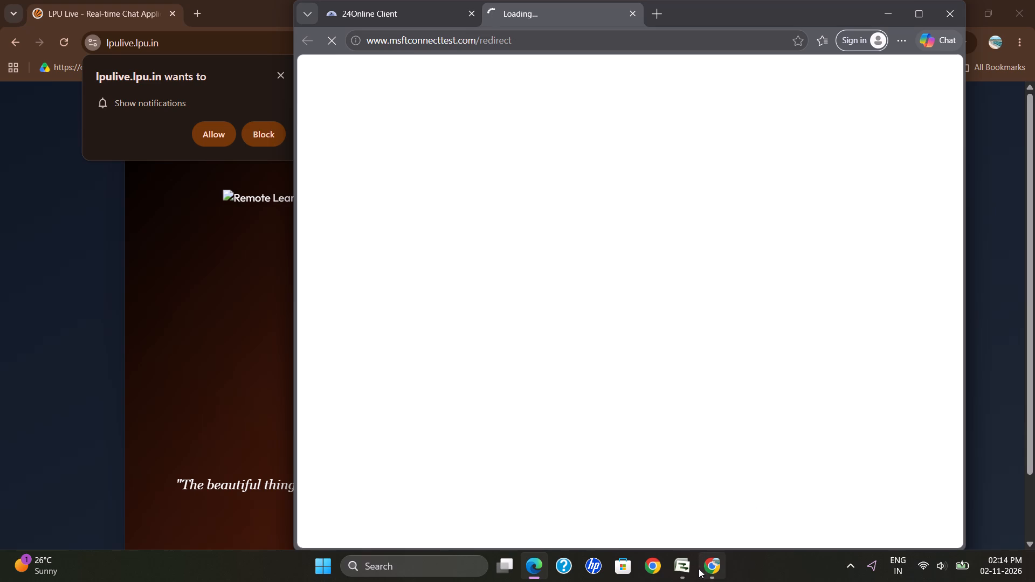
# Switch to Microsoft Project and save ca2.mpp as a new file named with the student's name, registration number and "curier and tracking system".
pyautogui.click(631, 490)
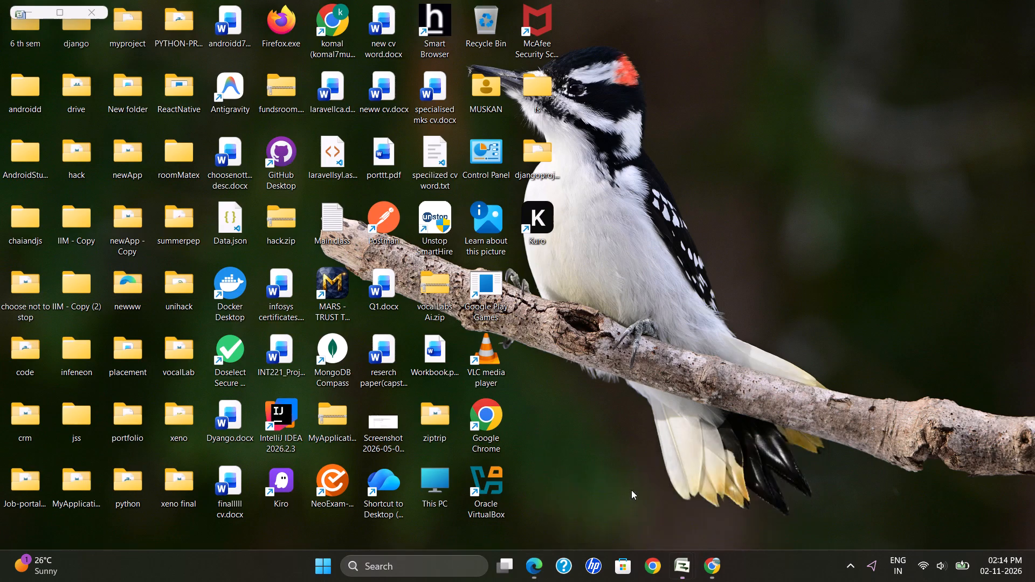
pyautogui.click(27, 30)
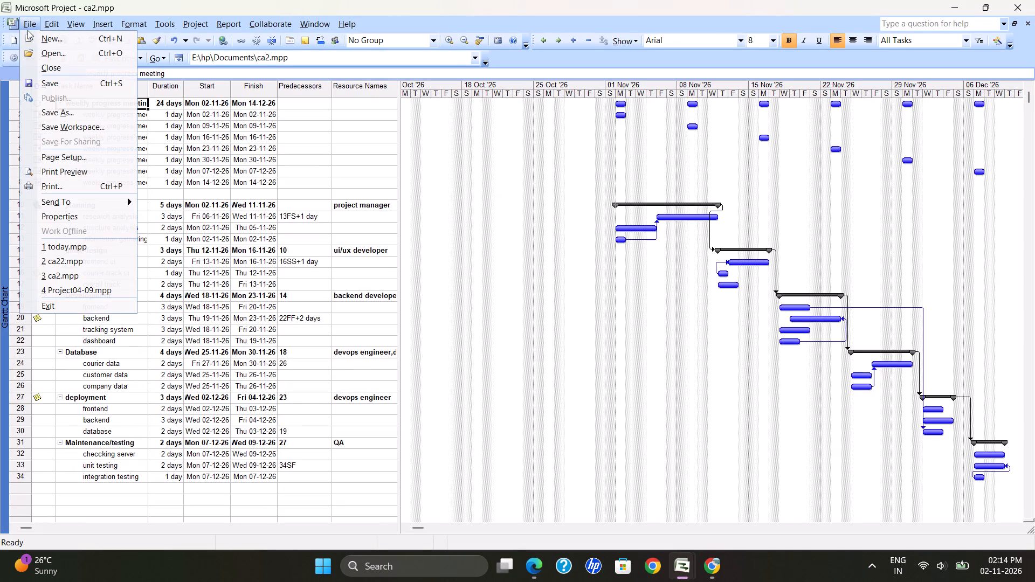
pyautogui.click(73, 107)
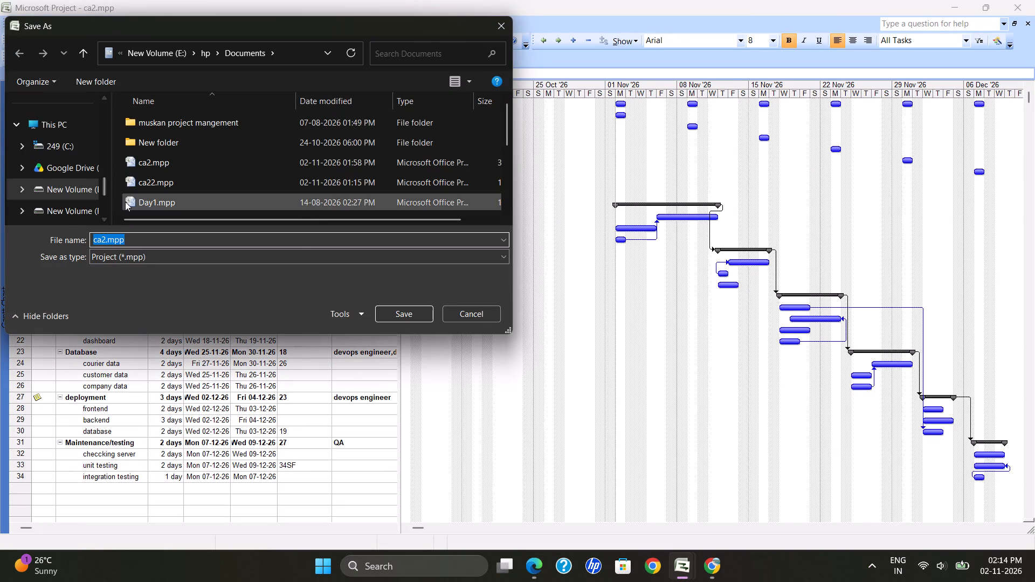
pyautogui.click(106, 239)
pyautogui.press('BackSpace')
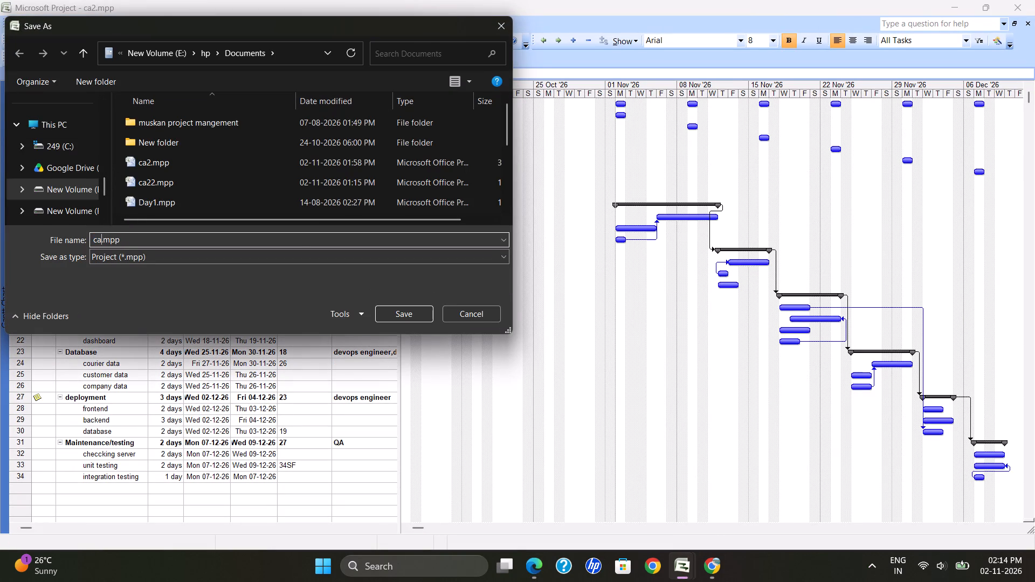
pyautogui.press('BackSpace')
pyautogui.press('BackSpace')
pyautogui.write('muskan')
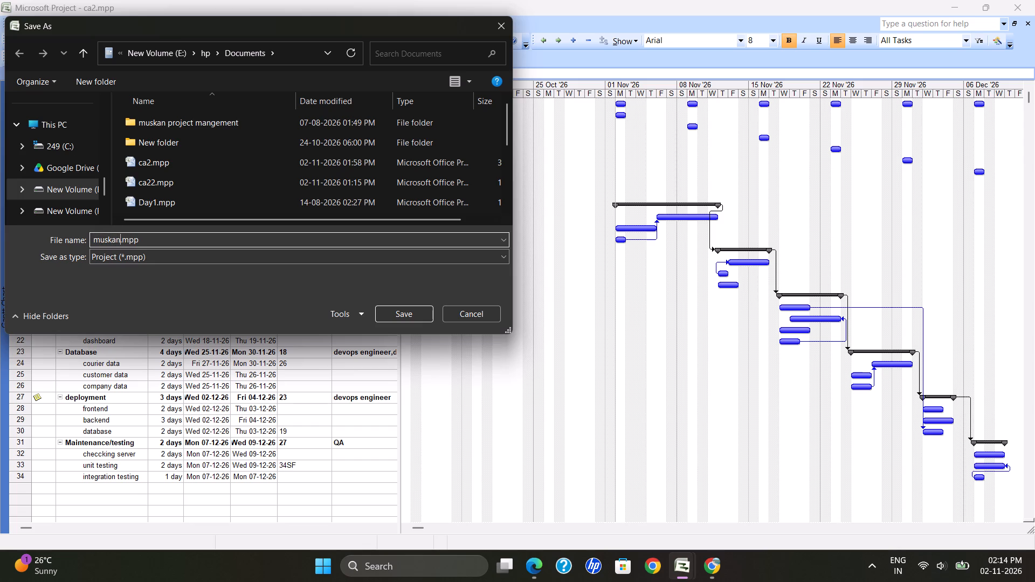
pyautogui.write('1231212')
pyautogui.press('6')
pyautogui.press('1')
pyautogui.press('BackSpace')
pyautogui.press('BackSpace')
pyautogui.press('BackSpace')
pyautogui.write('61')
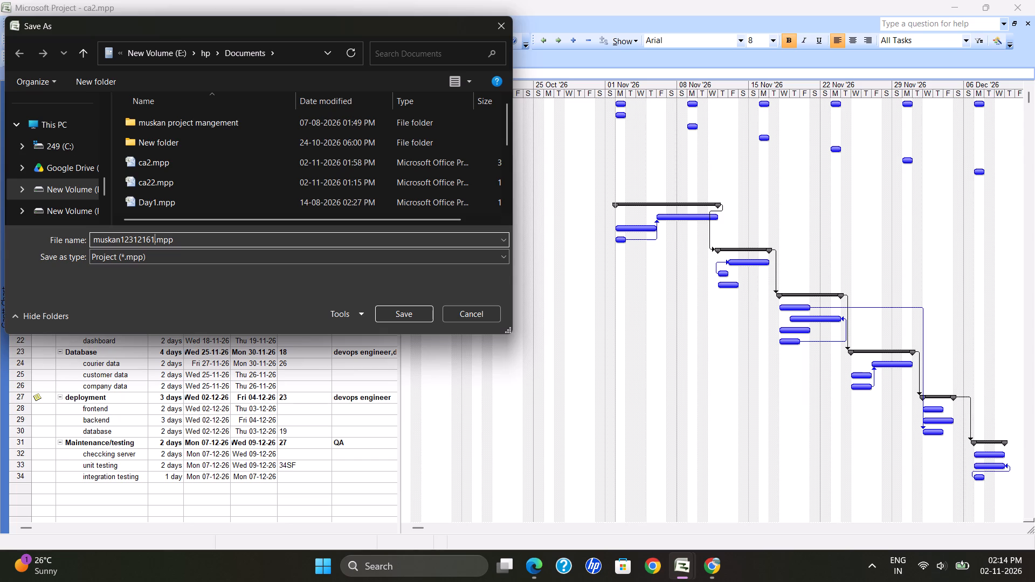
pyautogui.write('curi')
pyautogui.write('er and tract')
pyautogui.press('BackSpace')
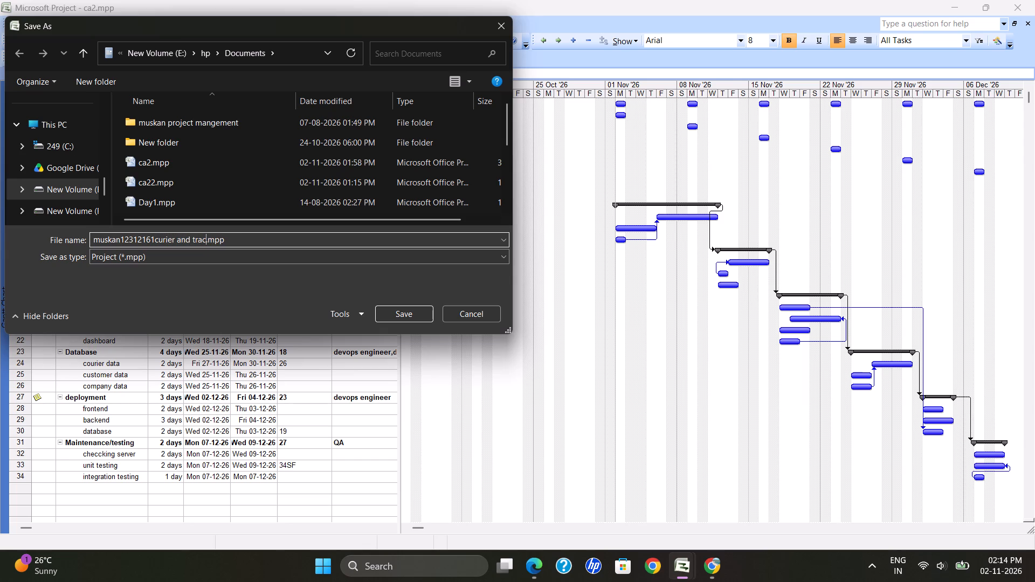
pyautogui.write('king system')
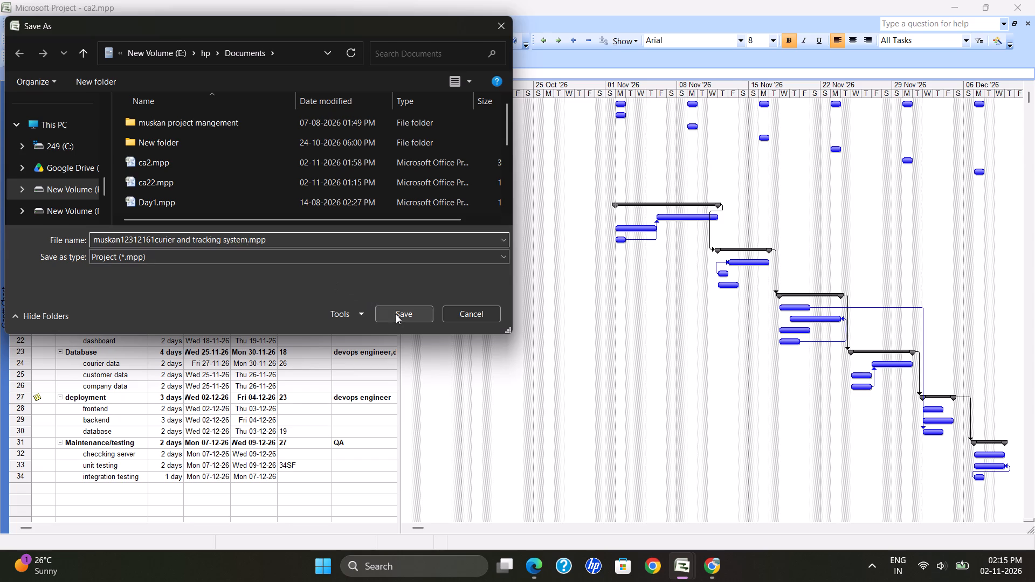
pyautogui.click(396, 314)
pyautogui.hotkey('ctrl', 's')
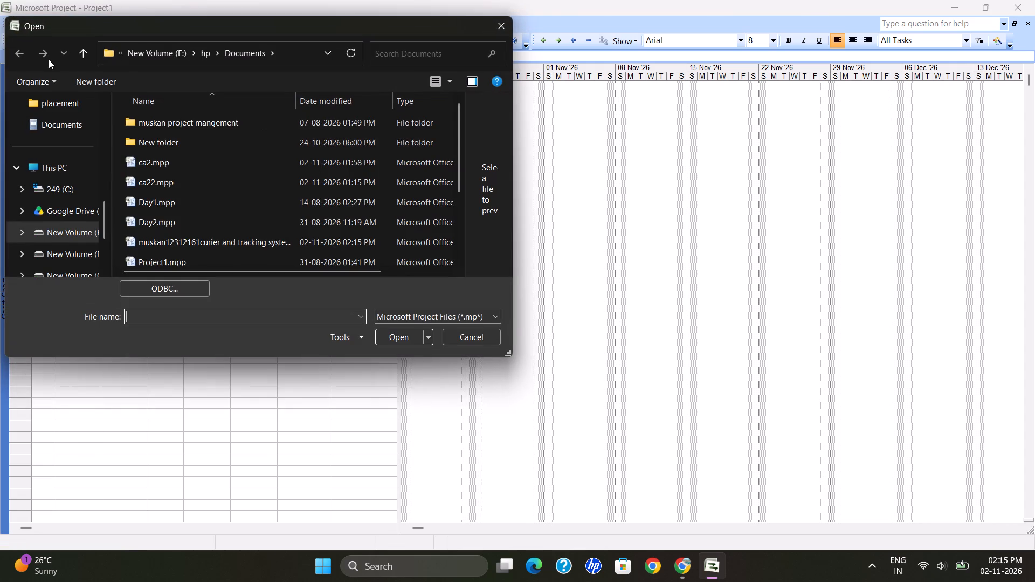
# Open the project file whose name ends in "curier and tracking system" from the Documents folder.
pyautogui.click(184, 240)
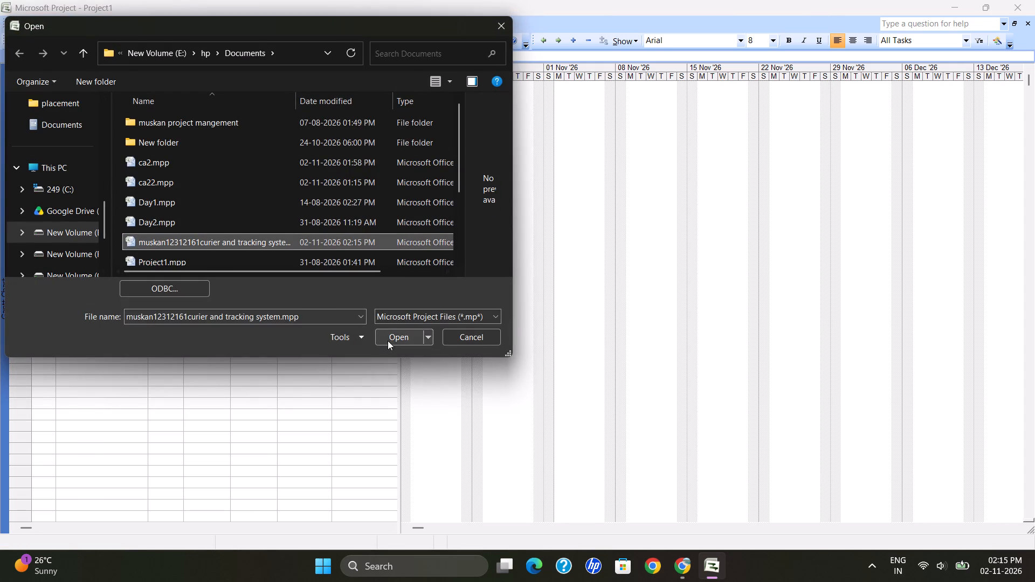
pyautogui.click(403, 331)
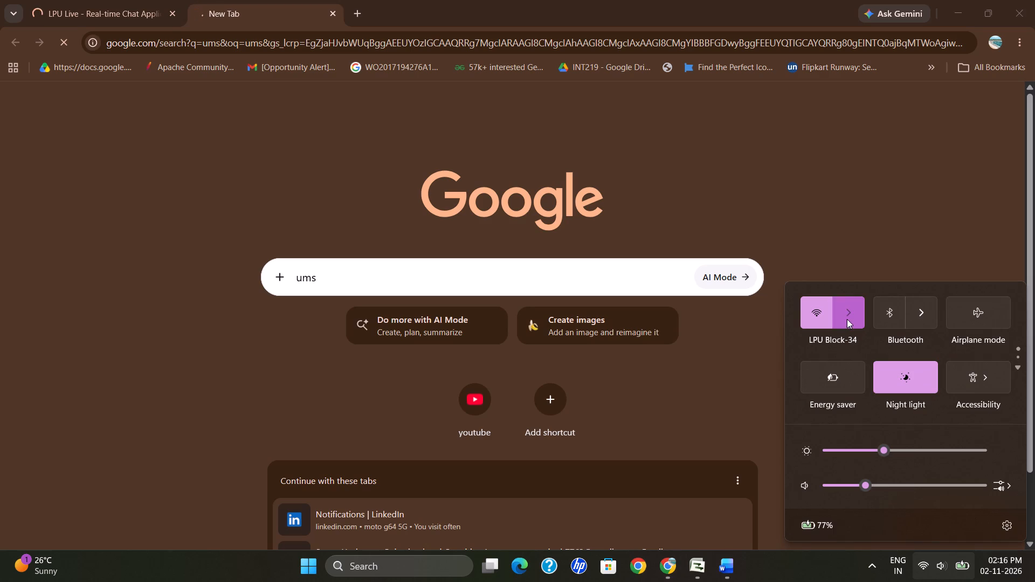
# Connect to the moto g64 5G_2183 Wi-Fi network and return to the browser.
pyautogui.scroll(-1, 866, 393)
pyautogui.scroll(5, 866, 393)
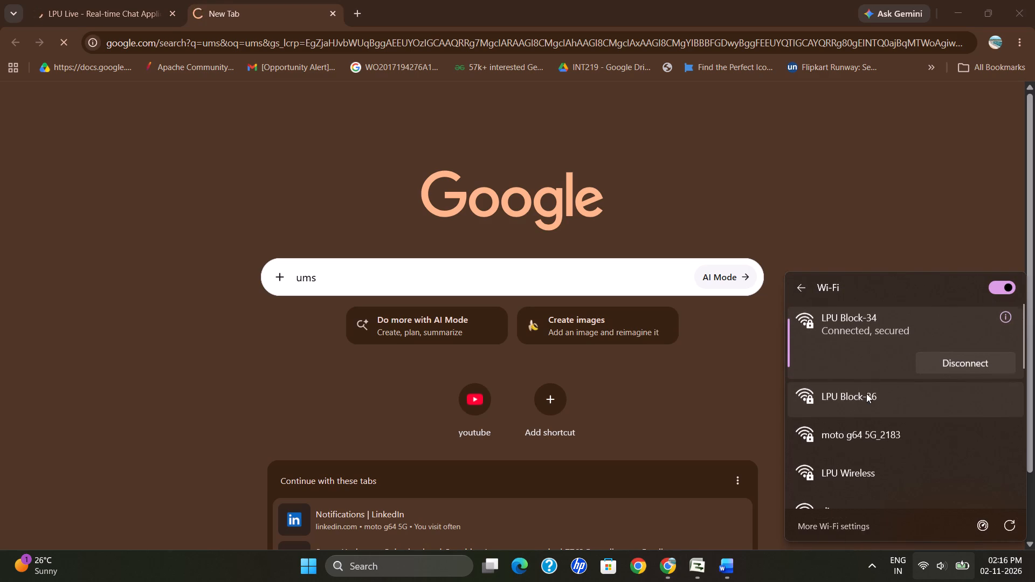
pyautogui.click(870, 434)
pyautogui.click(967, 462)
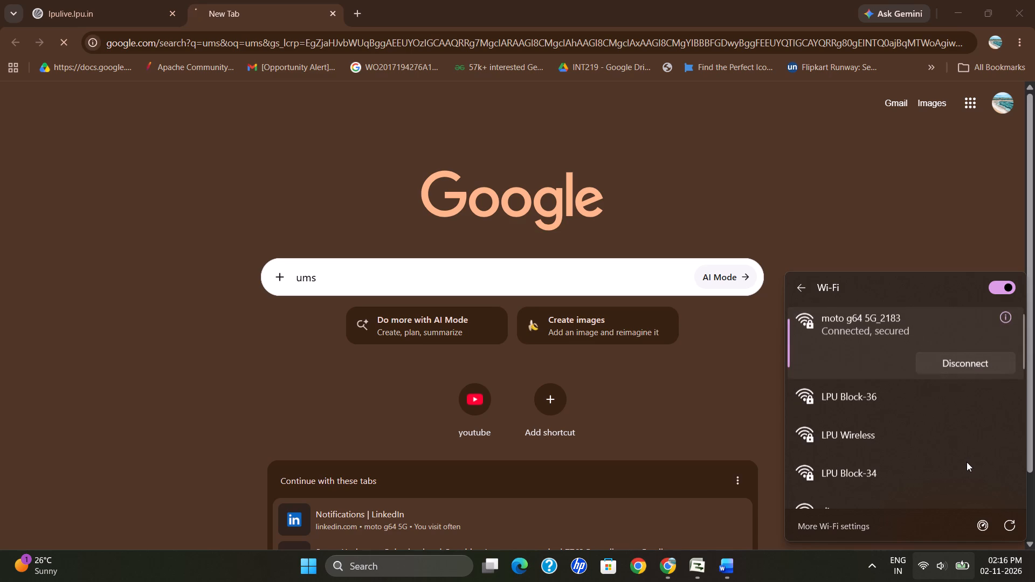
pyautogui.click(723, 165)
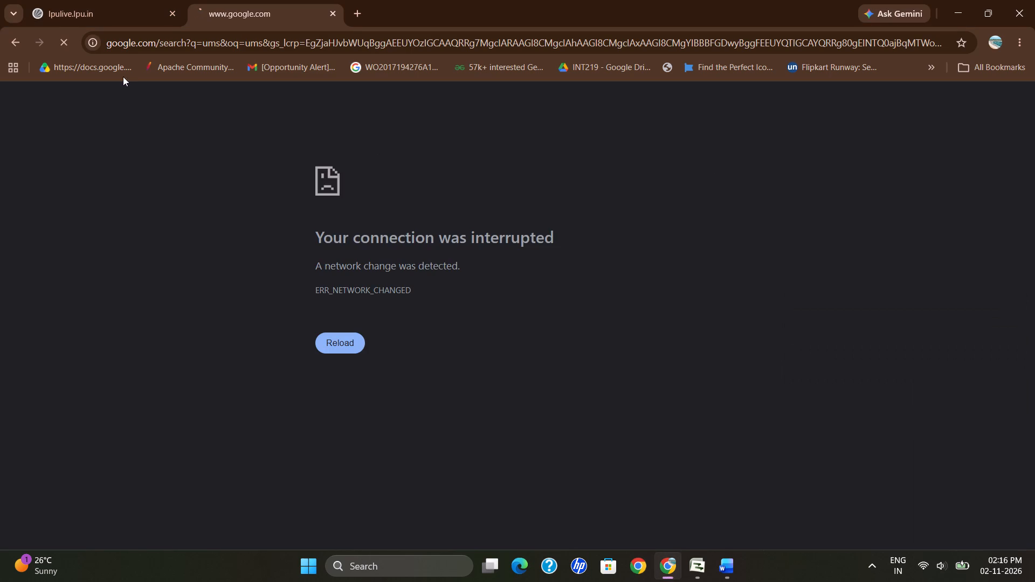
# Reload the lpulive.lpu.in page over the new connection, checking the page with the ums search as well.
pyautogui.click(82, 13)
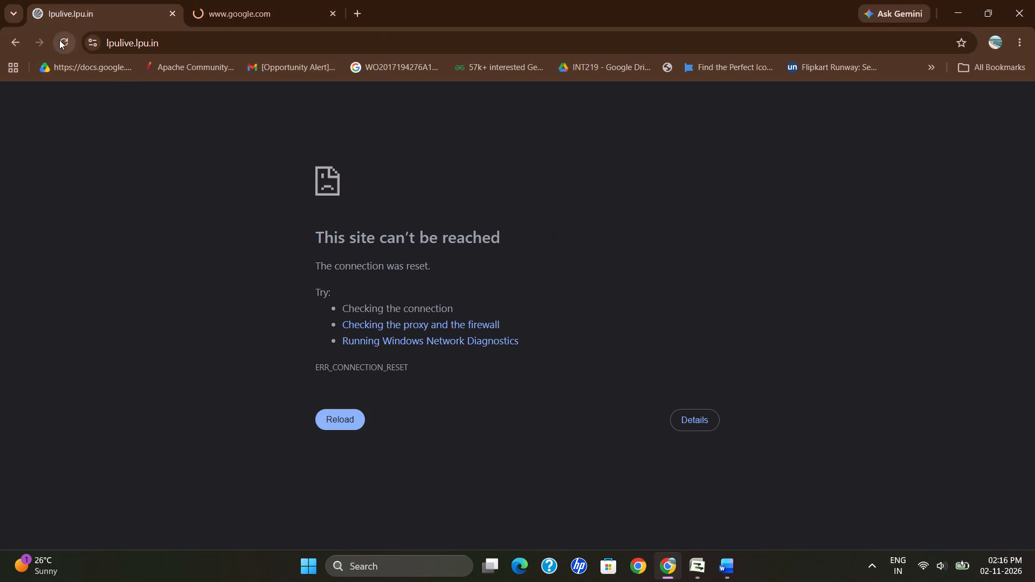
pyautogui.click(59, 40)
pyautogui.click(59, 40)
pyautogui.click(225, 1)
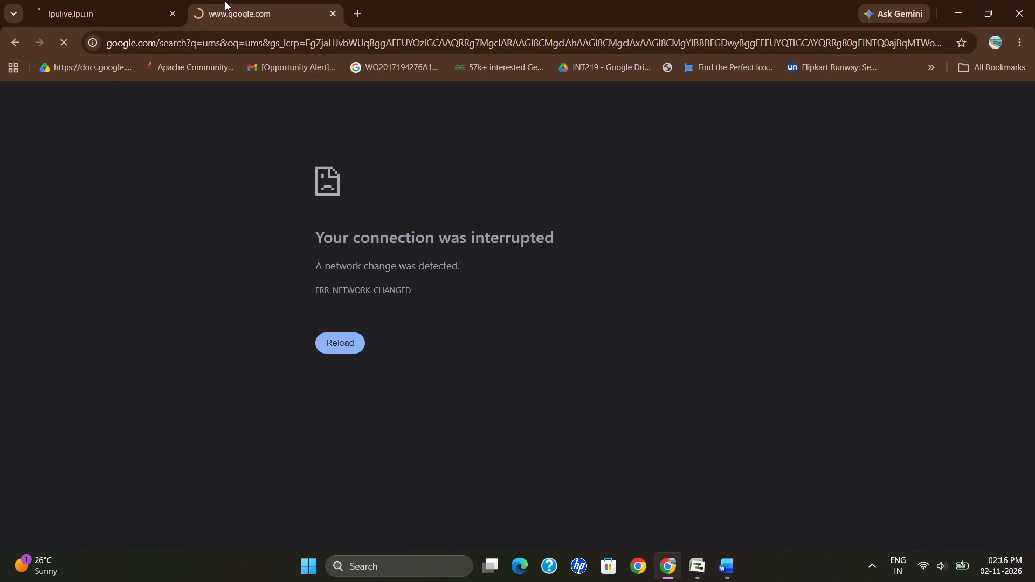
pyautogui.click(132, 0)
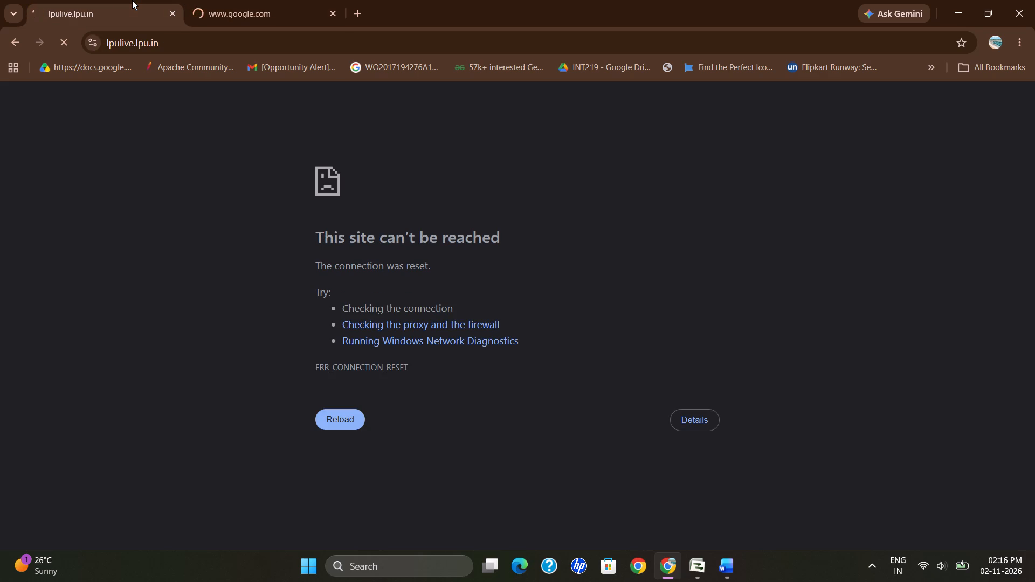
pyautogui.click(215, 2)
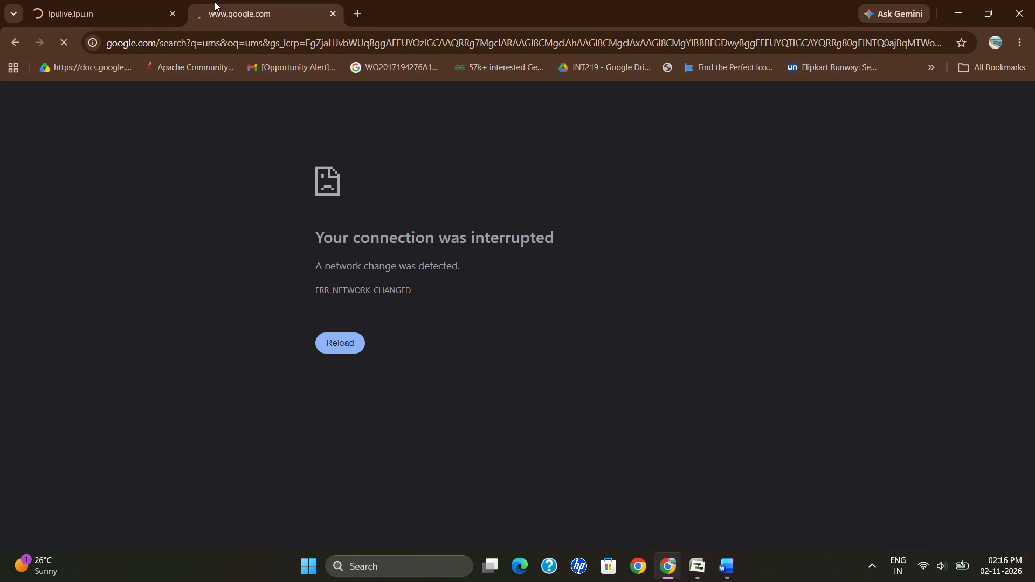
pyautogui.click(115, 0)
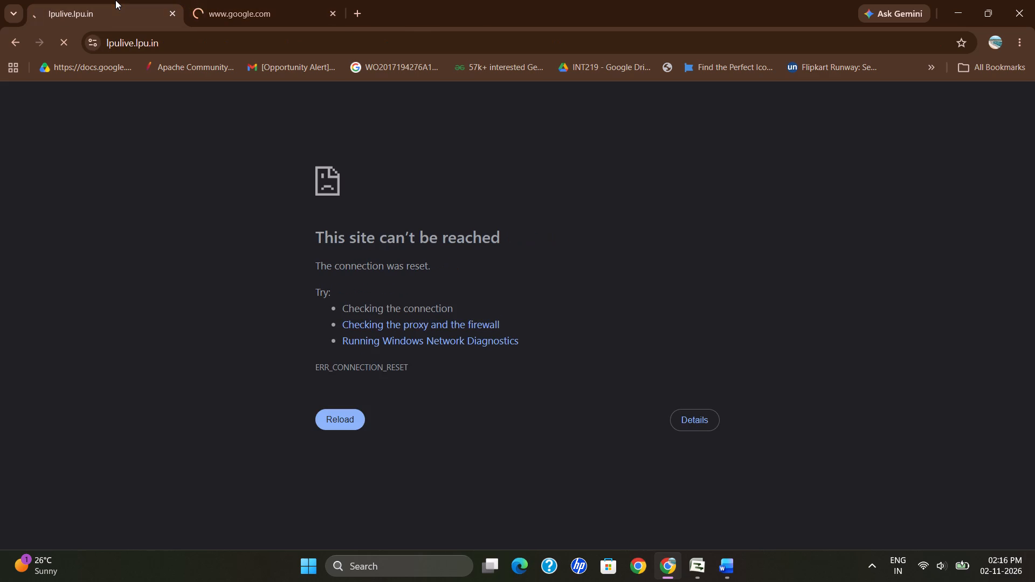
pyautogui.click(340, 421)
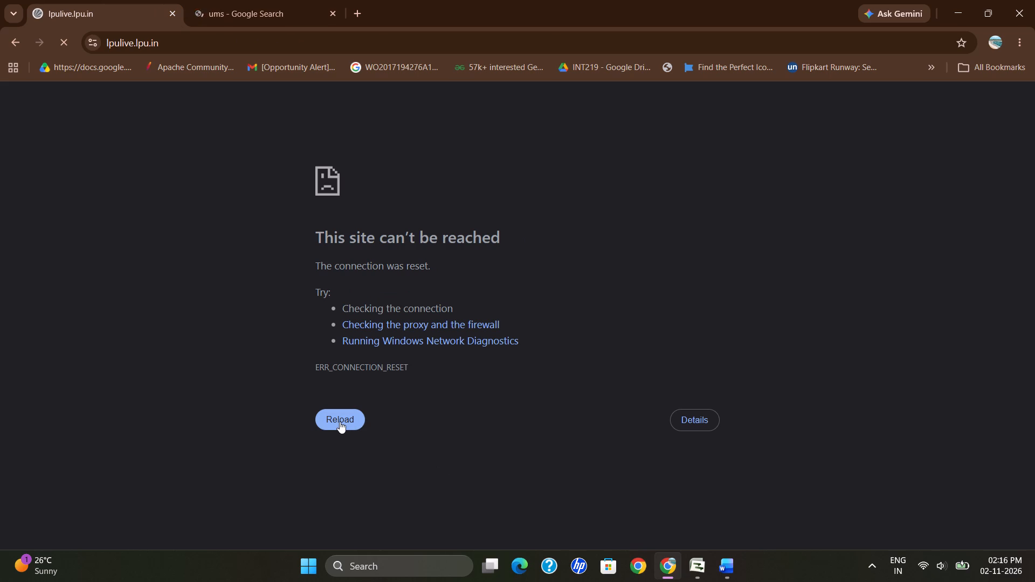
# Open the system quick settings for network, sound and battery.
pyautogui.click(955, 572)
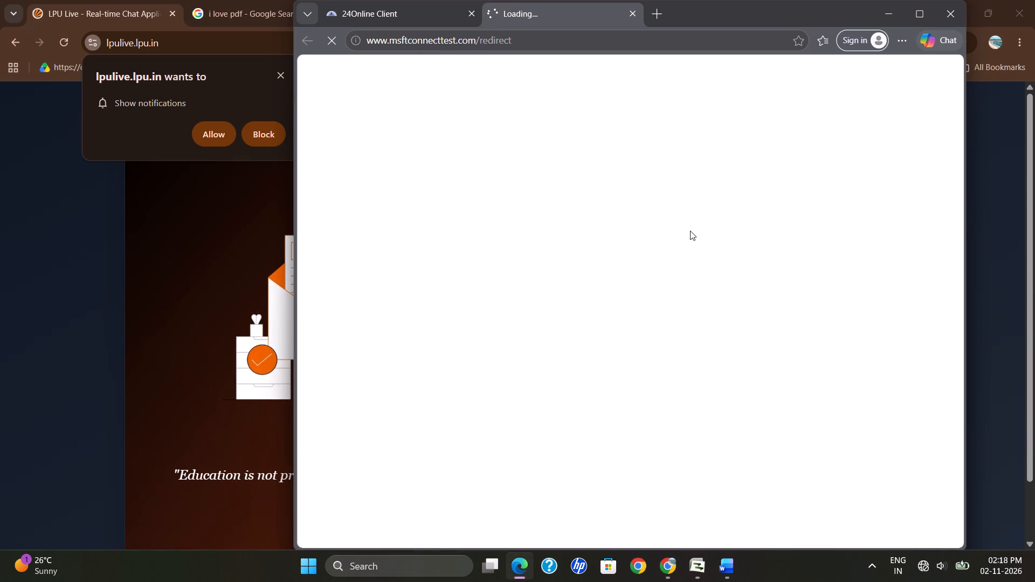
# Return to the 24Online Client page in Edge to check the university internet login status.
pyautogui.click(428, 9)
pyautogui.click(555, 22)
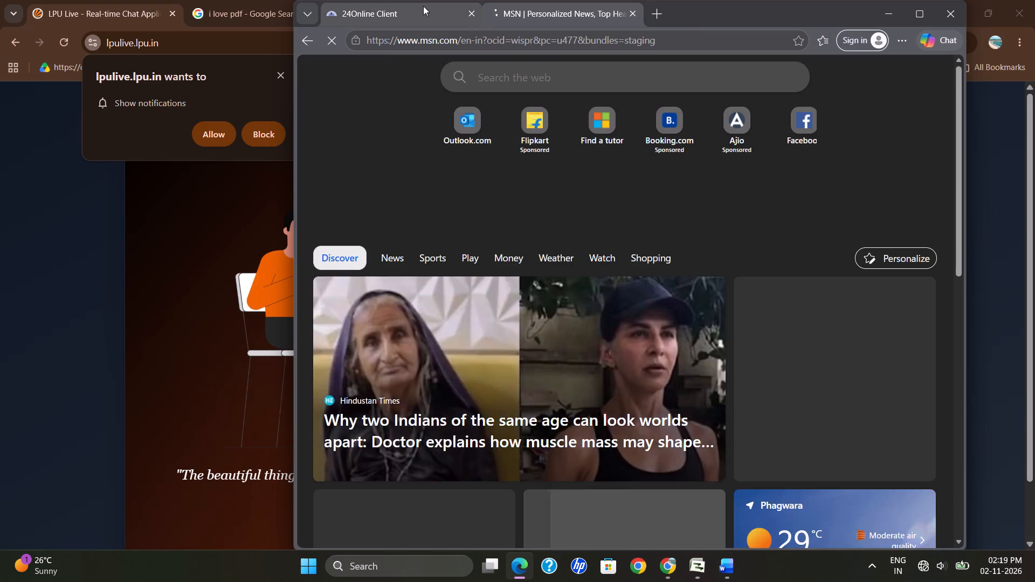
pyautogui.click(423, 6)
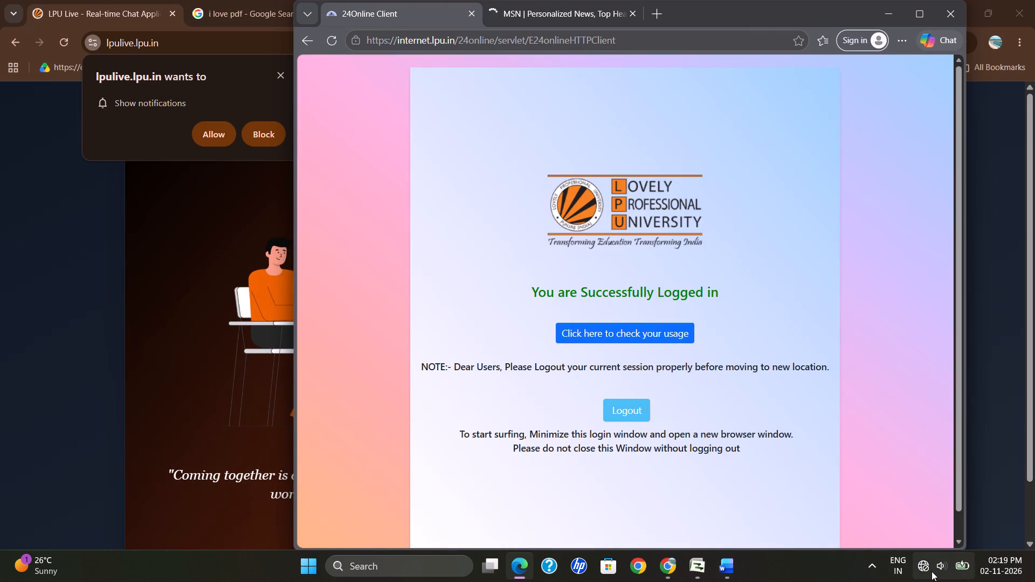
# Open the list of Wi-Fi networks and start the browser-based connection for LPU Wireless.
pyautogui.click(931, 571)
pyautogui.click(935, 567)
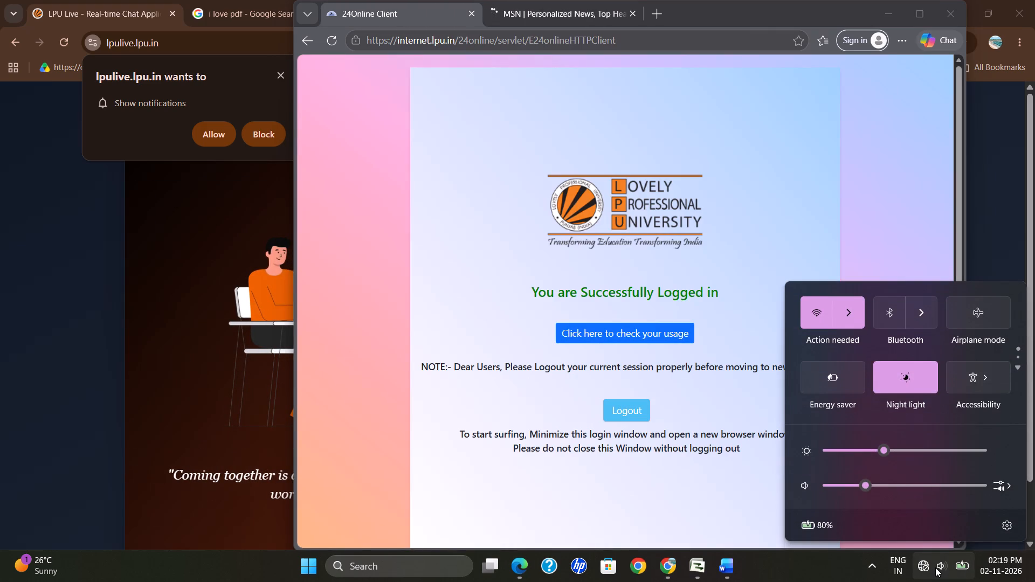
pyautogui.click(844, 308)
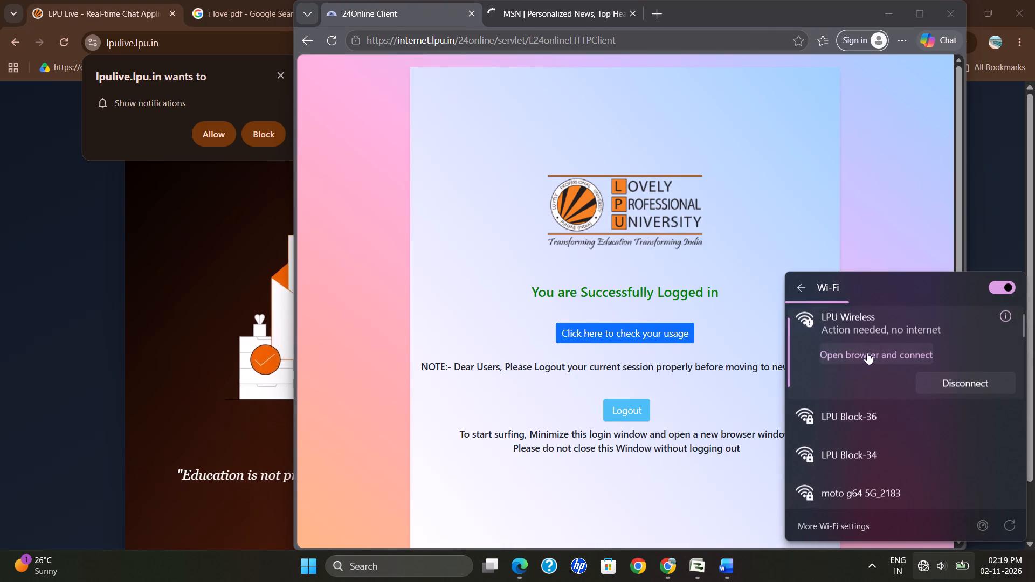
pyautogui.click(869, 356)
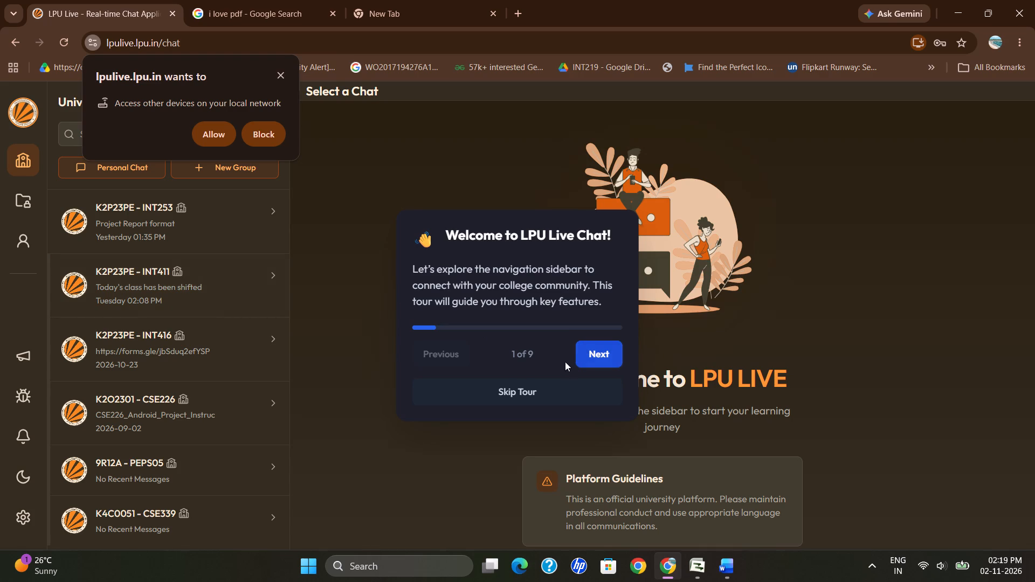
# Skip the LPU Live Chat welcome tour.
pyautogui.click(549, 387)
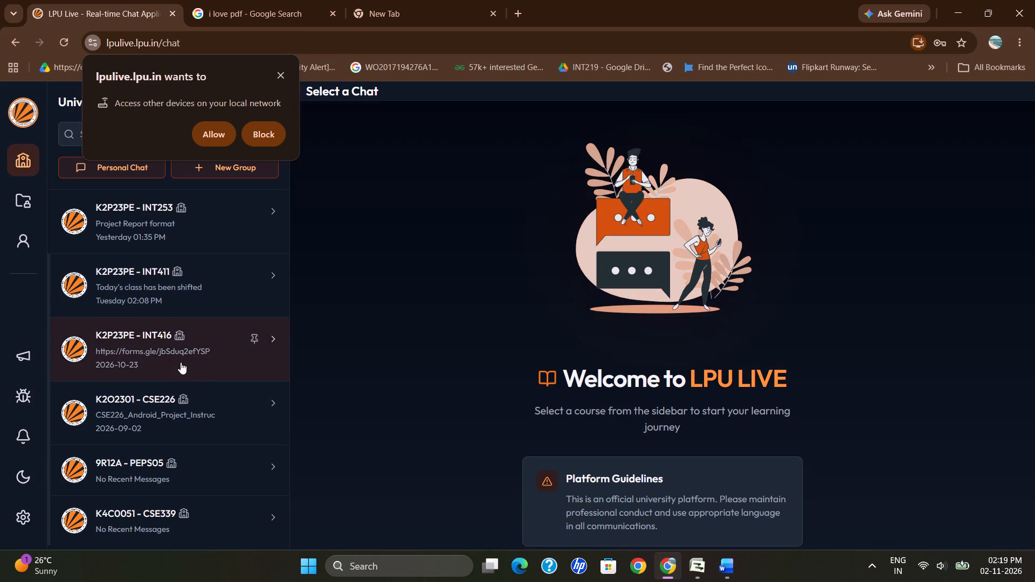
# Open the CA-2 G-2 Google Forms link posted in the K2P23PE - INT416 chat.
pyautogui.doubleClick(181, 362)
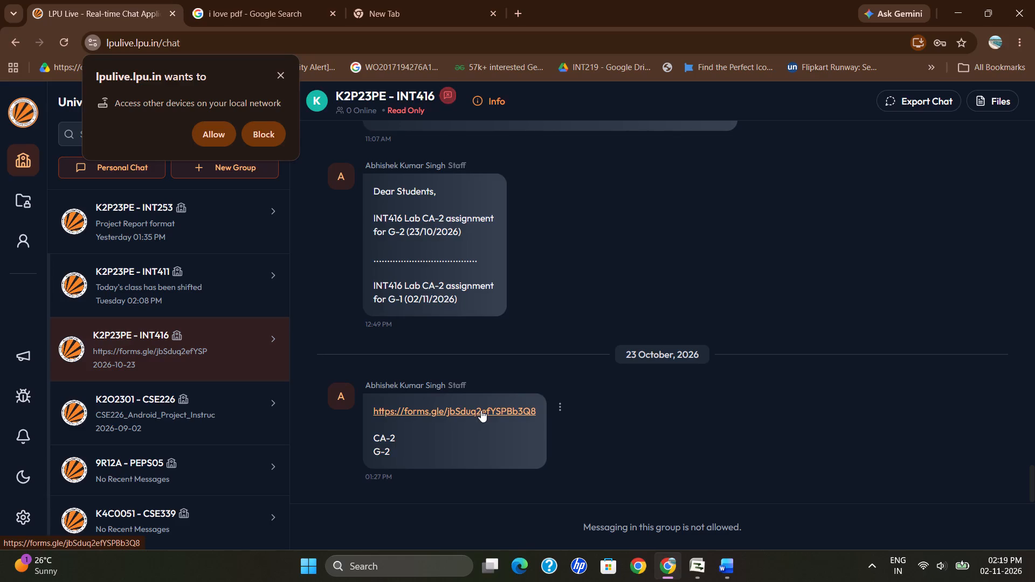
pyautogui.click(481, 410)
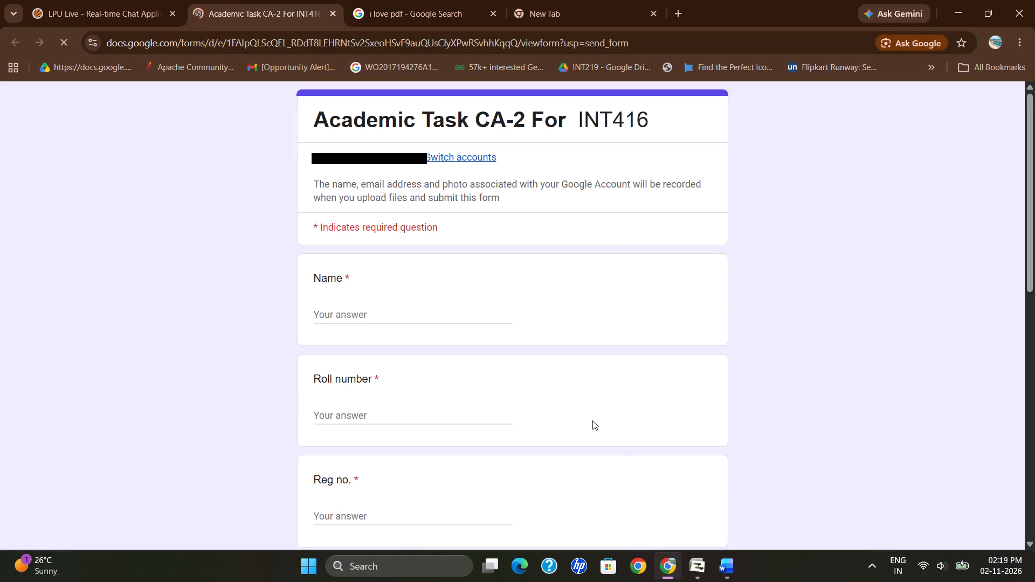
# Select section PE and group G-2 in the INT416 Academic Task CA-2 form and go to its file upload fields.
pyautogui.scroll(-3, 592, 420)
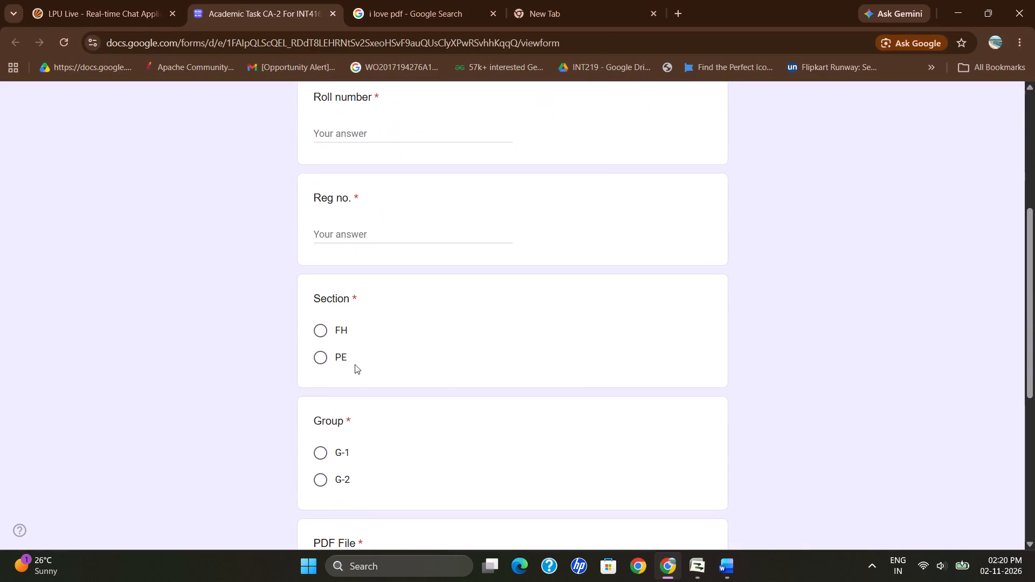
pyautogui.click(320, 358)
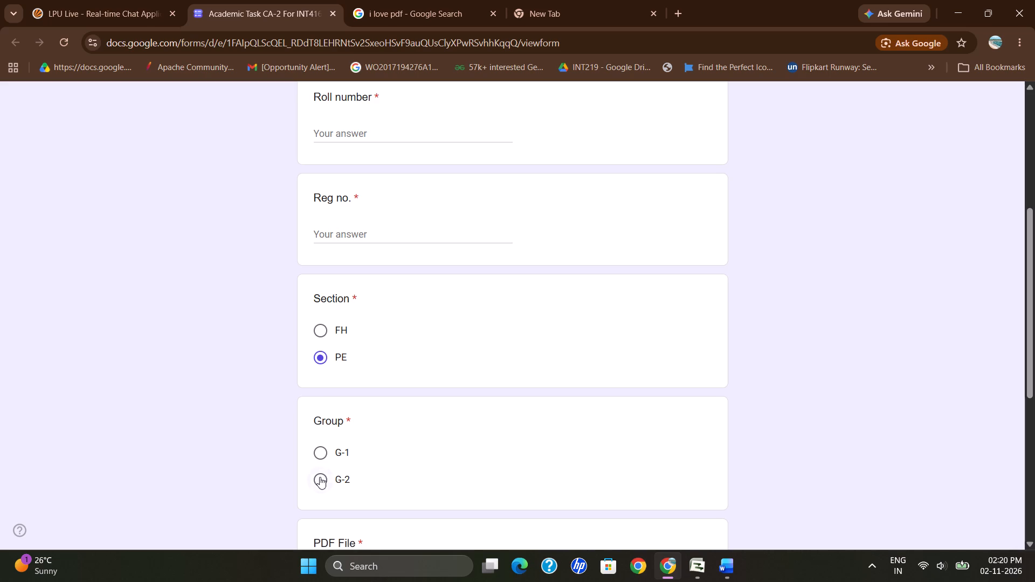
pyautogui.click(320, 477)
pyautogui.scroll(-3, 320, 477)
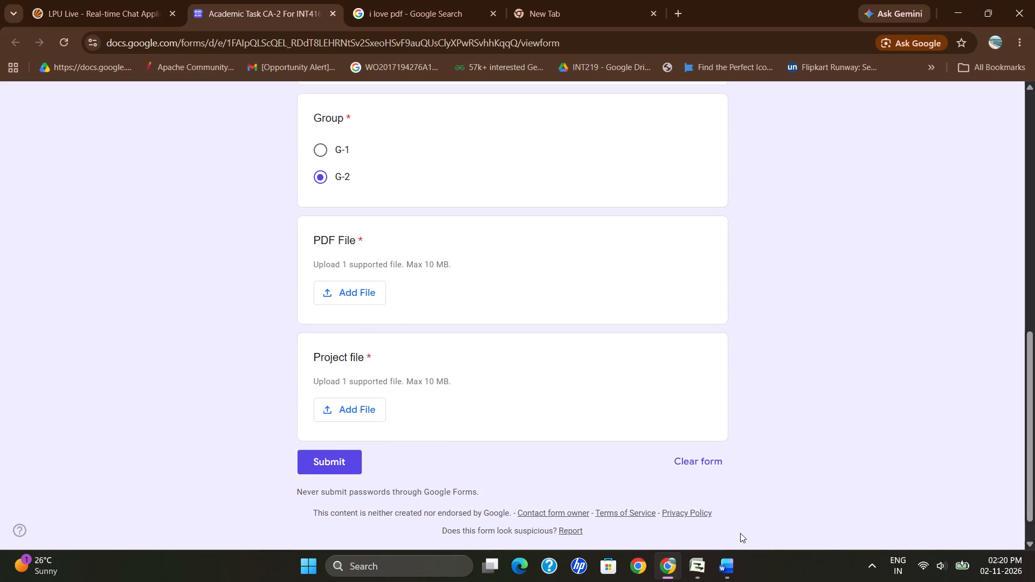
pyautogui.click(586, 8)
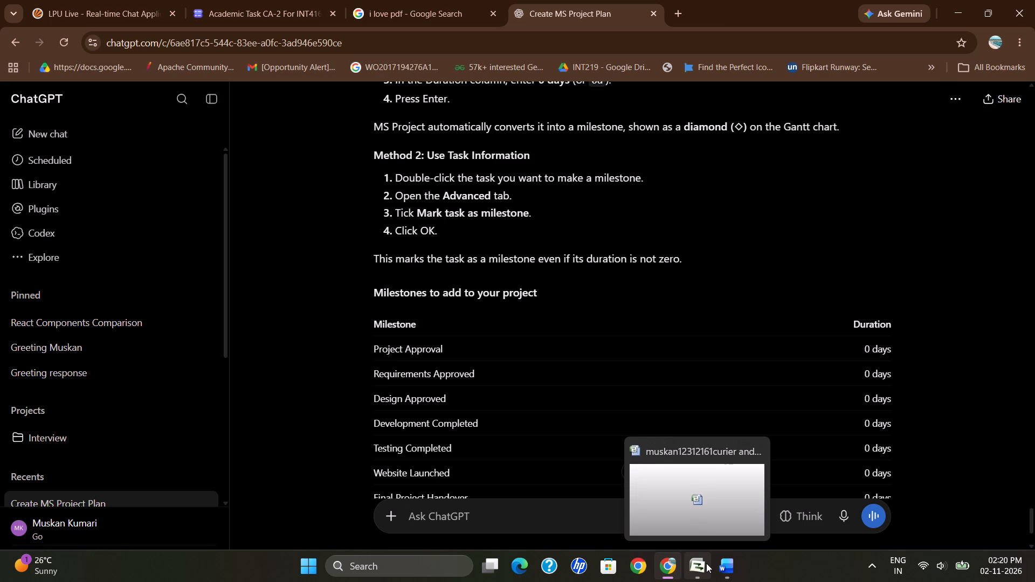
pyautogui.click(653, 11)
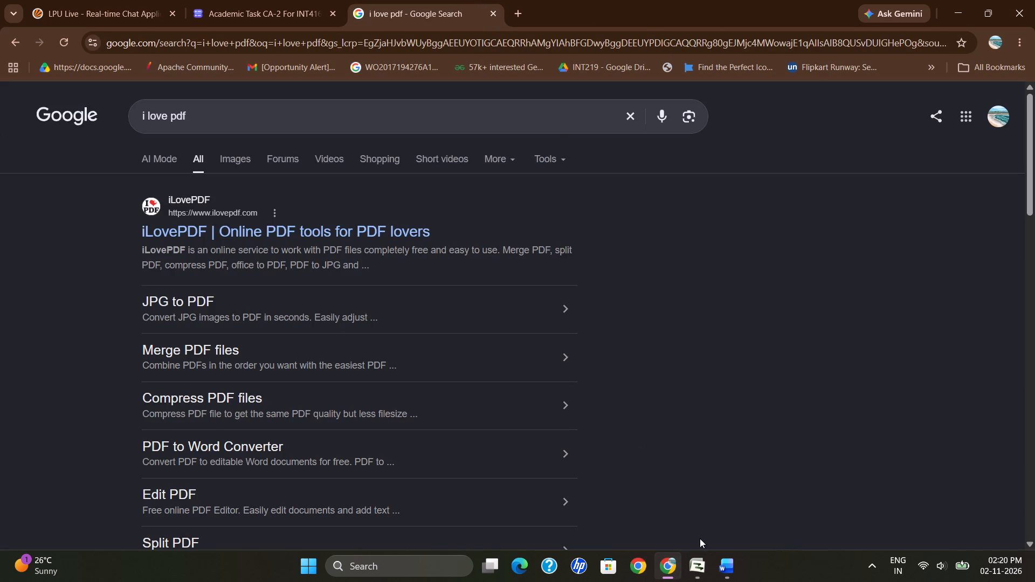
# In Microsoft Project, mark the frontend task under Development as a milestone, capturing a screenshot of its Task Information dialog before applying.
pyautogui.doubleClick(699, 556)
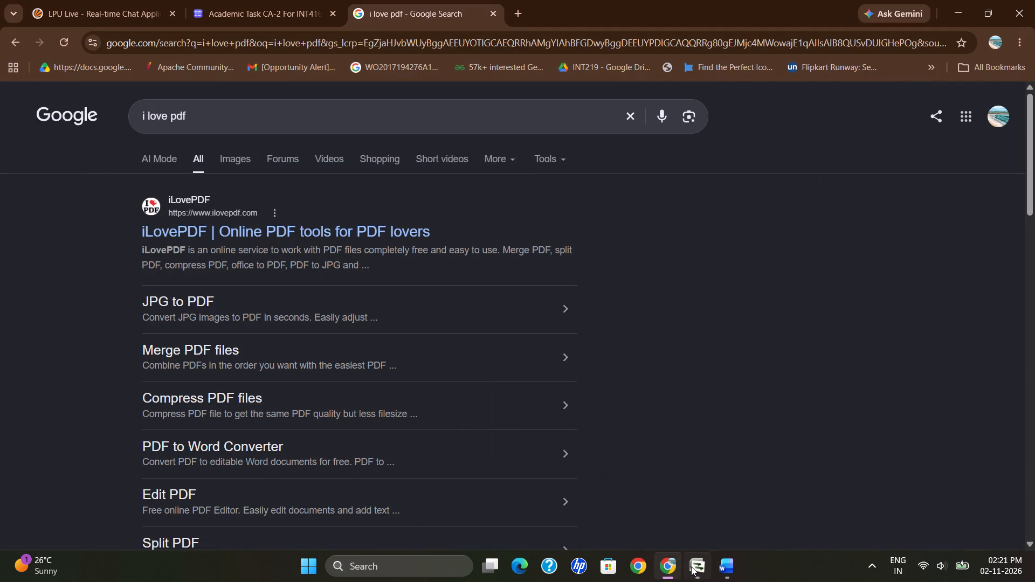
pyautogui.click(691, 566)
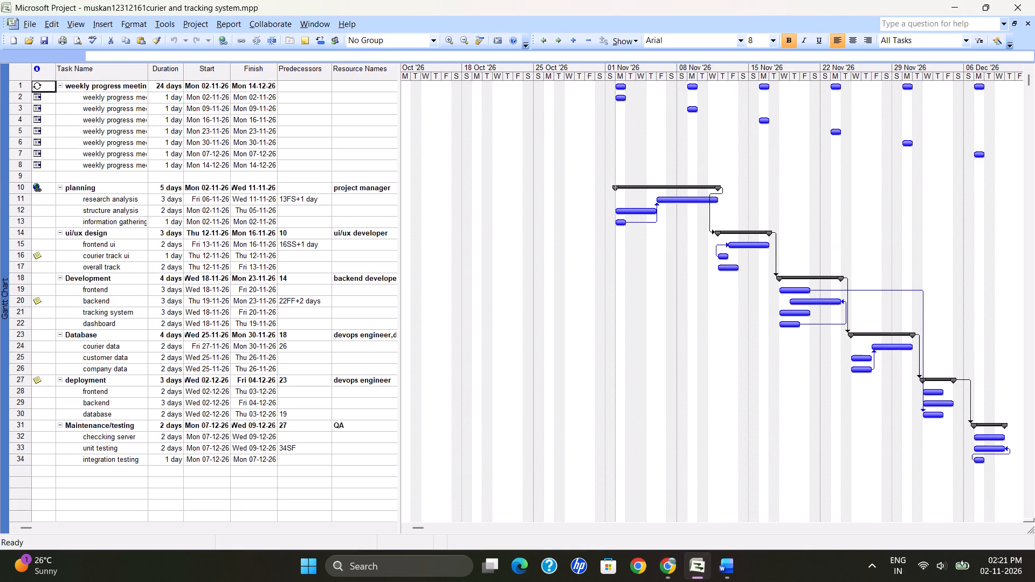
pyautogui.tripleClick(96, 291)
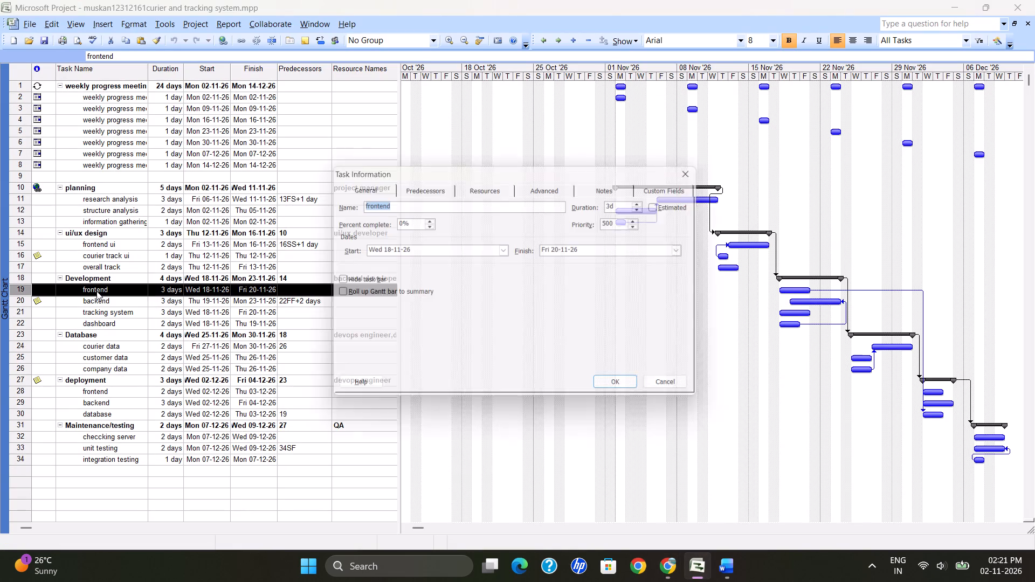
pyautogui.click(548, 188)
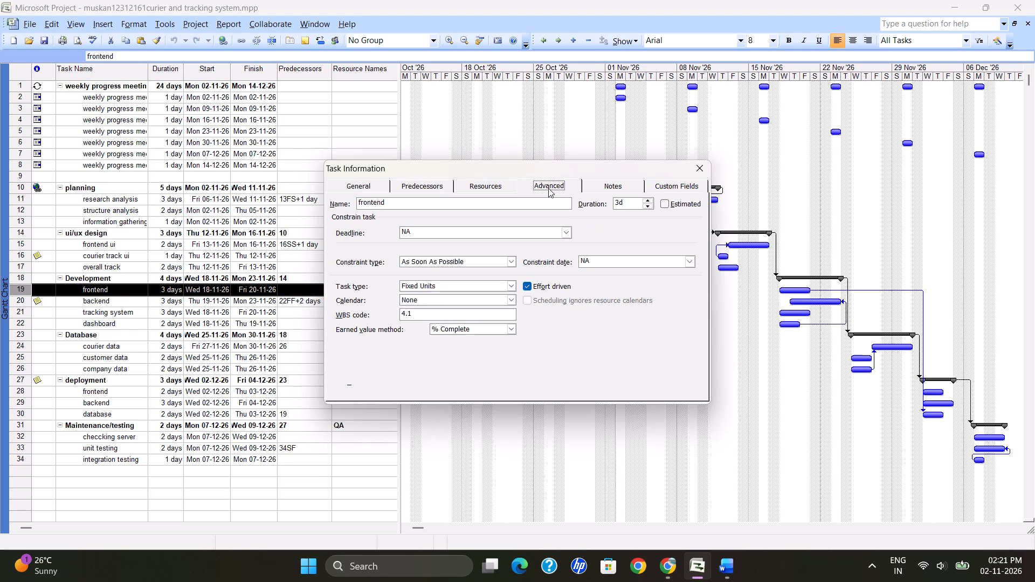
pyautogui.click(334, 347)
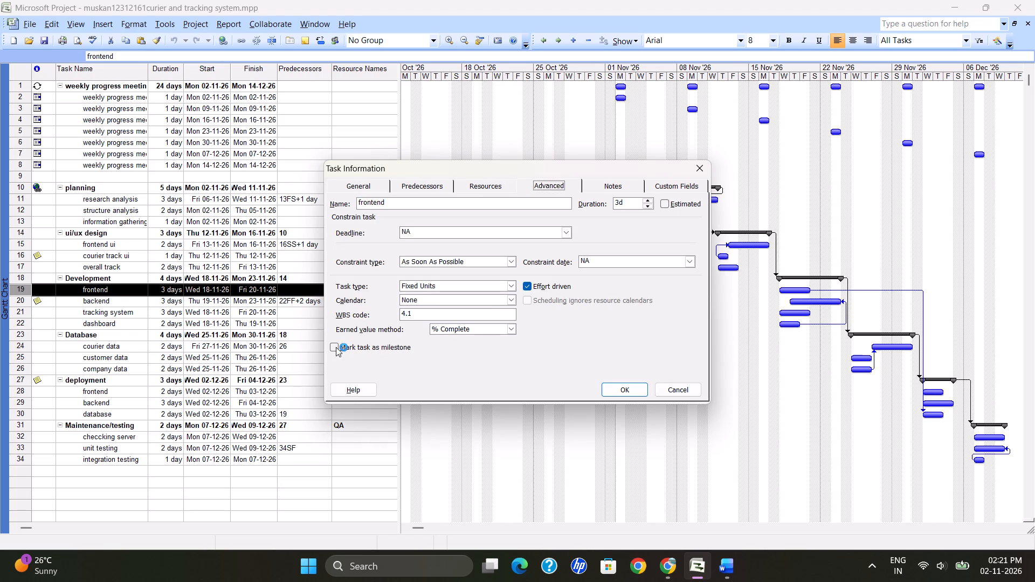
pyautogui.click(336, 347)
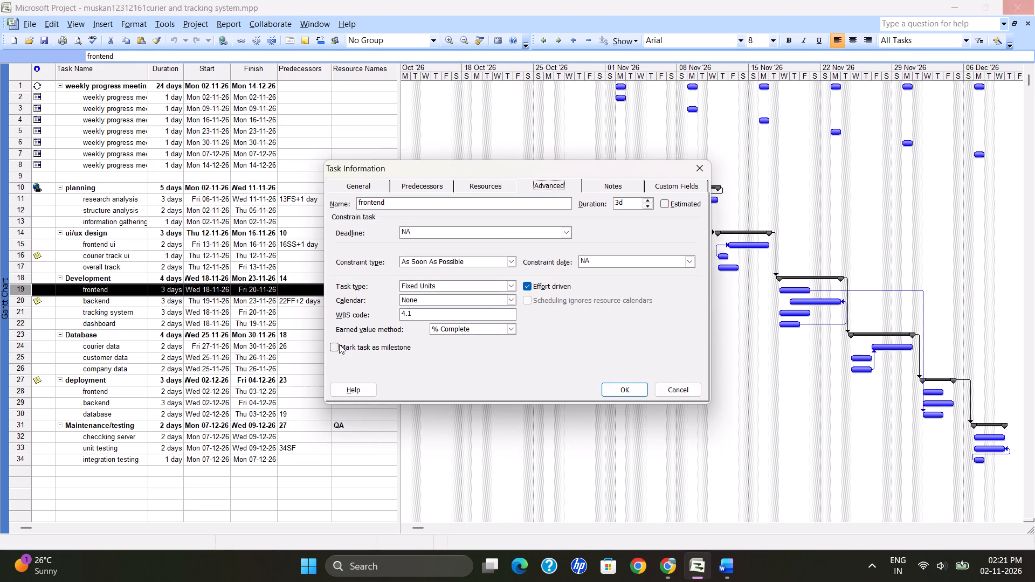
pyautogui.click(336, 345)
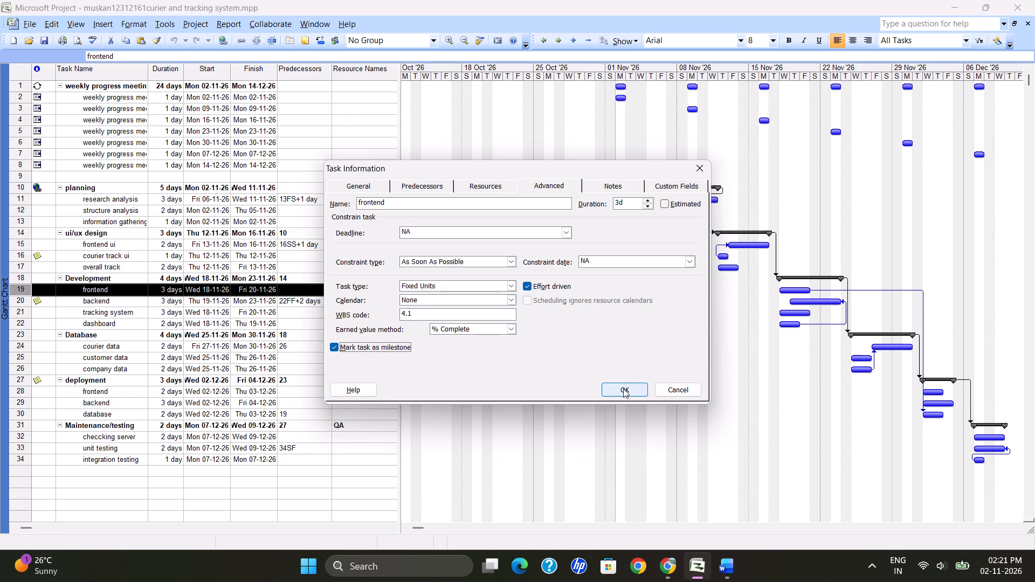
pyautogui.press('Print')
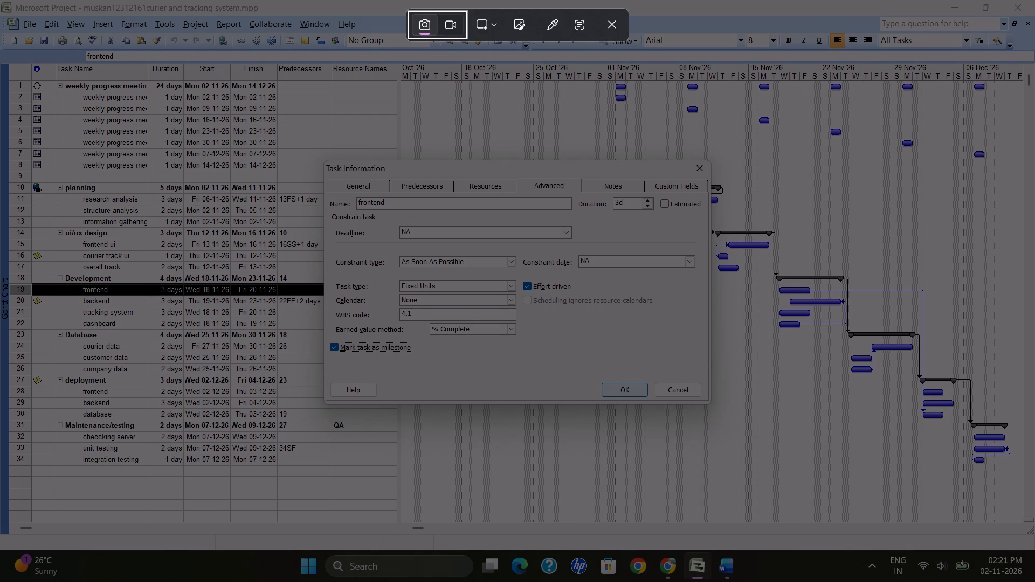
pyautogui.moveTo(256, 157); pyautogui.dragTo(751, 448)
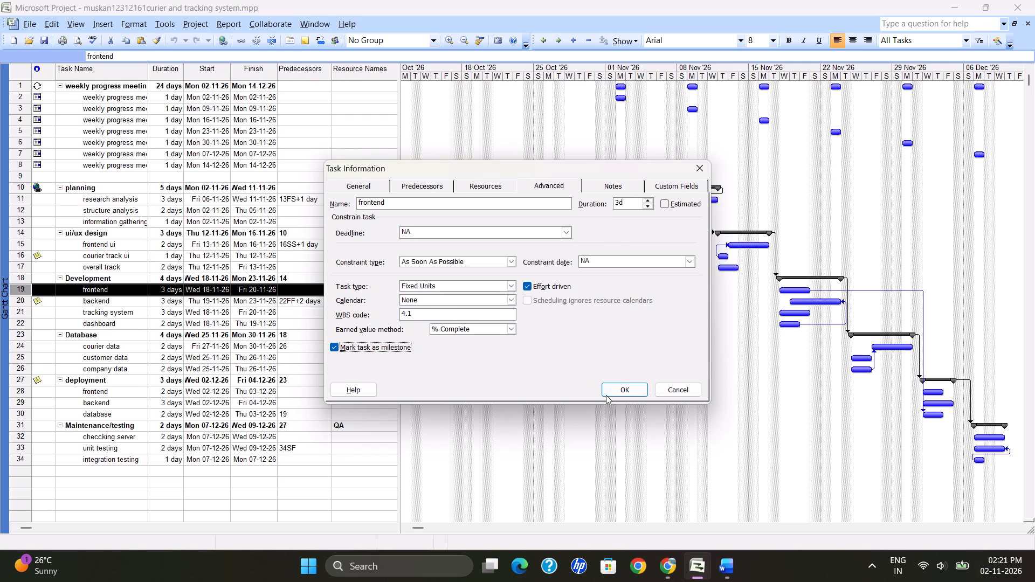
pyautogui.click(613, 394)
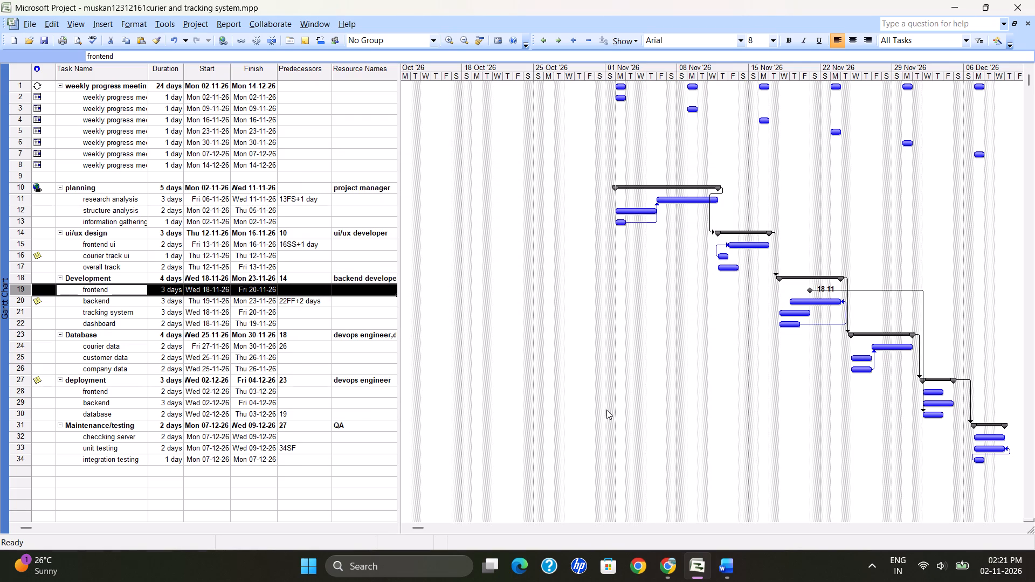
pyautogui.doubleClick(566, 400)
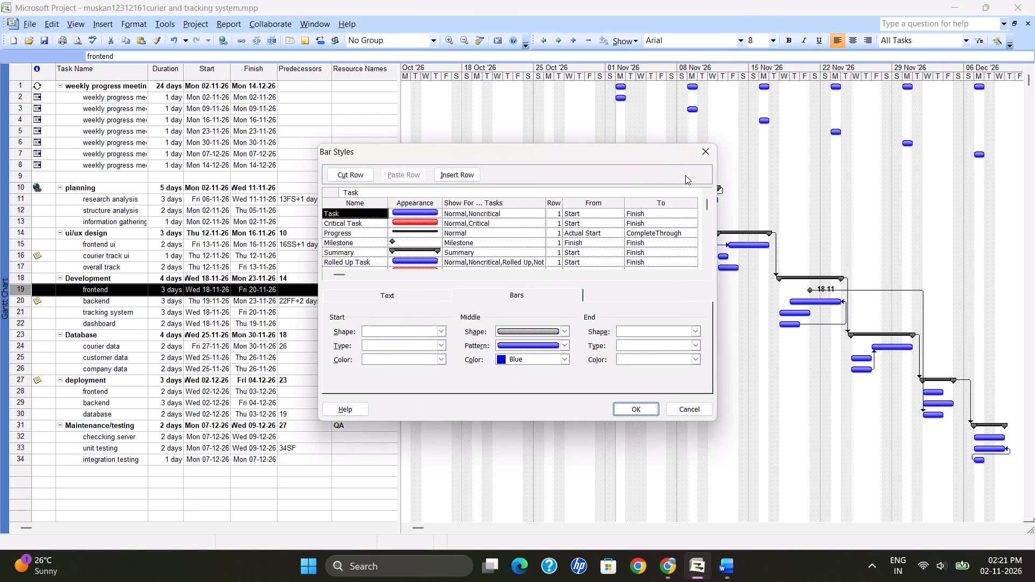
pyautogui.click(702, 149)
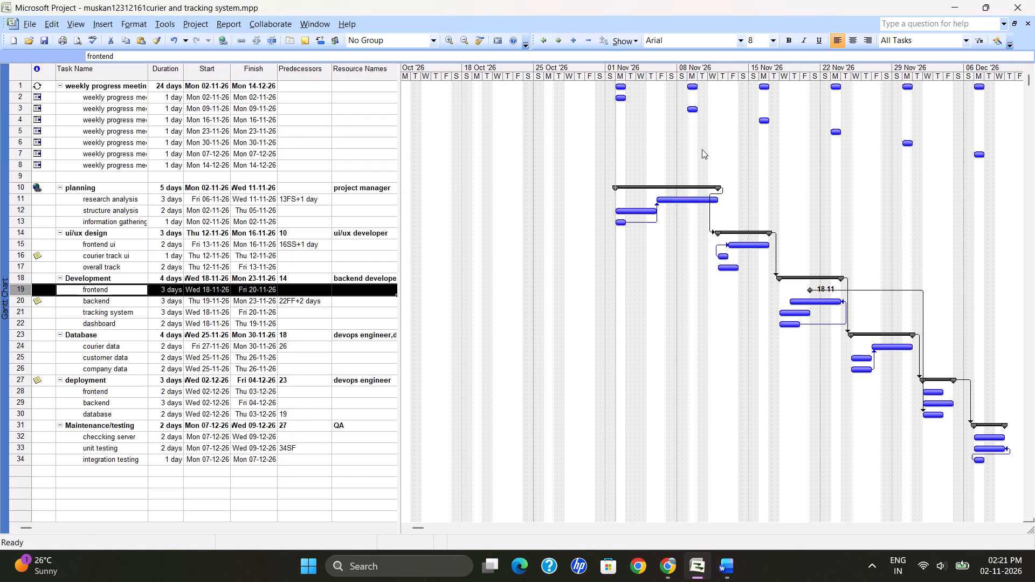
pyautogui.click(162, 490)
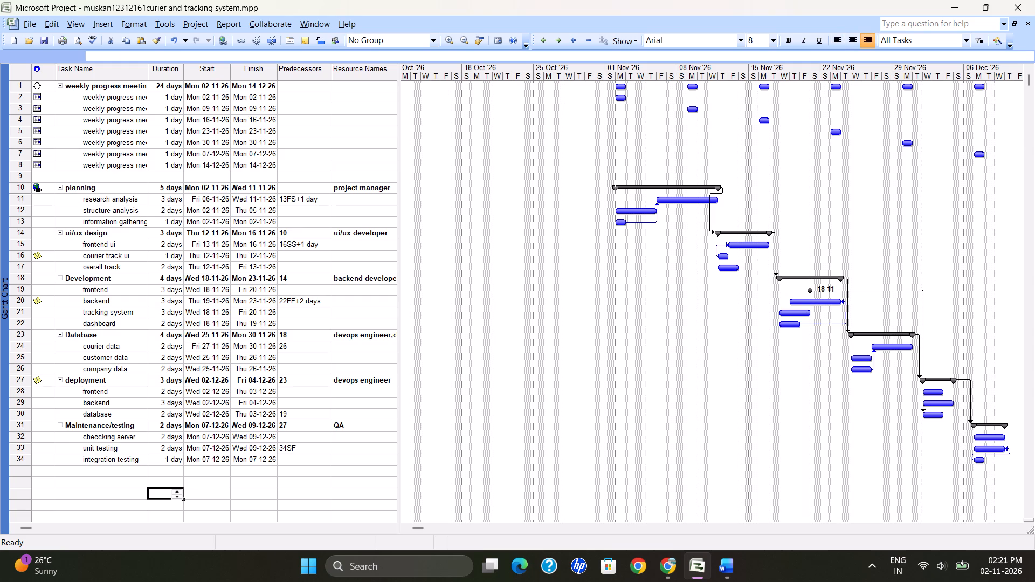
# Switch to ca2.docx in Word and paste the milestone dialog screenshot below the weekly progress meeting table image.
pyautogui.click(719, 560)
pyautogui.scroll(-3, 588, 401)
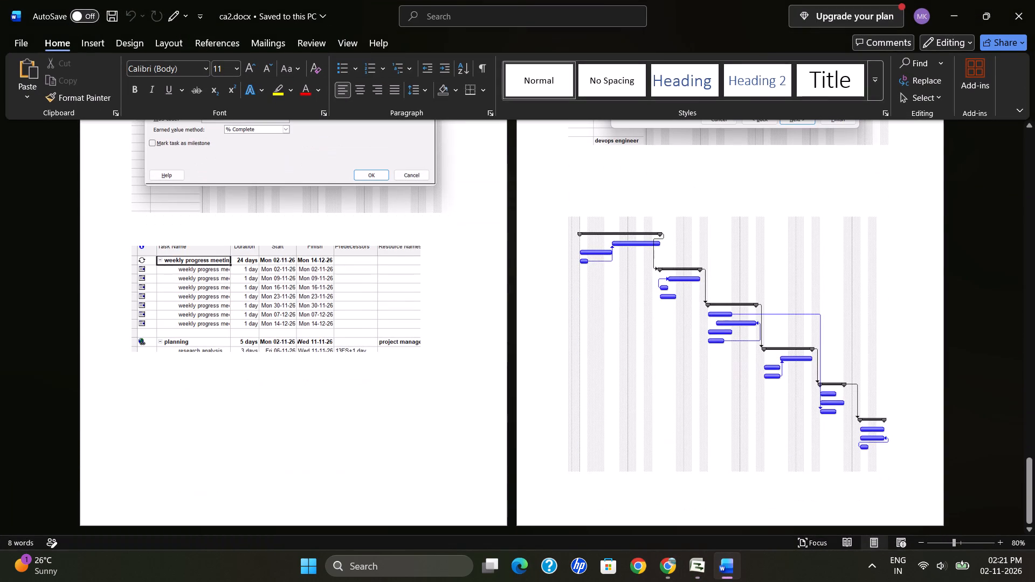
pyautogui.scroll(-1, 588, 401)
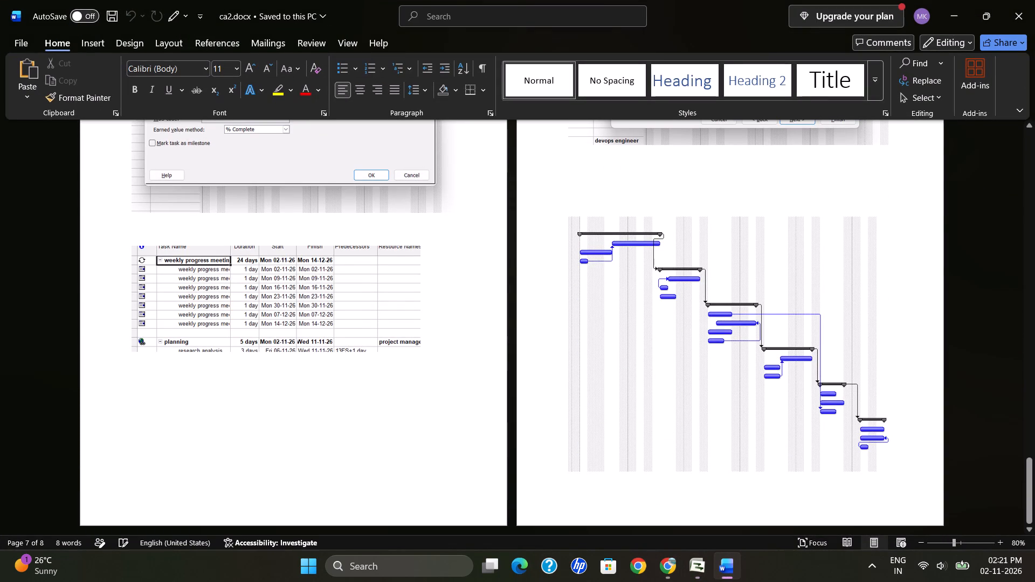
pyautogui.rightClick(589, 493)
pyautogui.rightClick(589, 493)
pyautogui.click(589, 493)
pyautogui.doubleClick(576, 495)
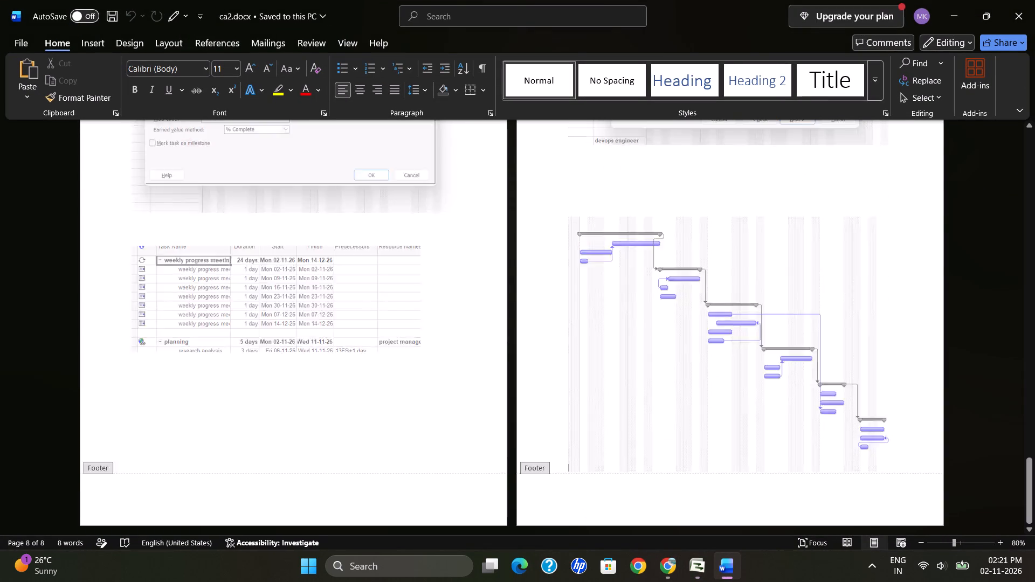
pyautogui.click(576, 495)
pyautogui.scroll(-1, 569, 370)
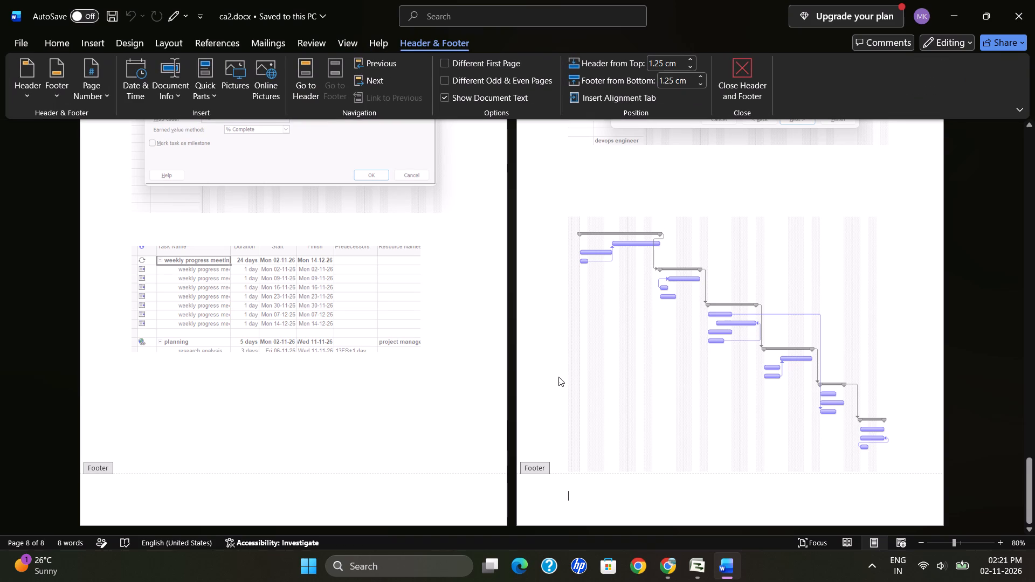
pyautogui.tripleClick(551, 376)
pyautogui.click(551, 377)
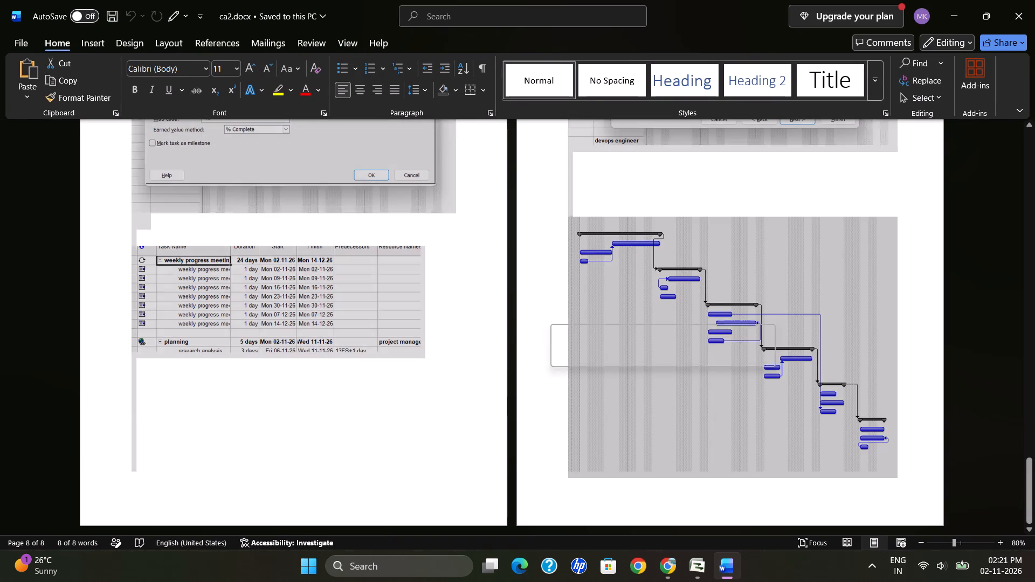
pyautogui.click(556, 400)
pyautogui.tripleClick(555, 405)
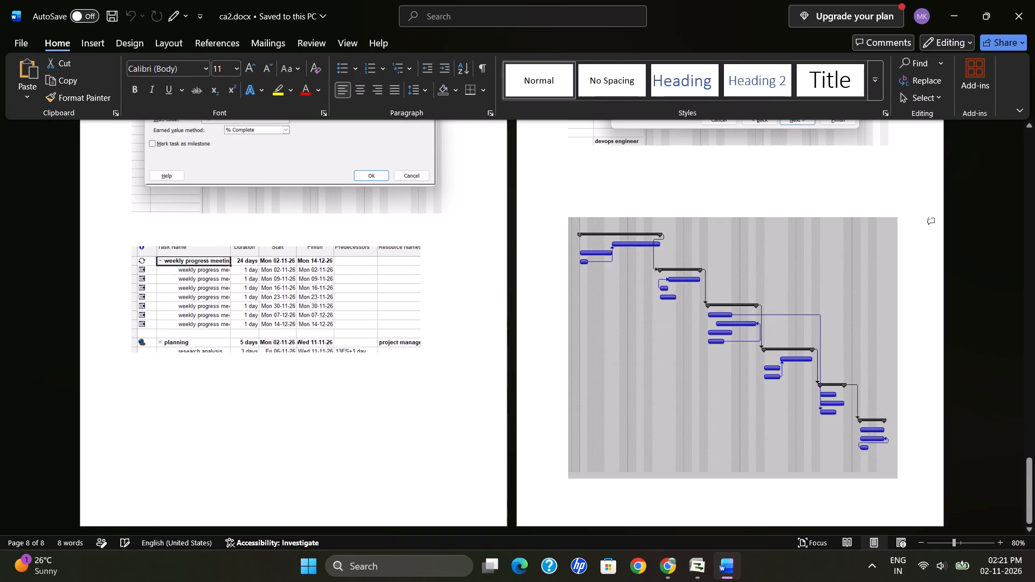
pyautogui.click(542, 389)
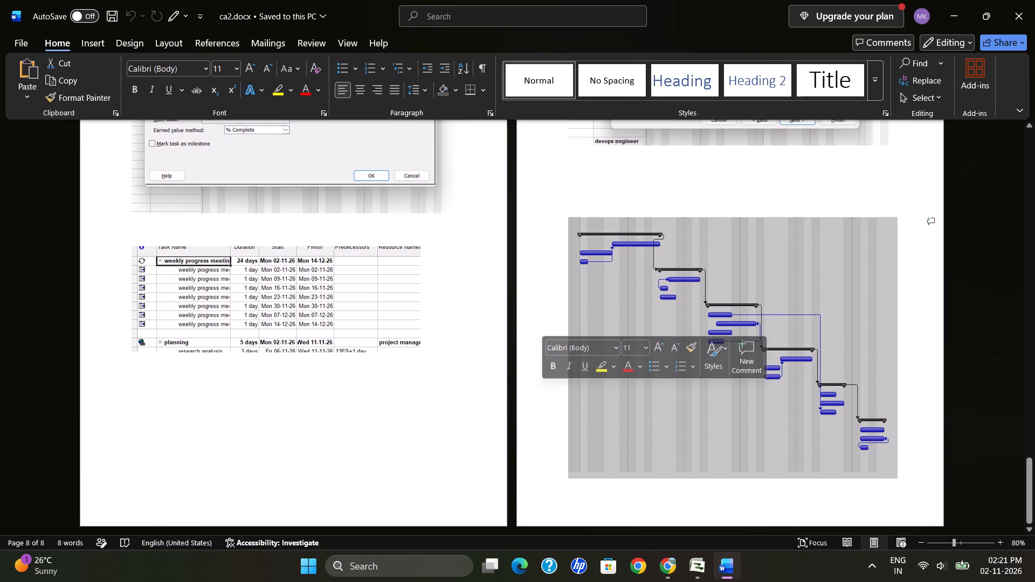
pyautogui.click(248, 373)
pyautogui.hotkey('ctrl', 'v')
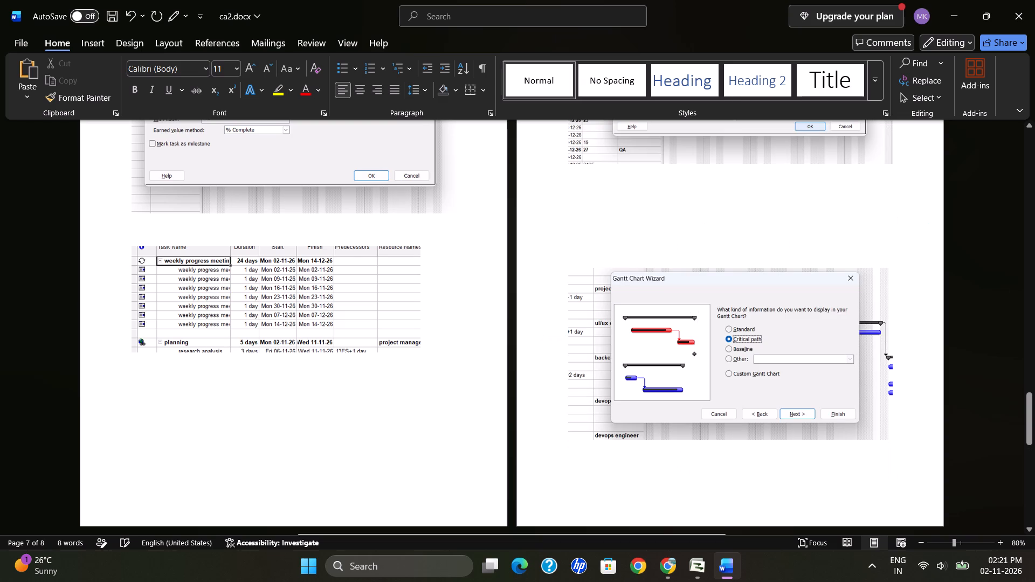
pyautogui.scroll(-1, 515, 365)
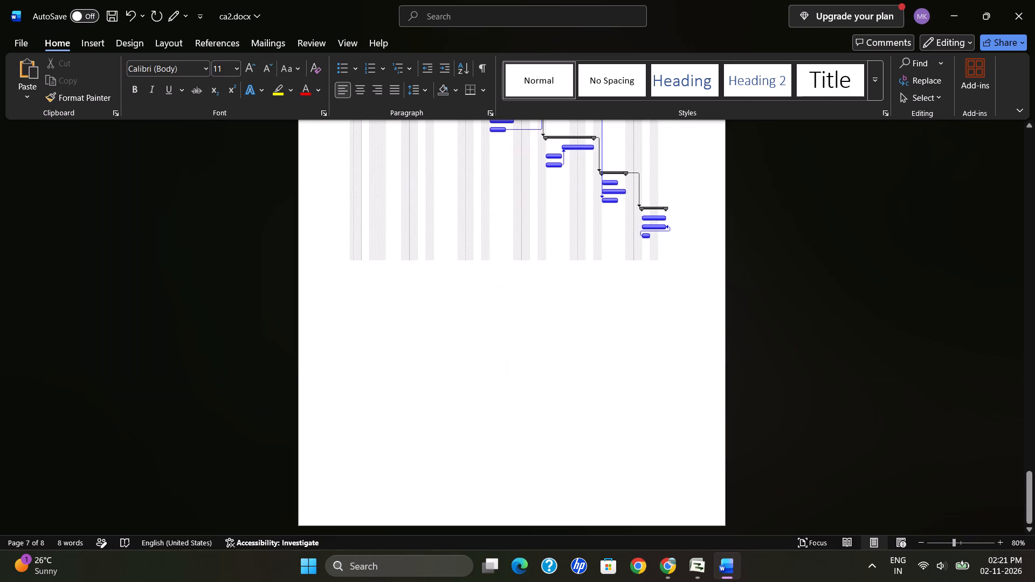
# Save ca2.docx and close it.
pyautogui.hotkey('ctrl', 's')
pyautogui.click(1034, 11)
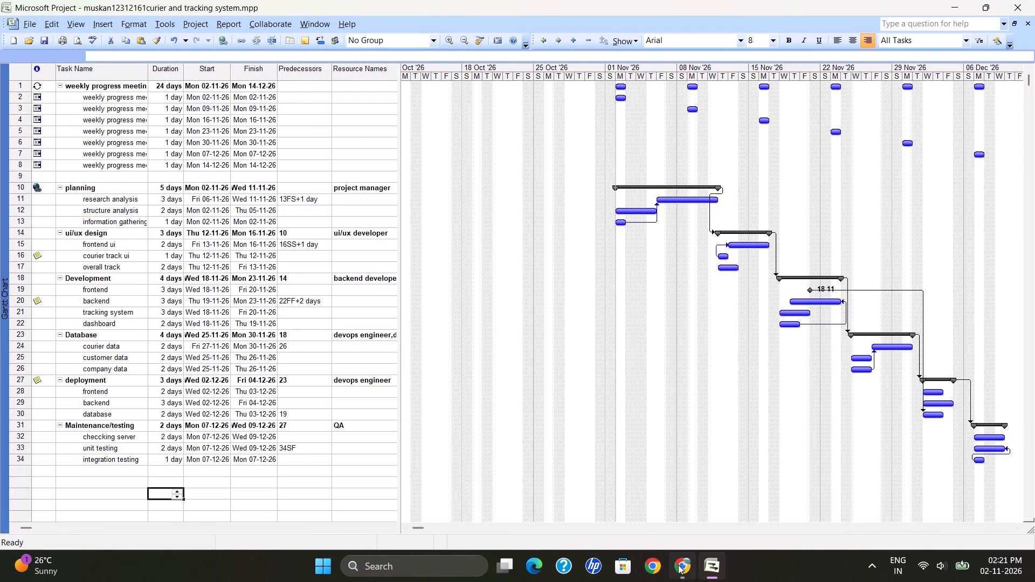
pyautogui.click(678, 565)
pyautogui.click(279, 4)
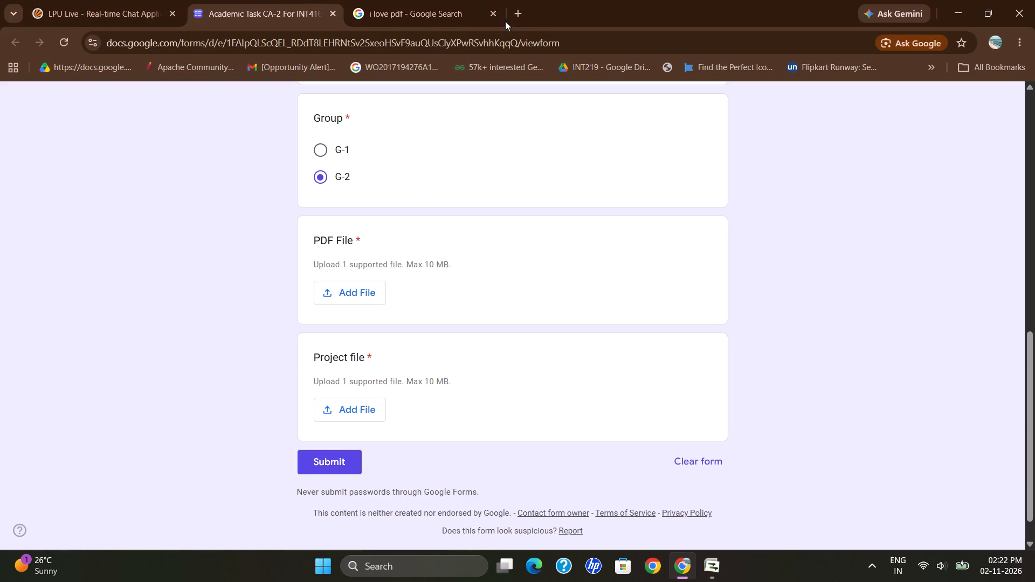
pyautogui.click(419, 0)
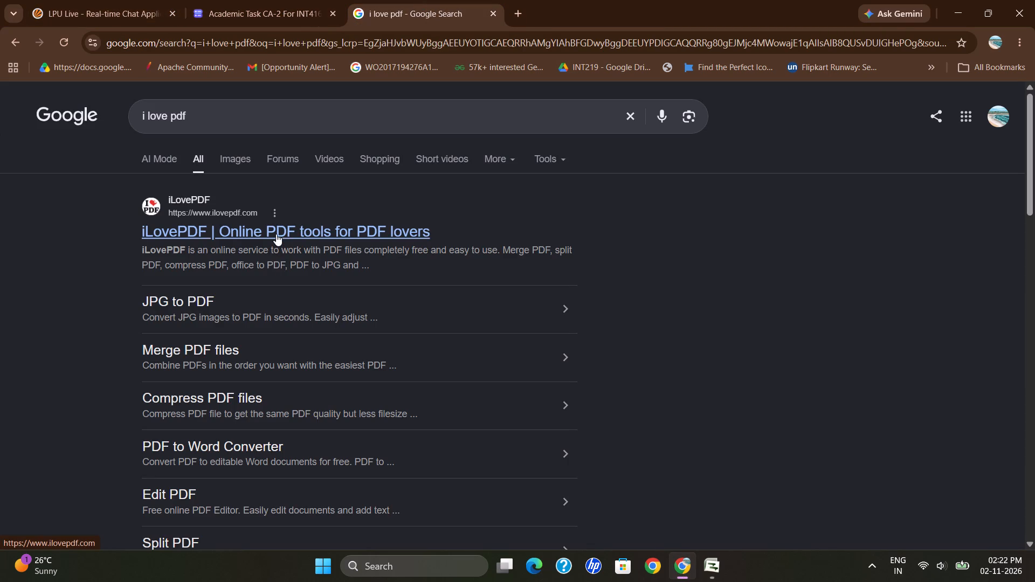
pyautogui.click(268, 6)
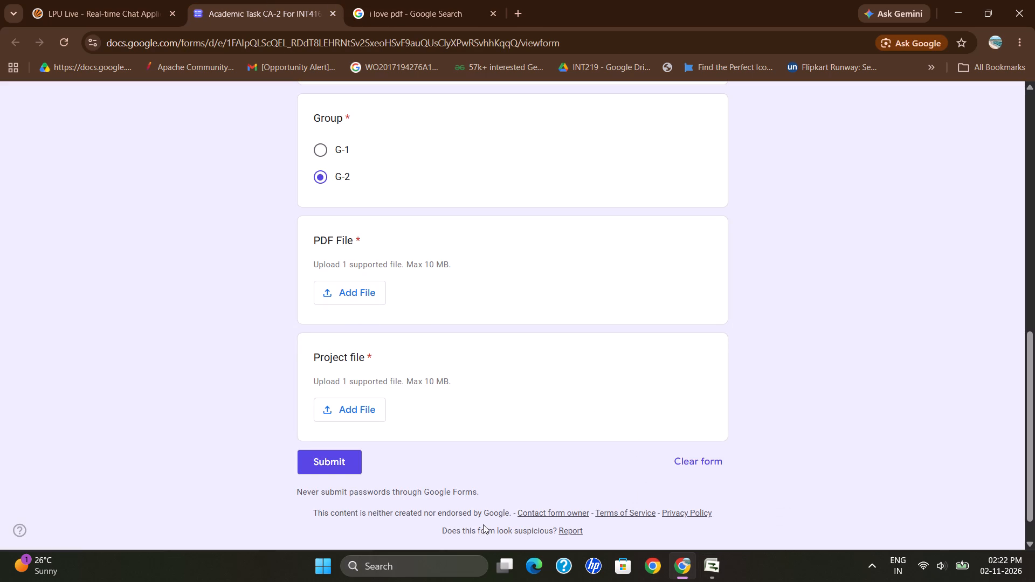
# Search the computer for Word, reopen the recent ca2.docx document and save it.
pyautogui.click(418, 569)
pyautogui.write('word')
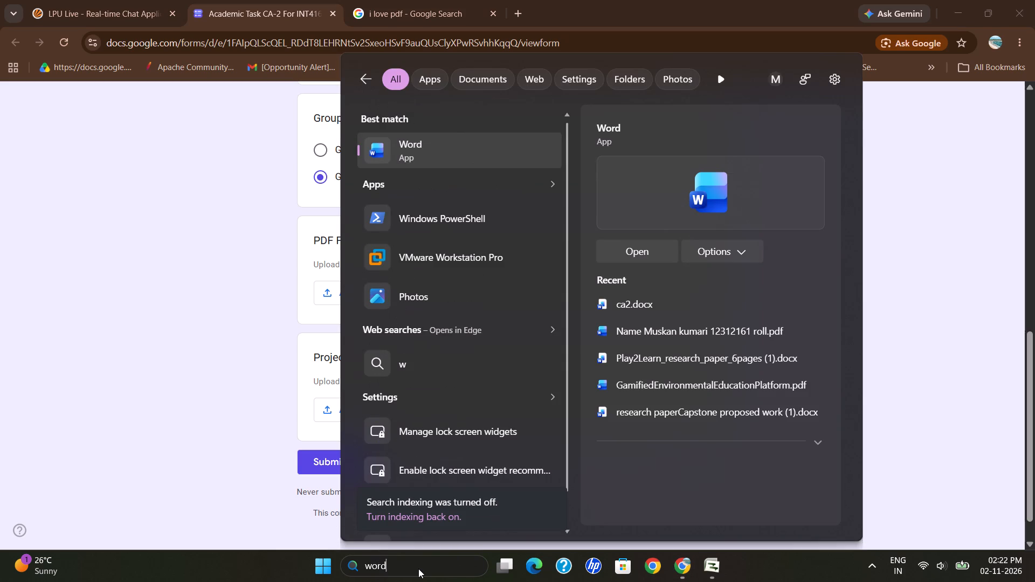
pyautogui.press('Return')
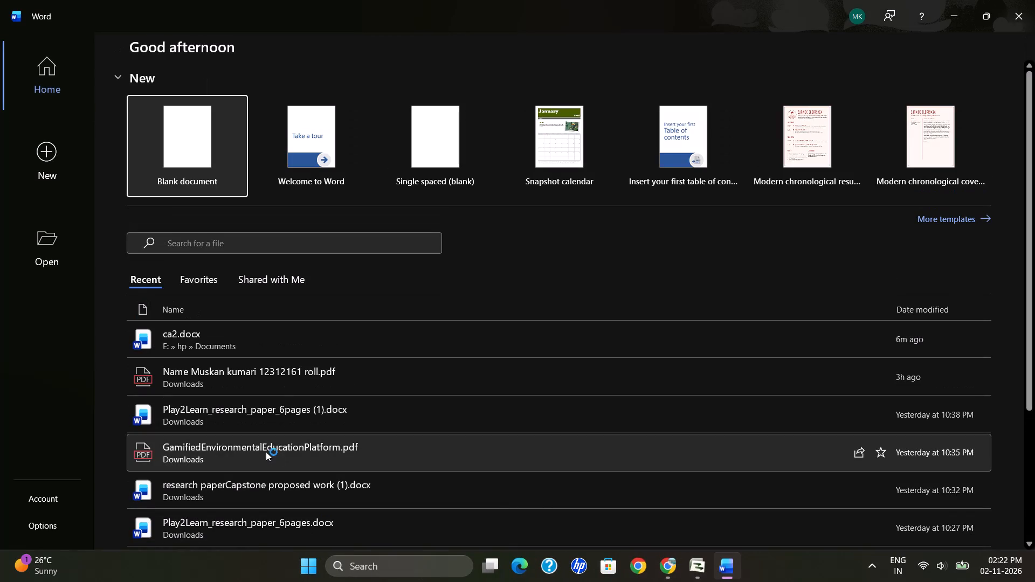
pyautogui.click(280, 345)
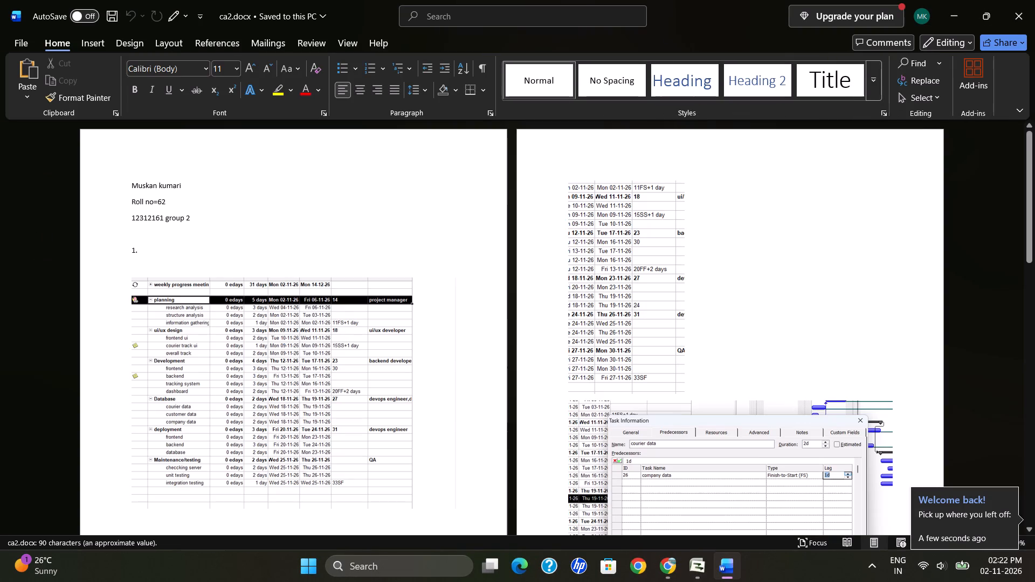
pyautogui.hotkey('ctrl', 's')
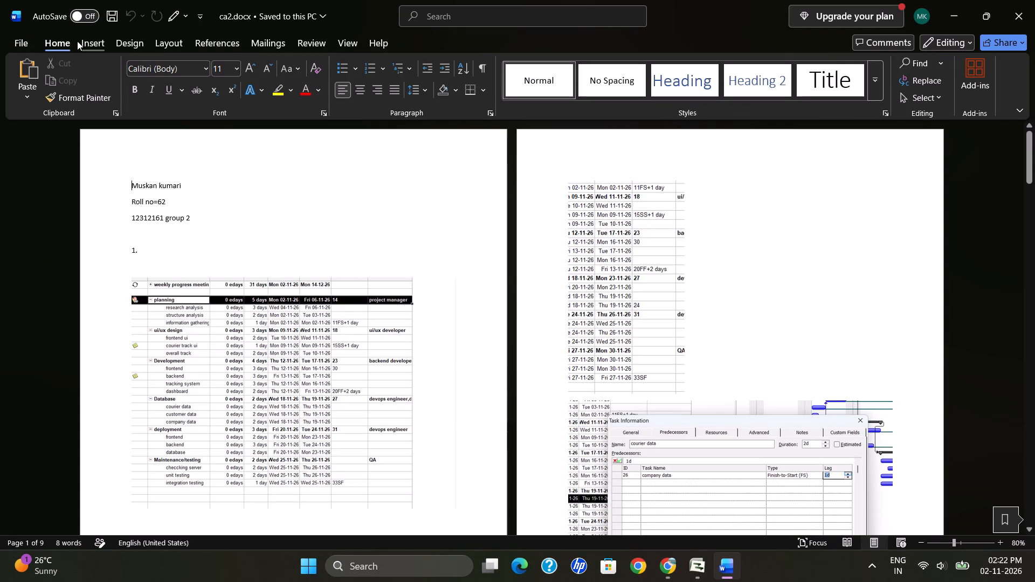
# Open the Save As options for ca2.docx.
pyautogui.click(22, 42)
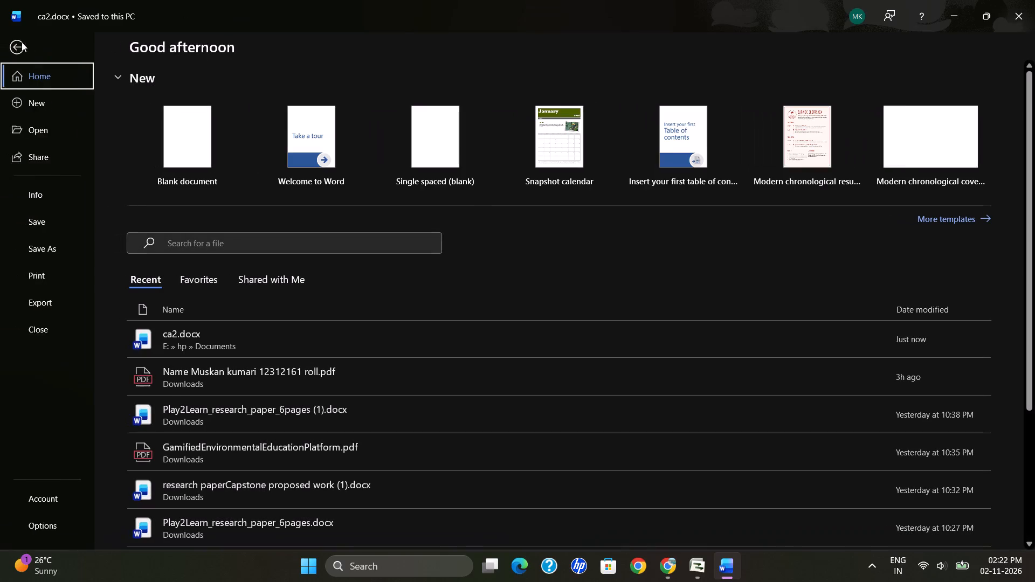
pyautogui.click(56, 246)
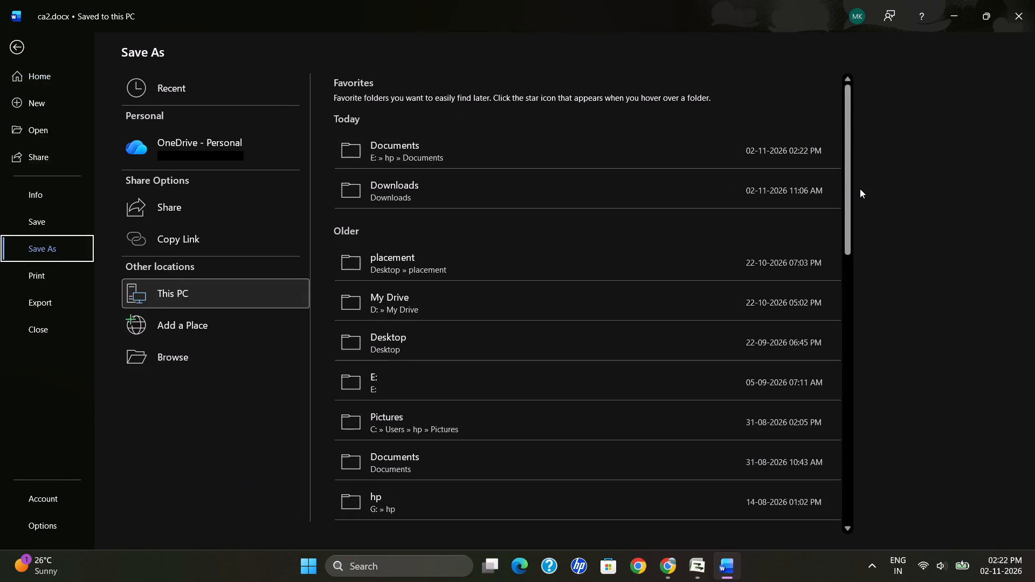
# Close the ca2.docx document in Word without saving another copy.
pyautogui.click(1024, 16)
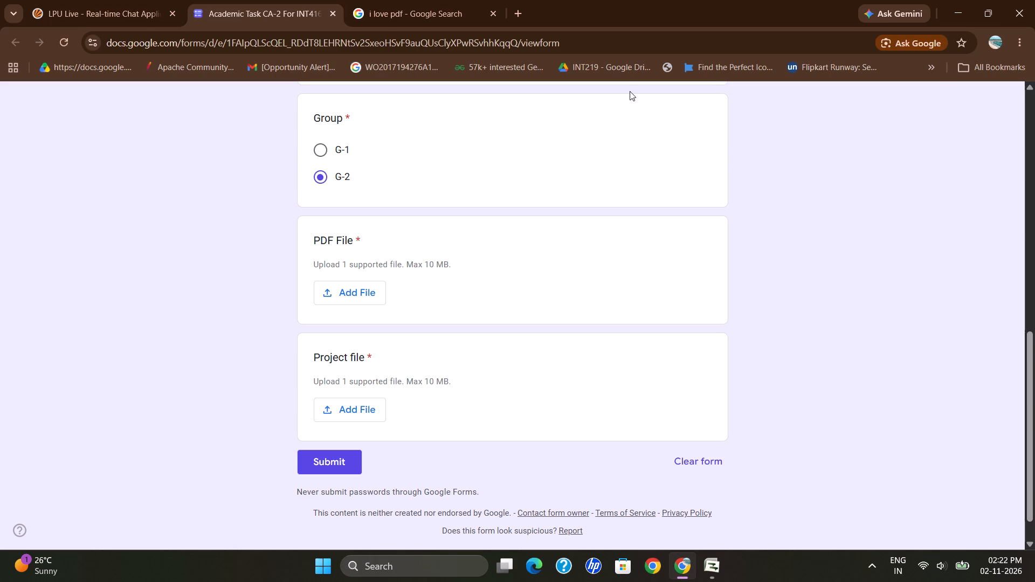
# Switch to Chrome, open the iLovePDF site from the "i love pdf" search results and open its Word to PDF converter.
pyautogui.click(425, 0)
pyautogui.doubleClick(284, 228)
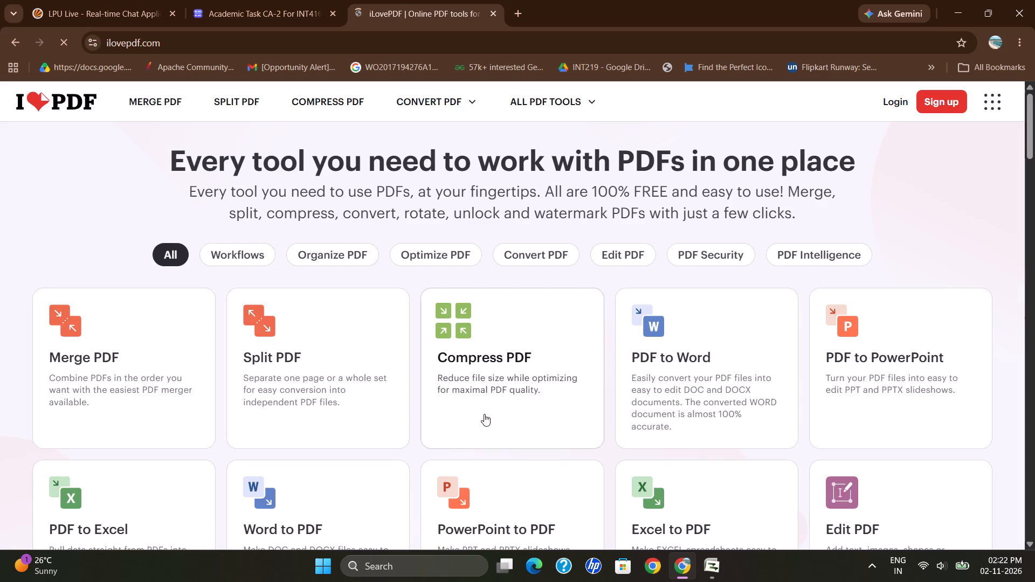
pyautogui.scroll(-2, 484, 414)
pyautogui.click(325, 446)
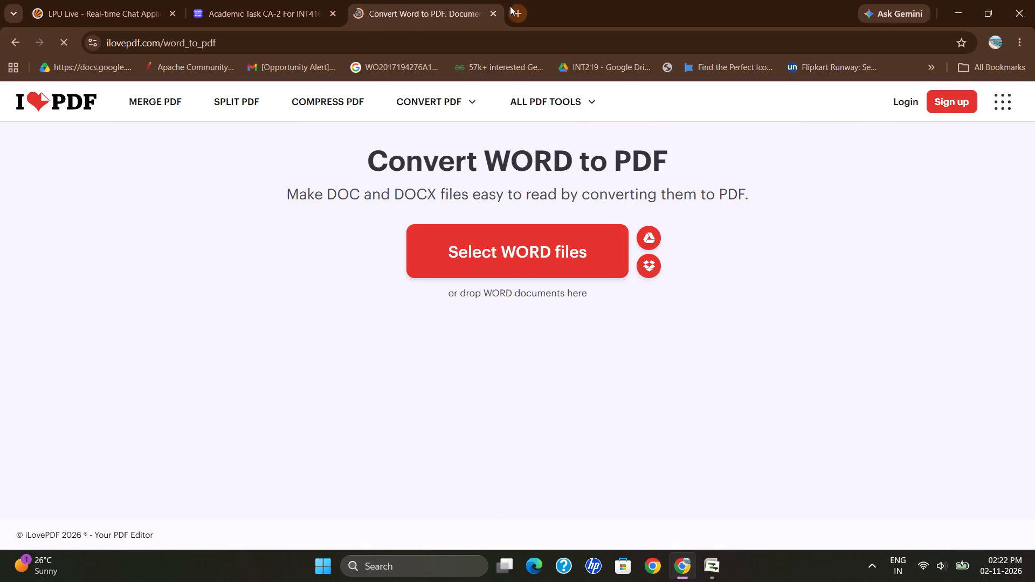
# Search for WhatsApp Web in a new browser tab.
pyautogui.click(510, 6)
pyautogui.click(441, 265)
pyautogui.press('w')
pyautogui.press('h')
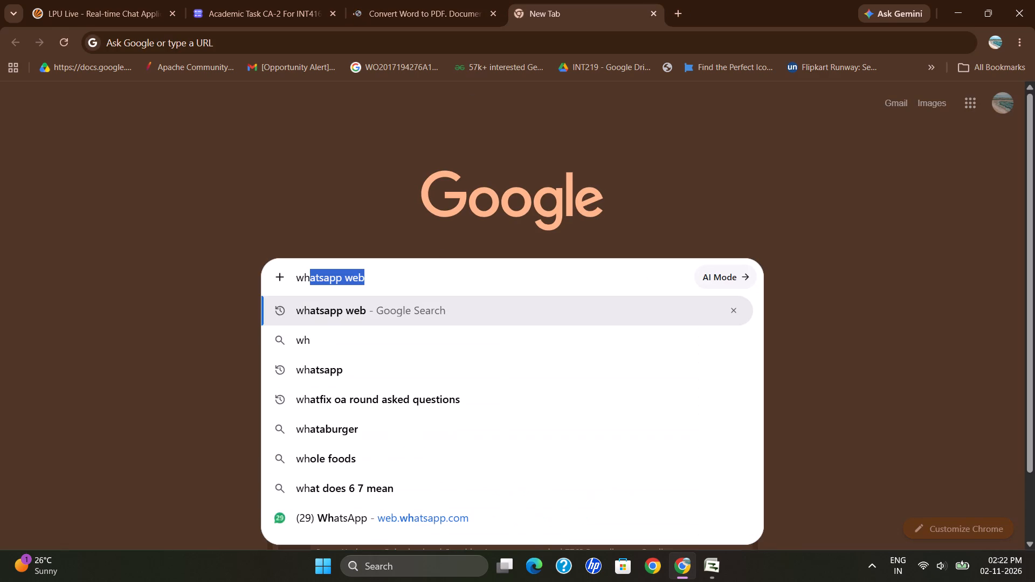
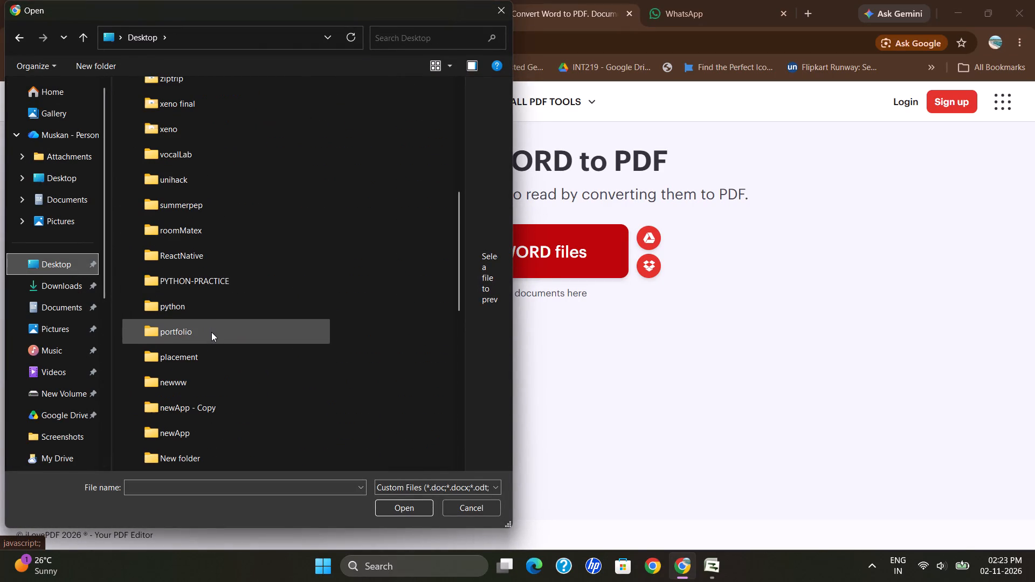
# Load ca2.docx from the hp Documents folder on New Volume (E:) into the iLovePDF Word to PDF converter.
pyautogui.scroll(1, 211, 332)
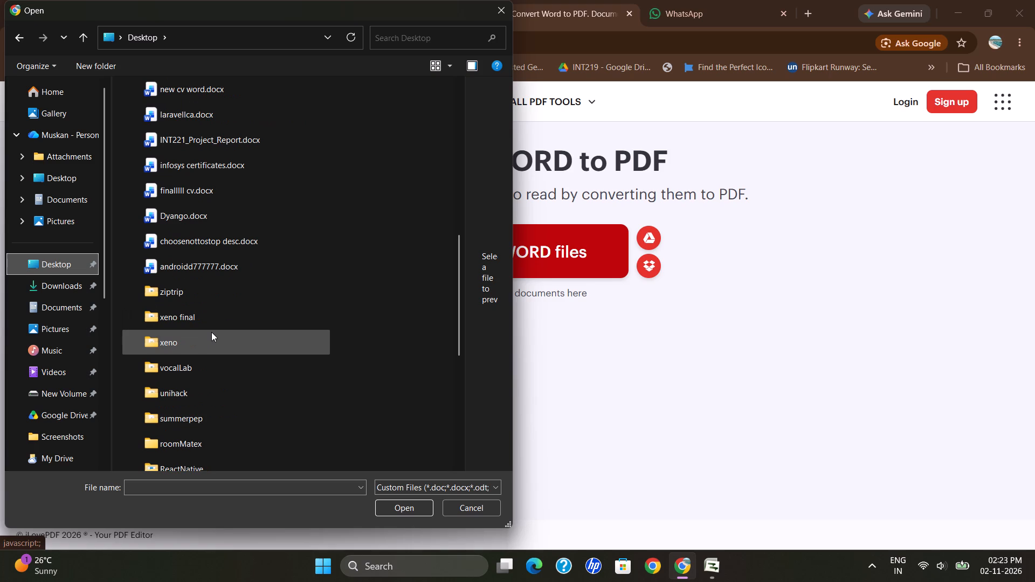
pyautogui.scroll(1, 211, 332)
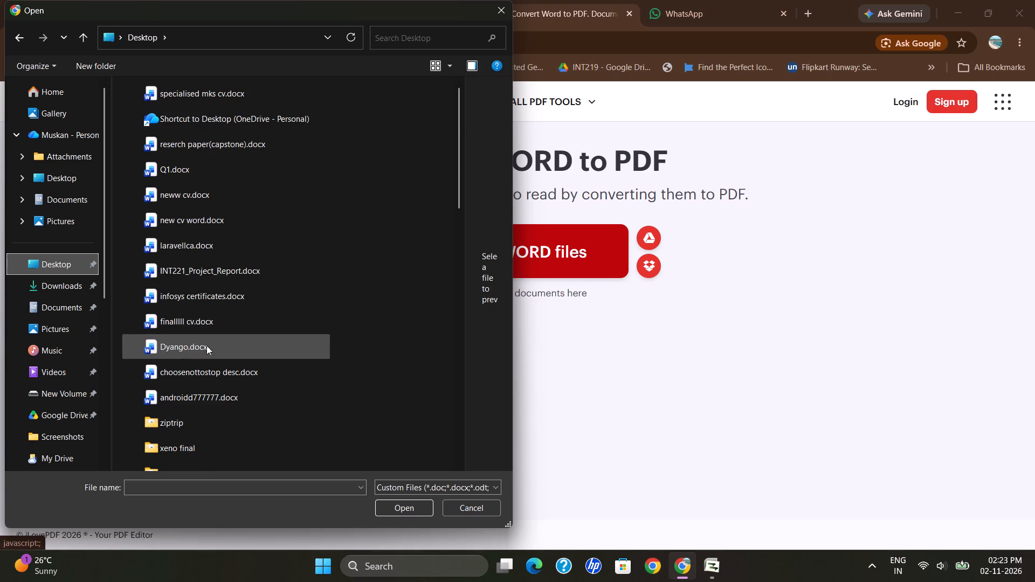
pyautogui.scroll(1, 201, 369)
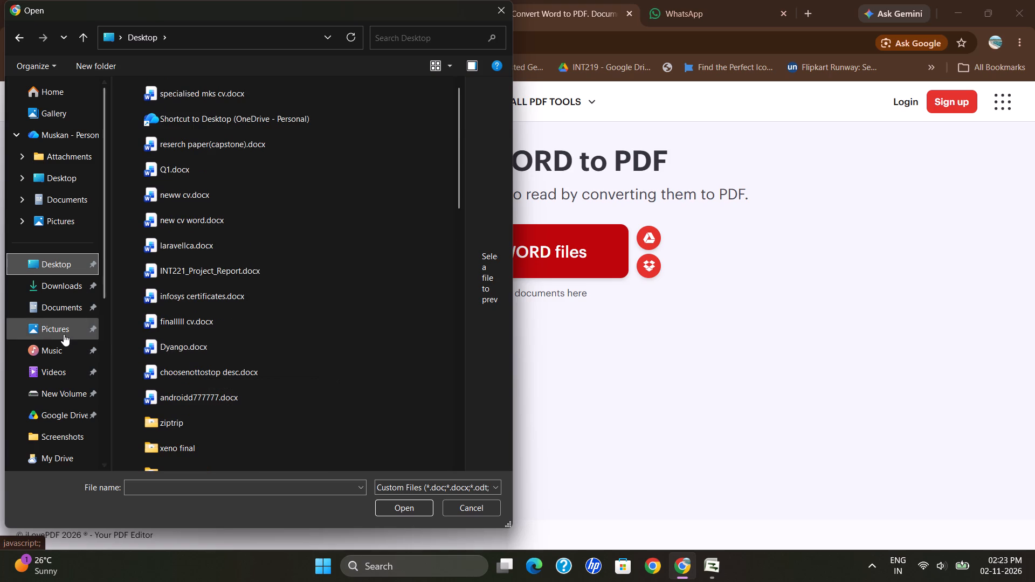
pyautogui.scroll(-1, 64, 334)
pyautogui.doubleClick(58, 320)
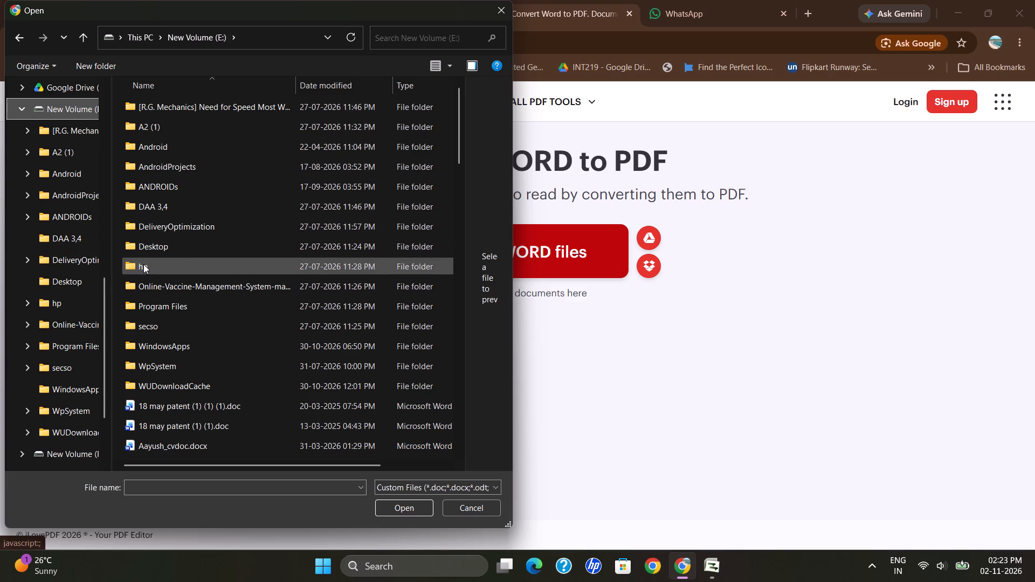
pyautogui.doubleClick(144, 264)
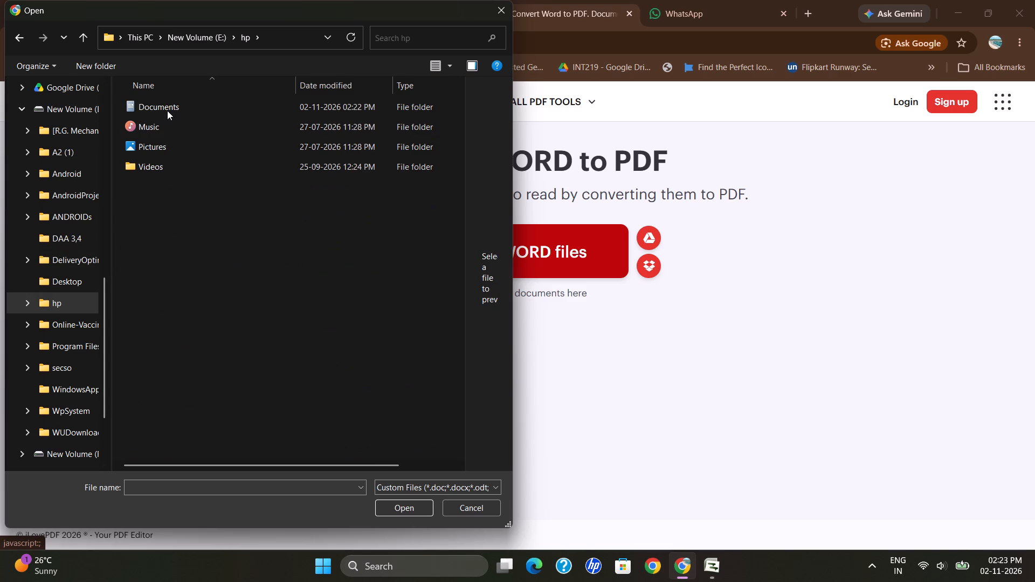
pyautogui.doubleClick(167, 110)
pyautogui.click(169, 147)
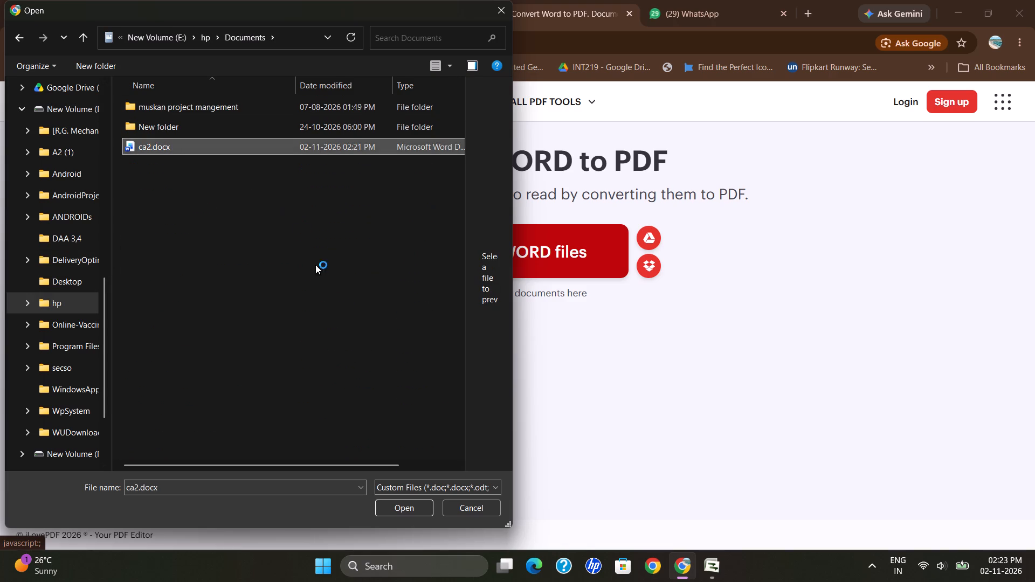
pyautogui.click(407, 503)
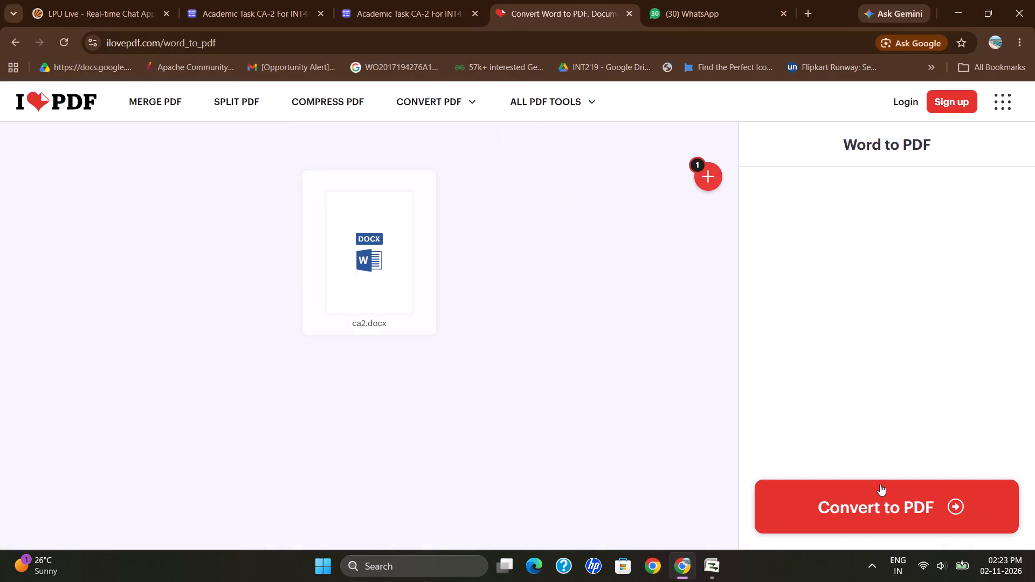
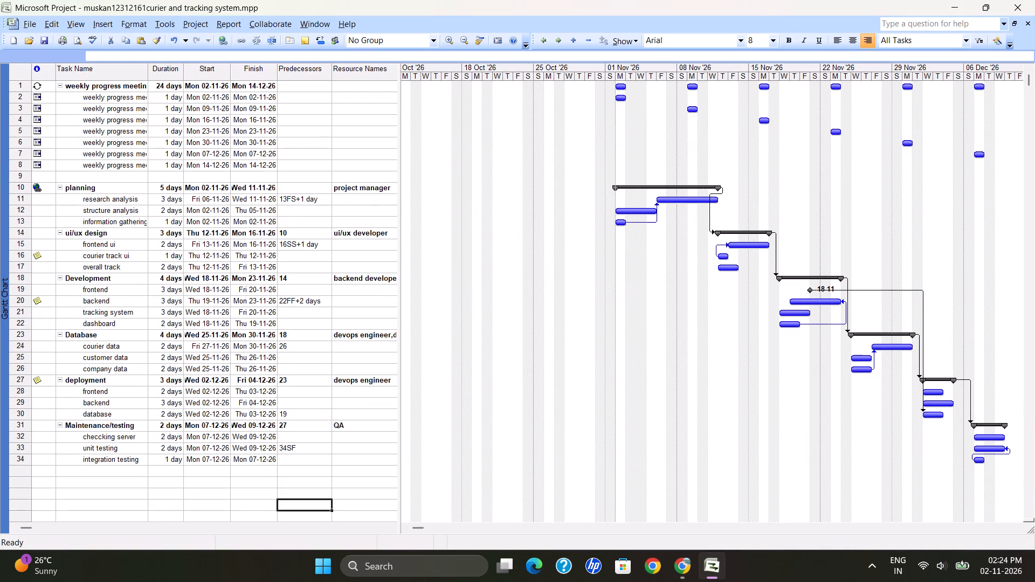
# Save the courier and tracking system project plan and close Microsoft Project.
pyautogui.hotkey('ctrl', 's')
pyautogui.click(1032, 0)
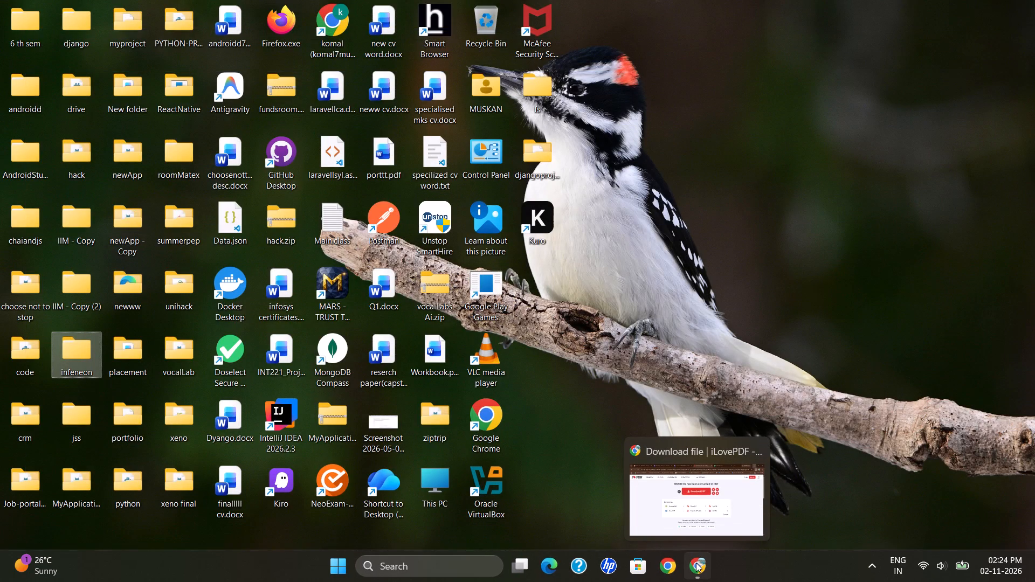
# In File Explorer's Downloads folder, rename ca2.pdf to the student's first name and registration number followed by "courier and trcking system".
pyautogui.doubleClick(30, 474)
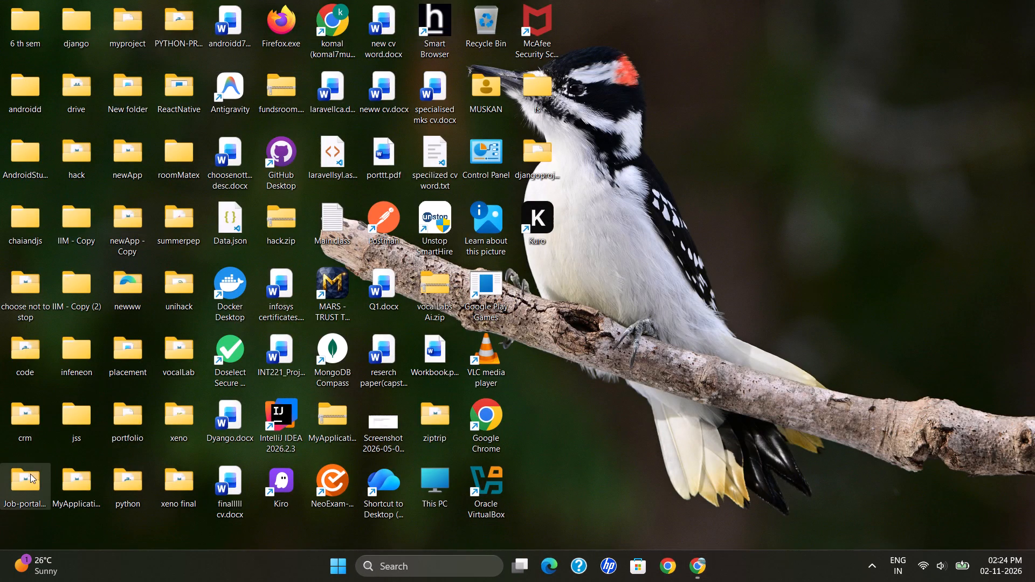
pyautogui.doubleClick(39, 301)
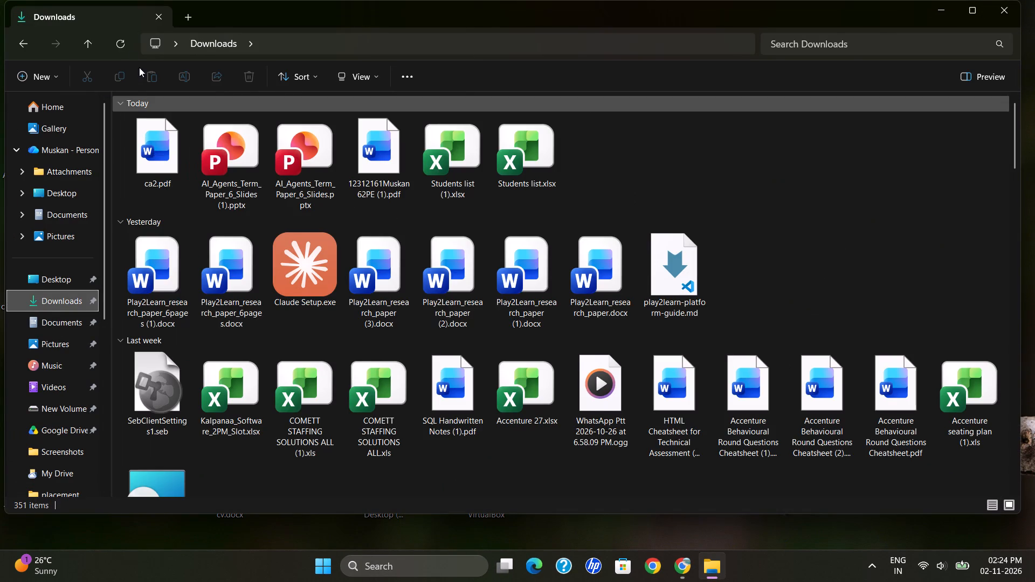
pyautogui.click(121, 42)
pyautogui.click(158, 121)
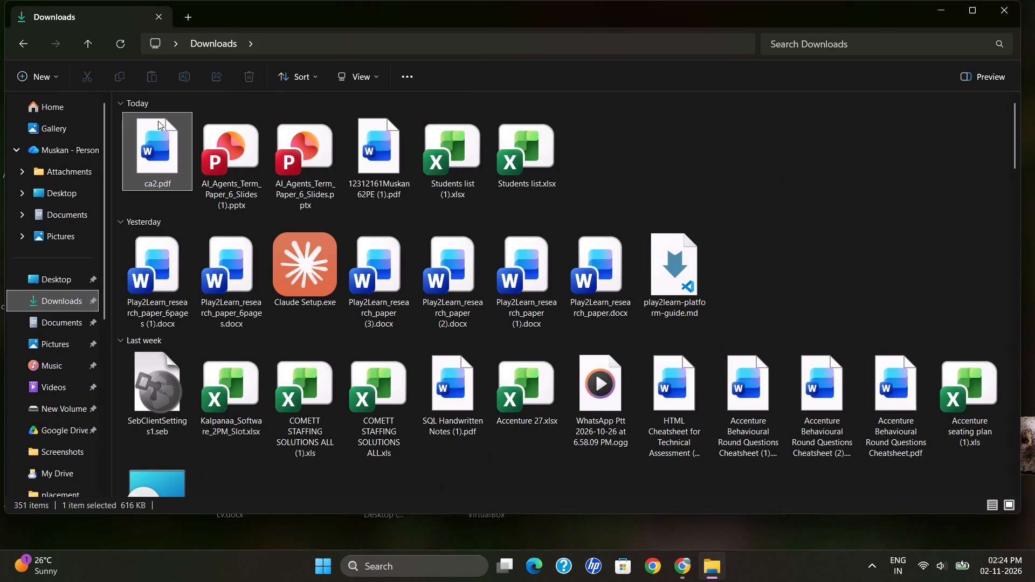
pyautogui.rightClick(158, 121)
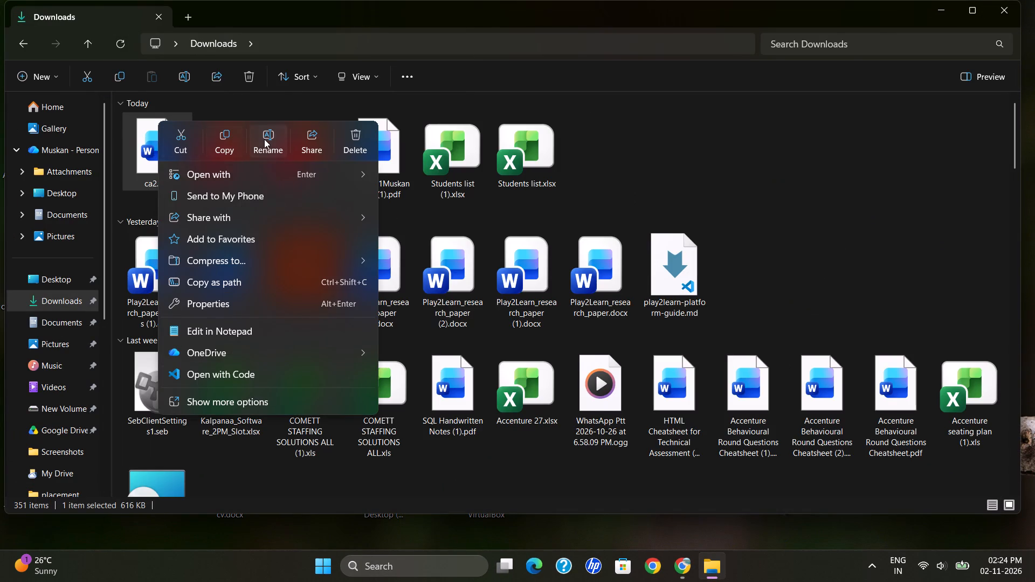
pyautogui.click(264, 139)
pyautogui.press('BackSpace')
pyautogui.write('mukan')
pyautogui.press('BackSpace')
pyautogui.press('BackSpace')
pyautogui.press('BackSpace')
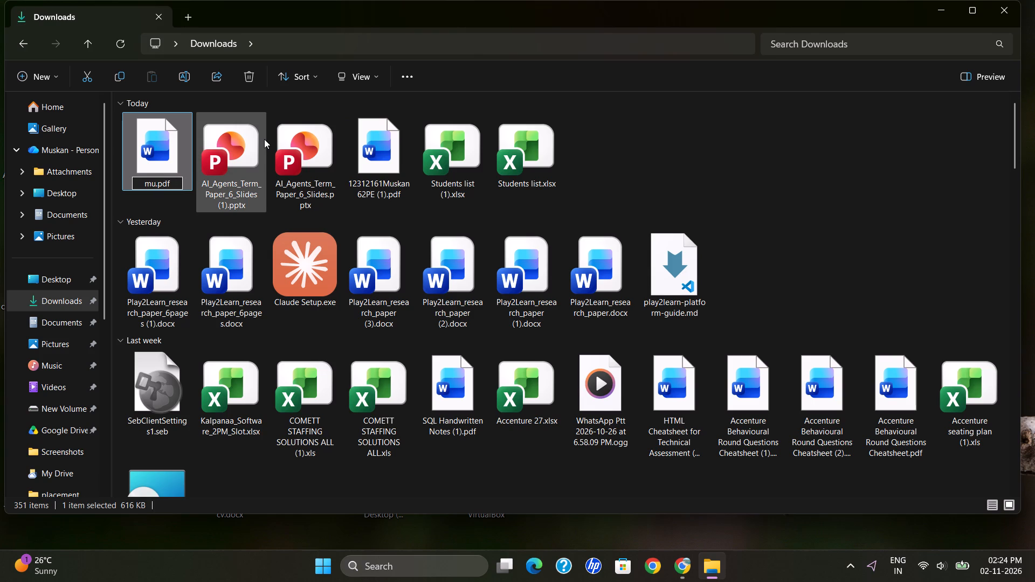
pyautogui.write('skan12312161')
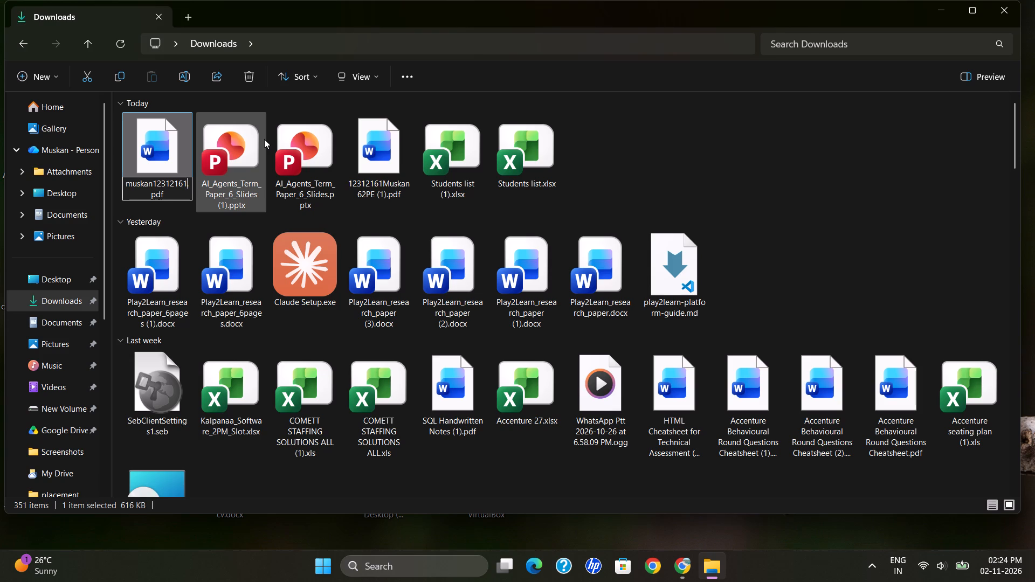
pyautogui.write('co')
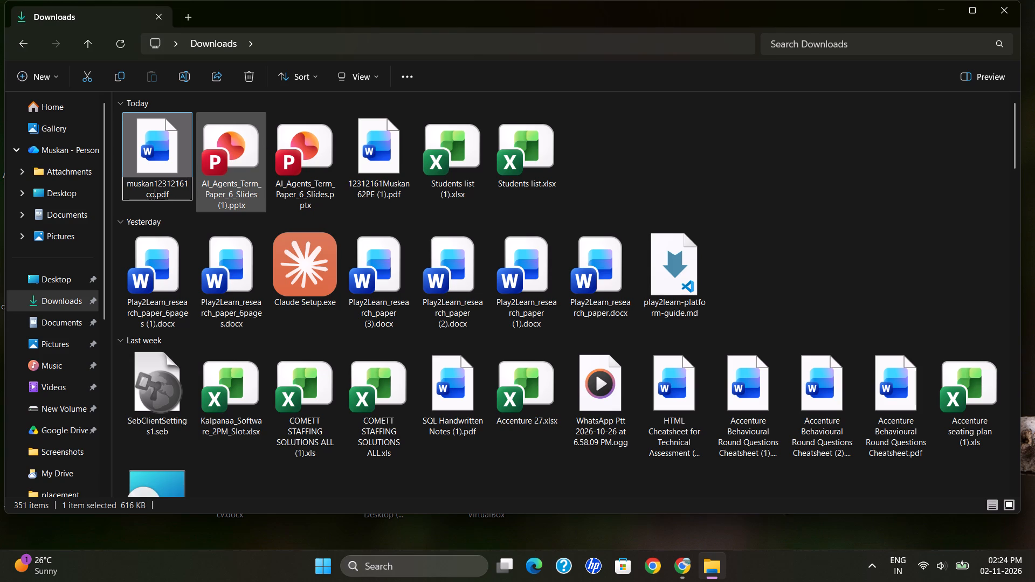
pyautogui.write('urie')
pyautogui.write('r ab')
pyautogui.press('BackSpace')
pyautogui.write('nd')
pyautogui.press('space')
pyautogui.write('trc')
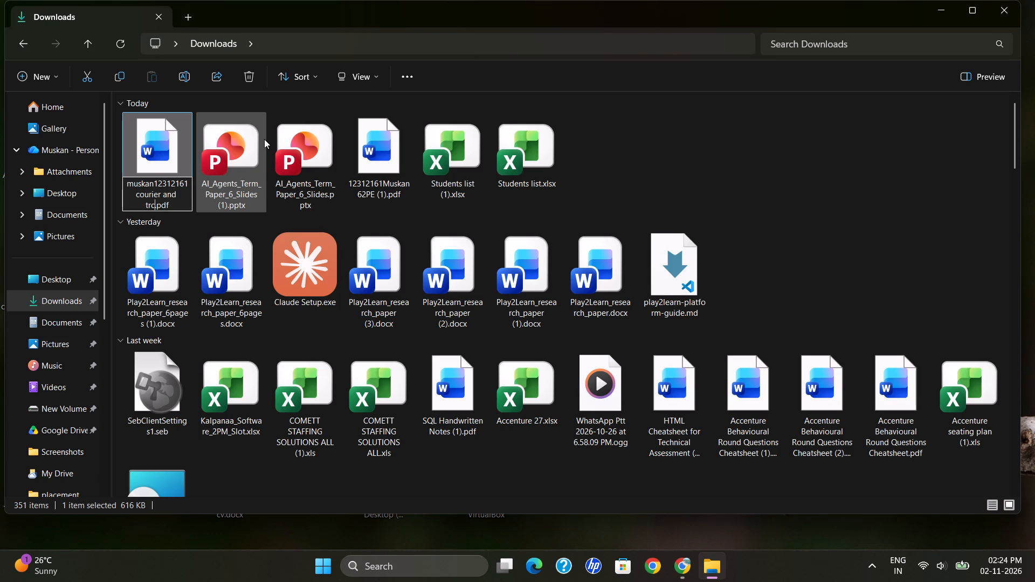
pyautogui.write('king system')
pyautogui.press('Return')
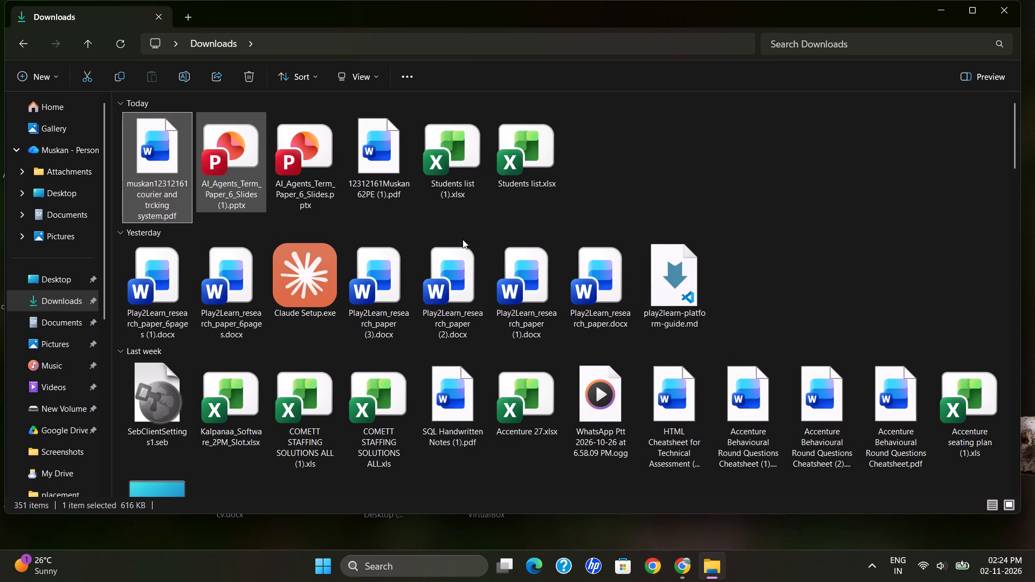
# Switch to Chrome and close the duplicate CA-2 form tab, keeping the filled-in form with group G-2 open.
pyautogui.click(685, 564)
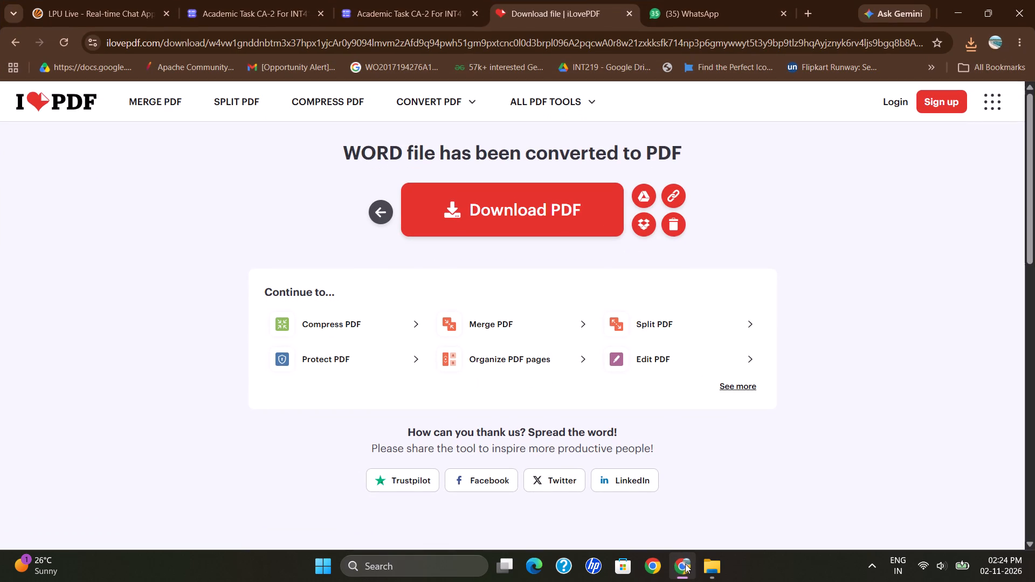
pyautogui.click(406, 7)
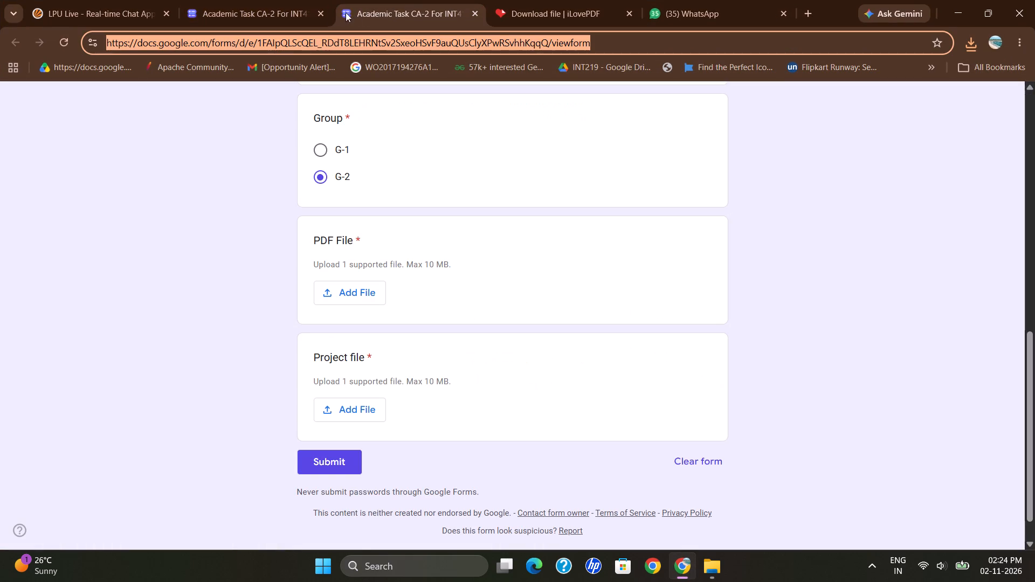
pyautogui.click(323, 11)
# Upload the renamed courier and trcking system PDF from Downloads to the form's PDF File question.
pyautogui.click(363, 288)
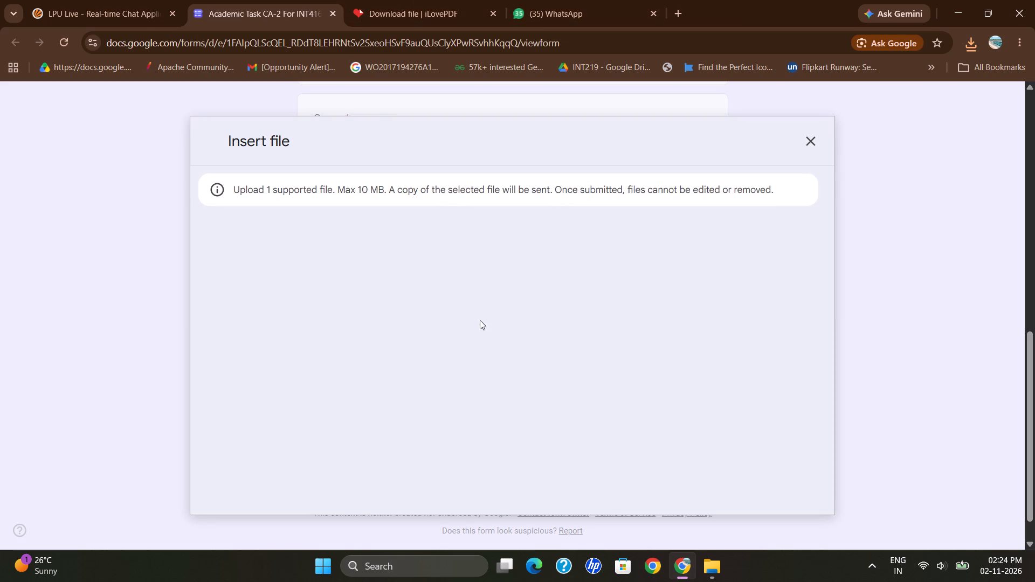
pyautogui.click(512, 411)
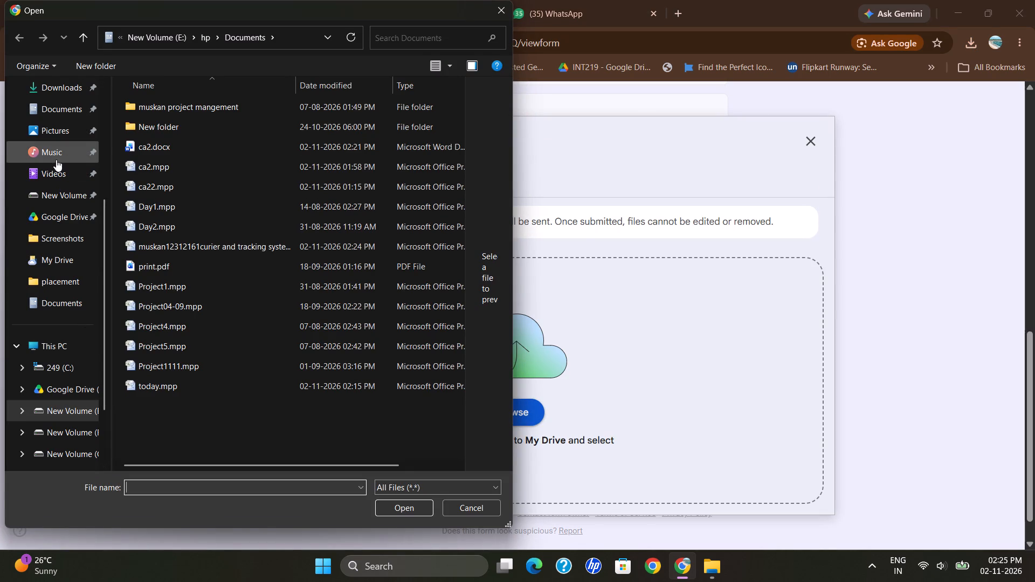
pyautogui.doubleClick(53, 84)
pyautogui.click(150, 125)
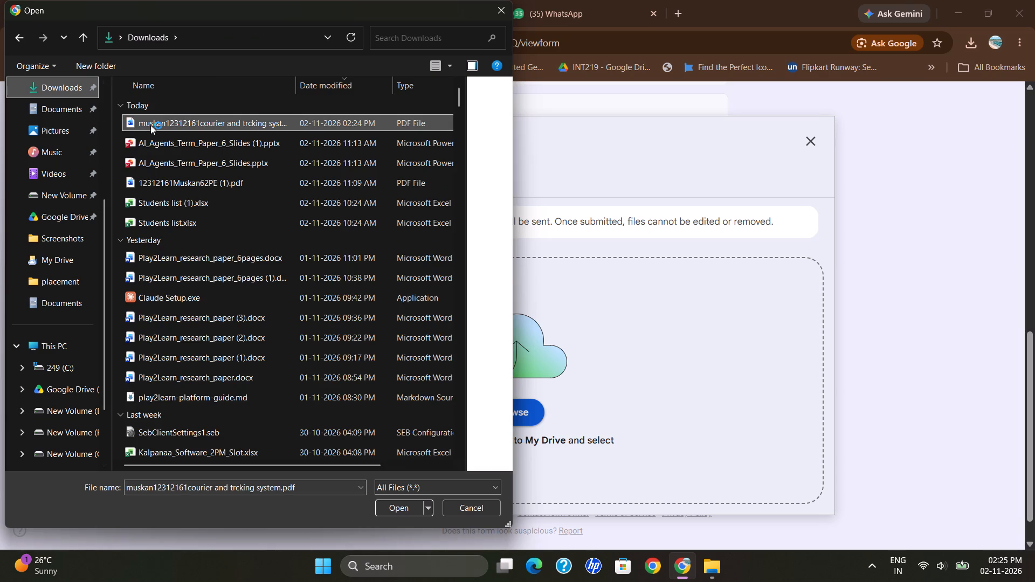
pyautogui.click(399, 506)
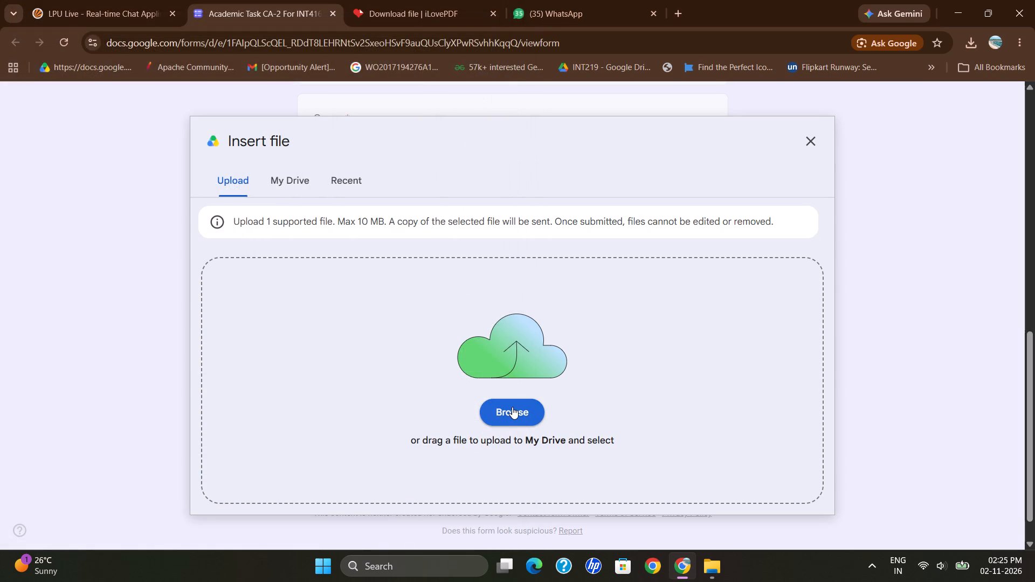
pyautogui.click(510, 408)
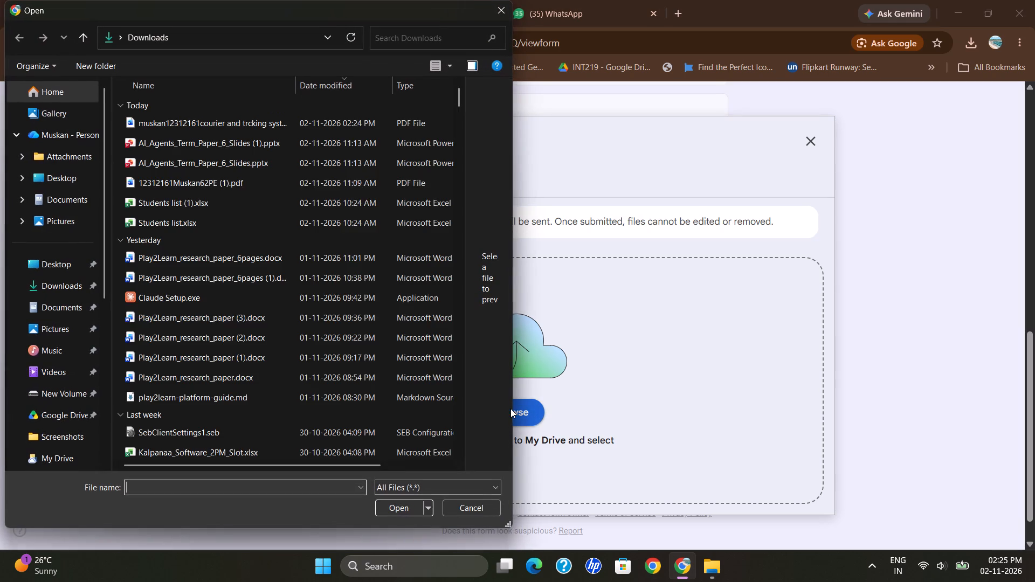
pyautogui.click(236, 129)
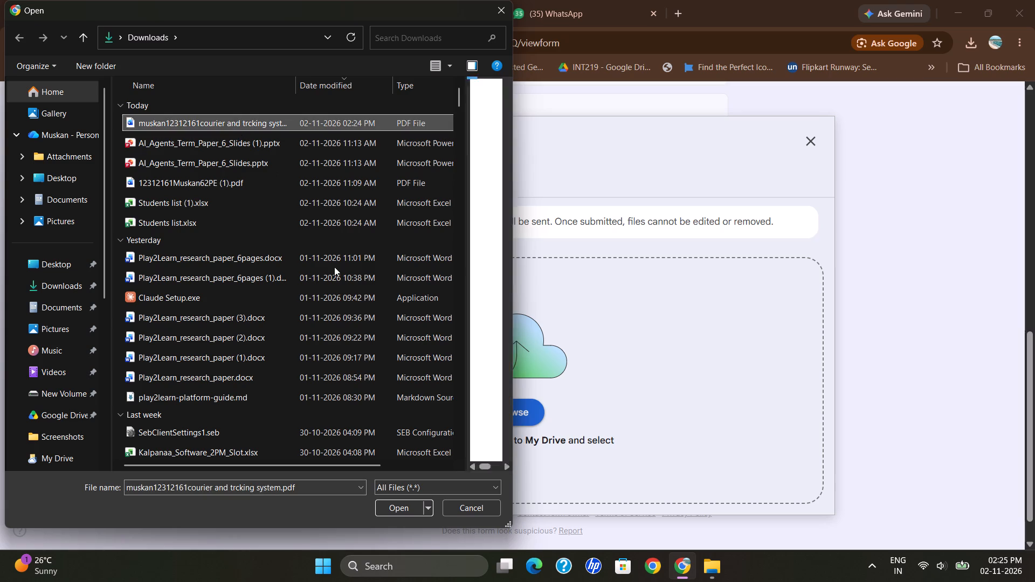
pyautogui.click(397, 503)
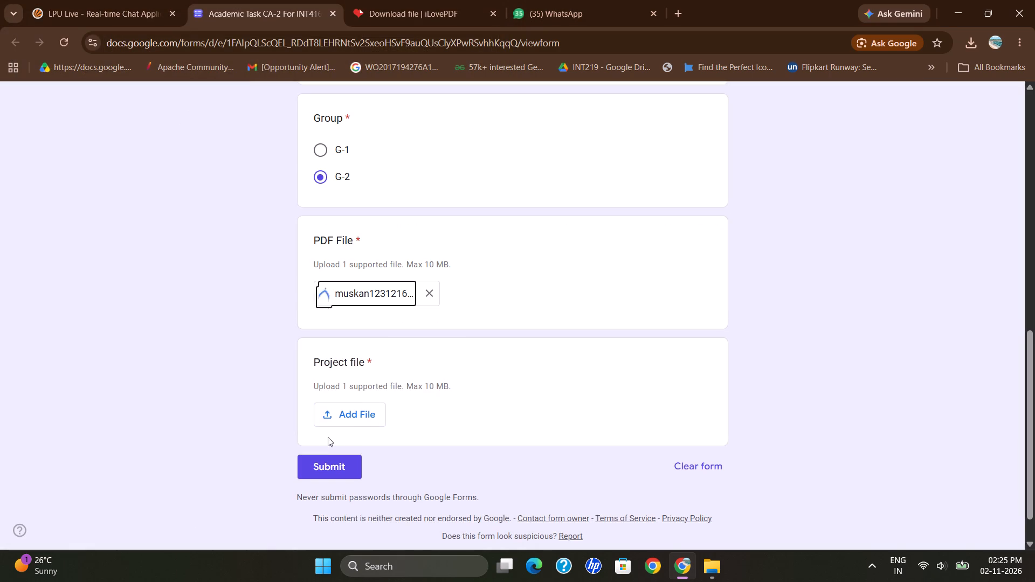
# Upload the curier and tracking system .mpp file from the hp Documents folder on New Volume (E:) to the Project file question.
pyautogui.click(354, 412)
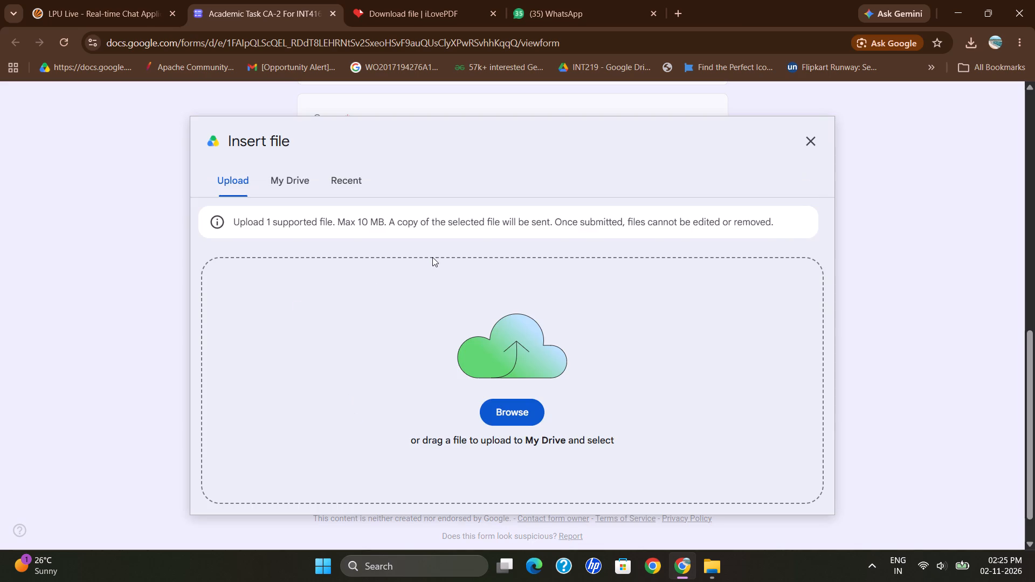
pyautogui.click(515, 413)
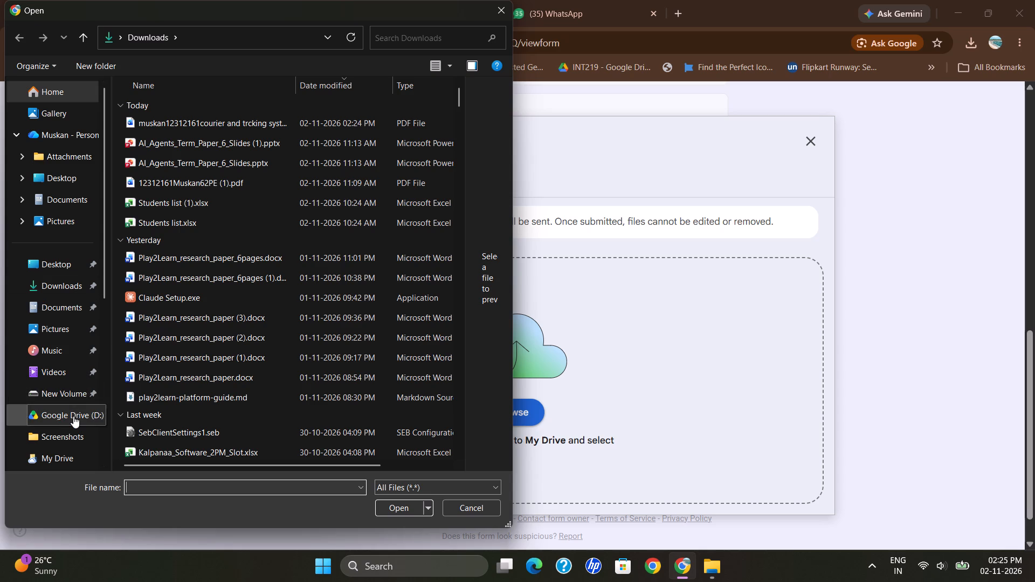
pyautogui.doubleClick(63, 396)
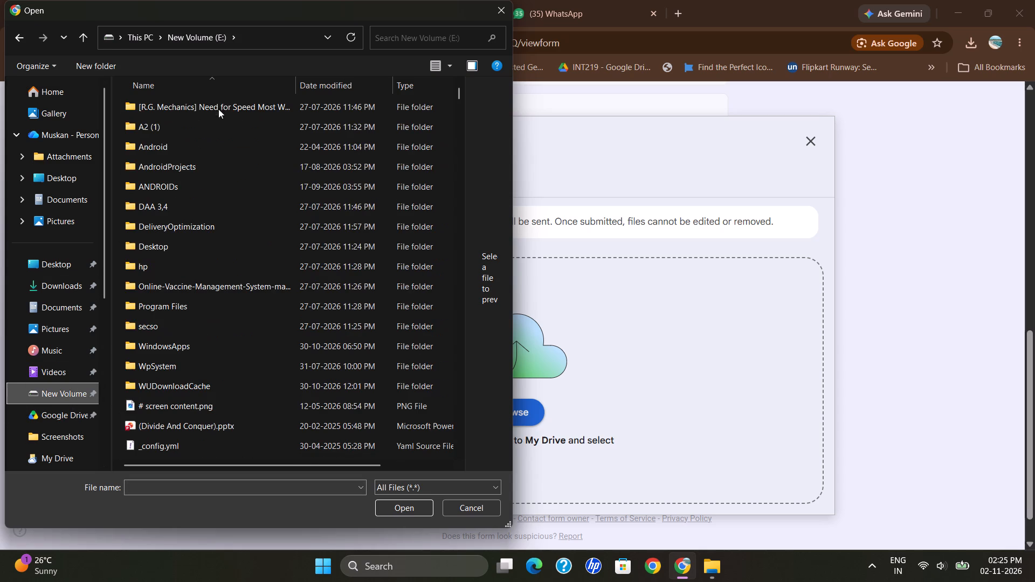
pyautogui.doubleClick(177, 260)
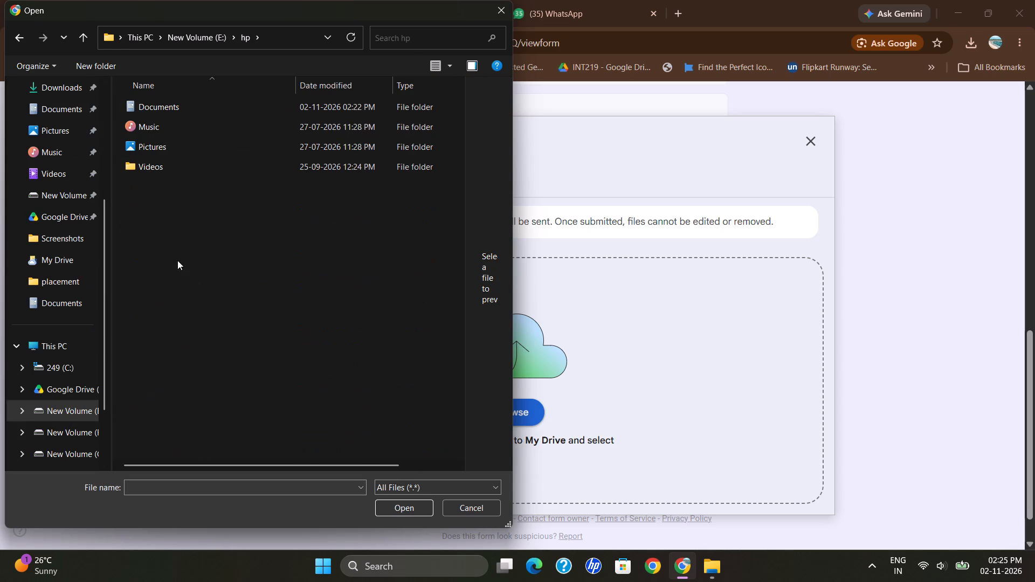
pyautogui.doubleClick(178, 105)
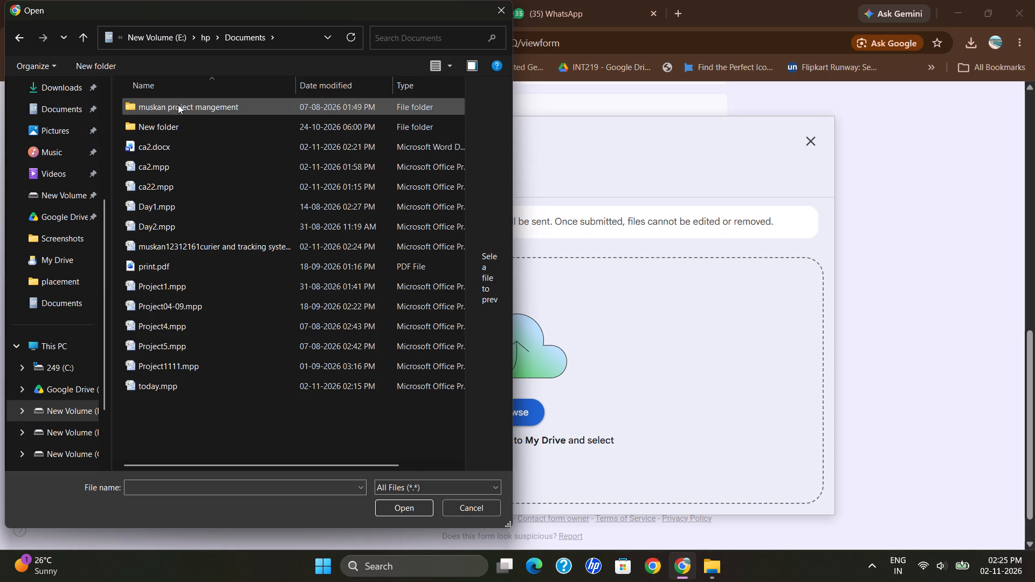
pyautogui.click(198, 239)
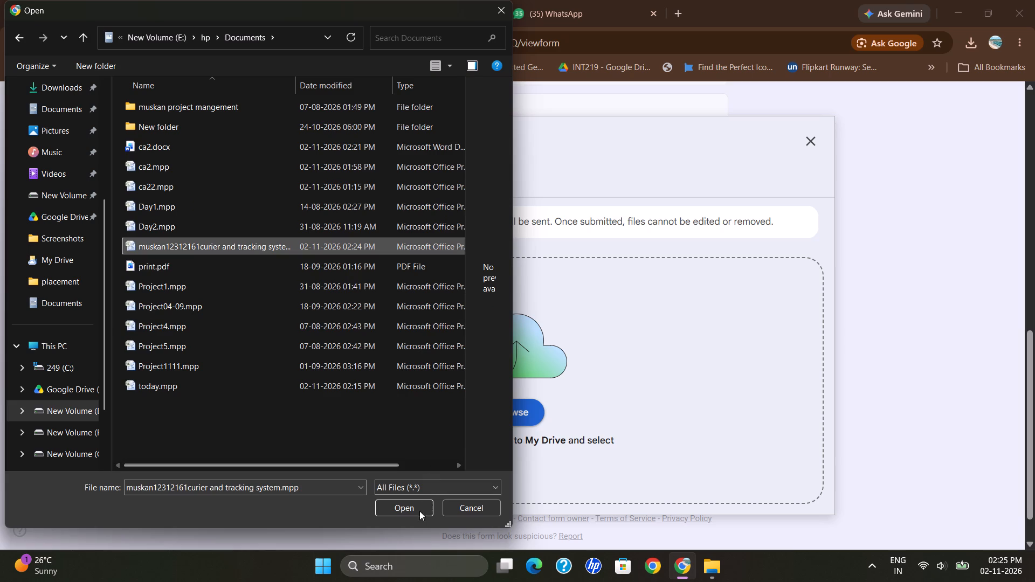
pyautogui.click(404, 509)
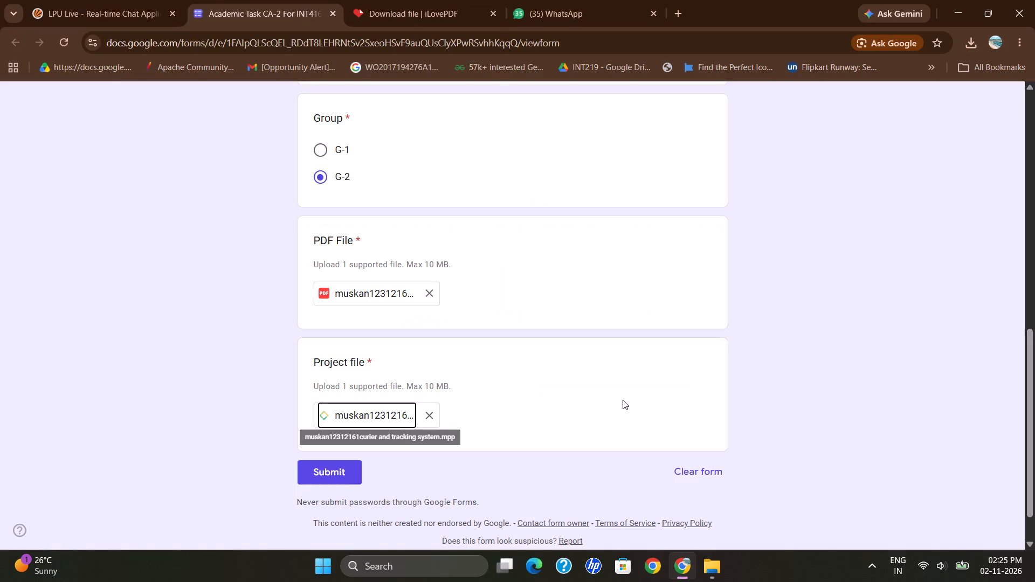
# Submit the completed INT416 CA-2 form.
pyautogui.click(328, 470)
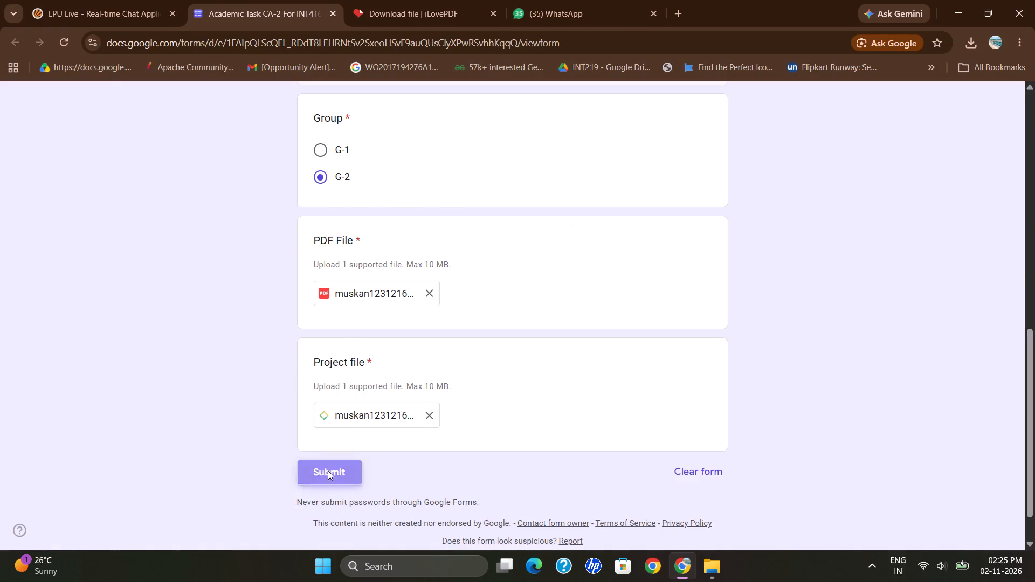
# Fill in the student's name, roll number and registration number in the form's required Name, Roll number and Reg no. questions.
pyautogui.scroll(-1, 339, 348)
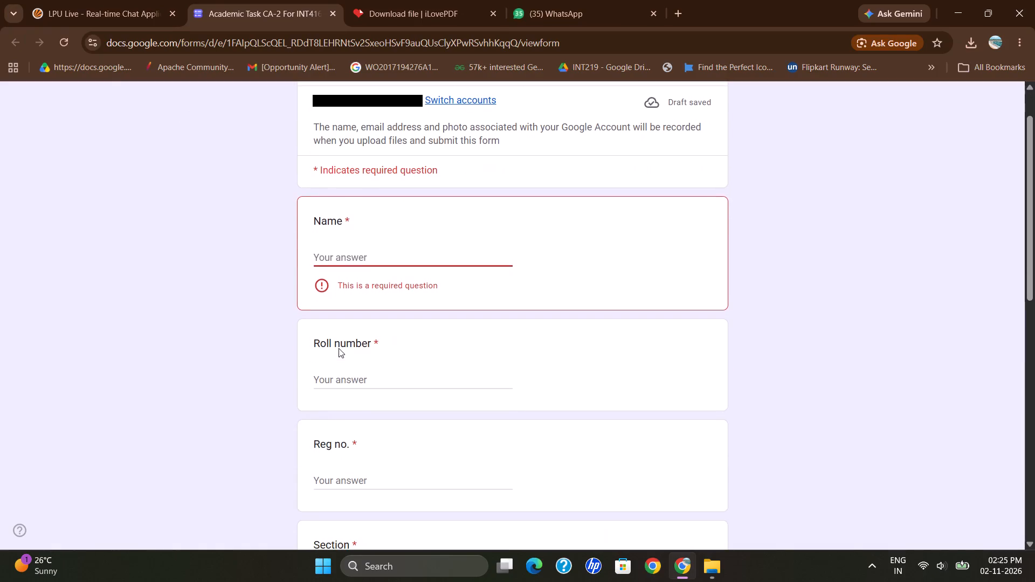
pyautogui.scroll(-1, 339, 348)
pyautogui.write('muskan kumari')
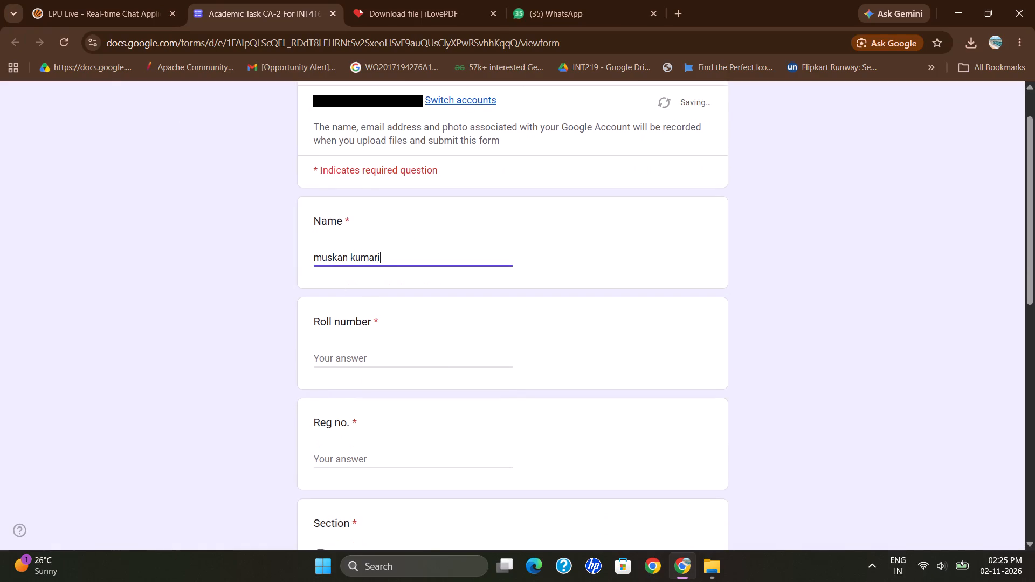
pyautogui.click(333, 357)
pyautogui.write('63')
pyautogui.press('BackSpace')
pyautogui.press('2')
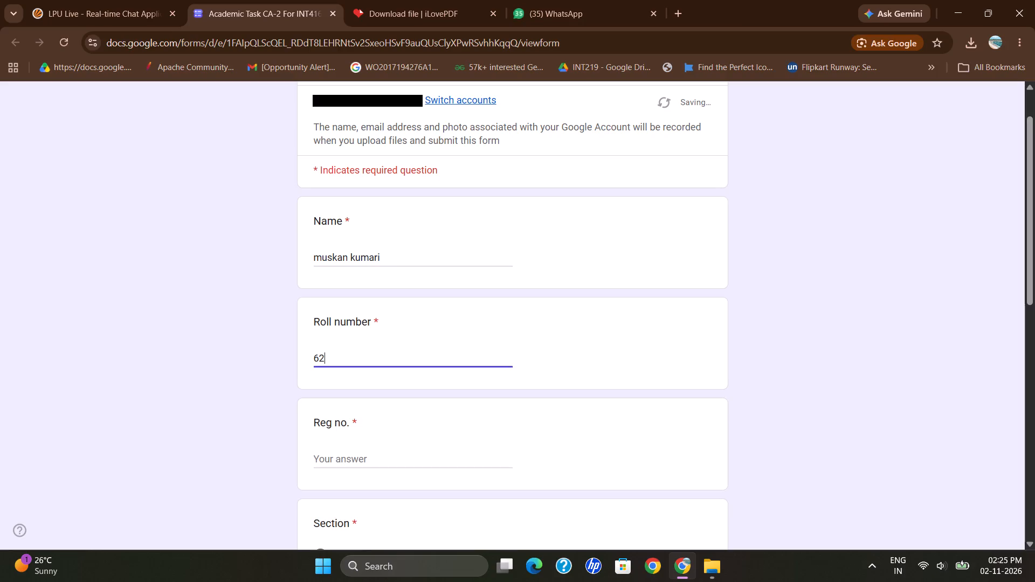
pyautogui.click(361, 453)
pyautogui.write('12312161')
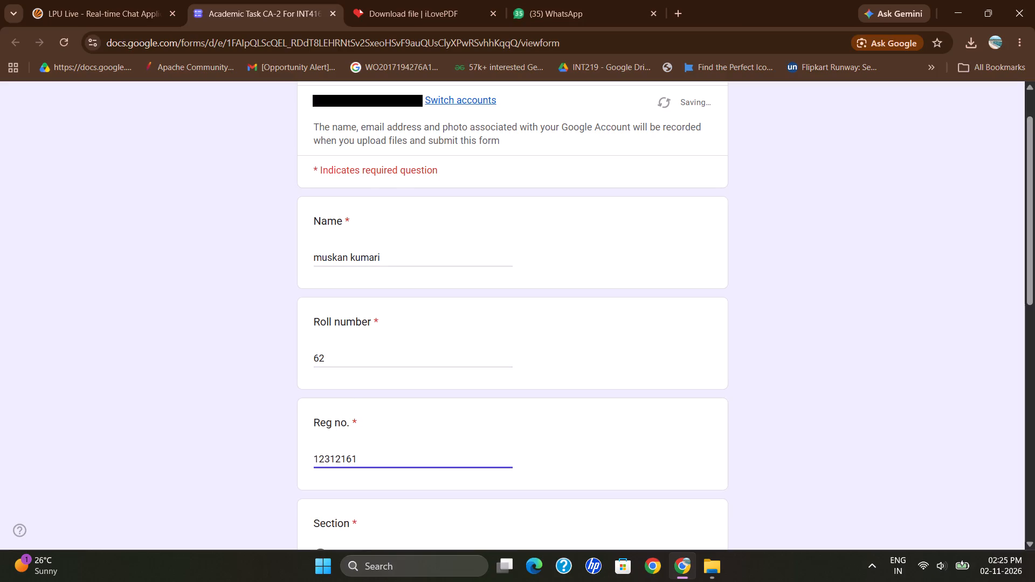
# Submit the CA-2 form again with group G-2 and both uploaded files kept.
pyautogui.scroll(-6, 433, 460)
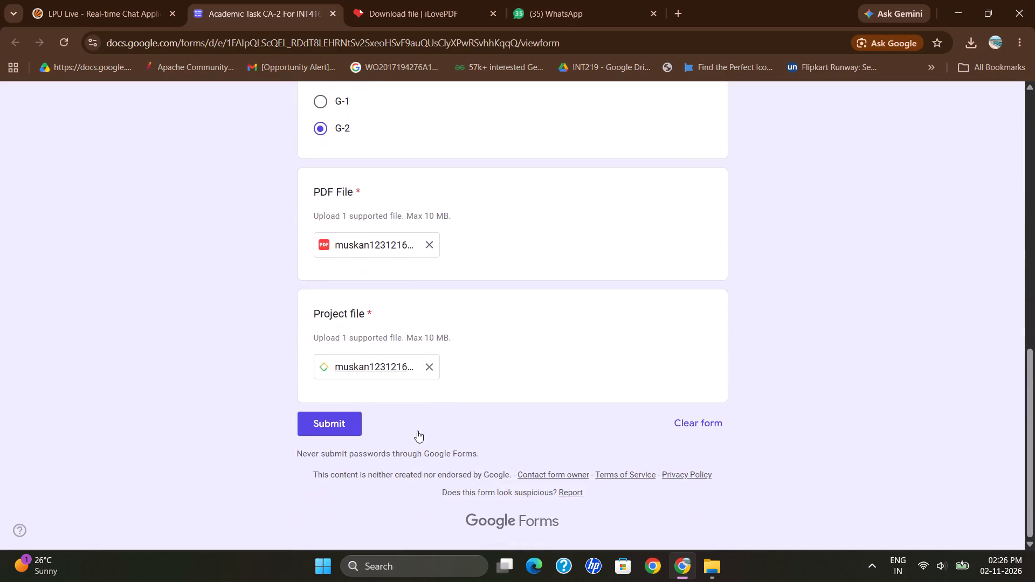
pyautogui.scroll(-1, 417, 431)
pyautogui.click(322, 427)
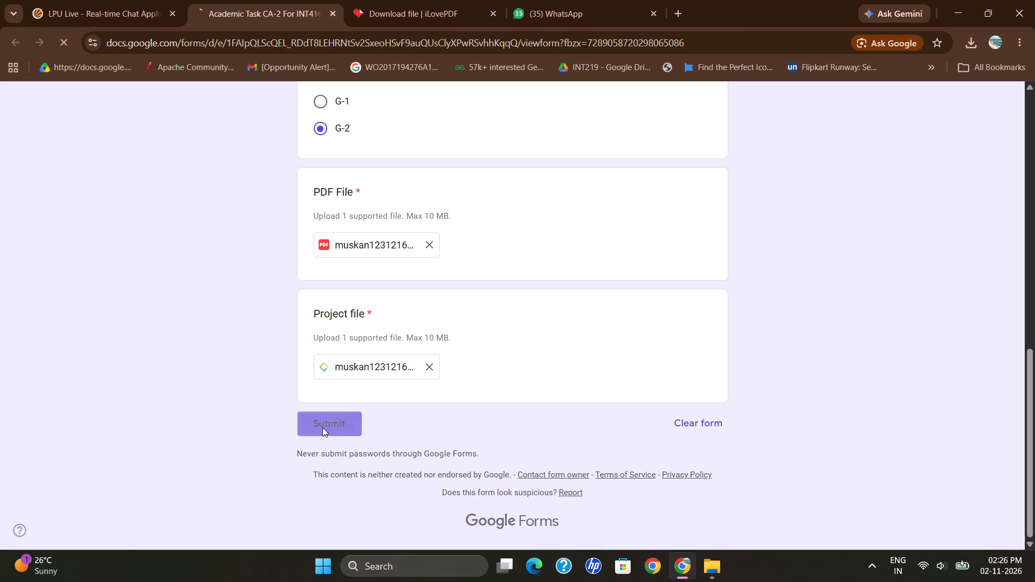
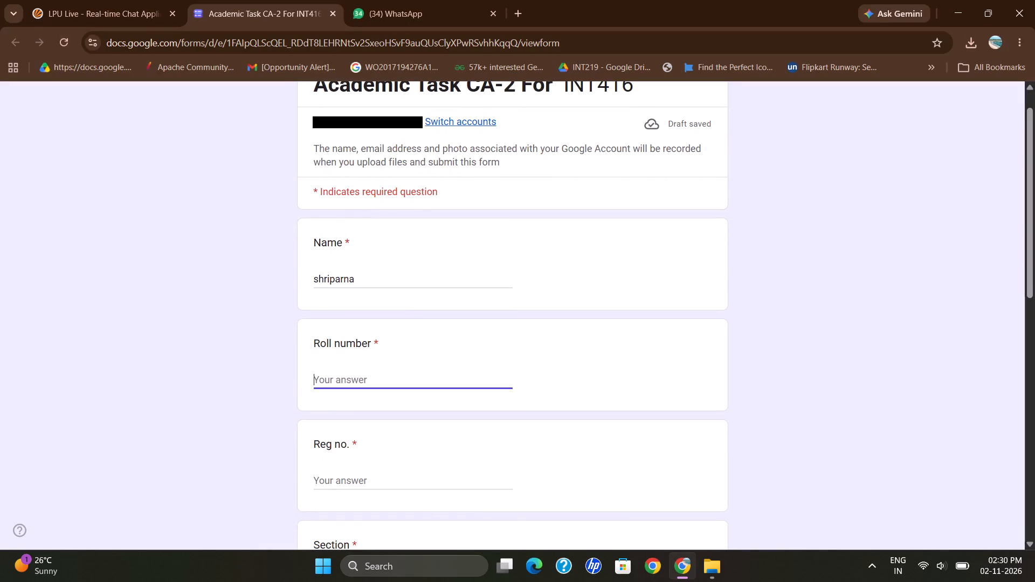
# Set the section to PE and the group to G-1 in the new CA-2 form response.
pyautogui.scroll(-2, 367, 480)
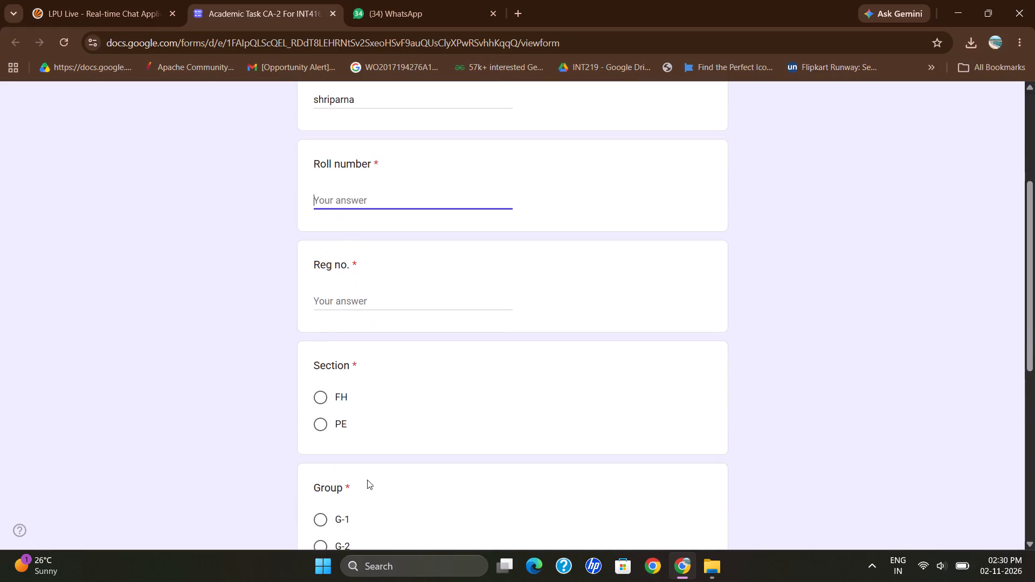
pyautogui.scroll(-1, 367, 480)
pyautogui.click(318, 347)
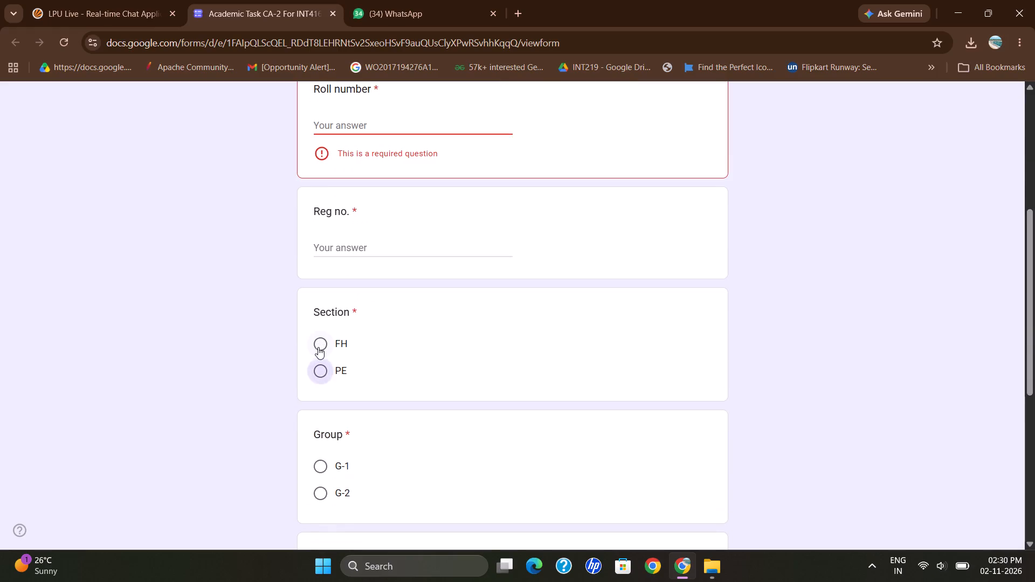
pyautogui.click(322, 375)
pyautogui.click(321, 464)
pyautogui.scroll(-2, 321, 464)
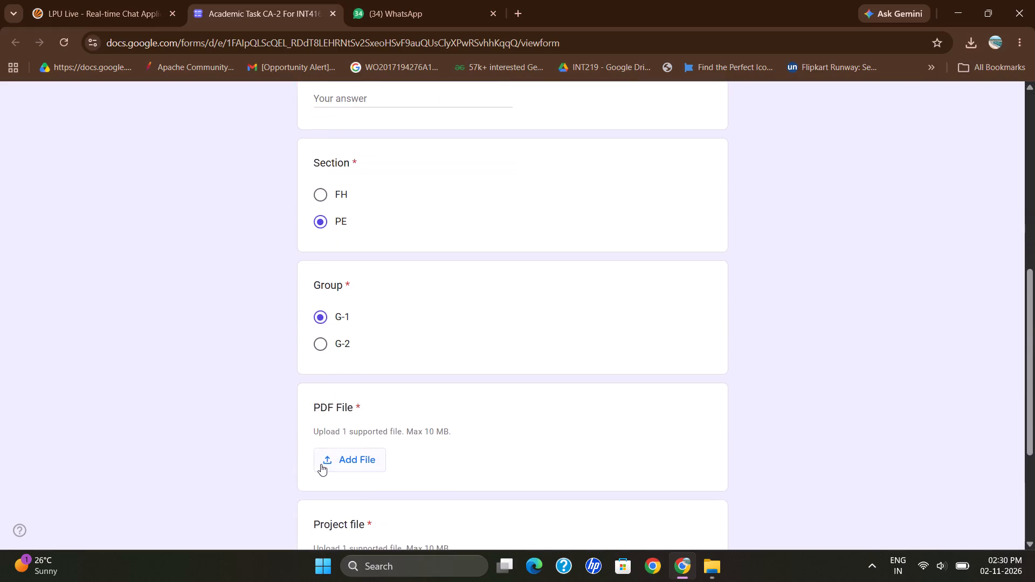